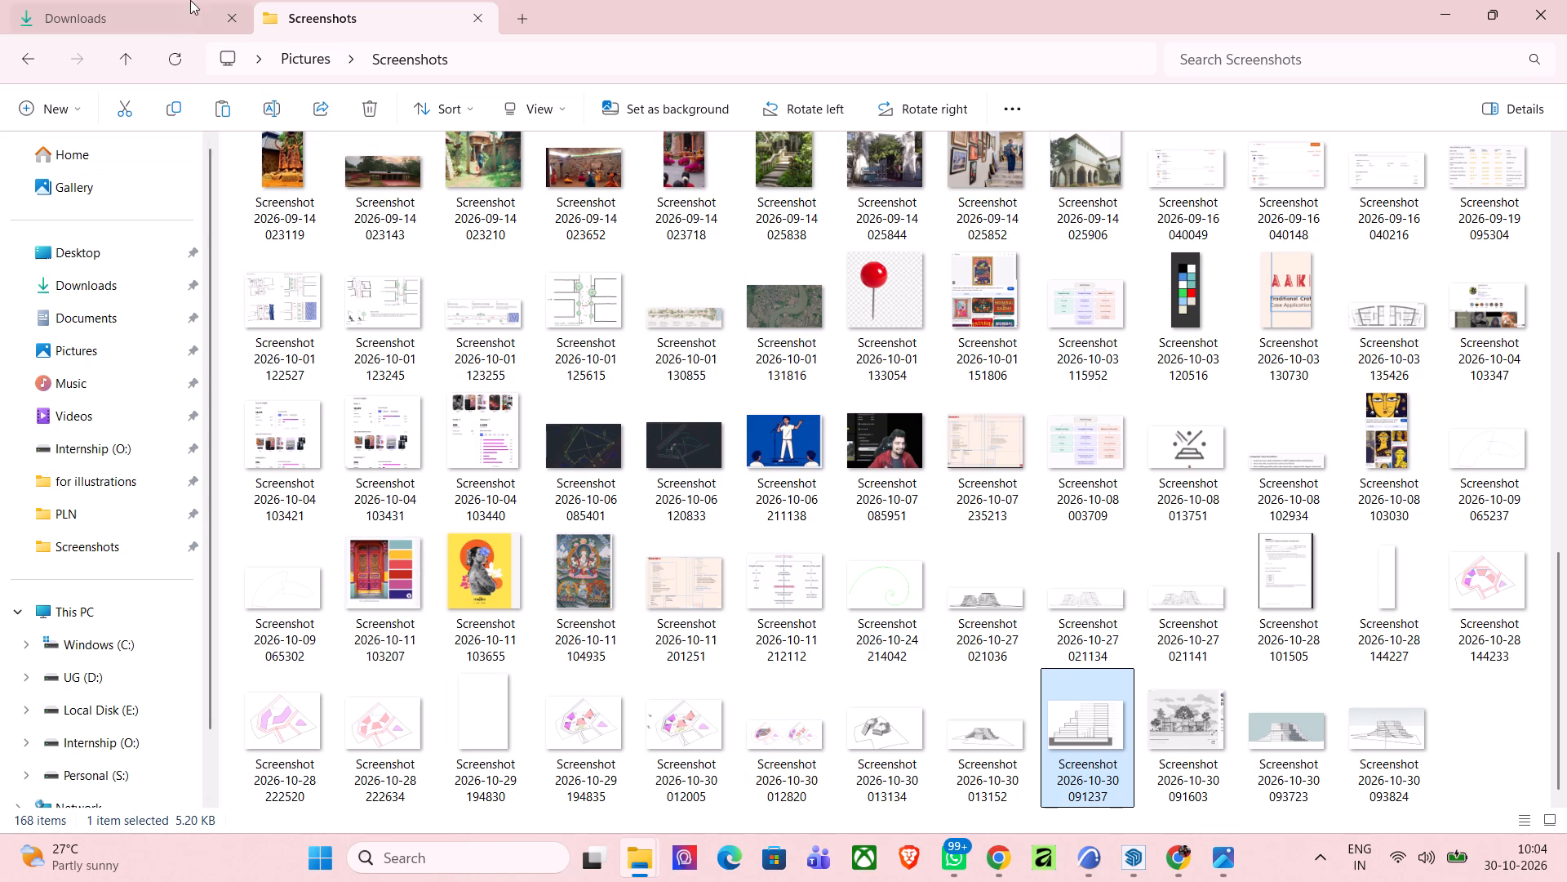
click(519, 17)
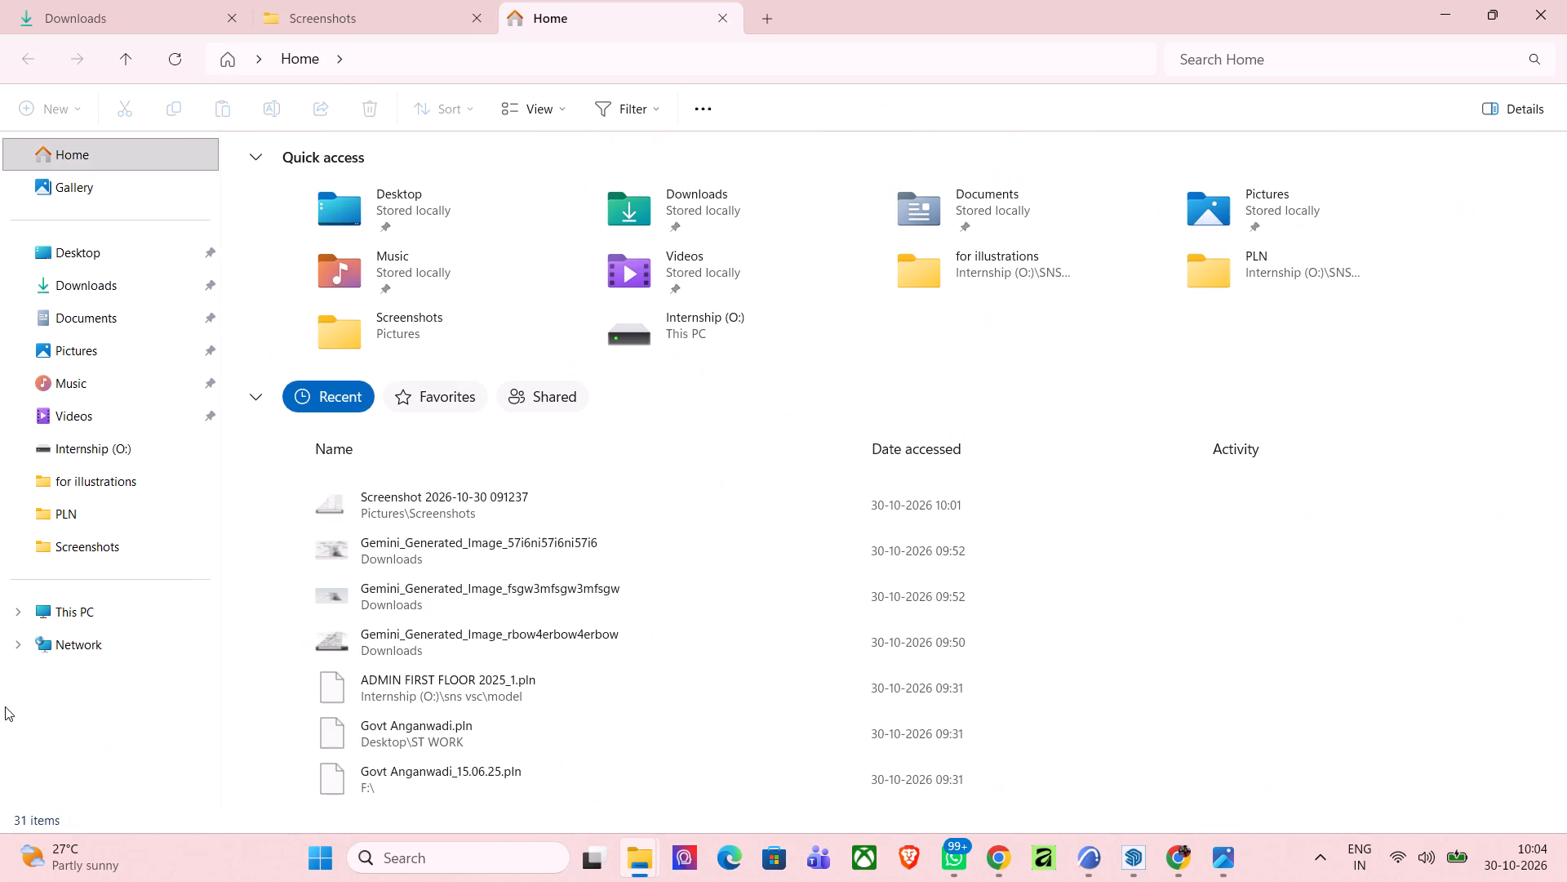
click(150, 608)
double_click(711, 197)
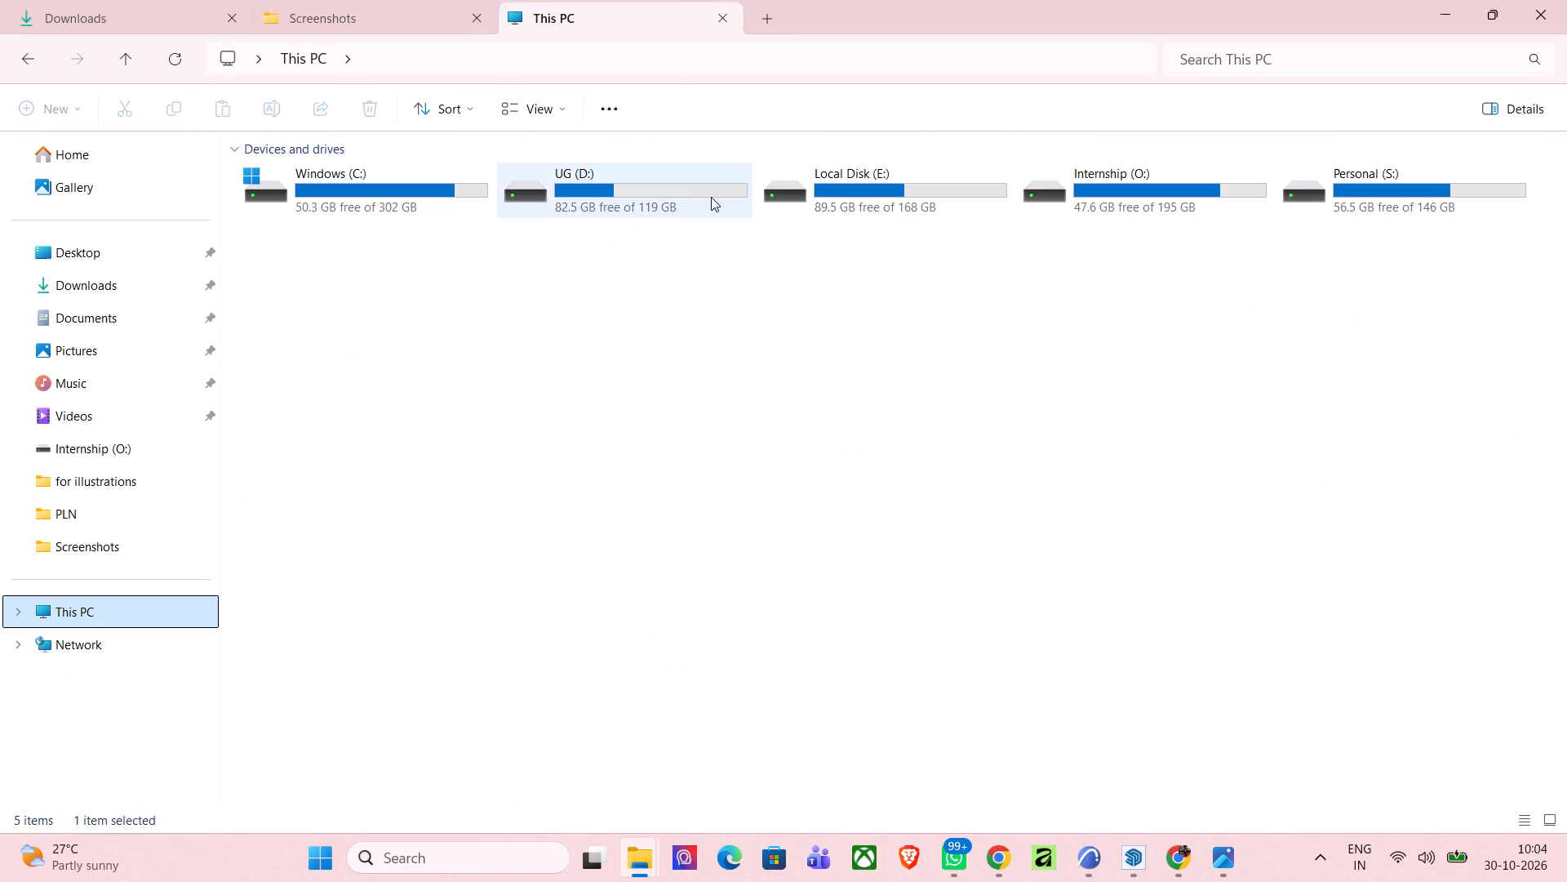
double_click(738, 188)
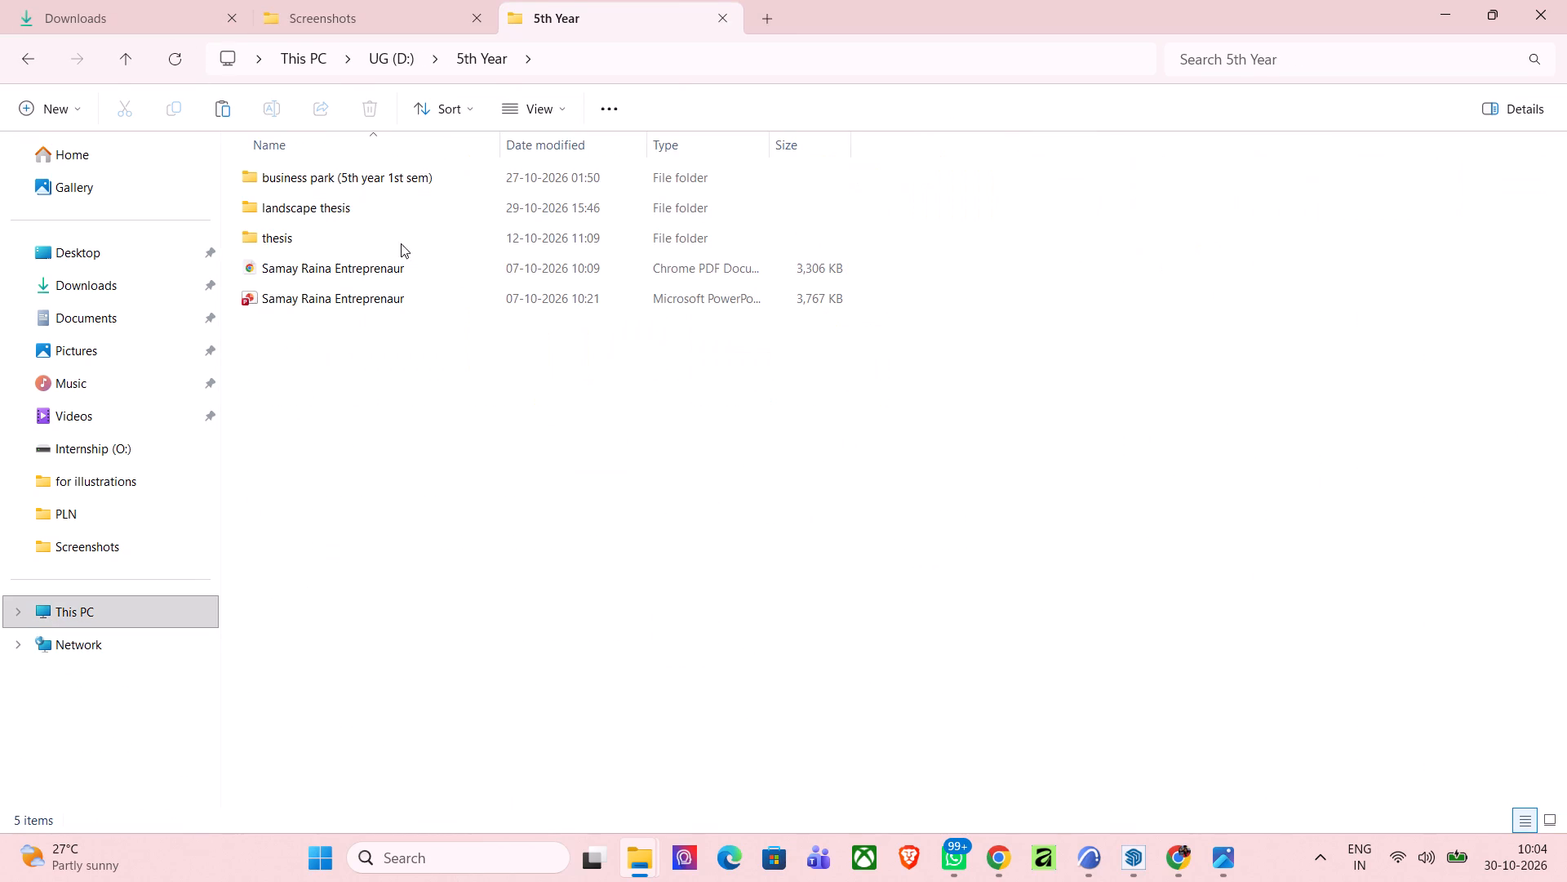
double_click(423, 178)
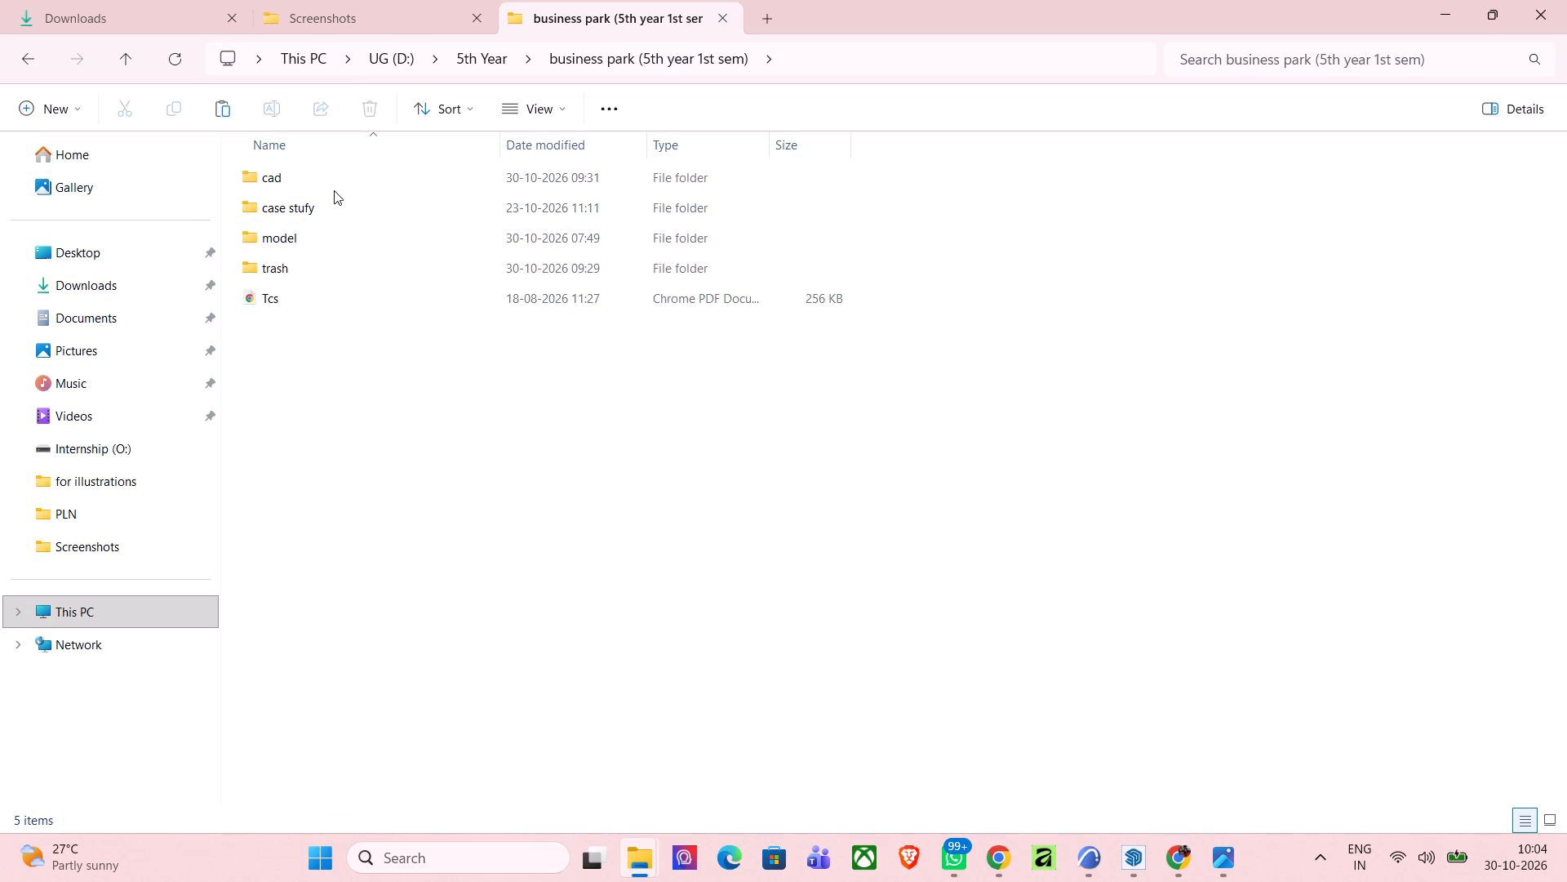
double_click(315, 261)
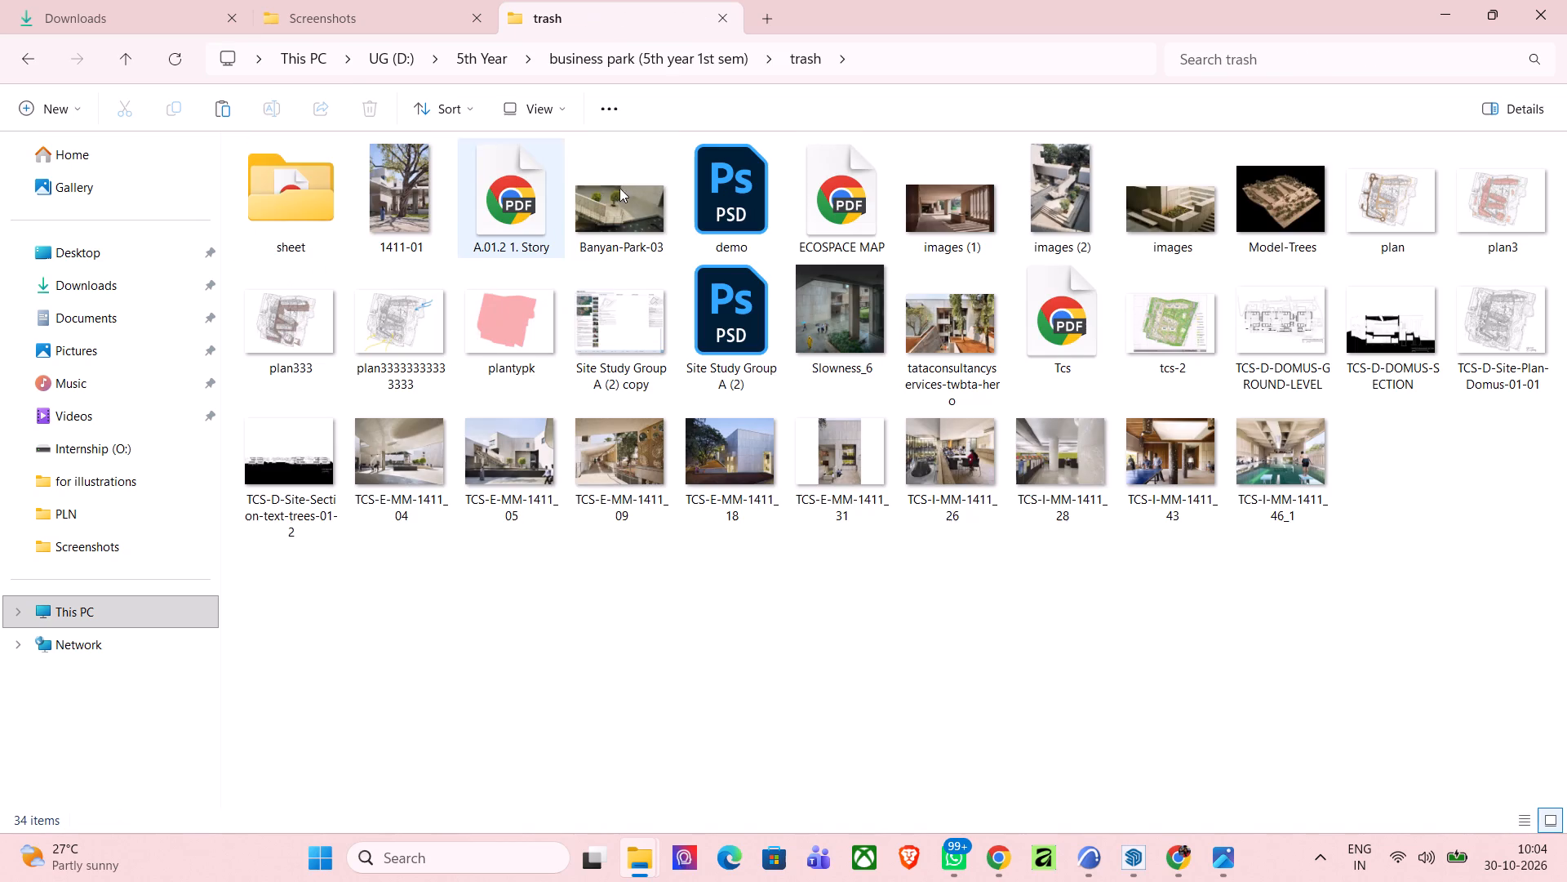
double_click(279, 195)
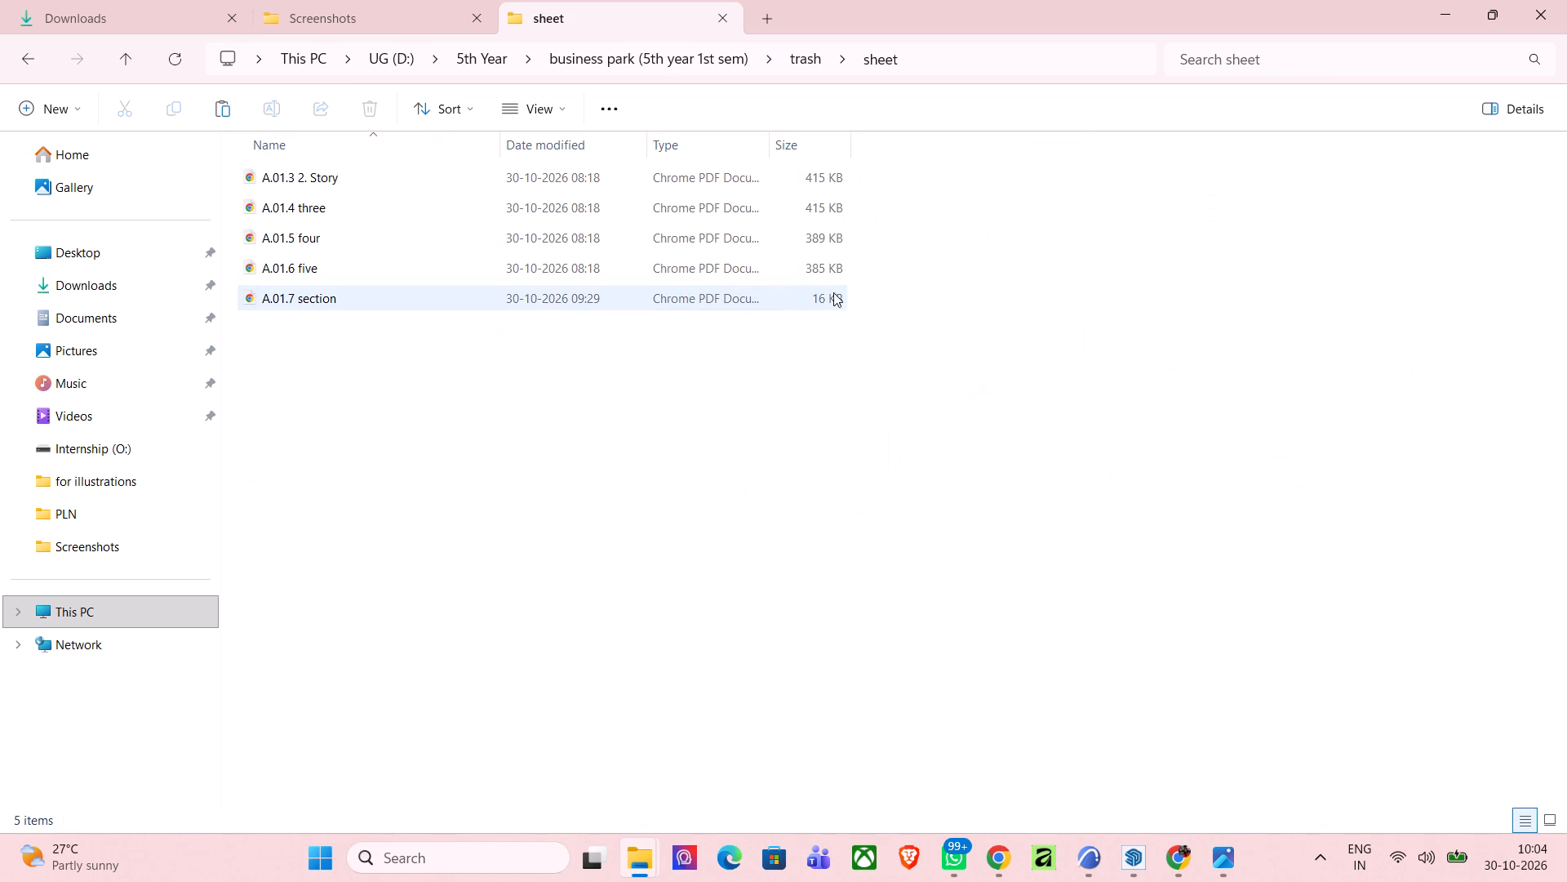
Open the A.01.7 section PDF with Adobe Photoshop 2025.
click(513, 292)
right_click(513, 292)
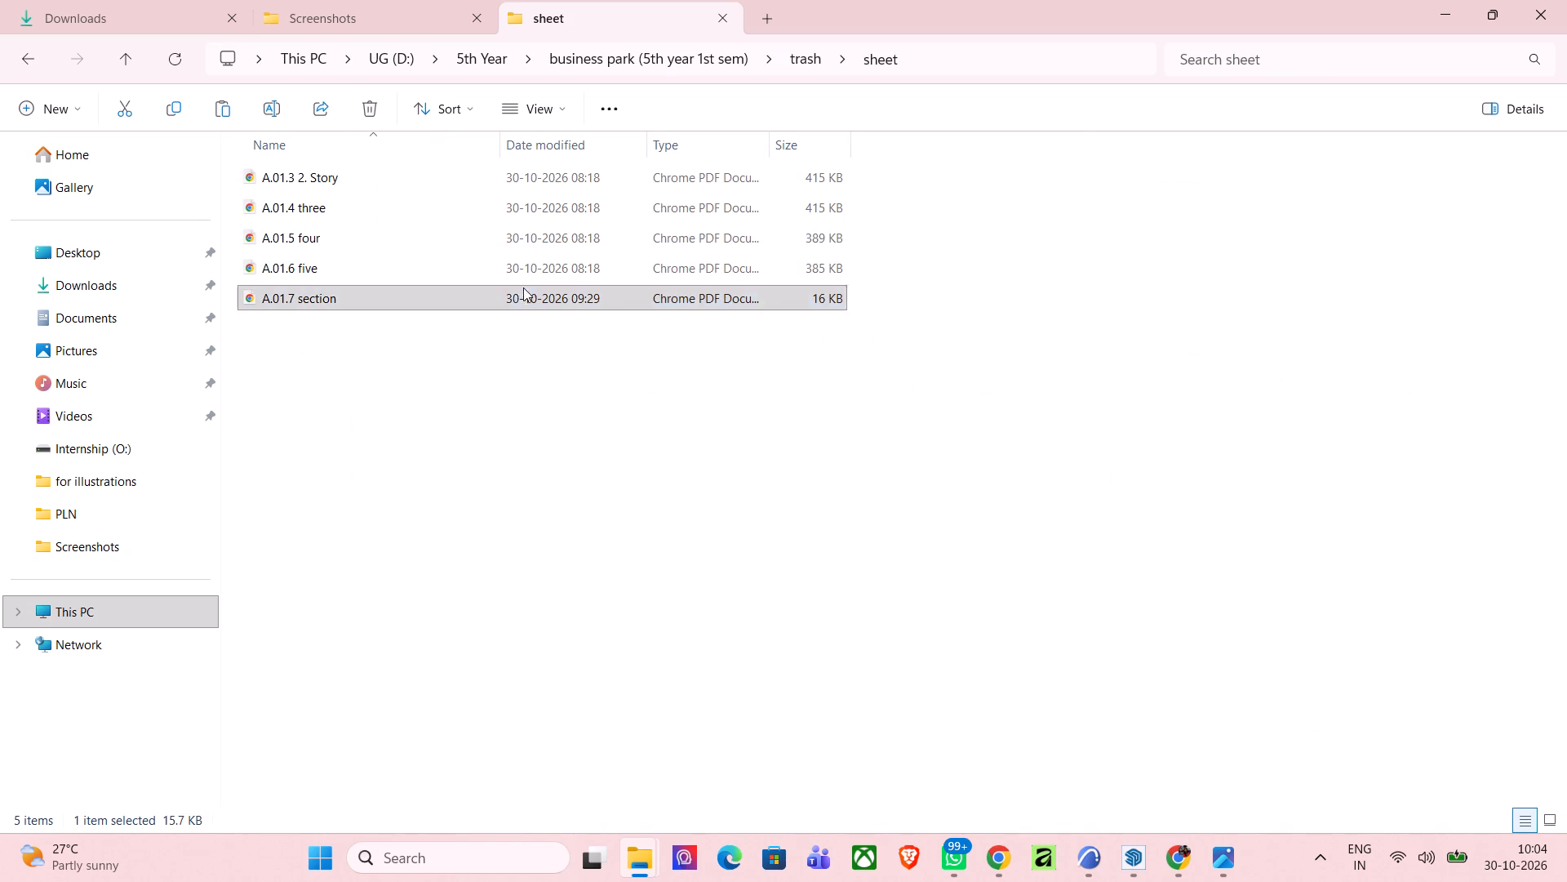
click(586, 310)
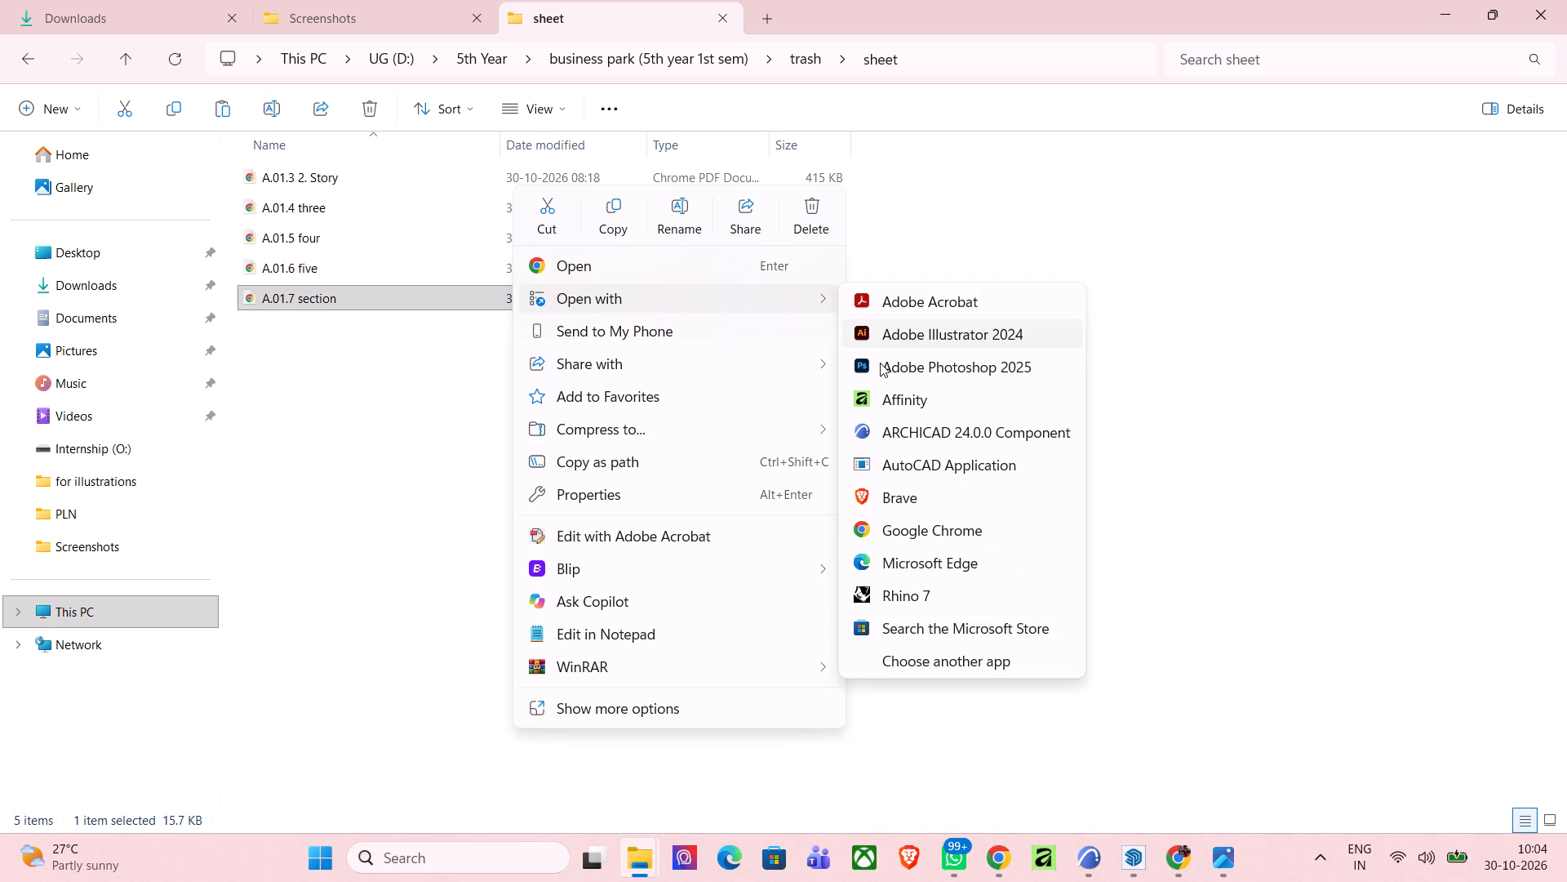
click(906, 376)
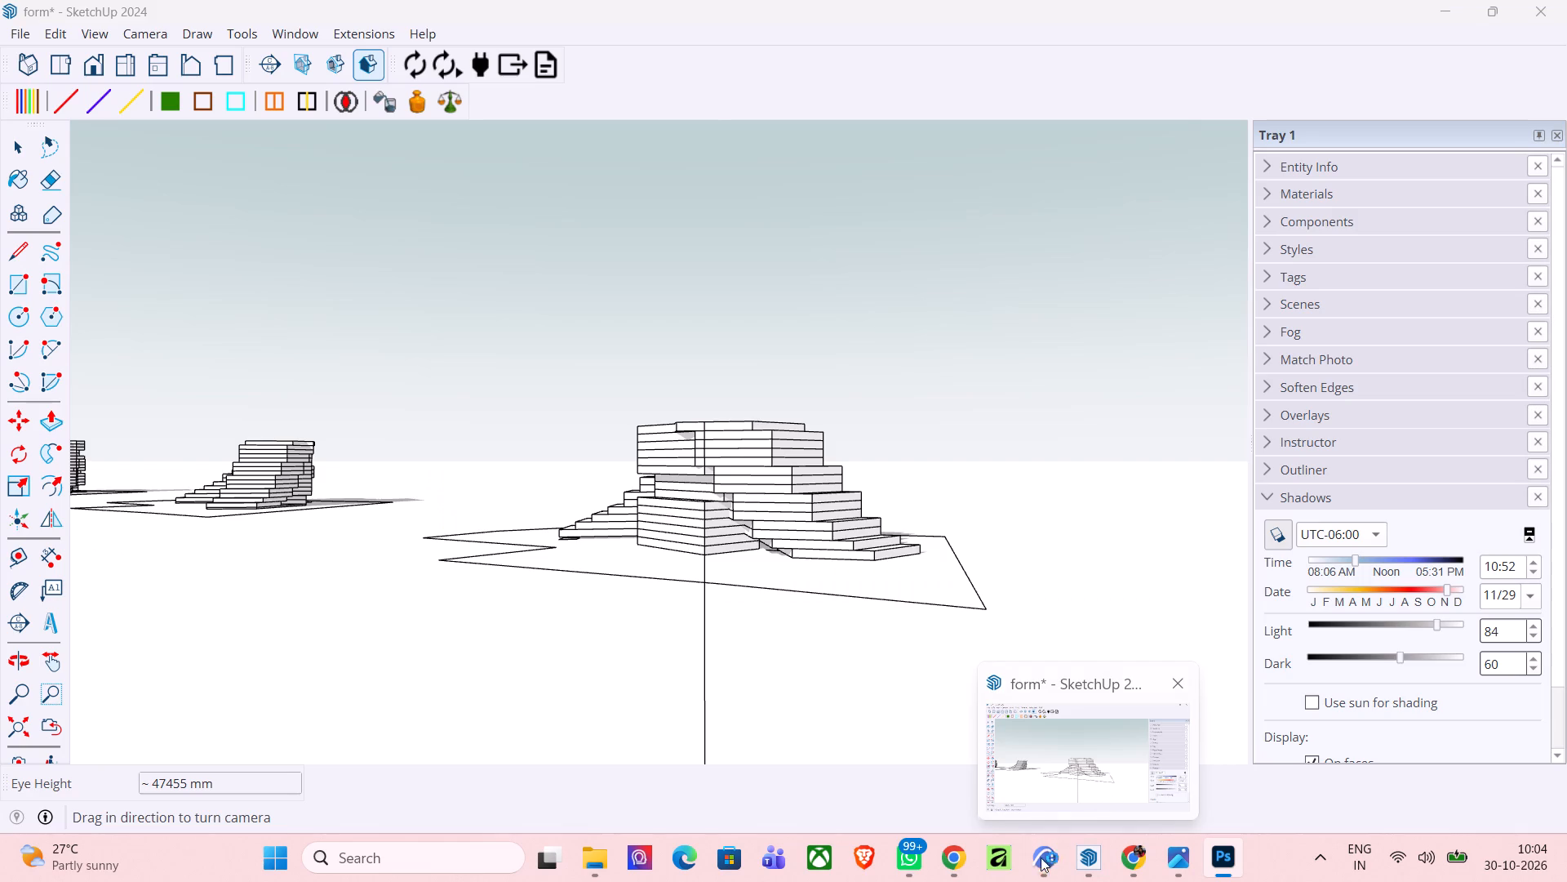
Switch to ARCHICAD and save the business park project.
click(1033, 868)
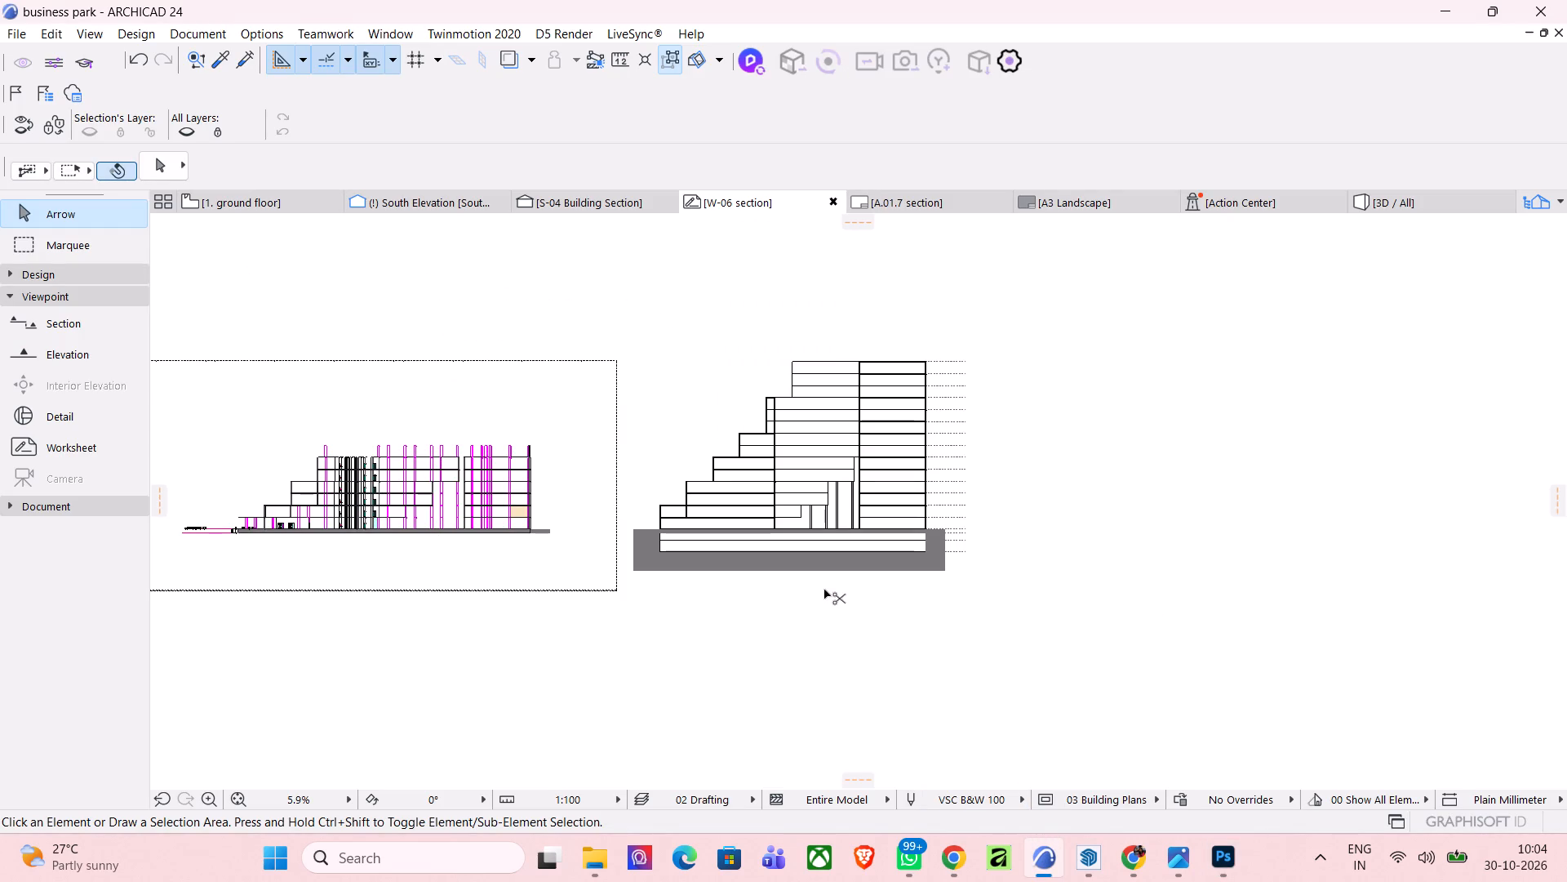
key(ctrl+s)
Switch to SketchUp, save the model as form in the model folder, replacing the existing file, and close SketchUp.
click(1135, 713)
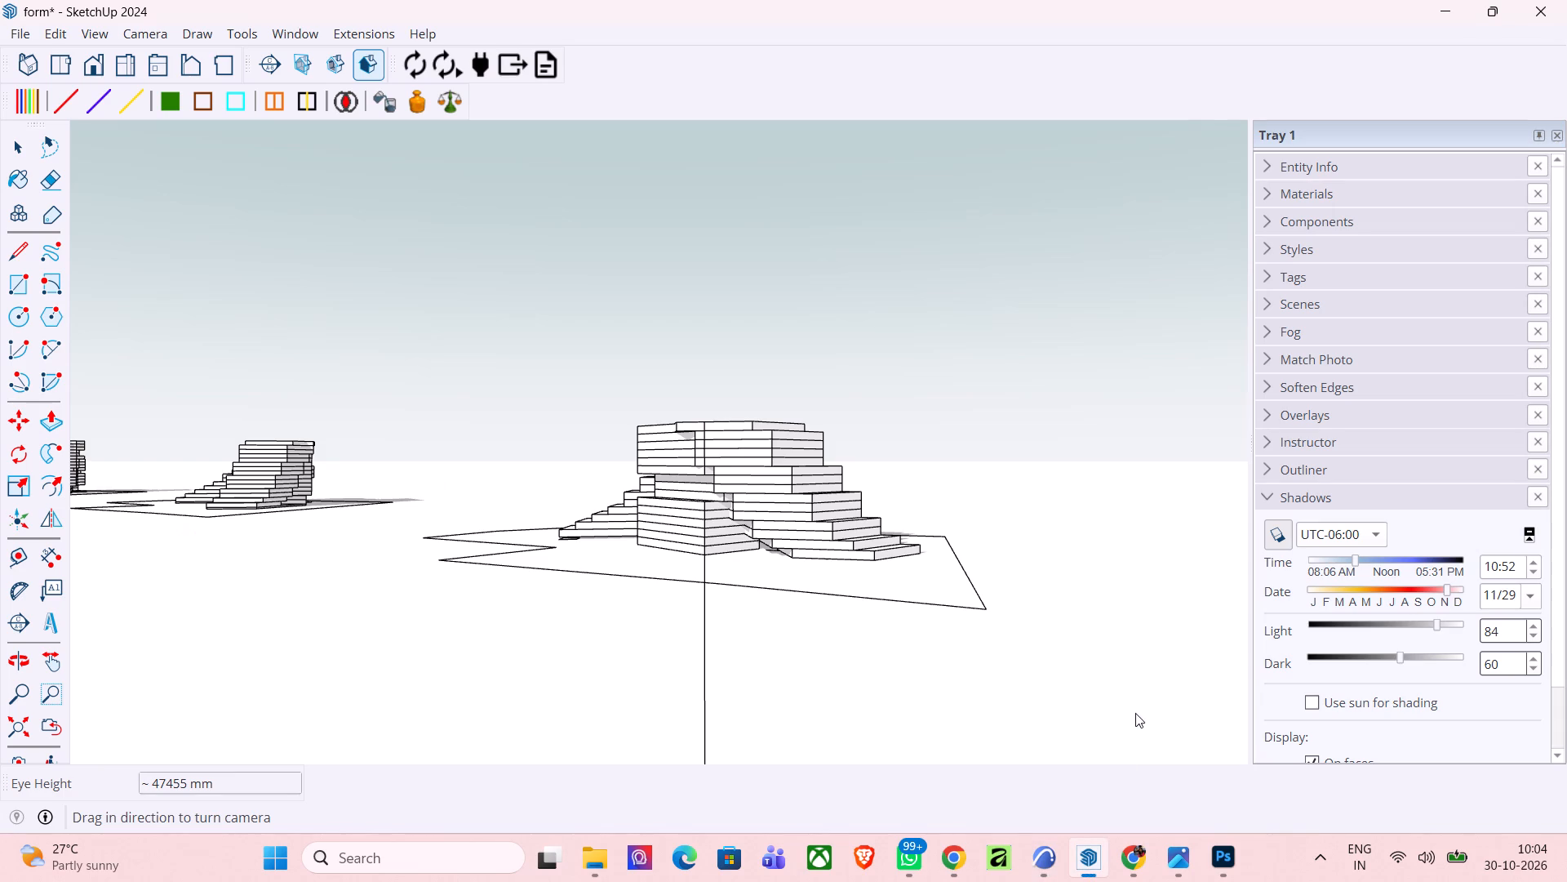
key(ctrl+s)
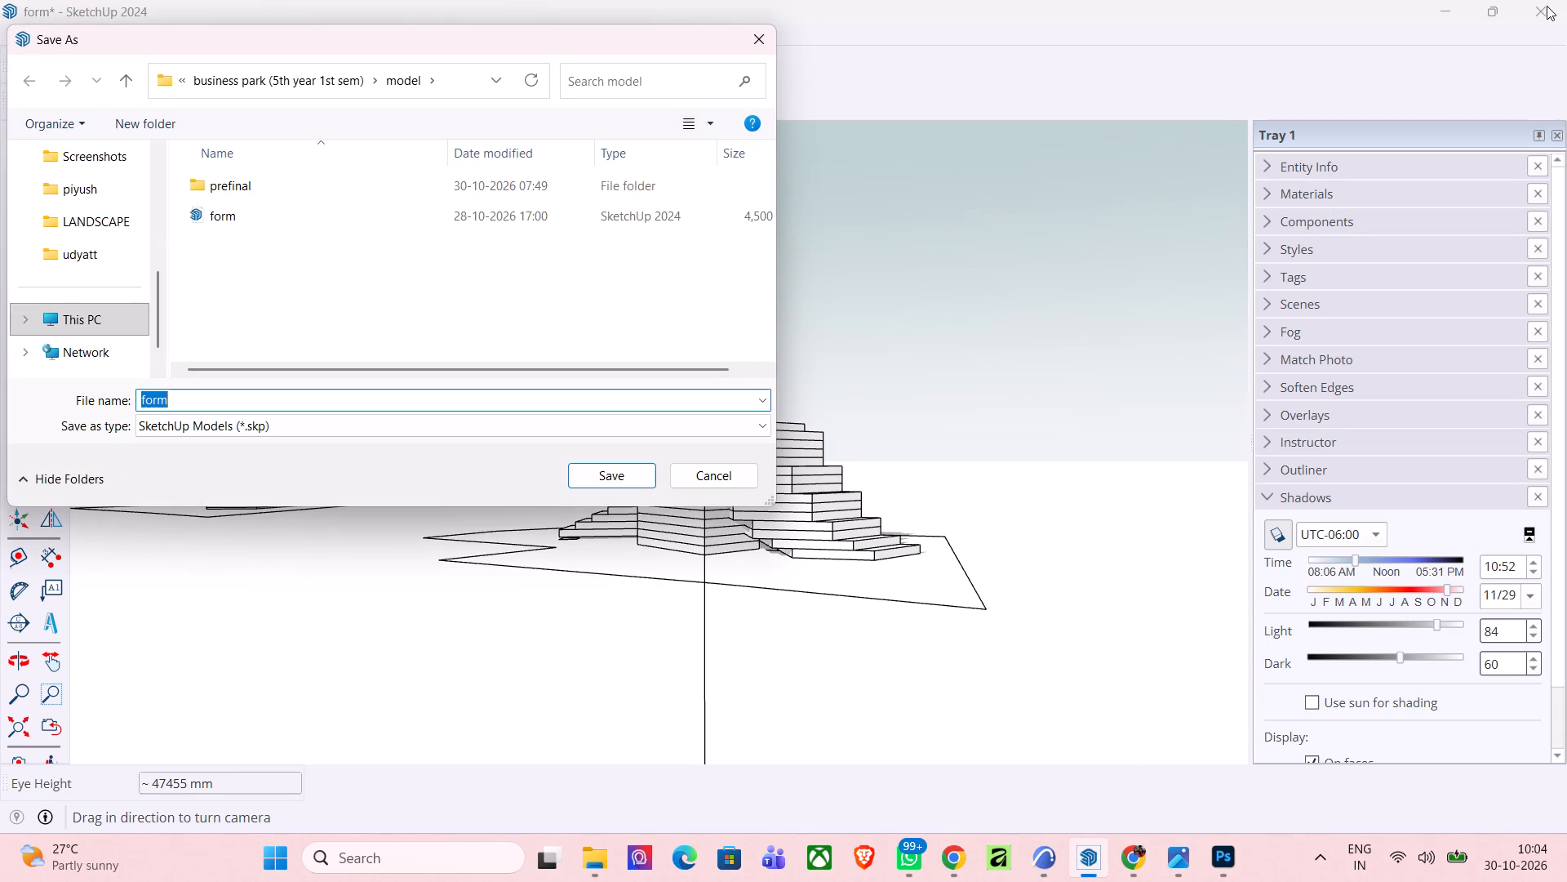
click(753, 41)
click(16, 37)
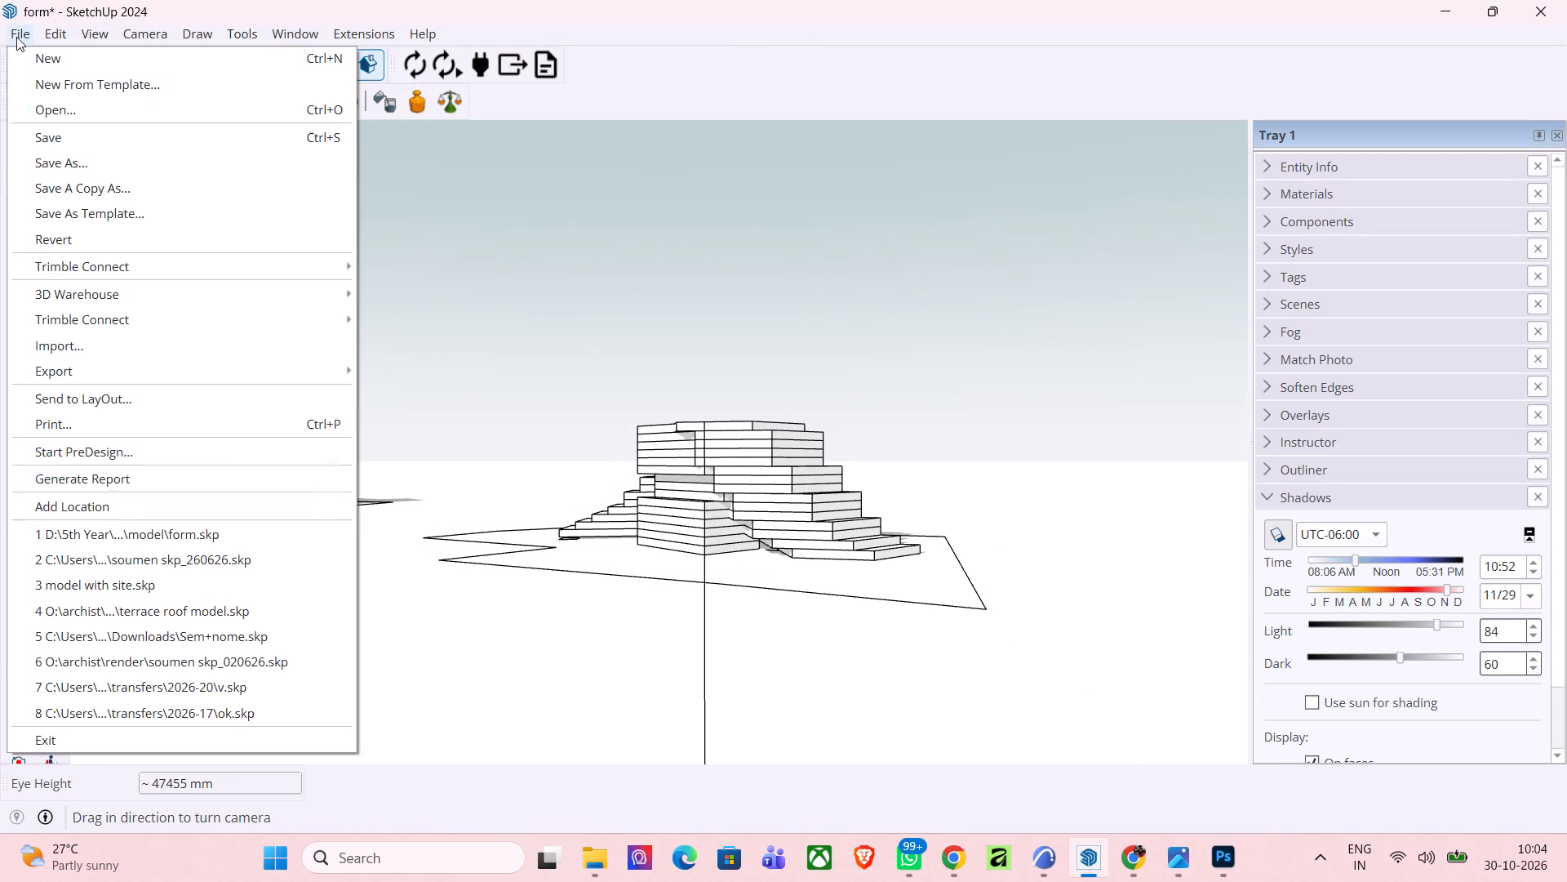
click(46, 142)
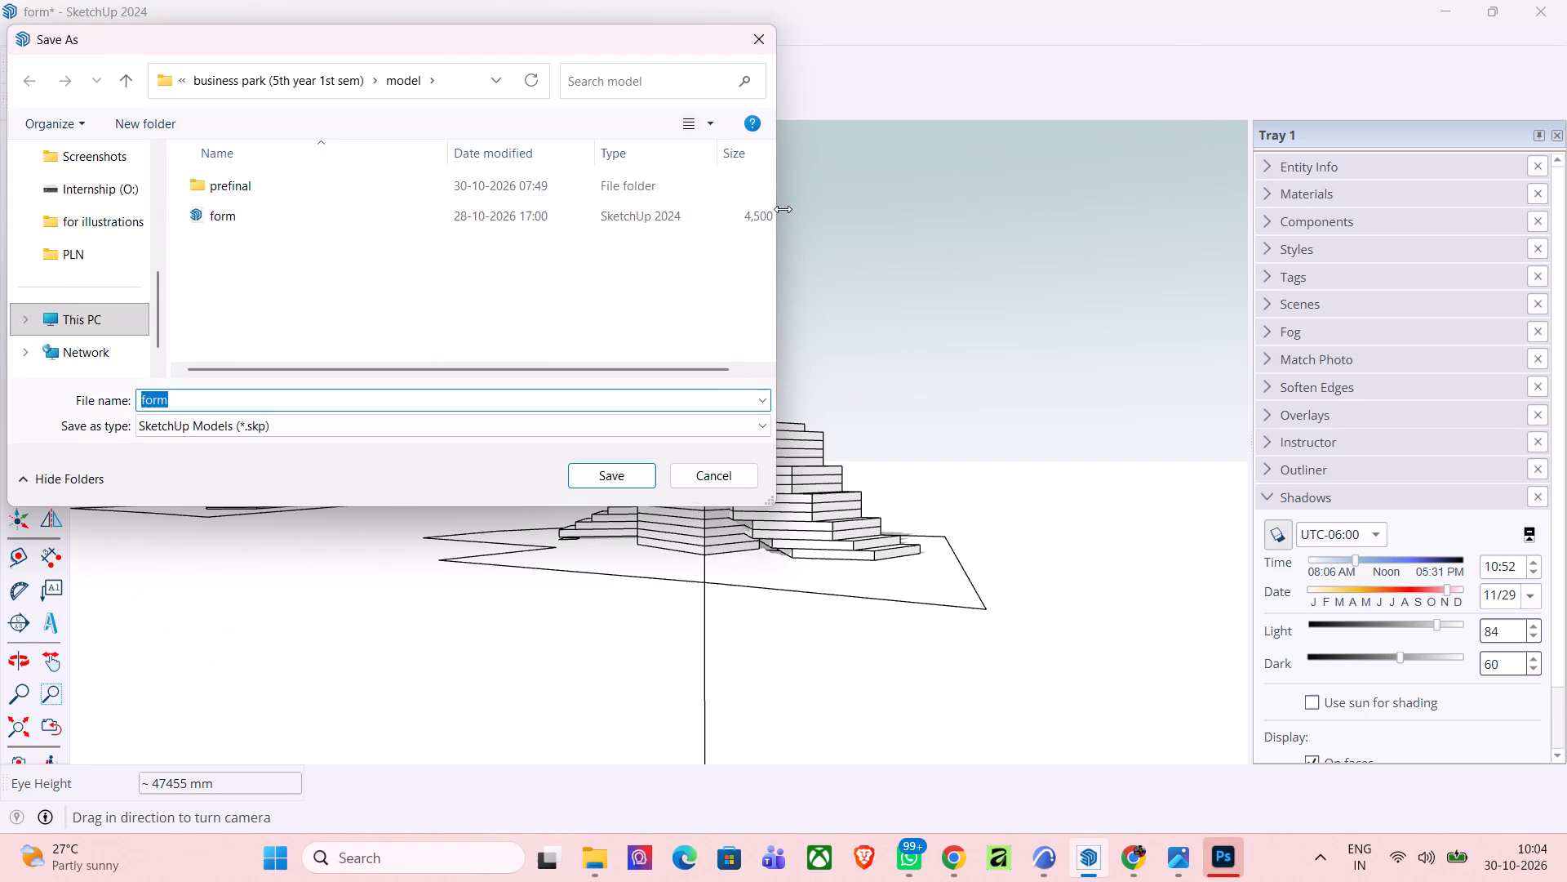
click(617, 483)
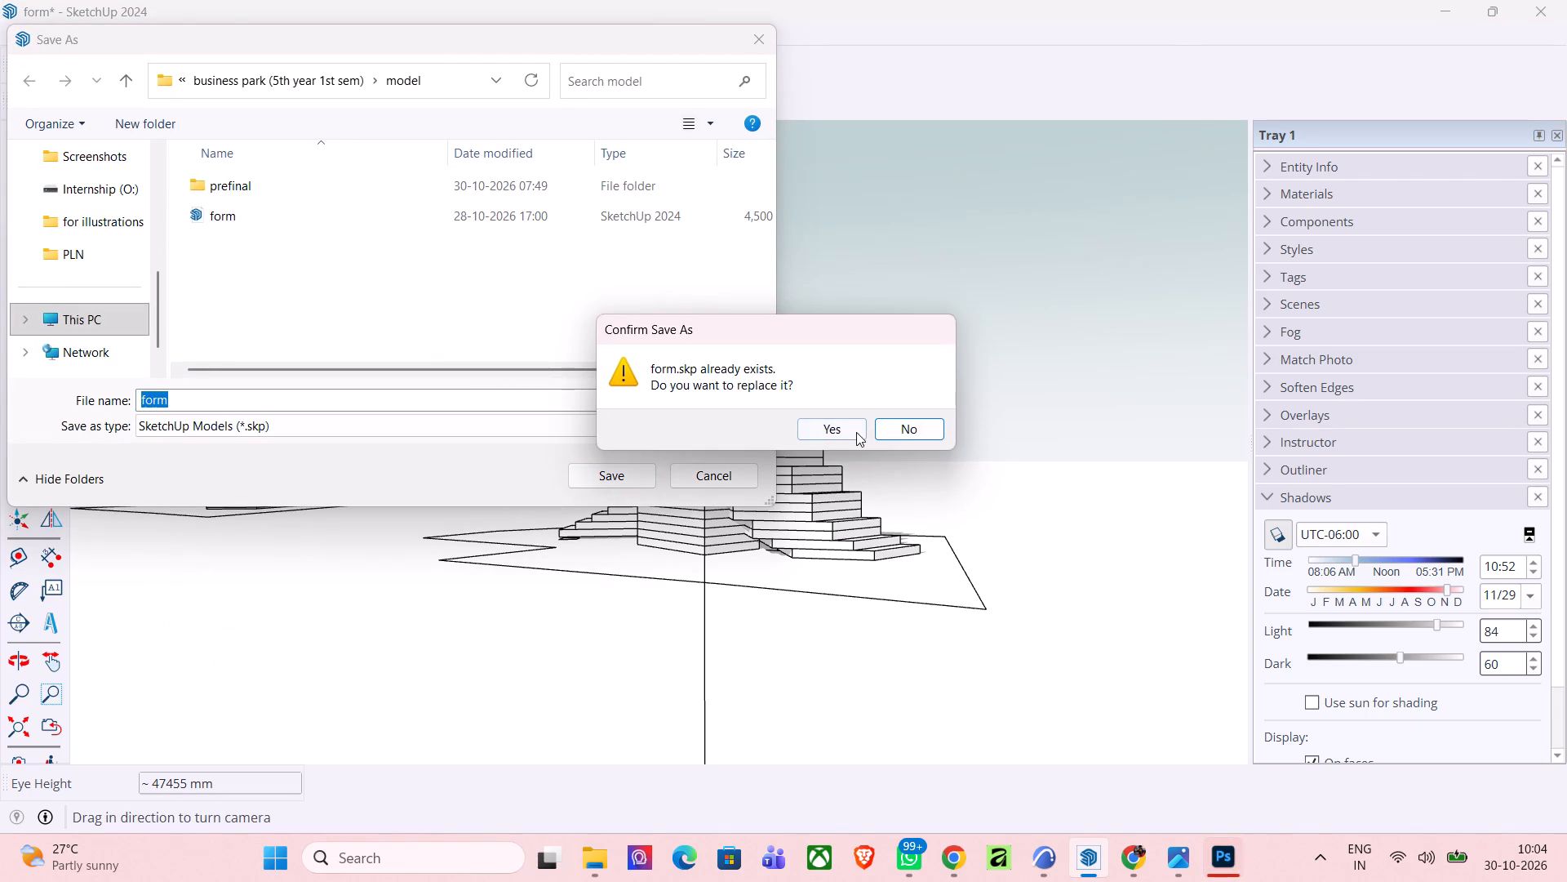
click(853, 432)
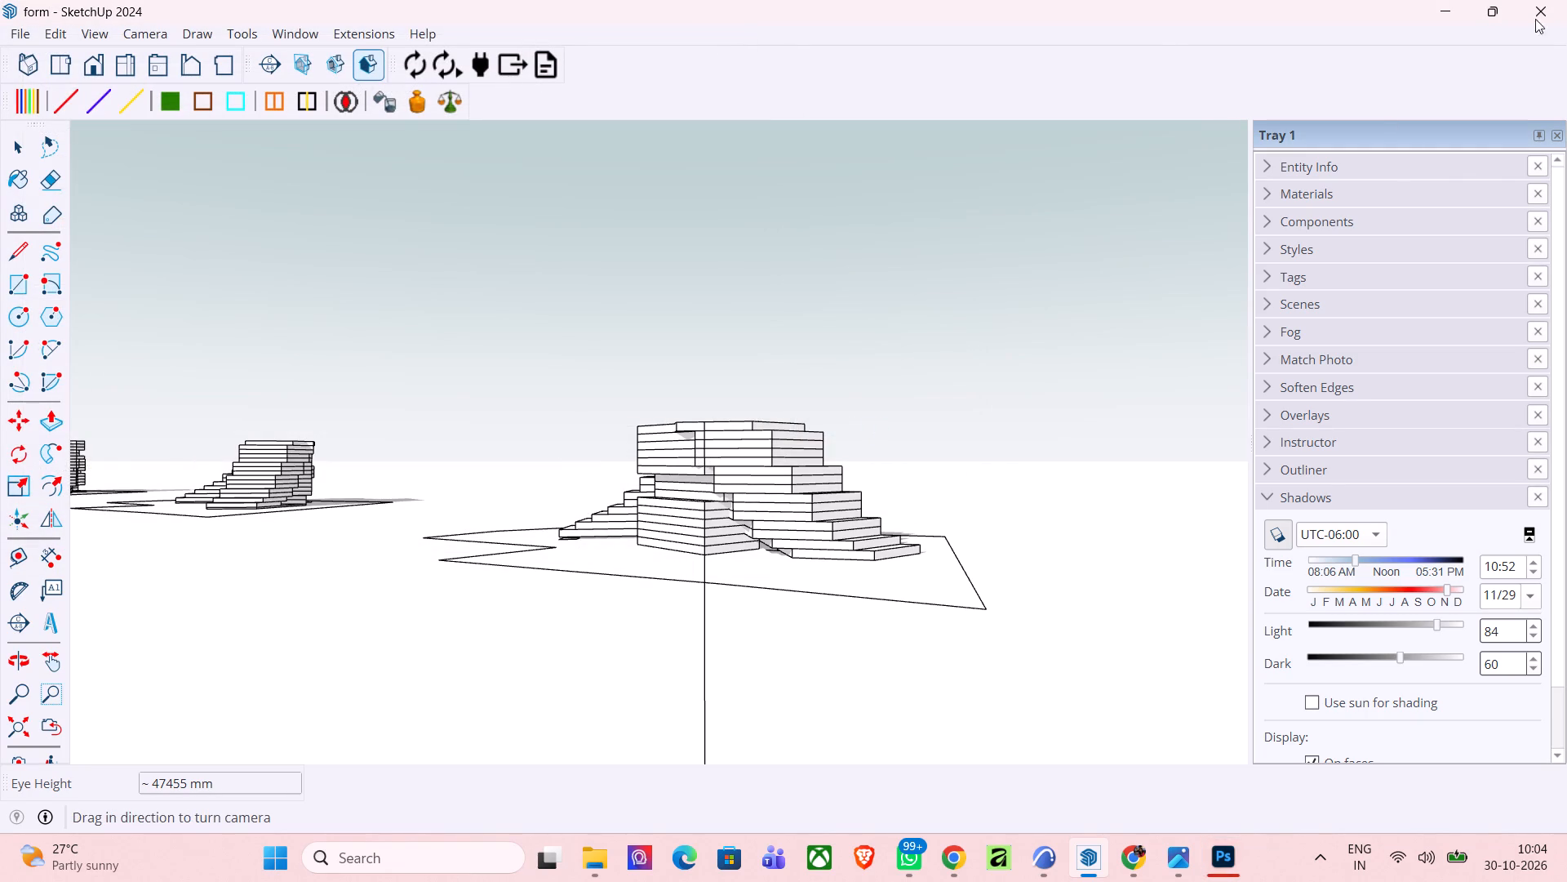
click(1558, 10)
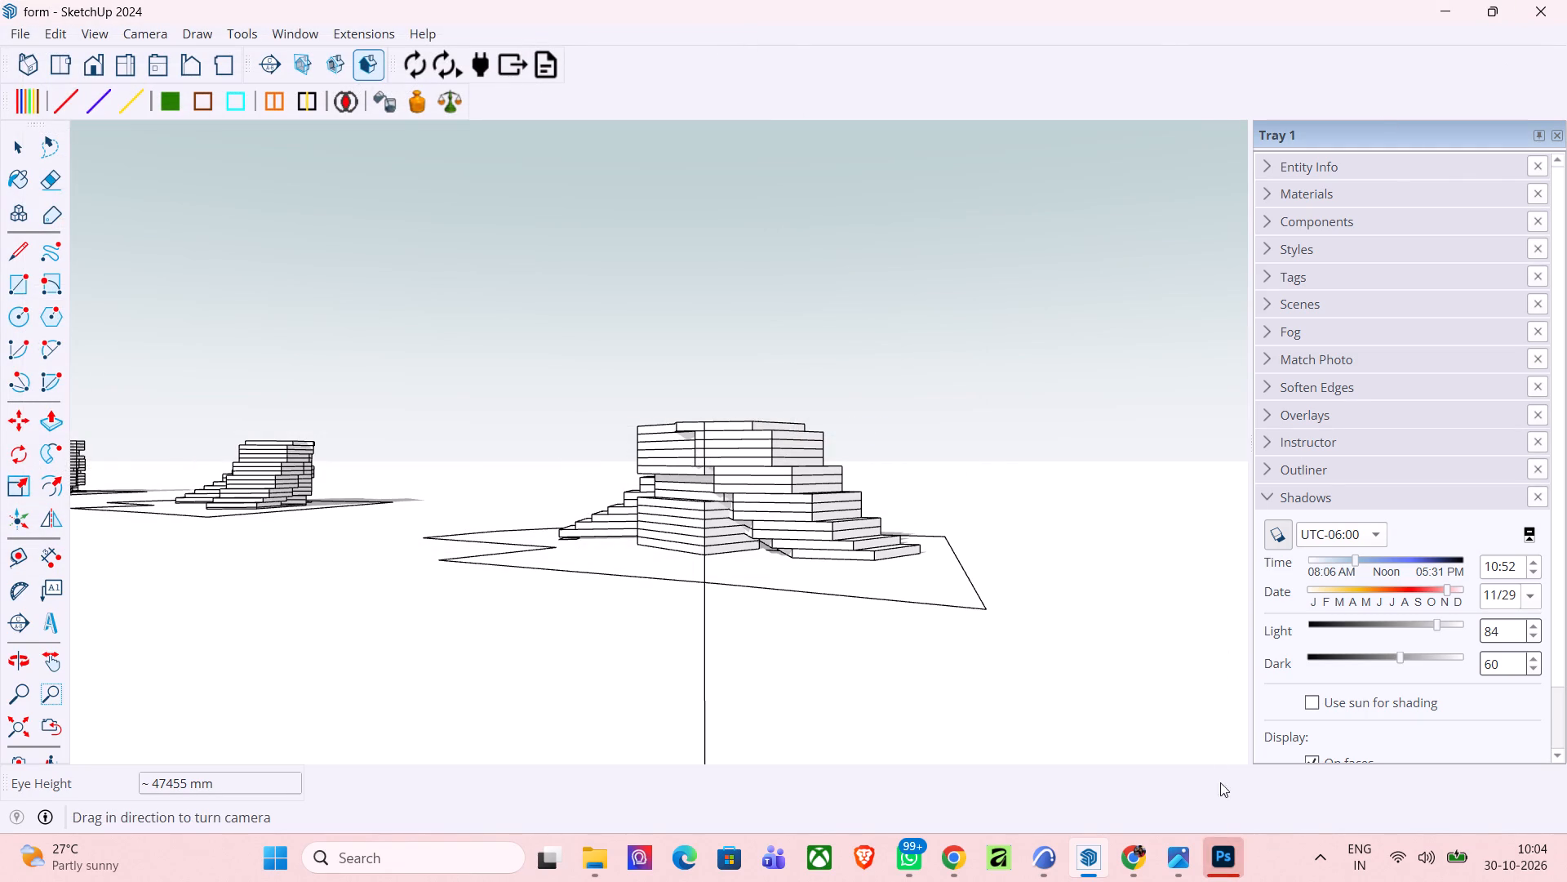
Switch to Photoshop and import page 1 of A.01.7 section.pdf at 600 pixels/inch in RGB Color.
click(1216, 848)
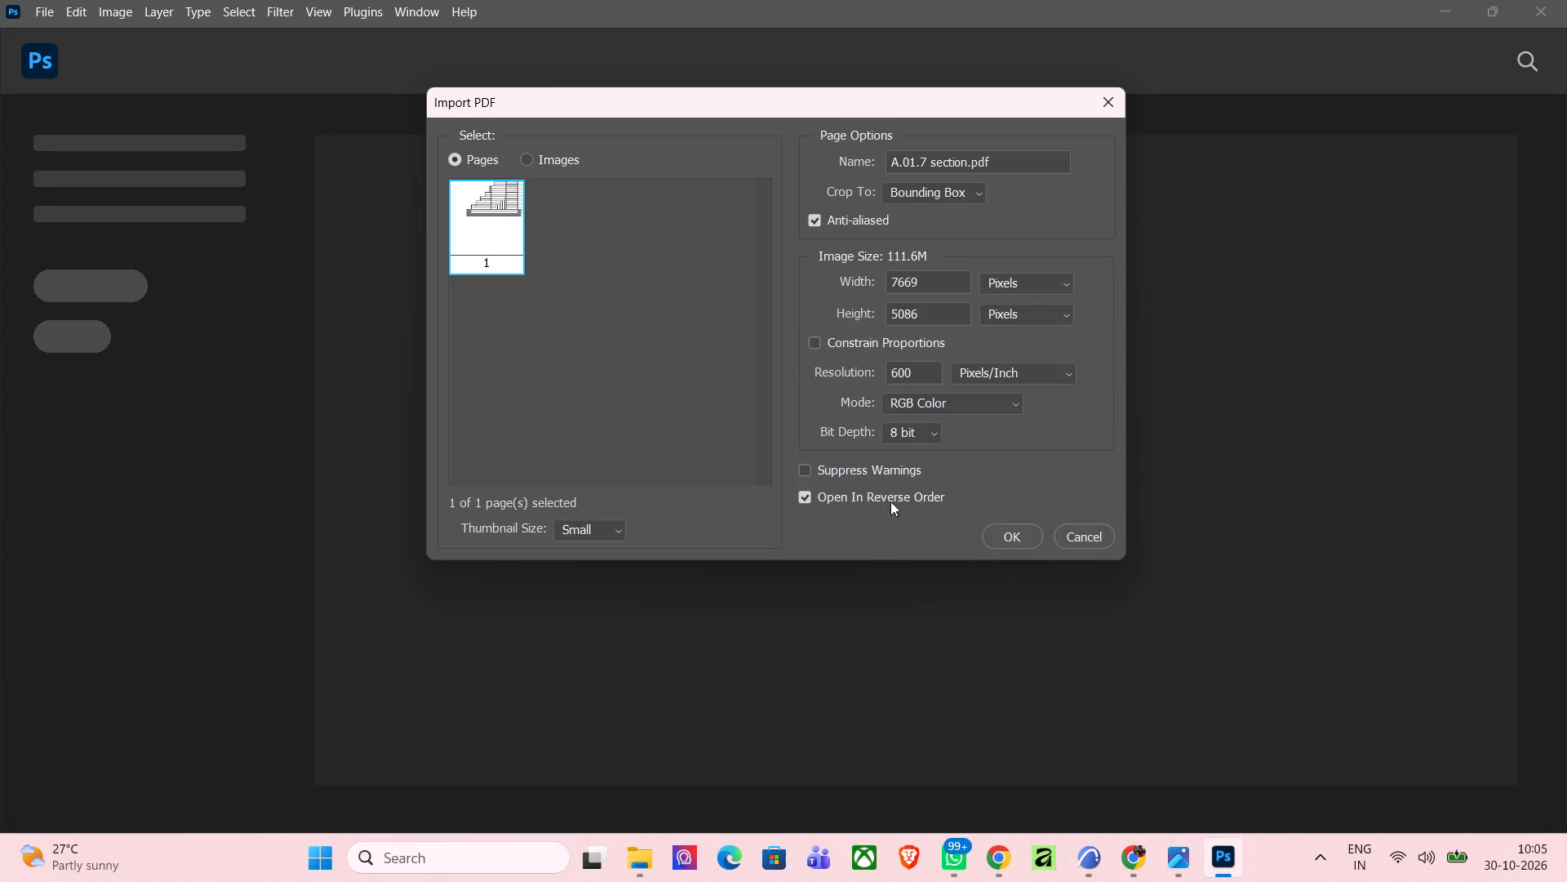
click(526, 159)
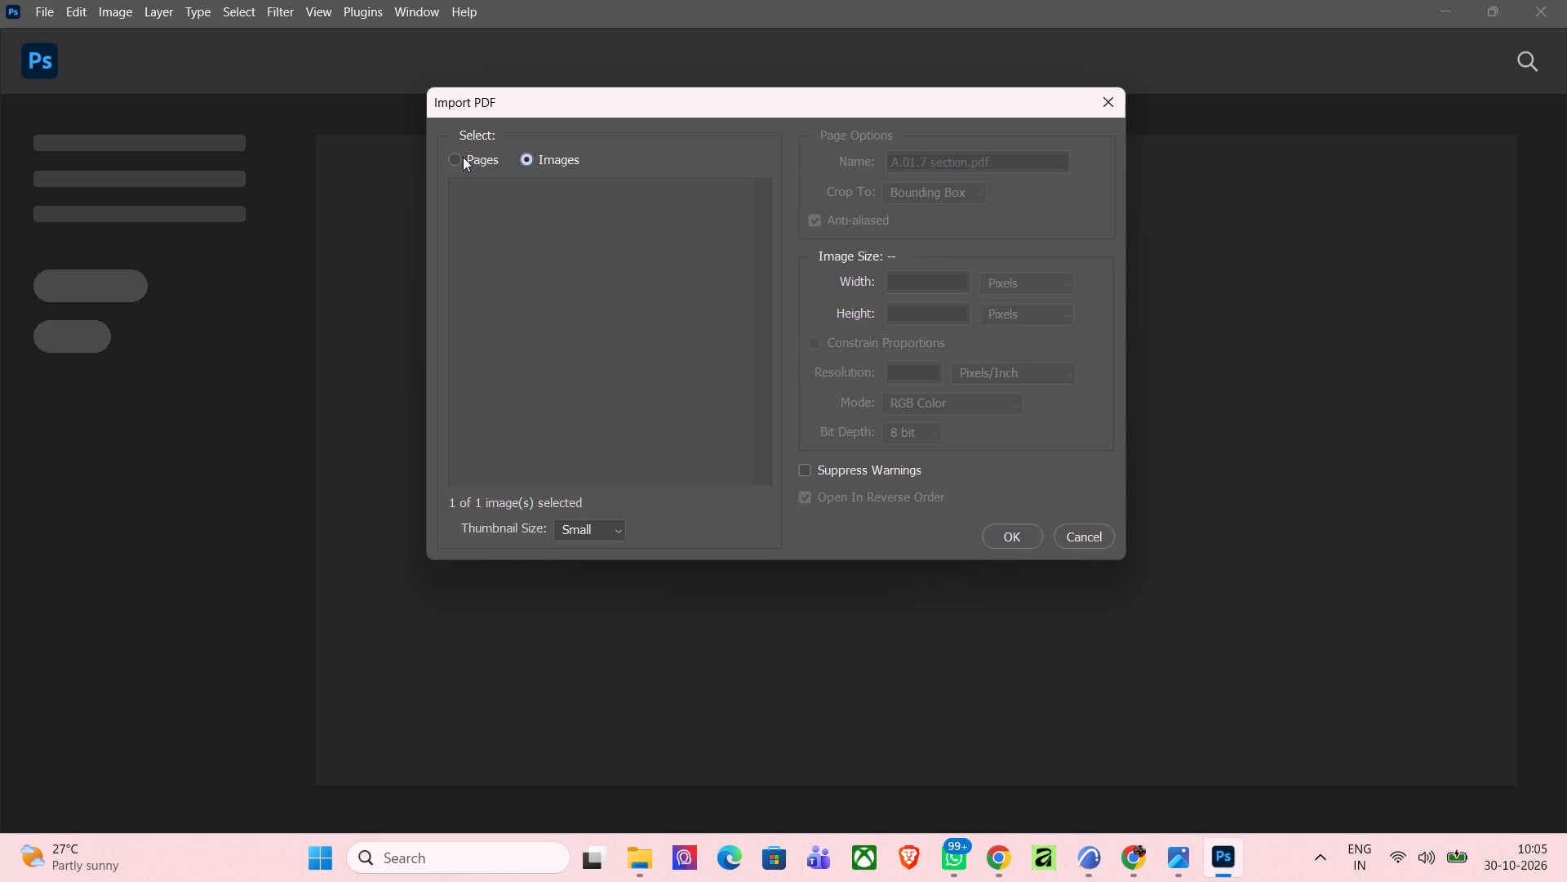
click(463, 157)
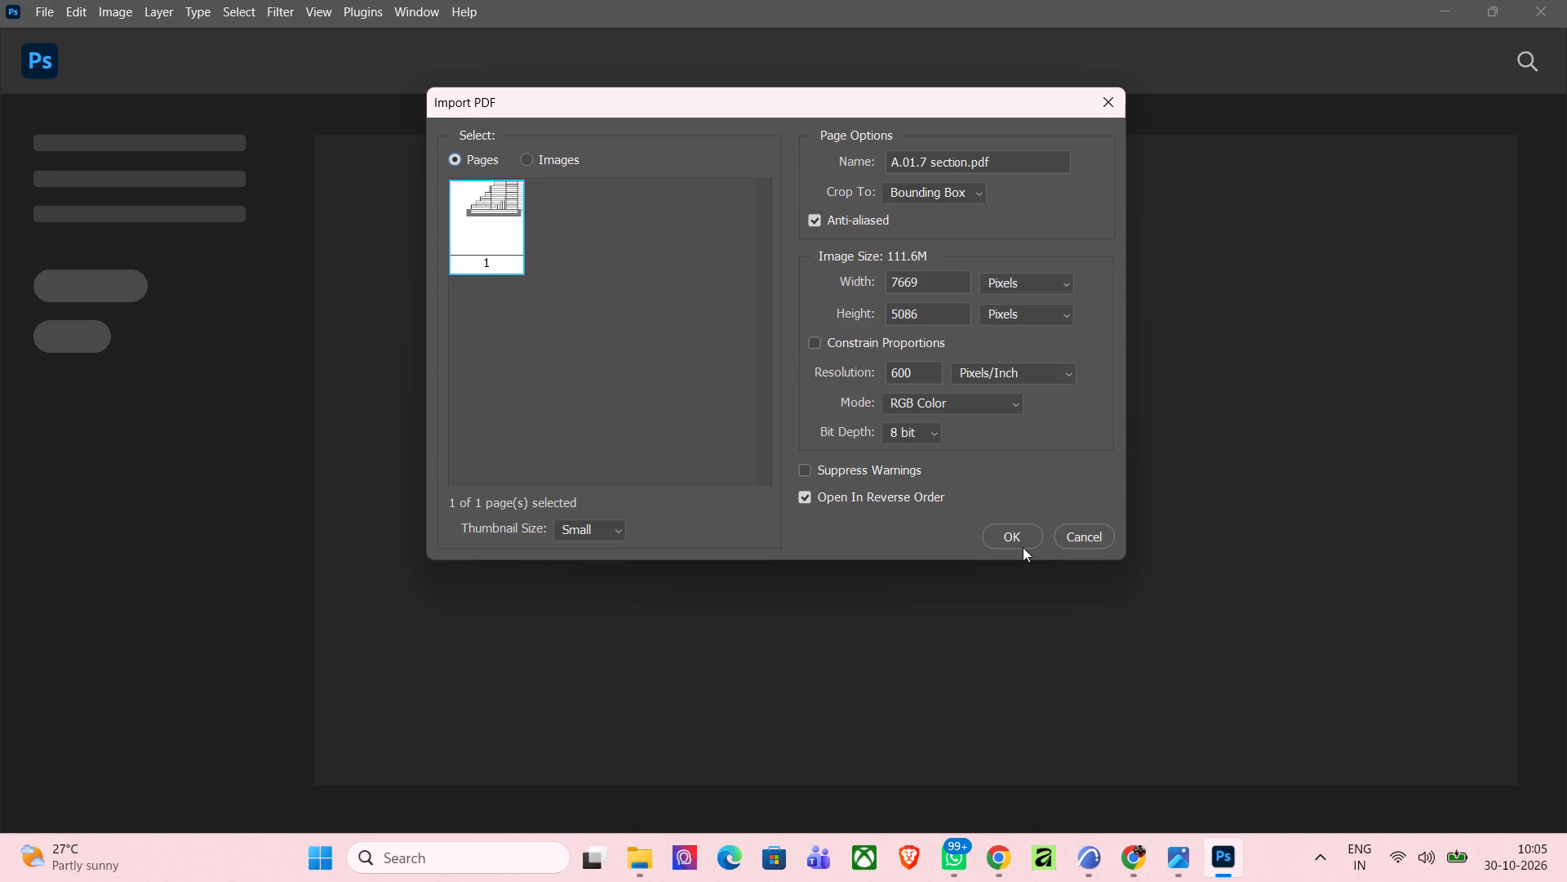
click(1023, 530)
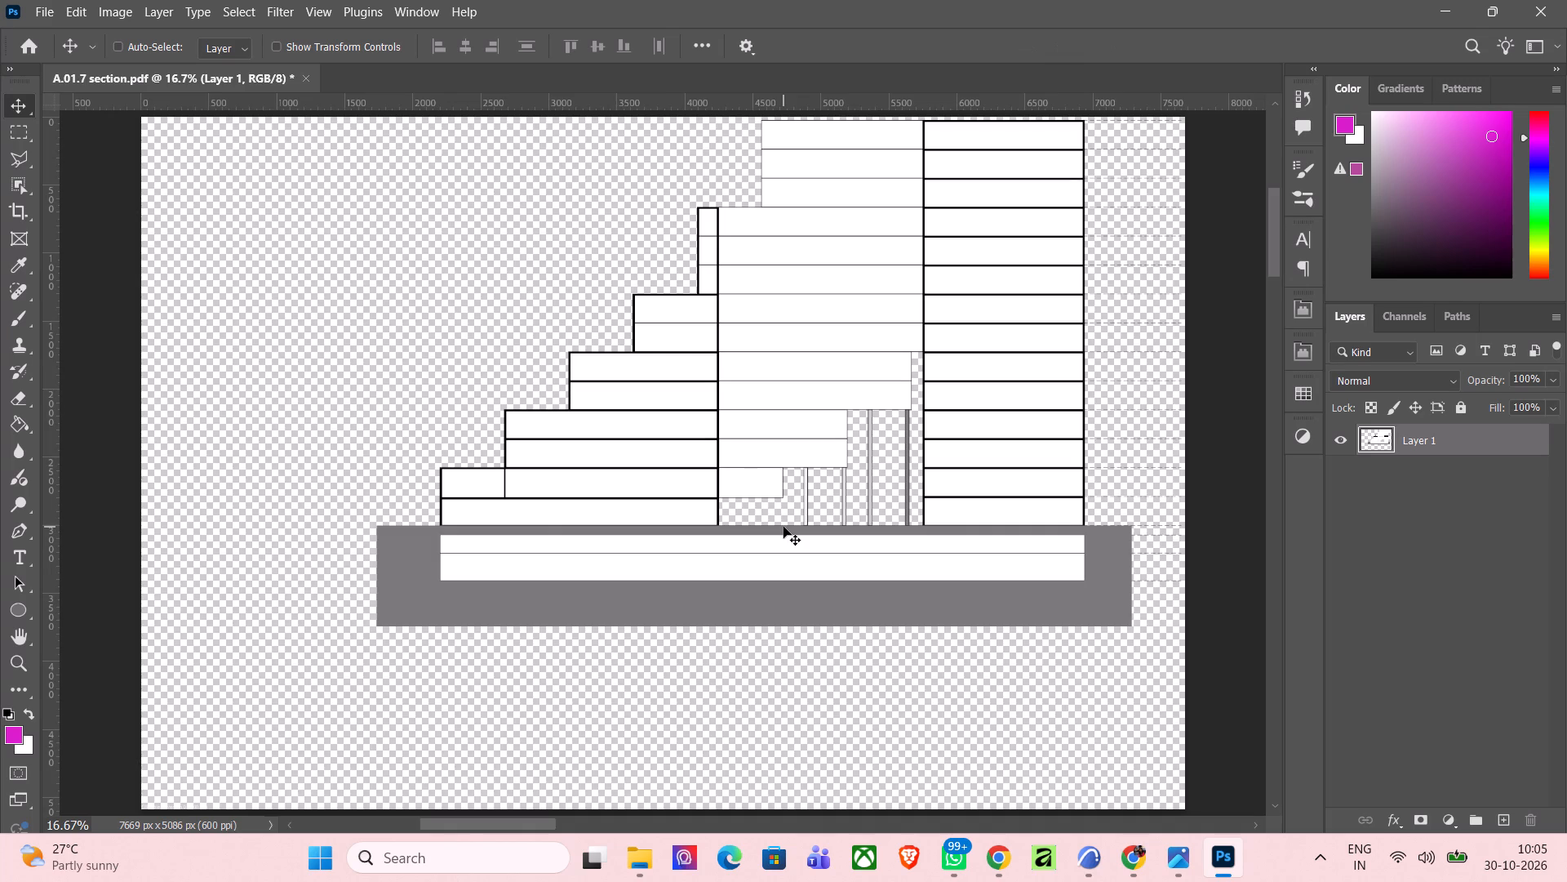
Examine the imported section drawing, including the stepped floors, the tower and the columned opening.
scroll(779, 527, down, 6)
click(912, 414)
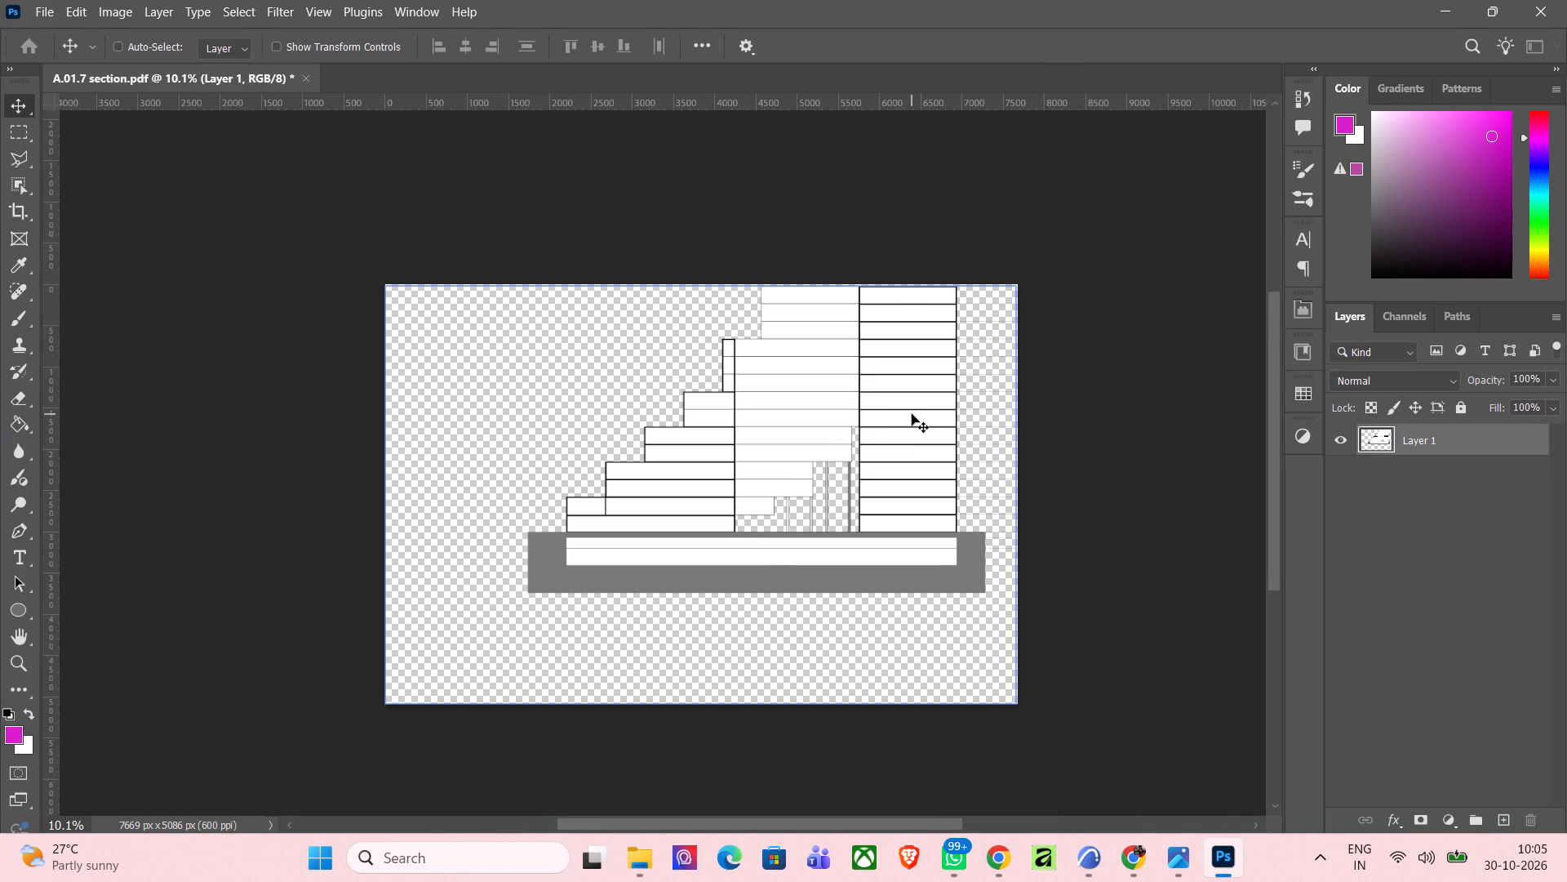
scroll(959, 382, down, 2)
scroll(976, 454, up, 3)
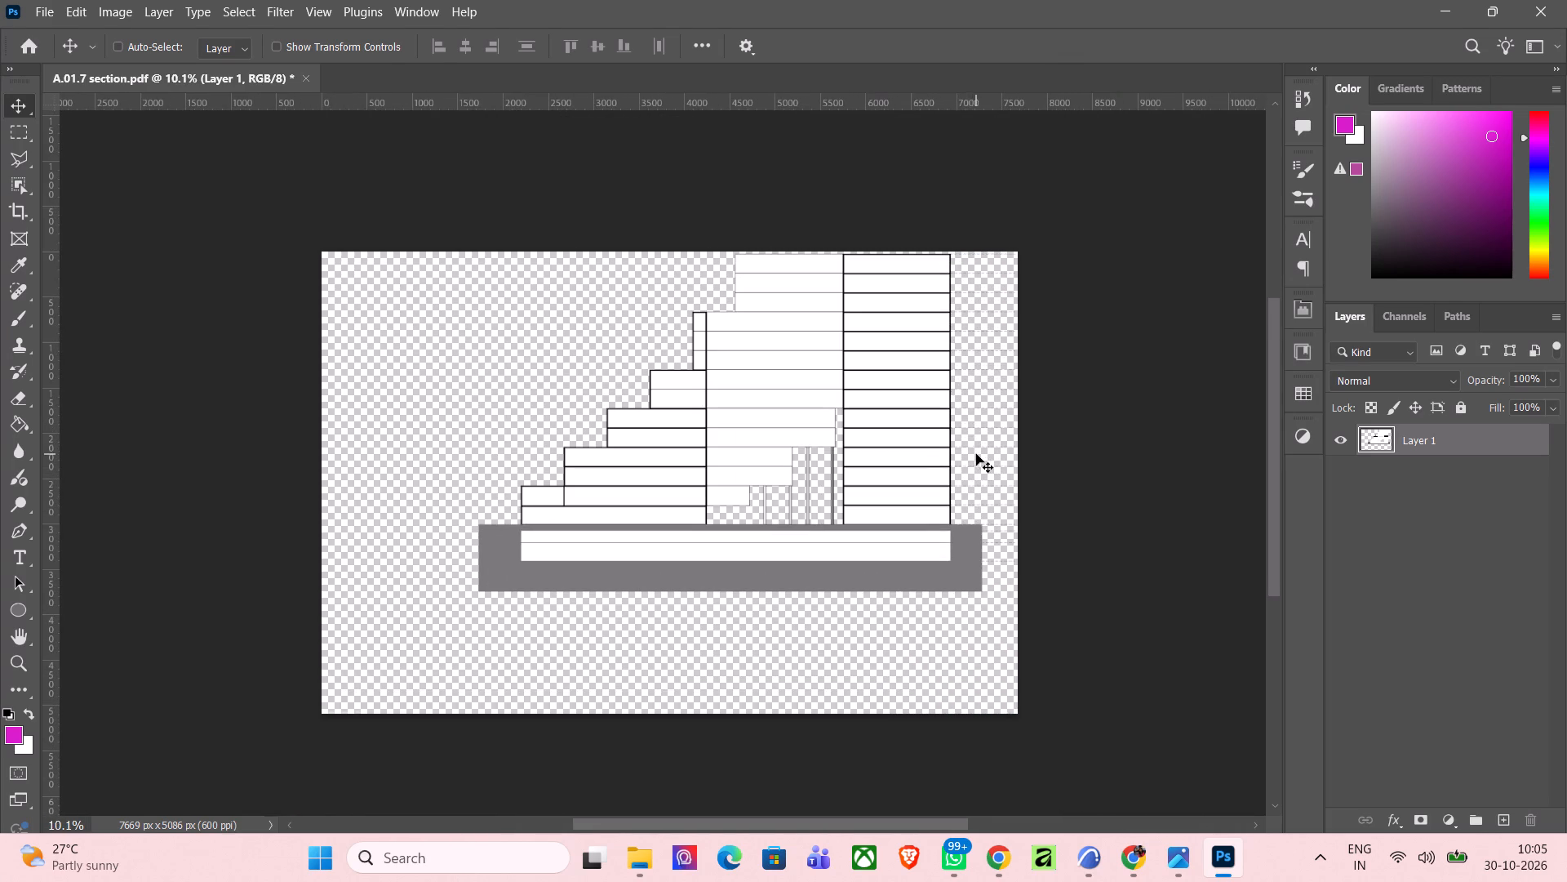
click(937, 354)
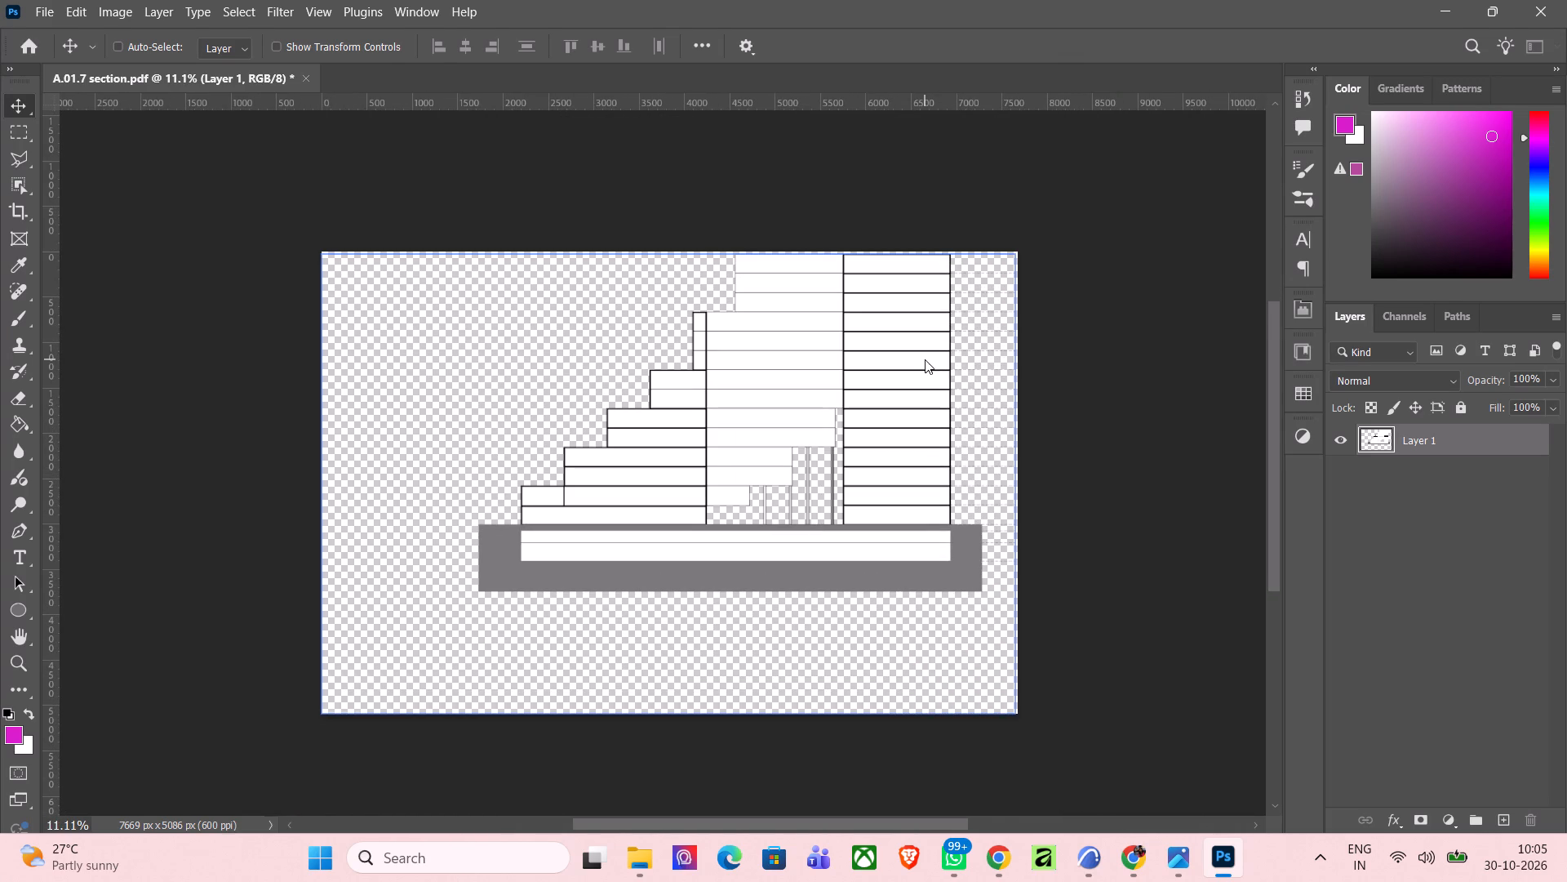
click(925, 359)
scroll(686, 436, up, 6)
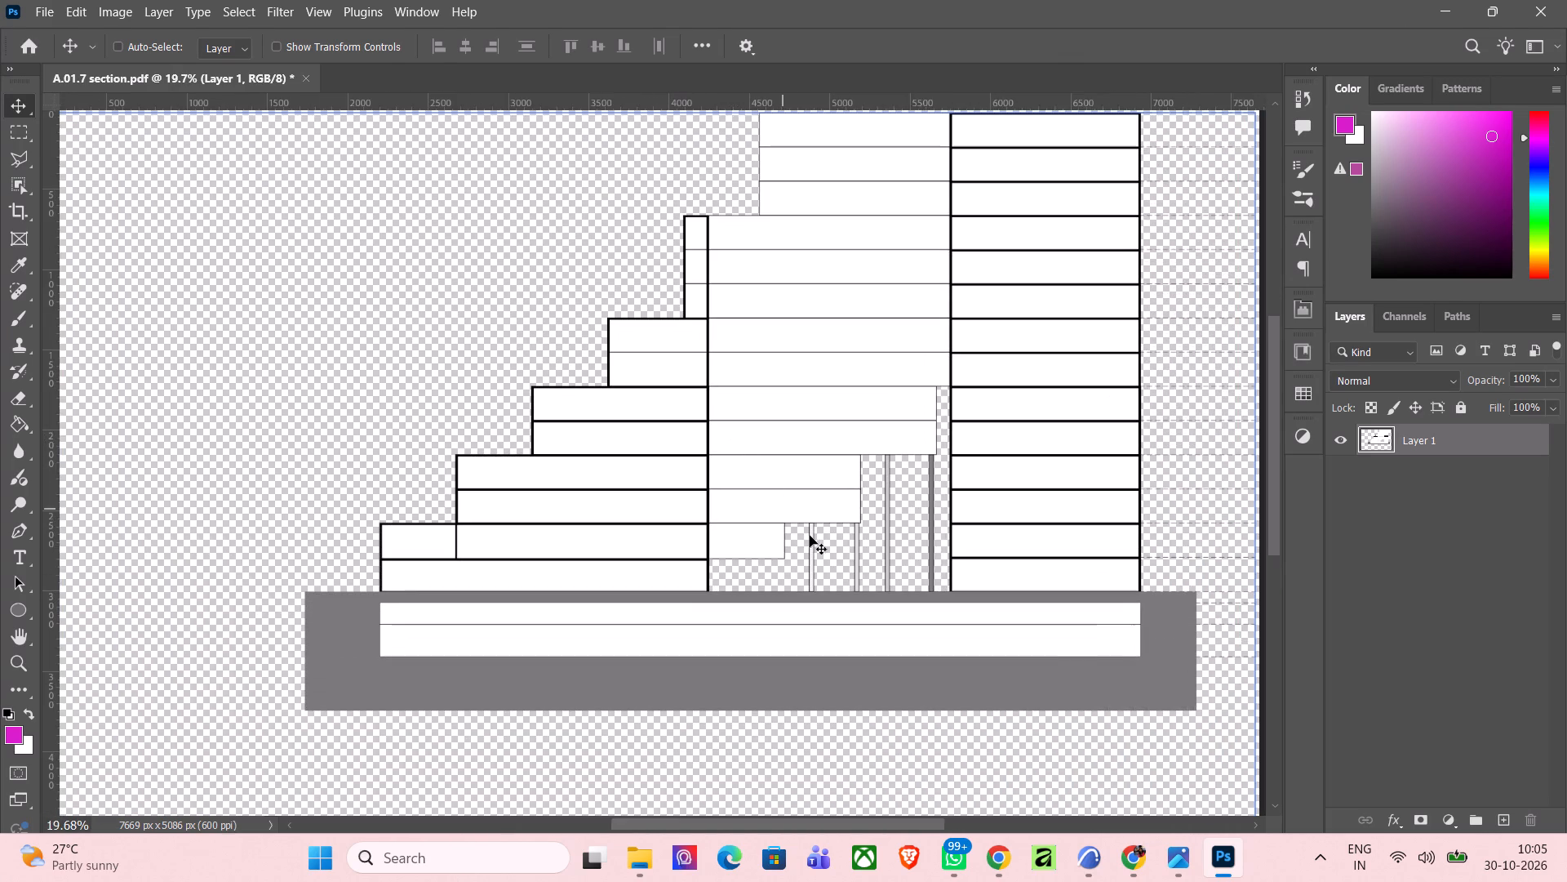
scroll(809, 520, down, 2)
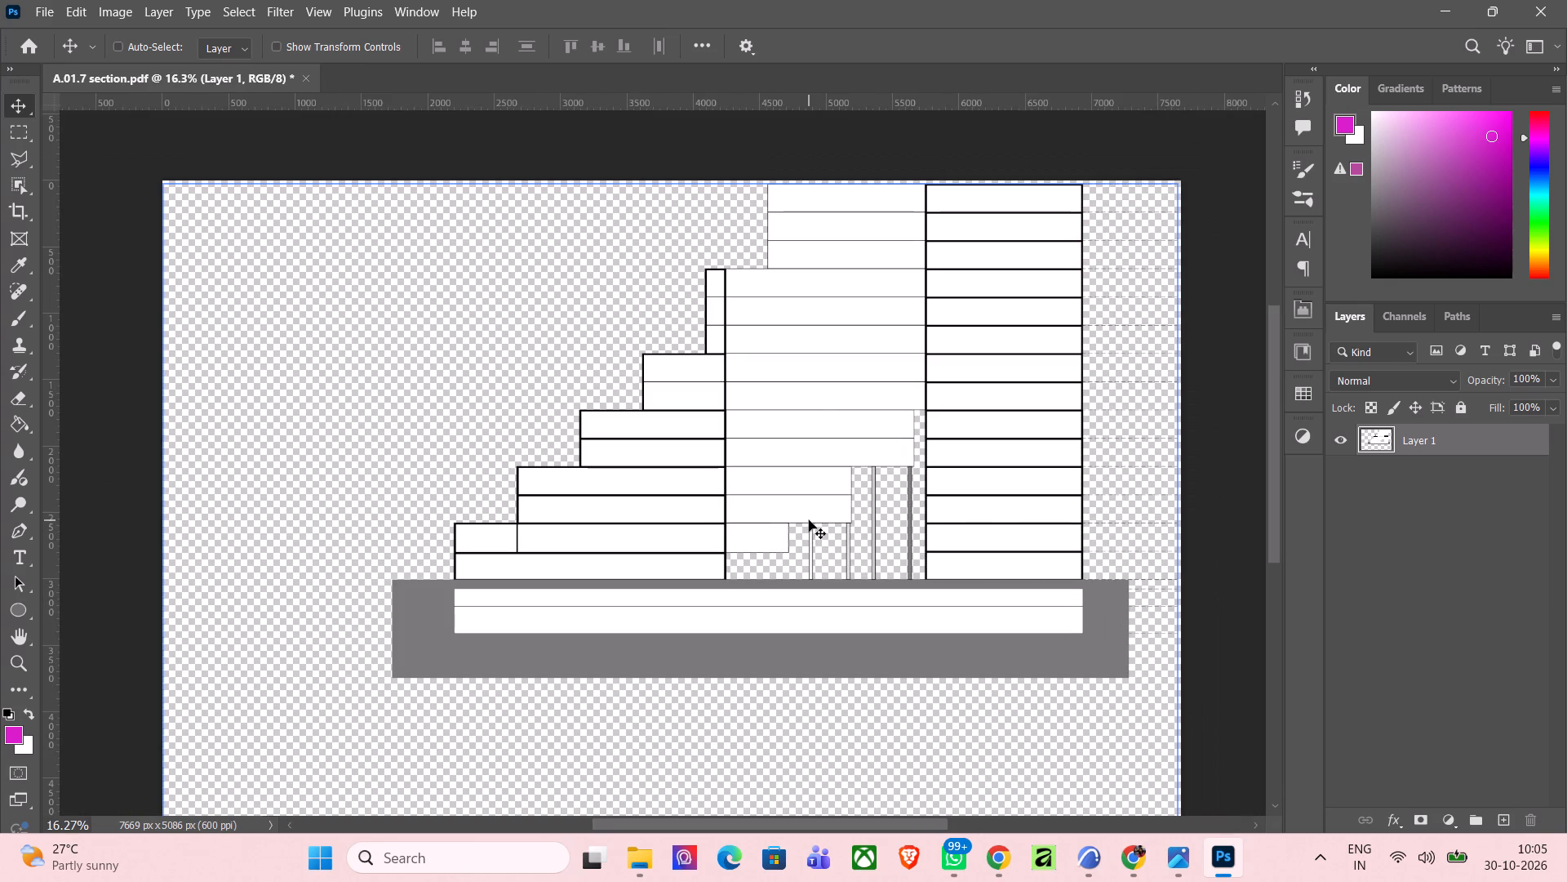
scroll(859, 189, down, 3)
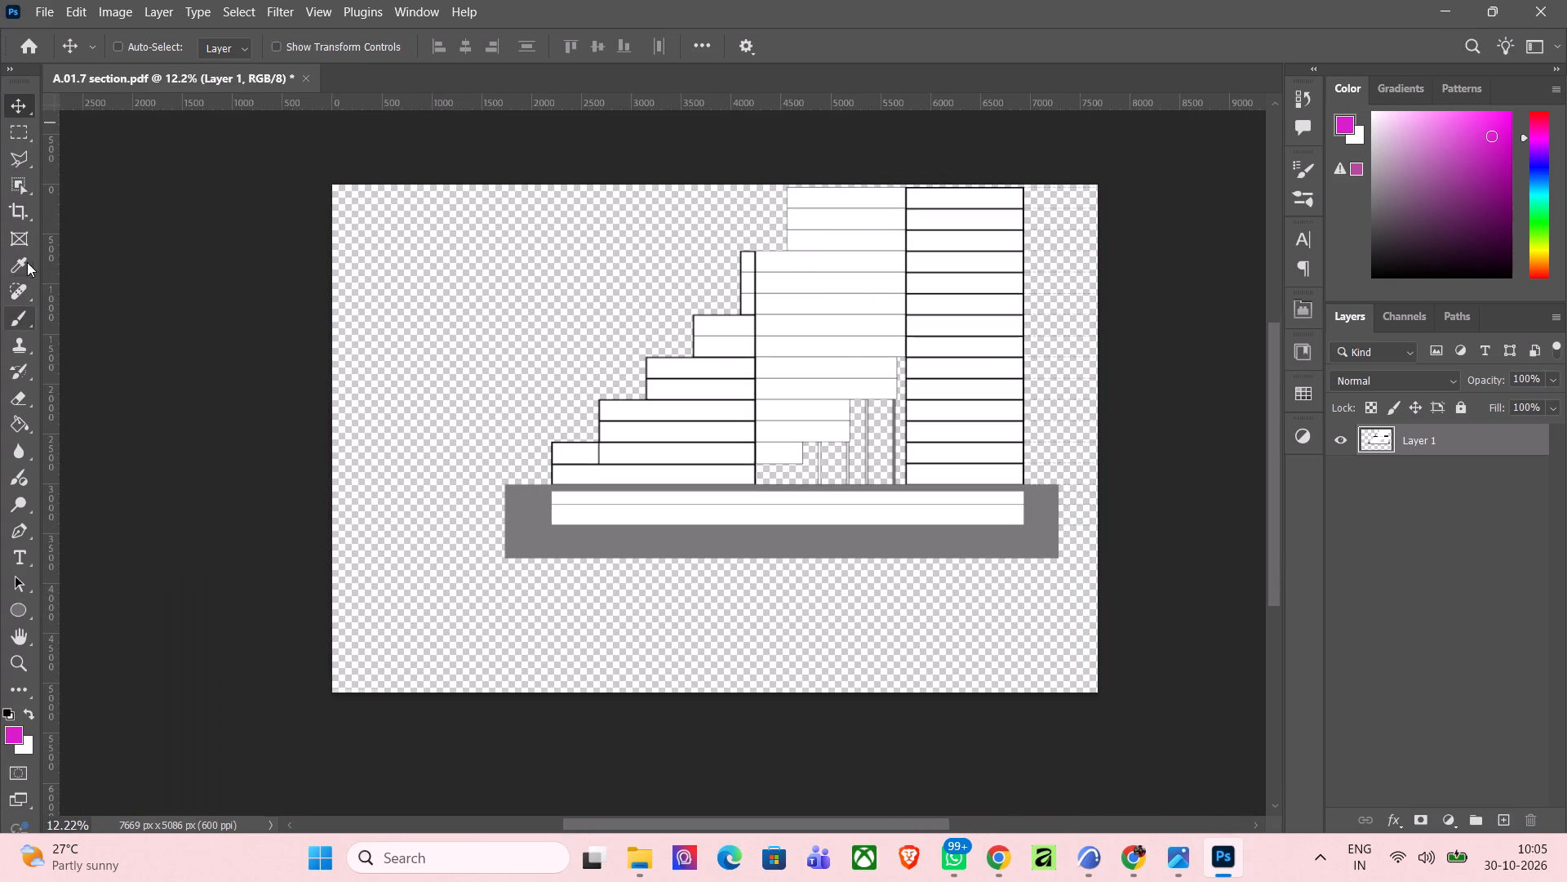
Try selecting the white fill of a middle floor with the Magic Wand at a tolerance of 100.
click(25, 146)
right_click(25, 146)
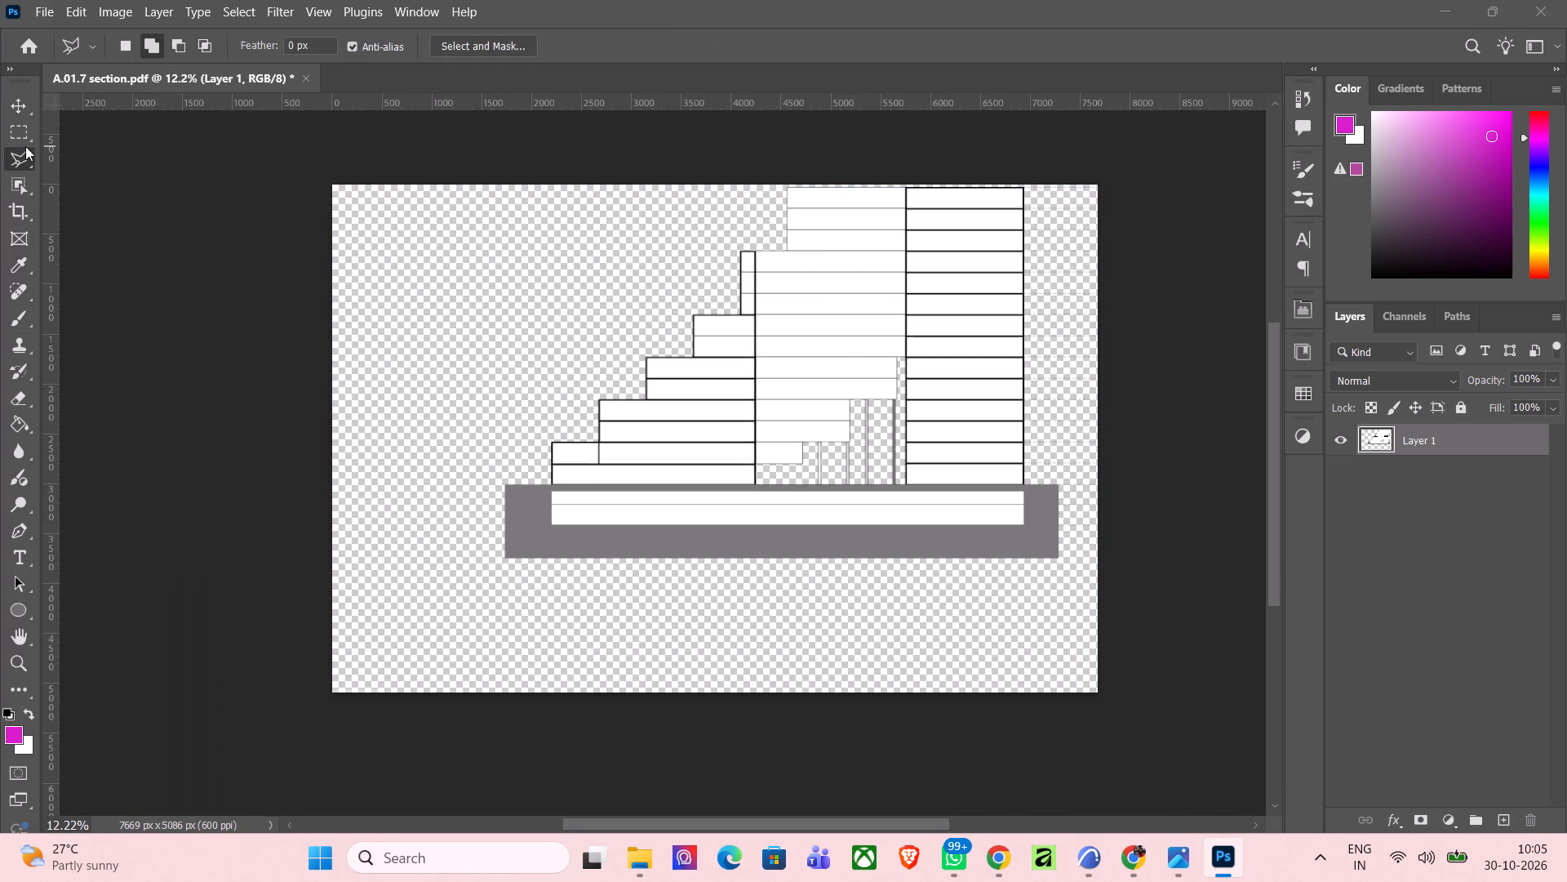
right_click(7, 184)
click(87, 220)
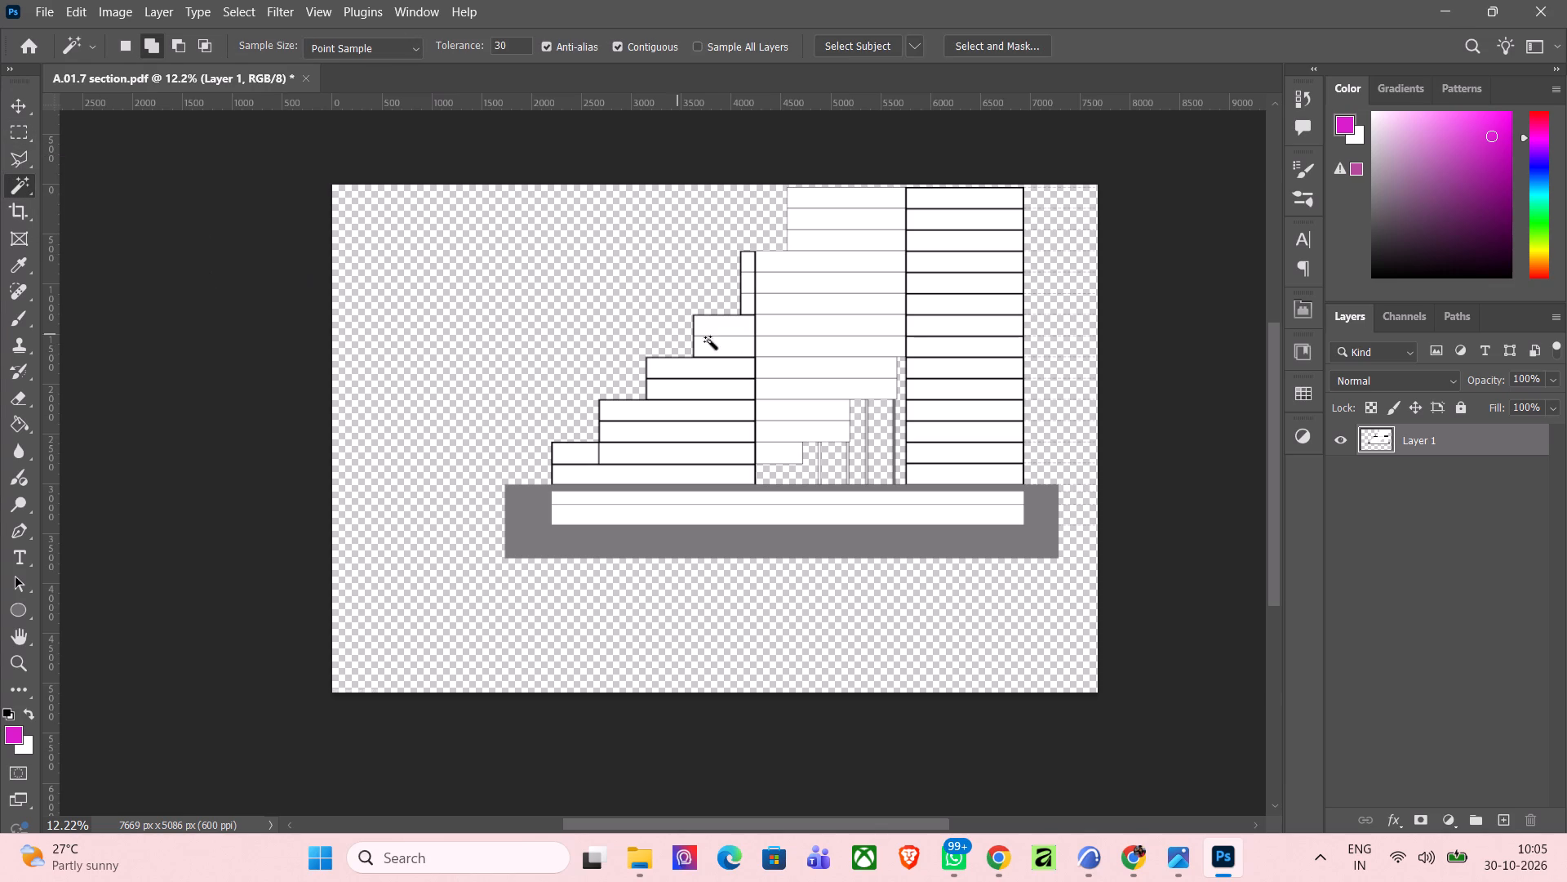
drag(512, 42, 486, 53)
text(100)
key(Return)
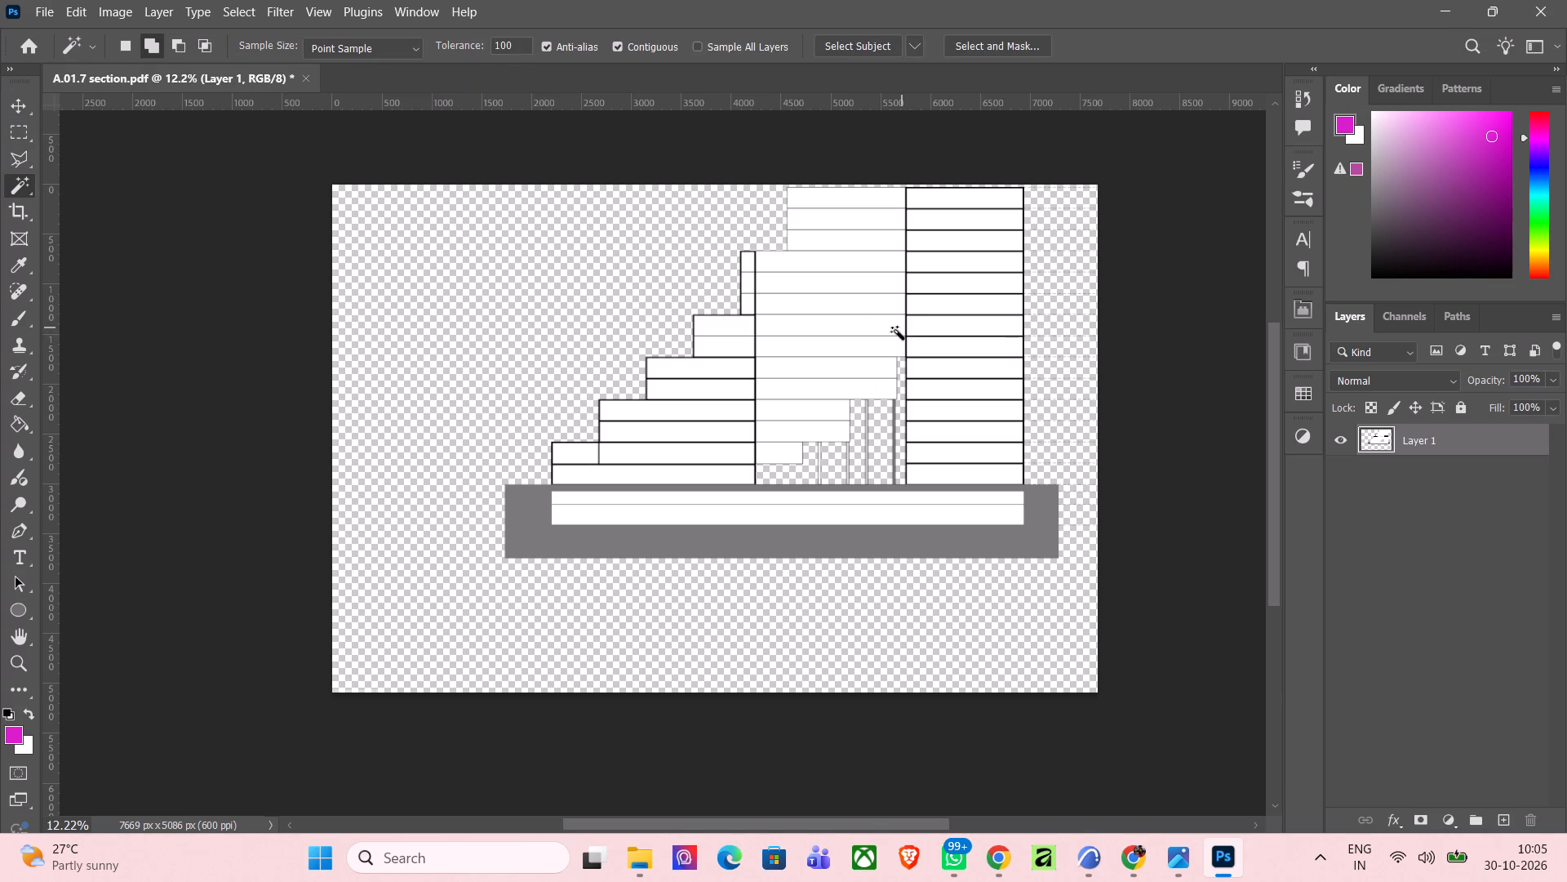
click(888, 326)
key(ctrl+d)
Select the section's white fills by Color Range with a fuzziness of 200, delete them and clear the selection.
click(247, 3)
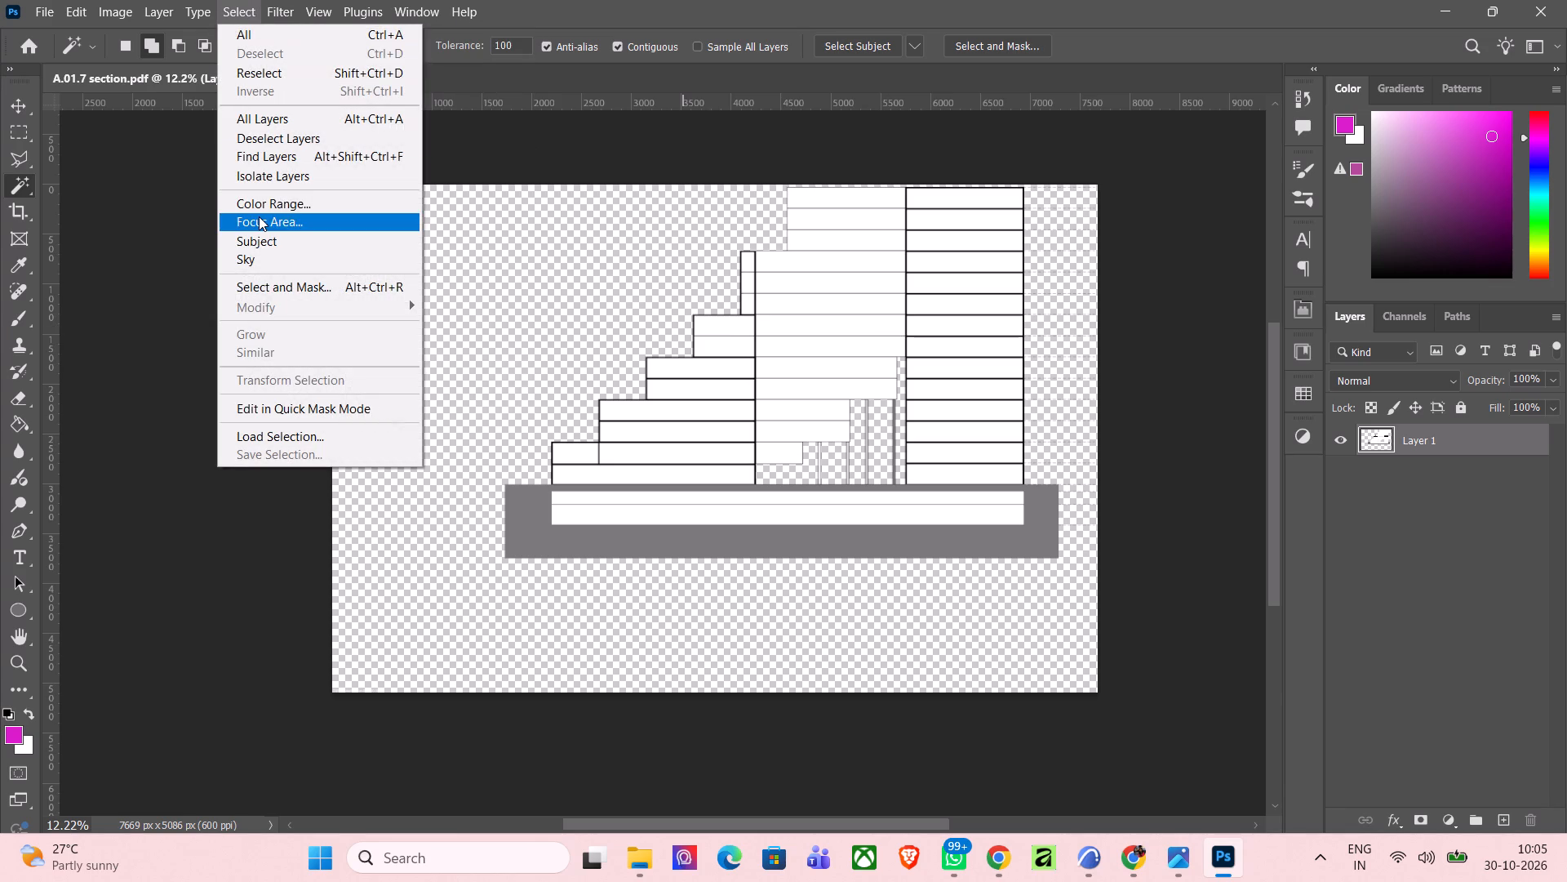
click(269, 203)
double_click(787, 310)
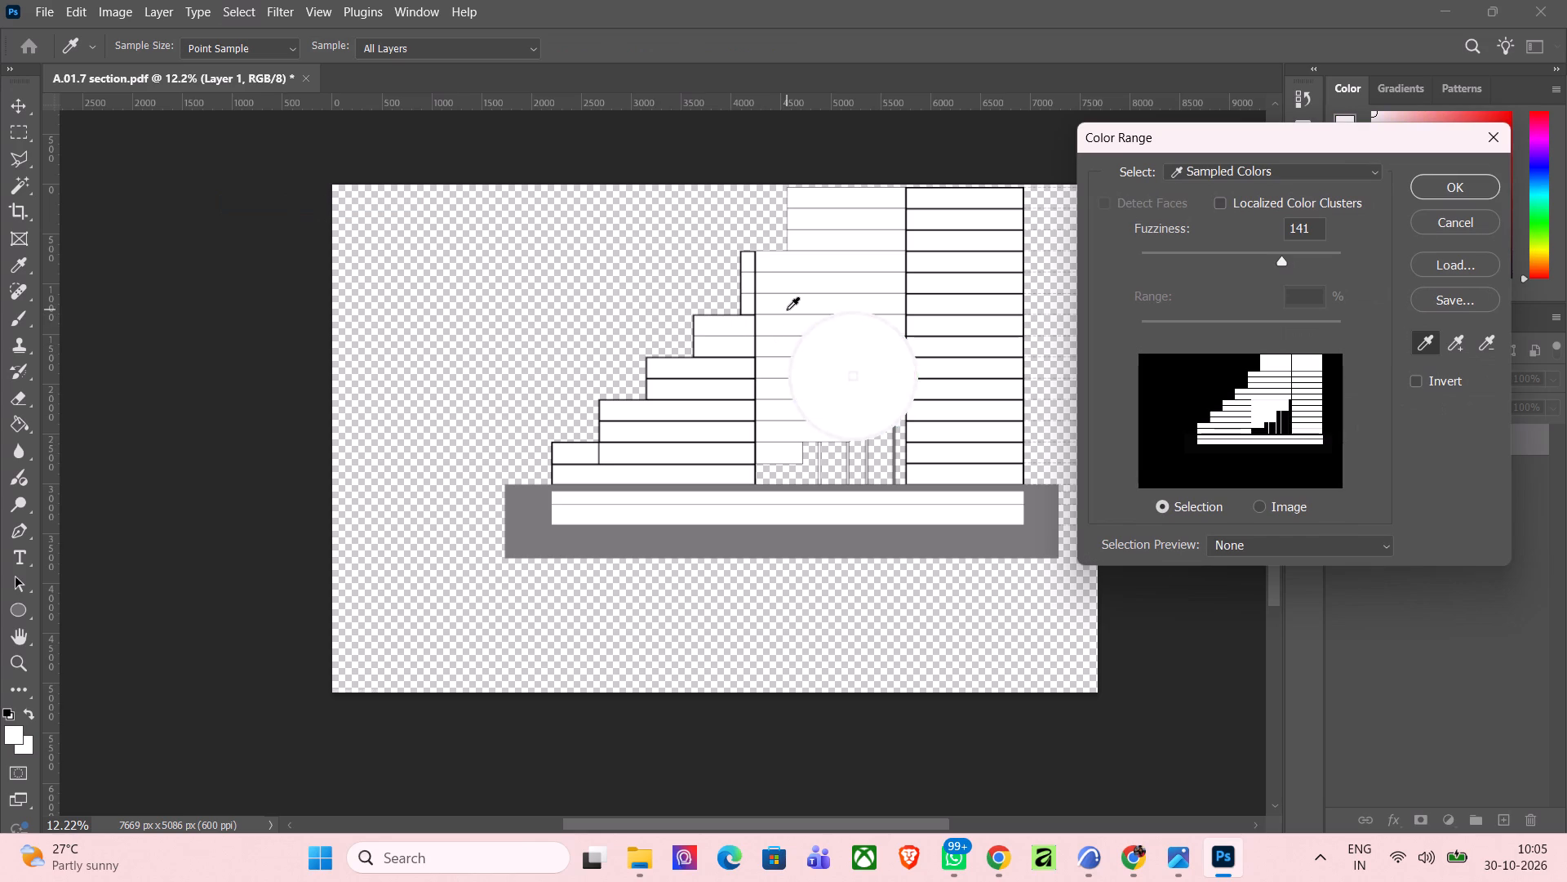
drag(1282, 260, 1467, 241)
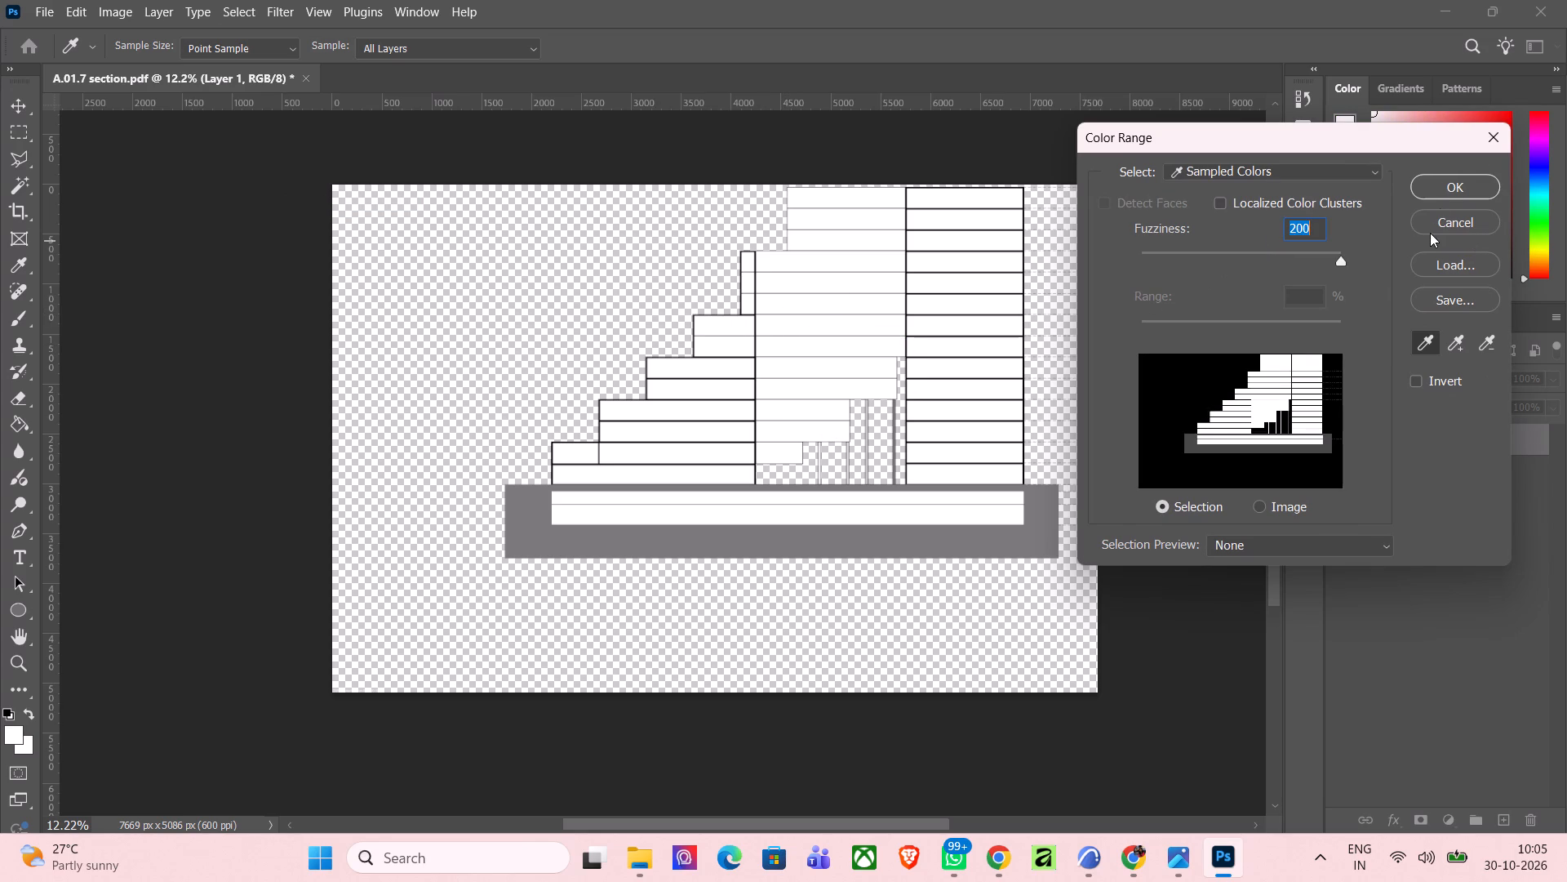
click(1458, 177)
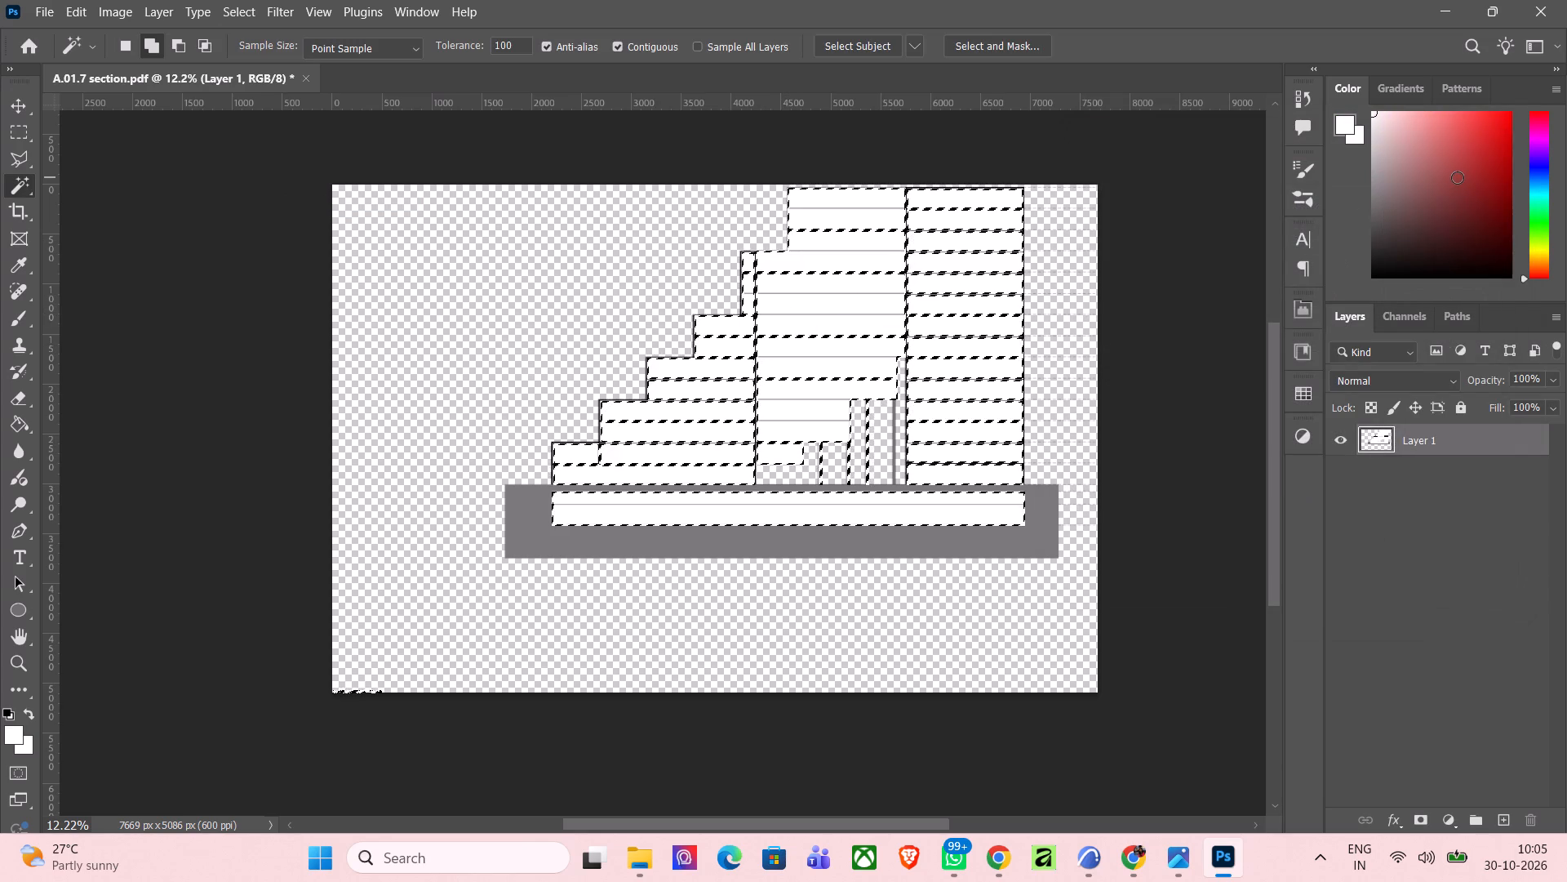
key(Delete)
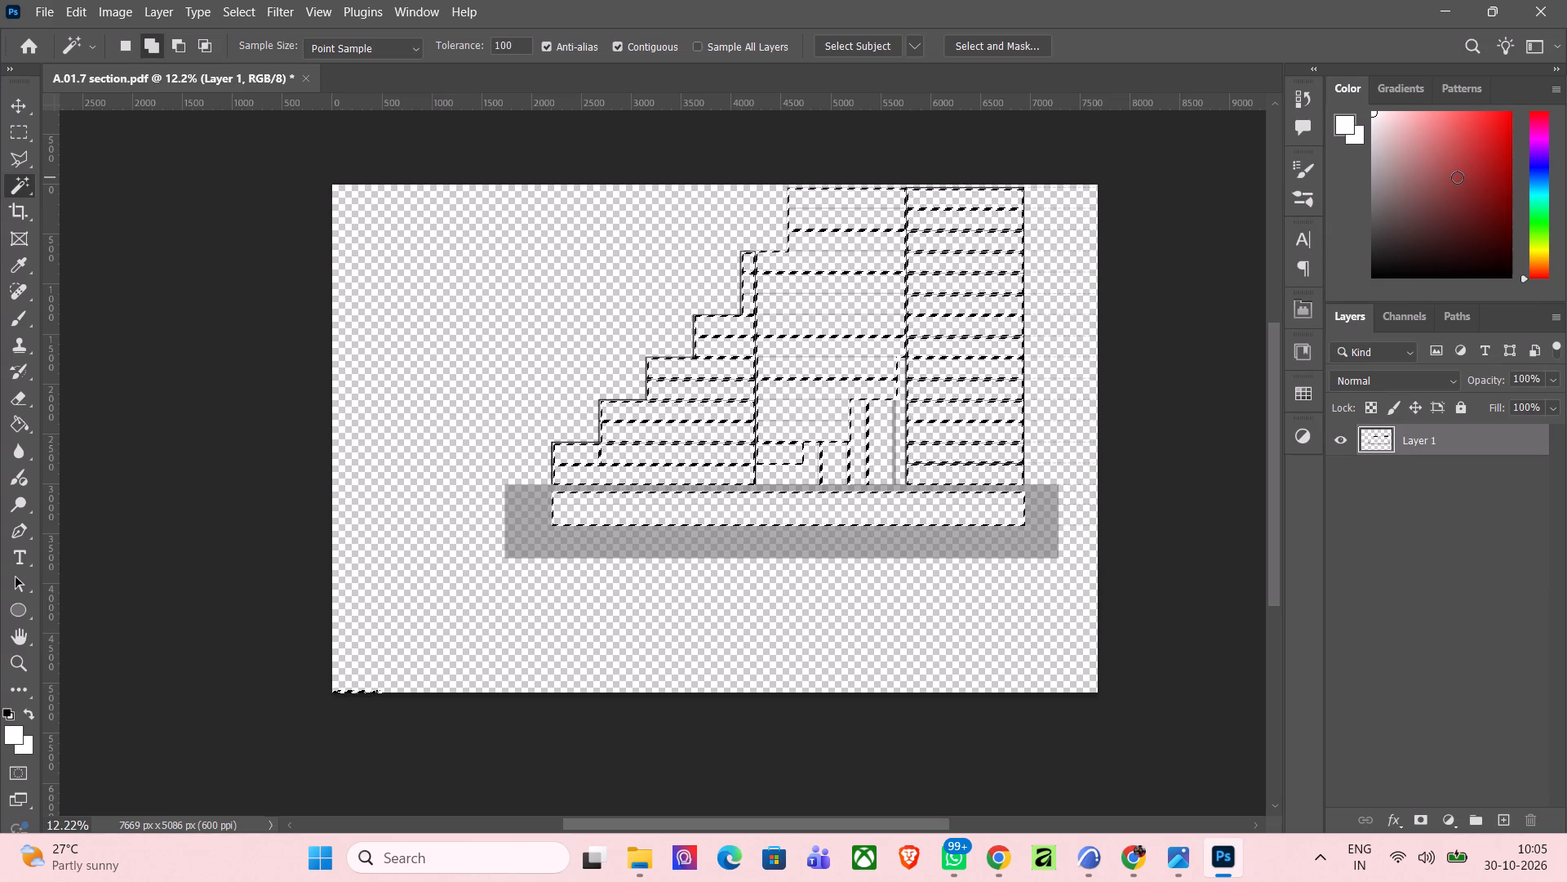
key(ctrl+d)
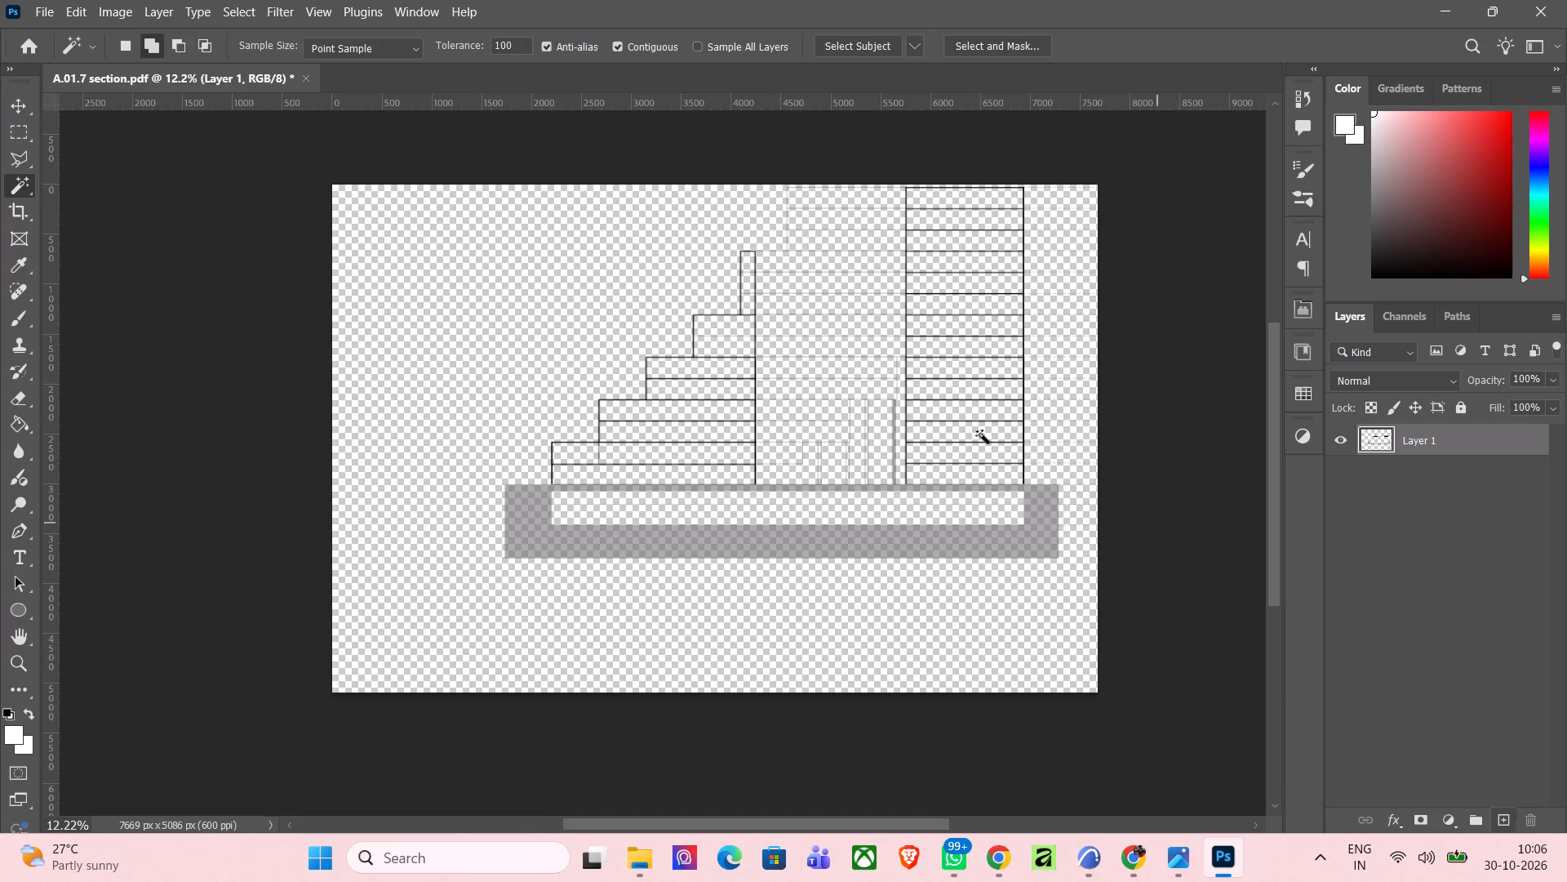
Create a new A3 landscape document, 420 x 297 mm at 300 pixels/inch, in RGB Color with a white background.
click(35, 10)
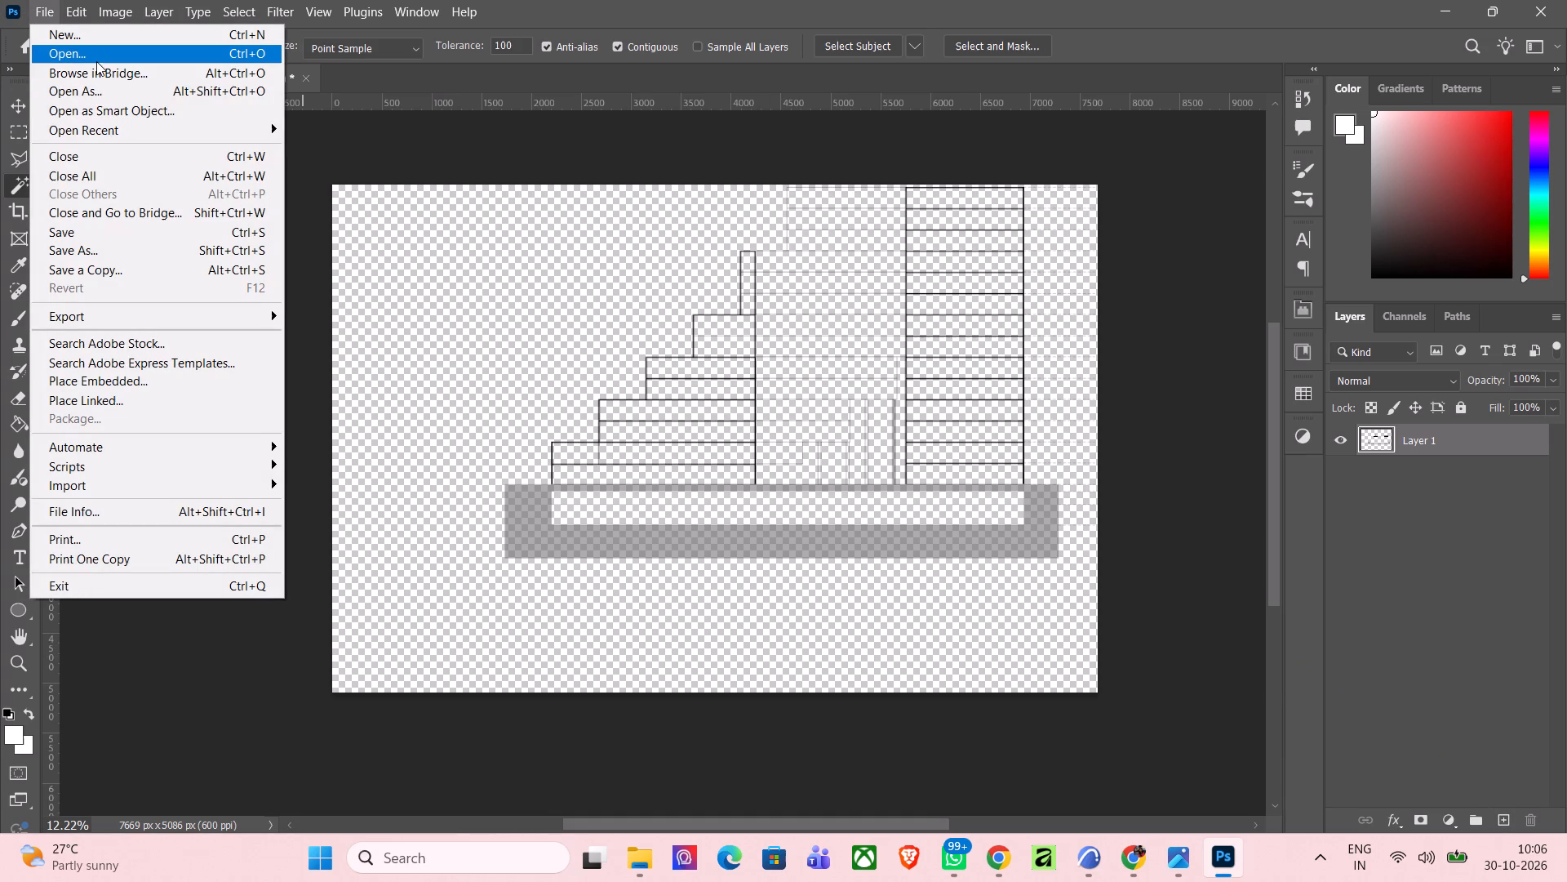
click(108, 34)
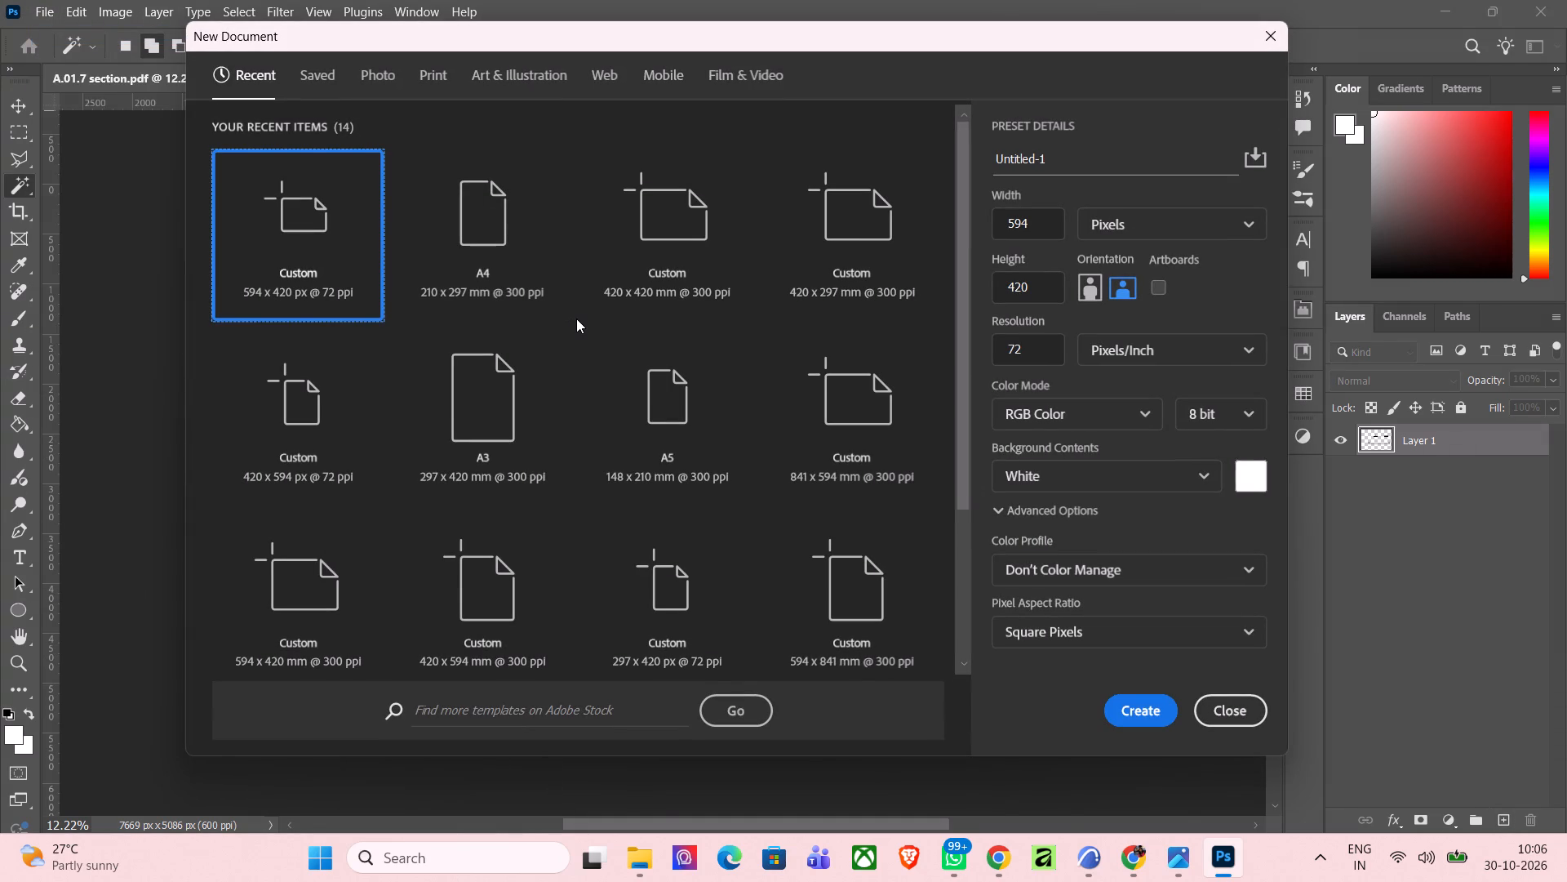
click(522, 377)
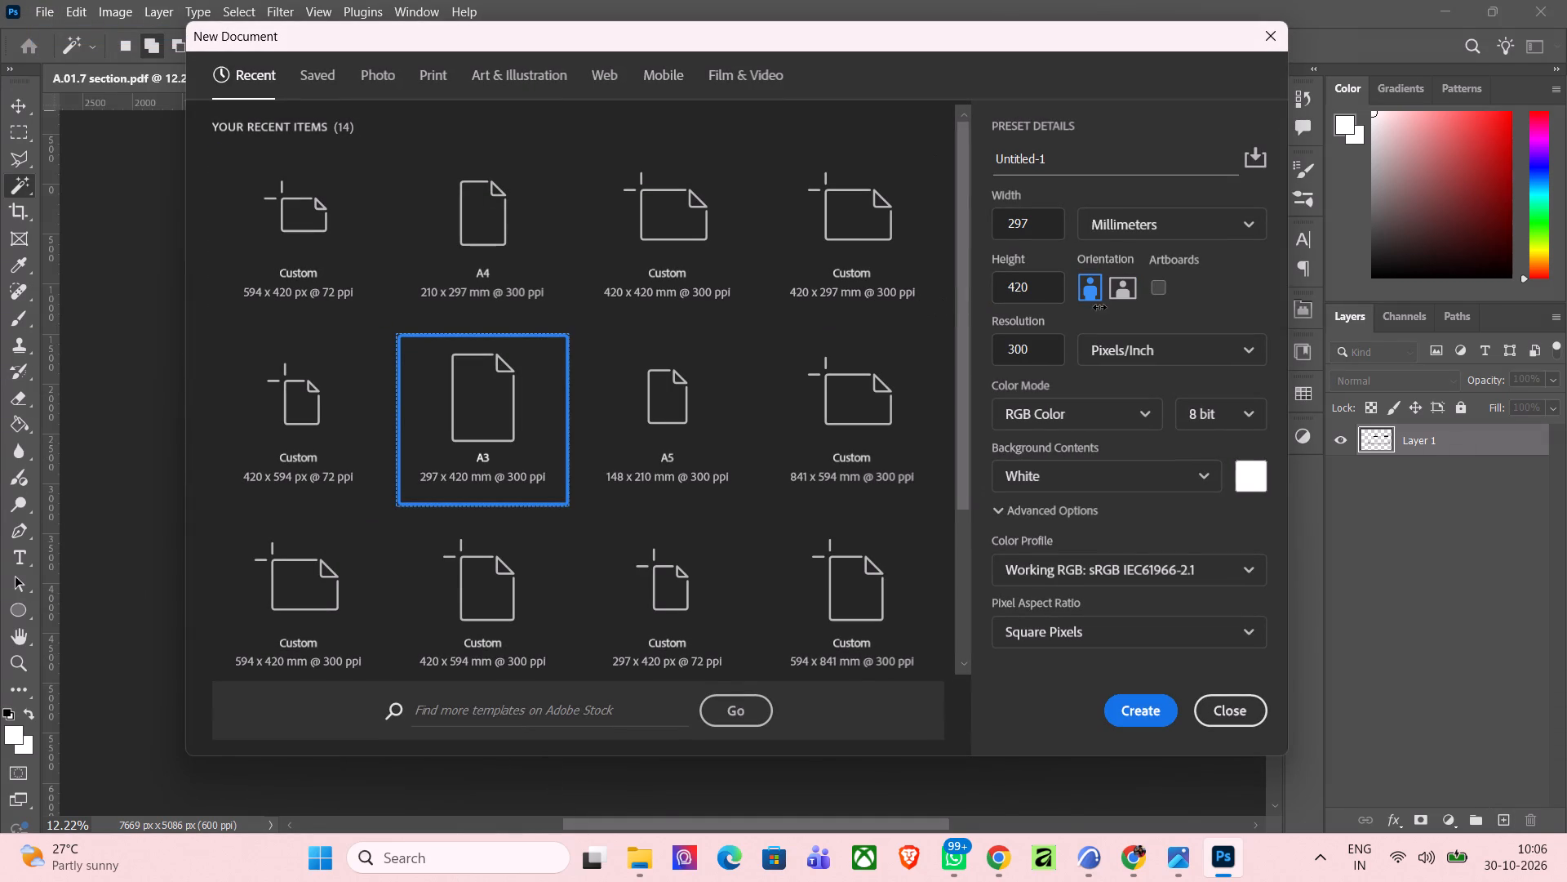
click(1113, 296)
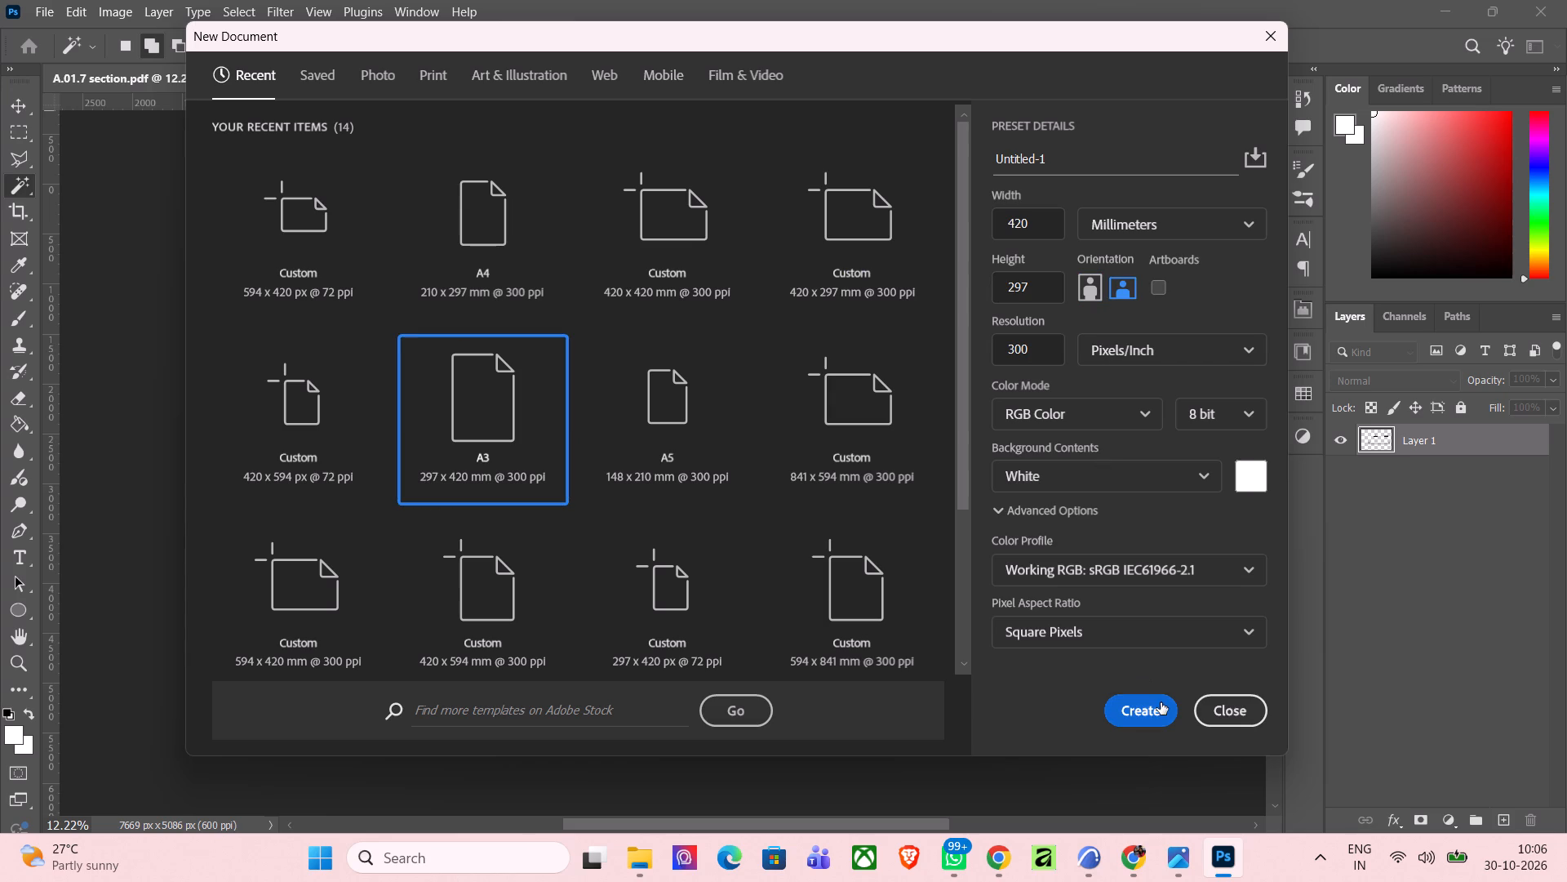
click(1106, 700)
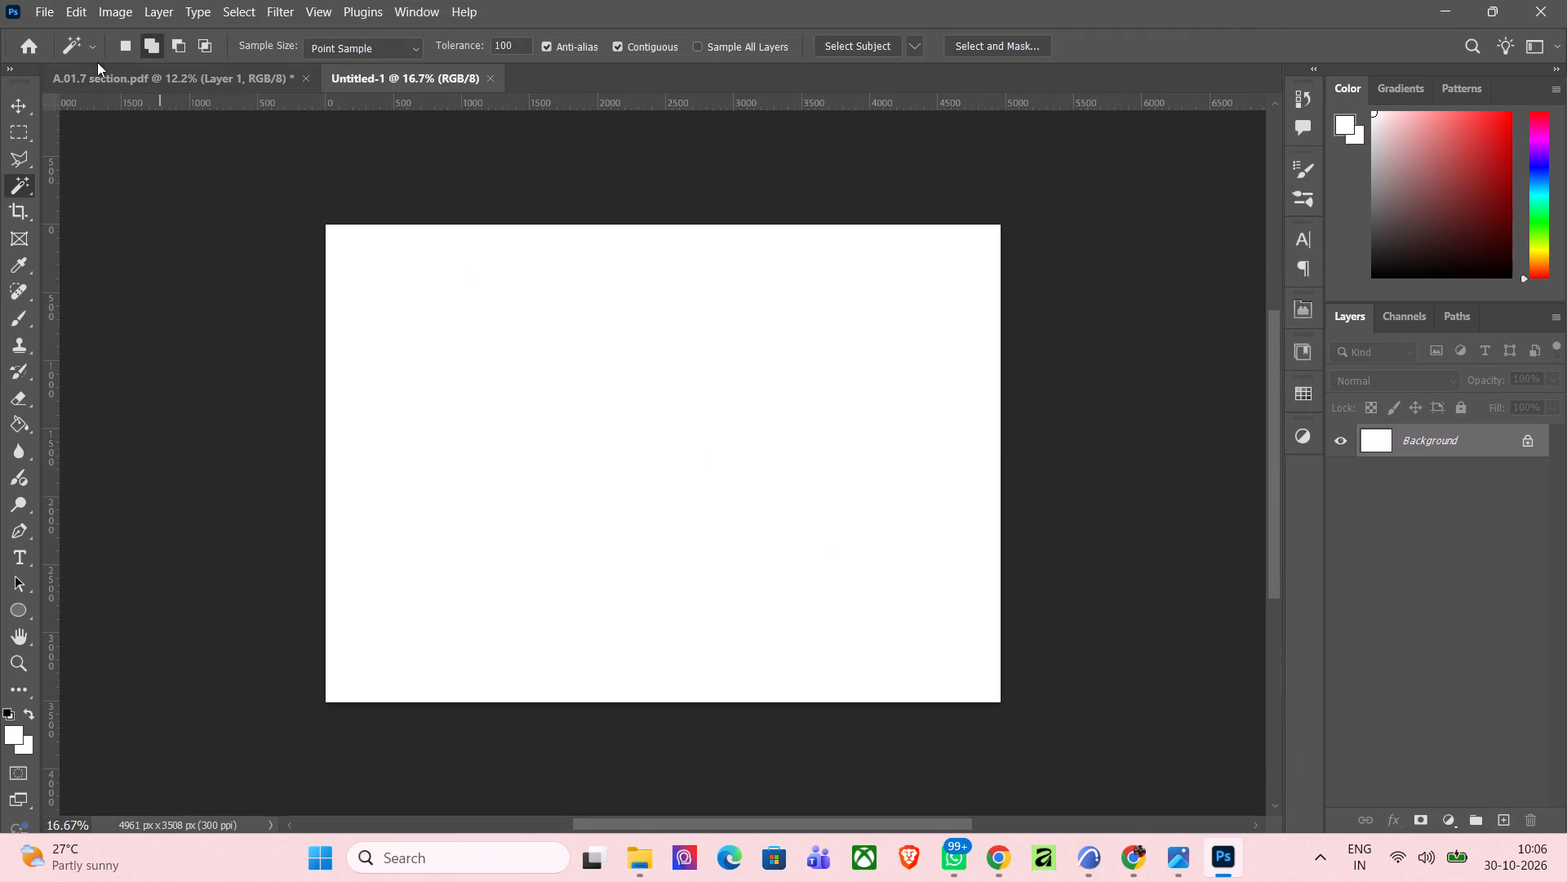
Copy Layer 1 from the A.01.7 section.pdf document and paste it into the new A3 document.
click(101, 69)
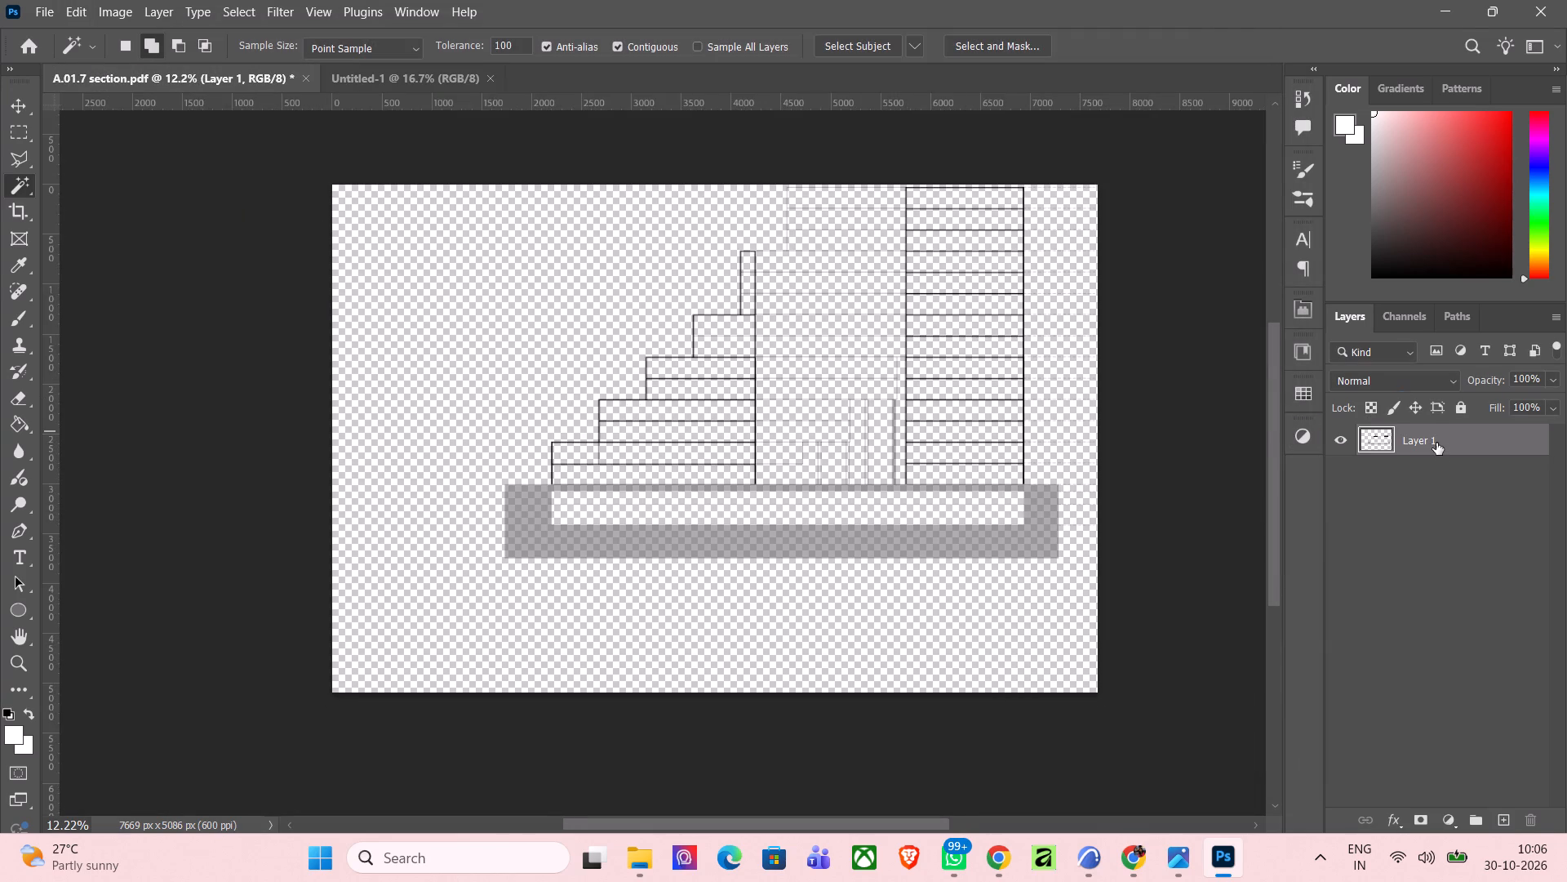
click(1438, 445)
key(ctrl+c)
click(396, 82)
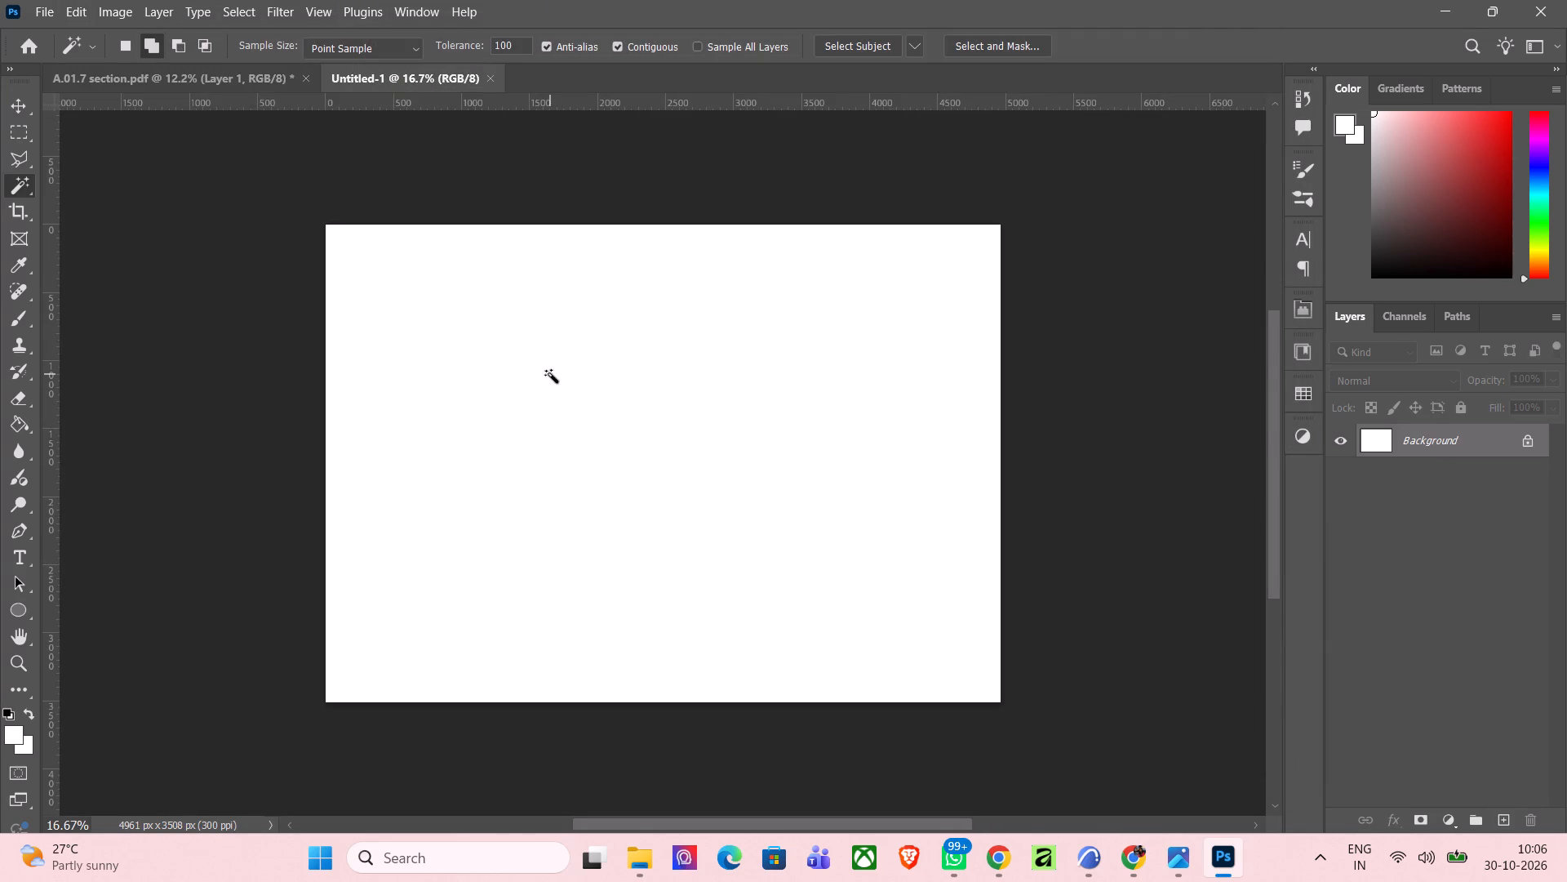
key(ctrl+v)
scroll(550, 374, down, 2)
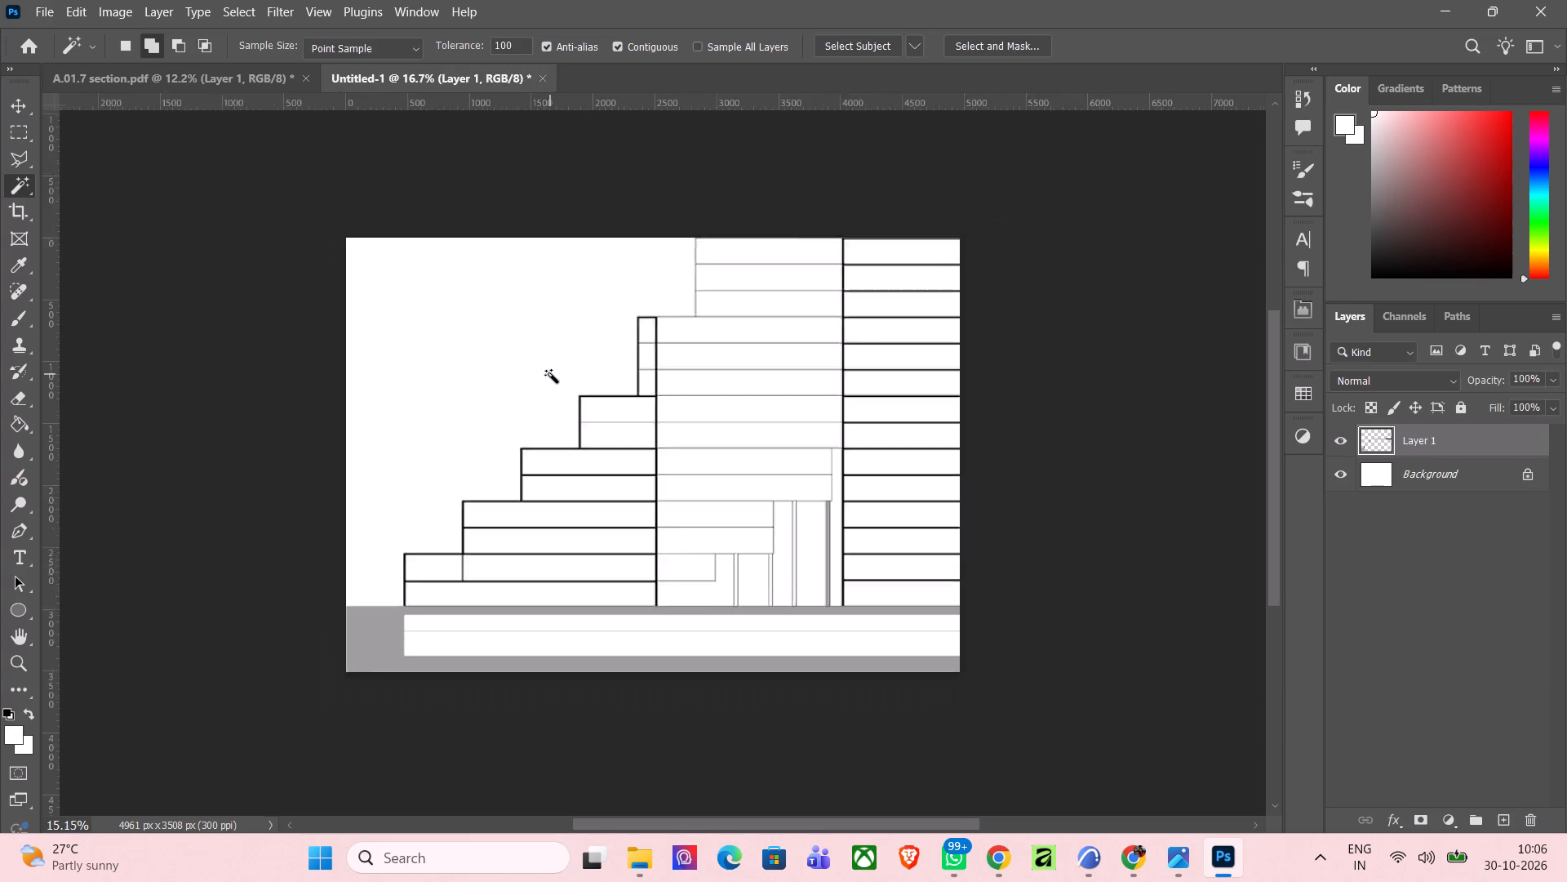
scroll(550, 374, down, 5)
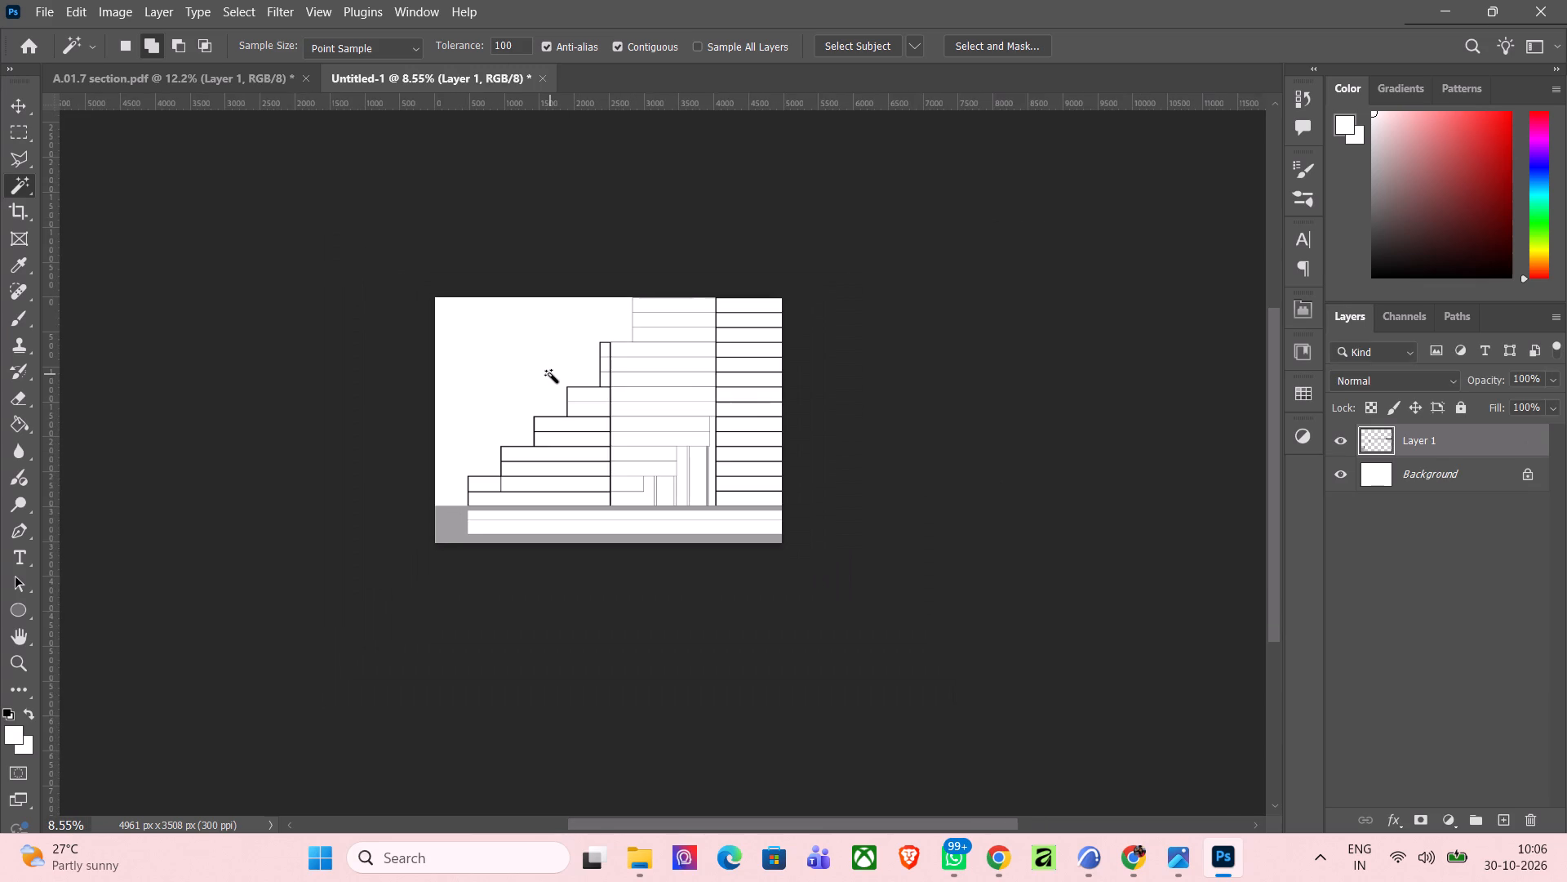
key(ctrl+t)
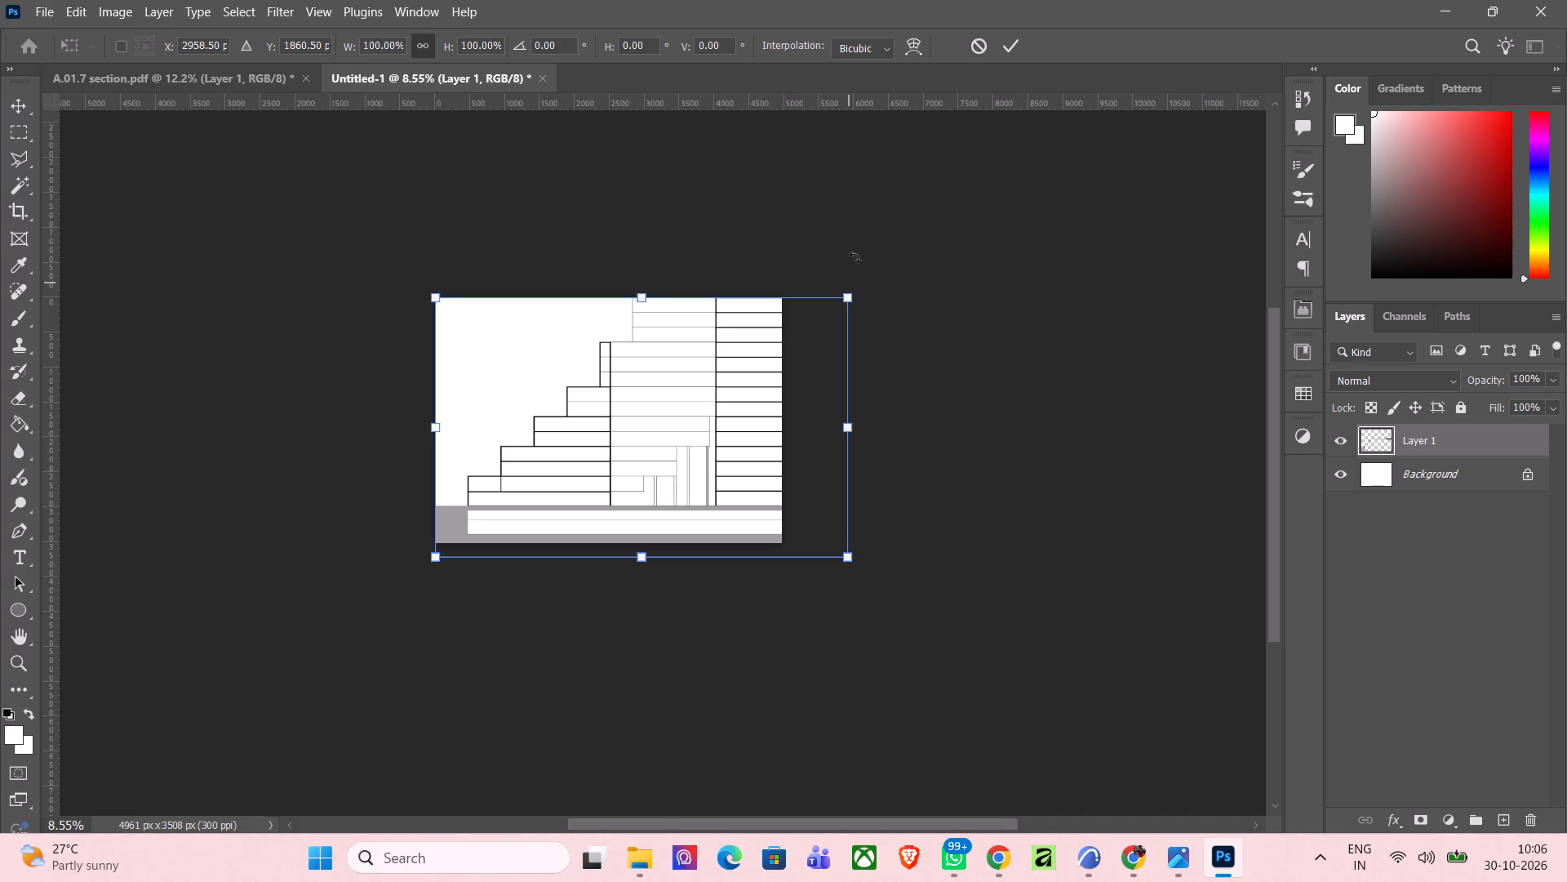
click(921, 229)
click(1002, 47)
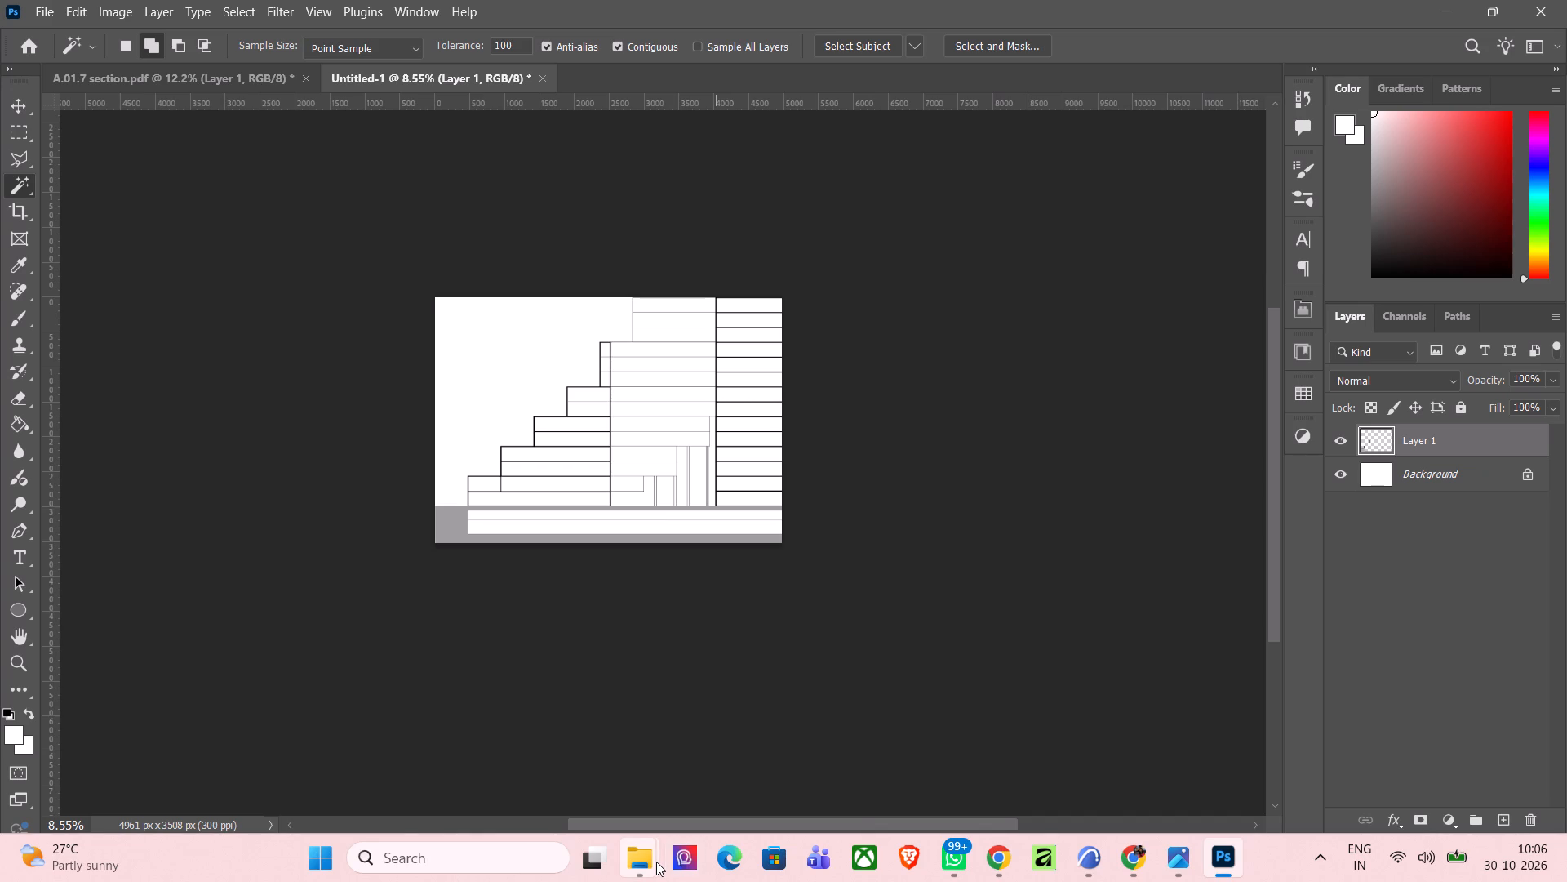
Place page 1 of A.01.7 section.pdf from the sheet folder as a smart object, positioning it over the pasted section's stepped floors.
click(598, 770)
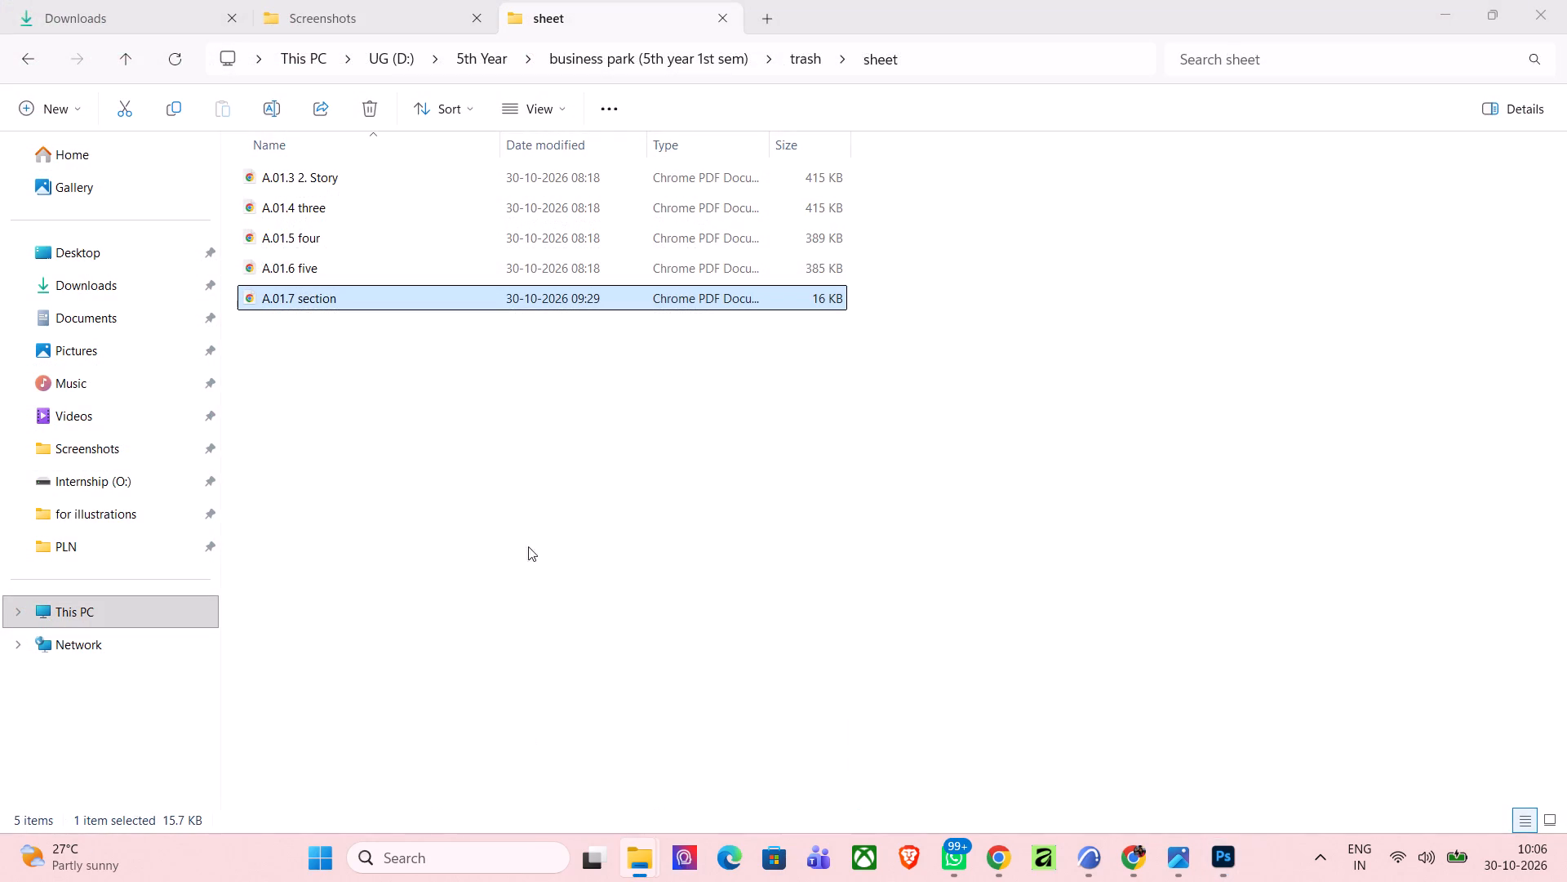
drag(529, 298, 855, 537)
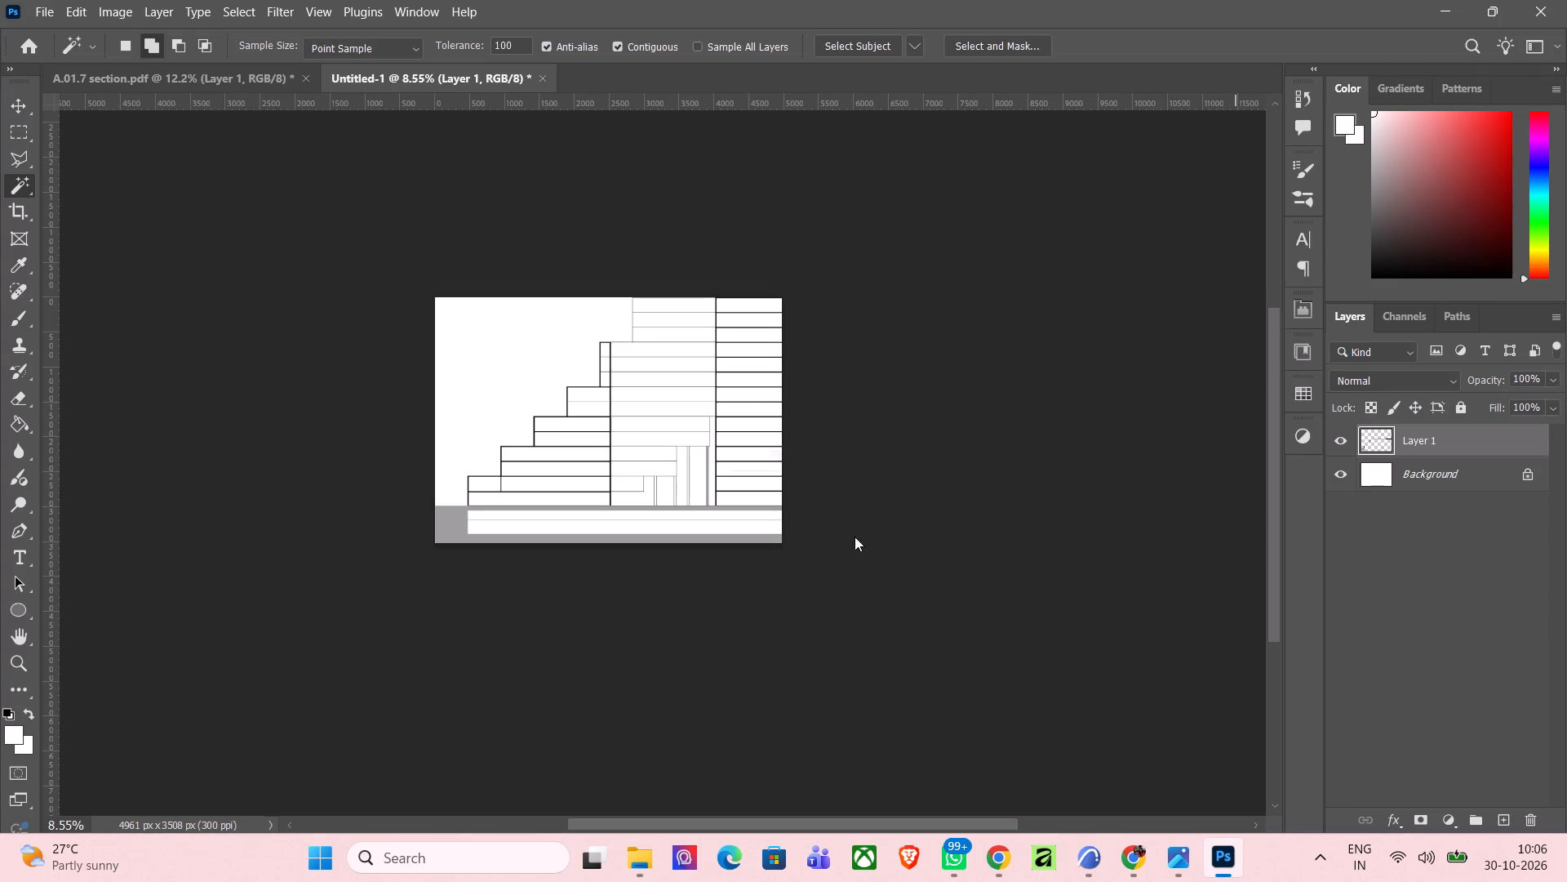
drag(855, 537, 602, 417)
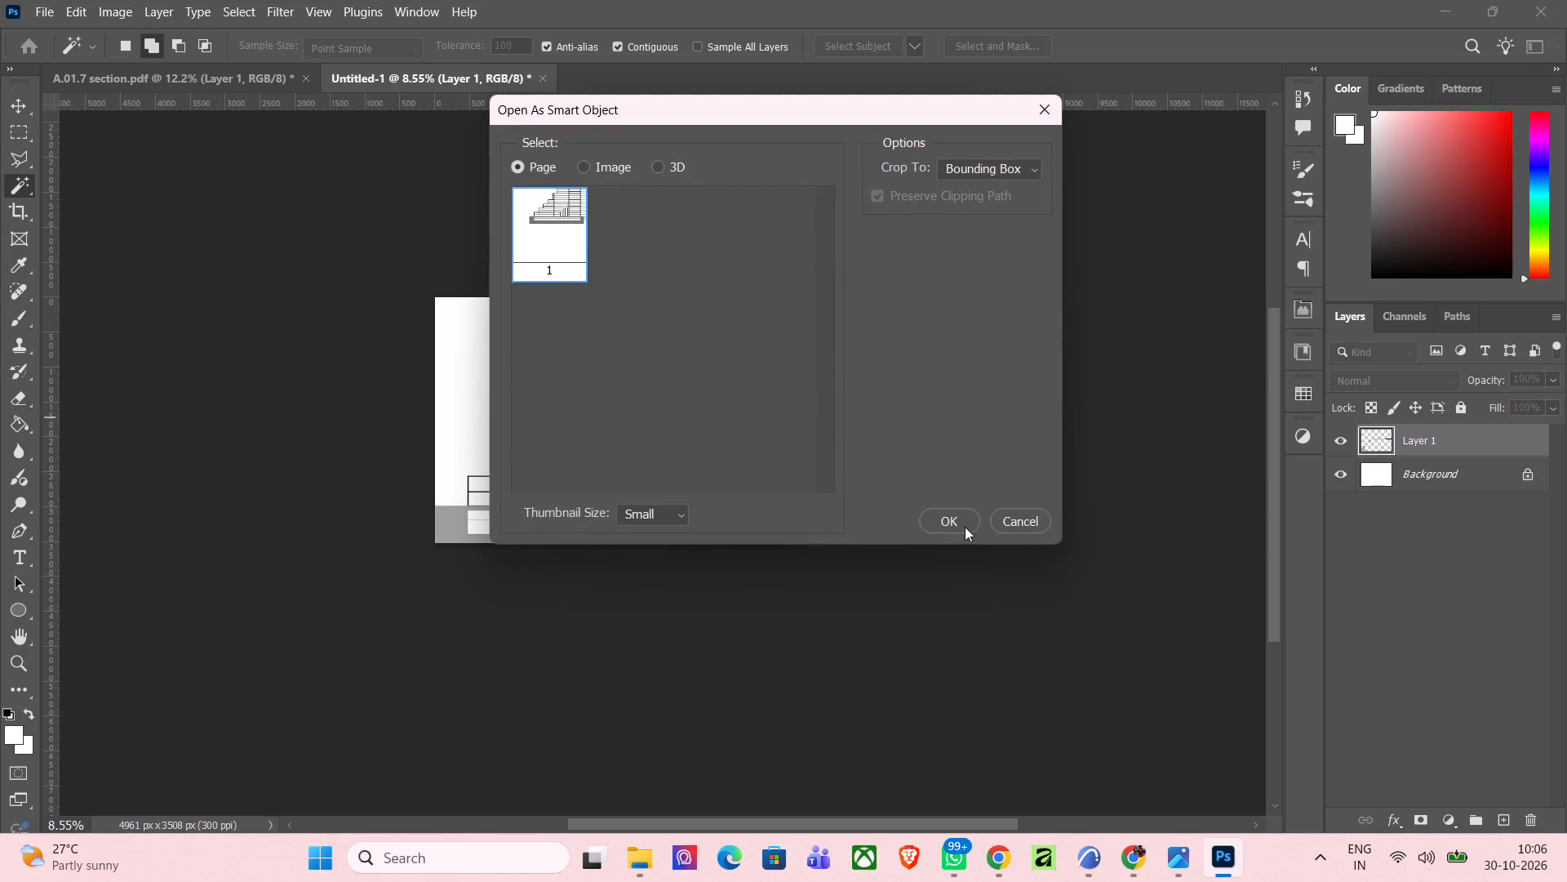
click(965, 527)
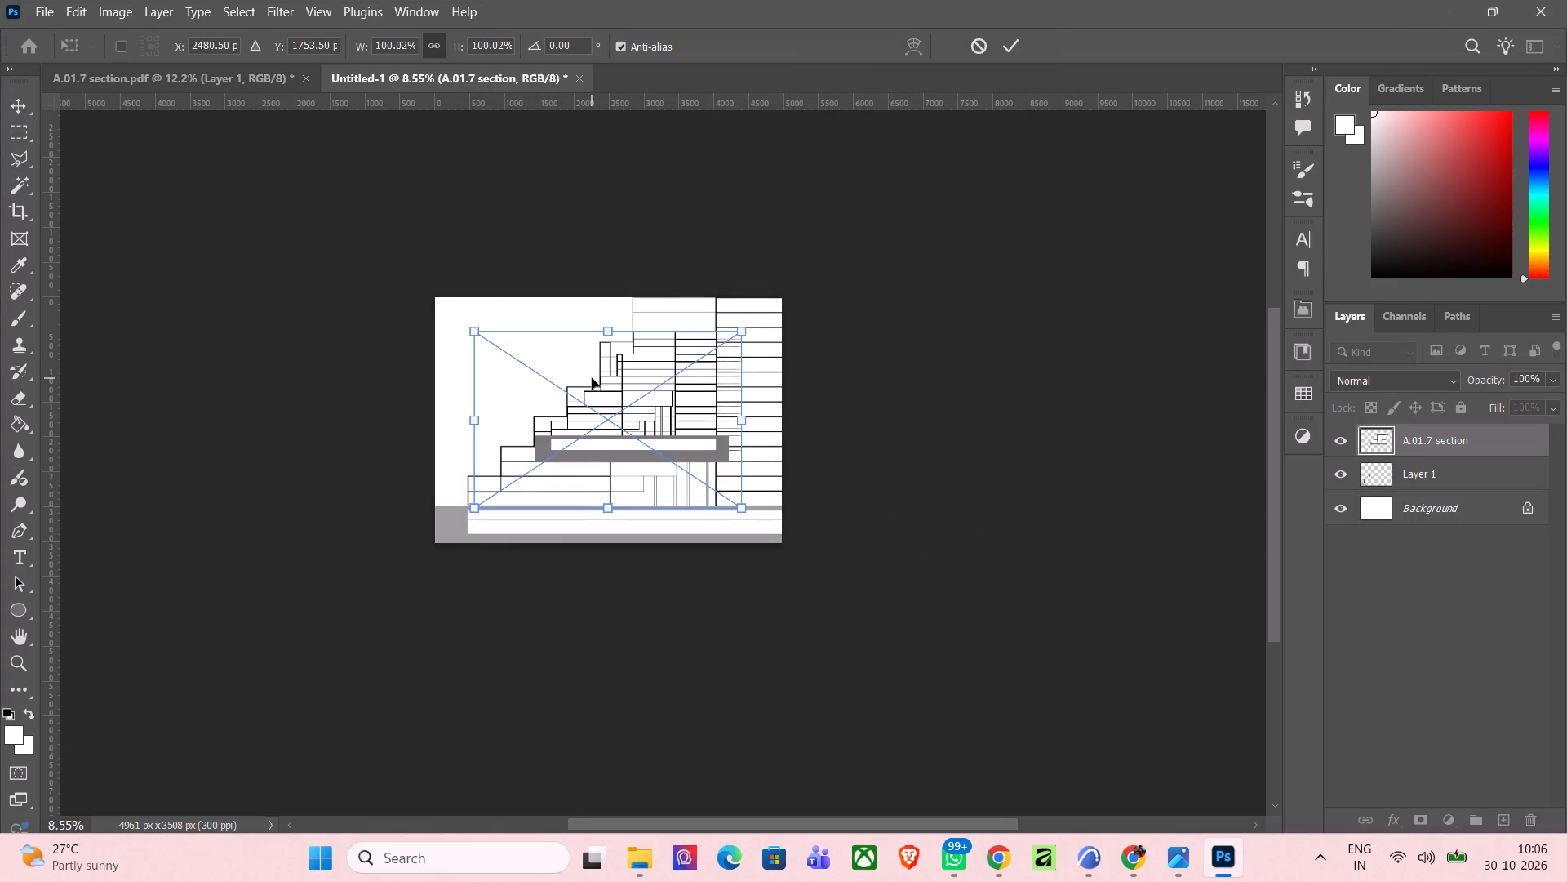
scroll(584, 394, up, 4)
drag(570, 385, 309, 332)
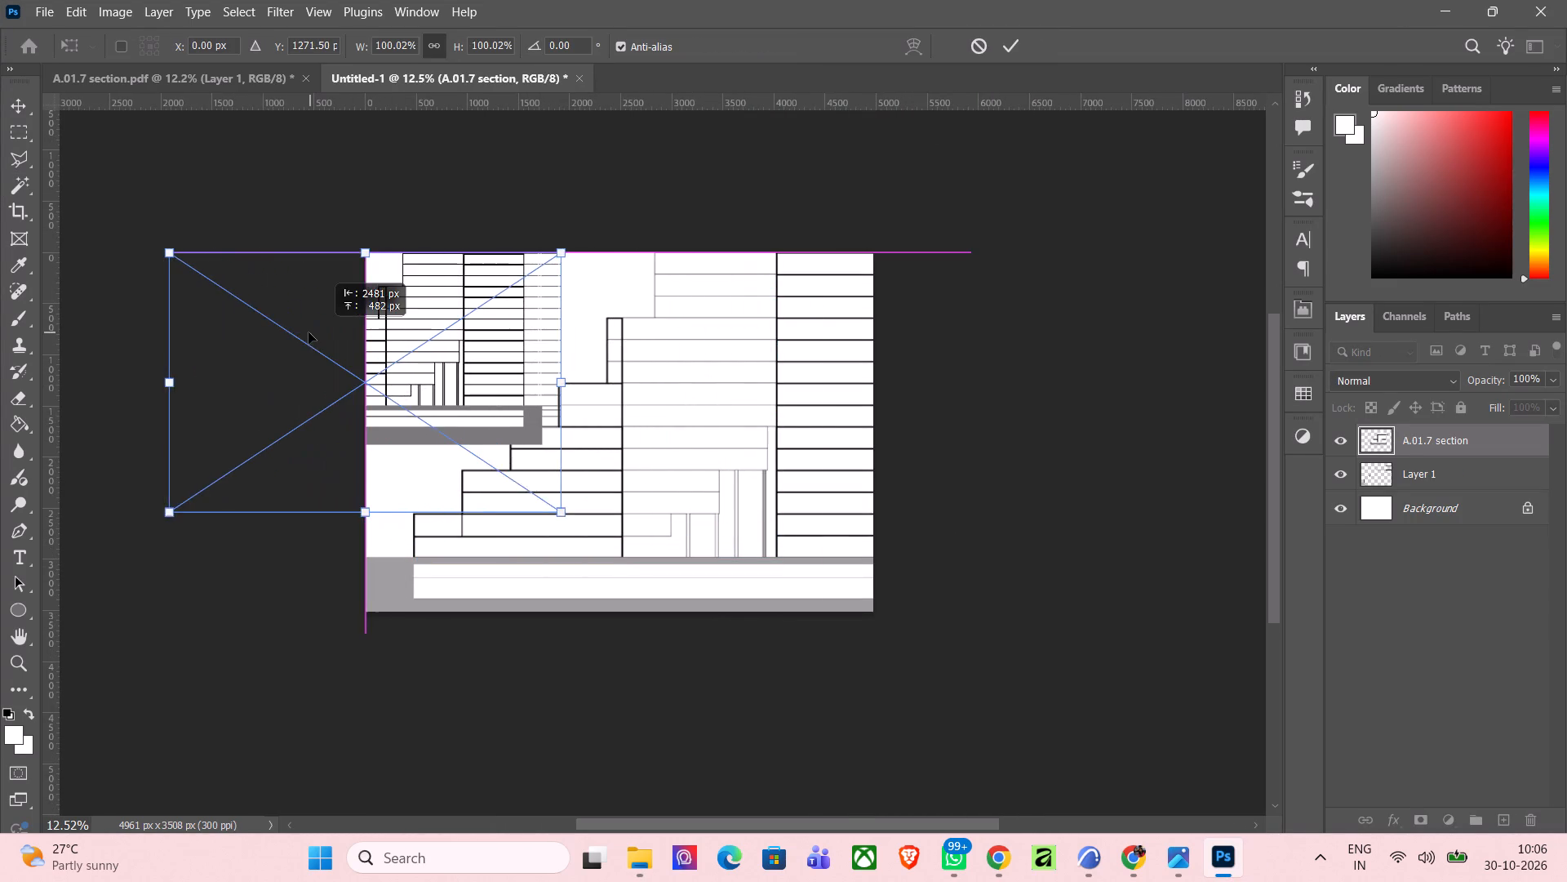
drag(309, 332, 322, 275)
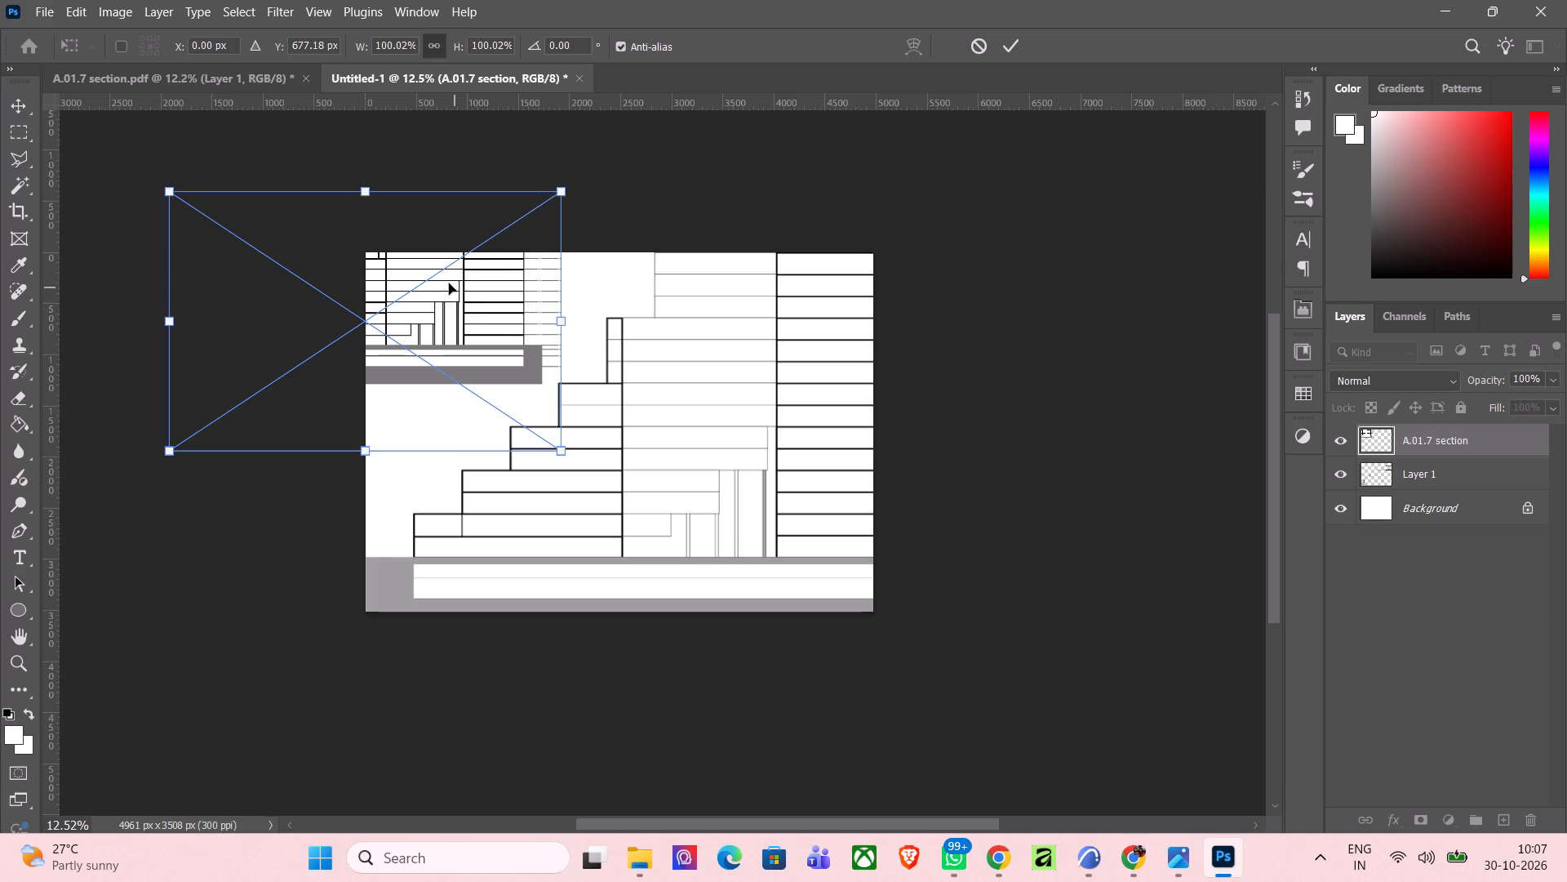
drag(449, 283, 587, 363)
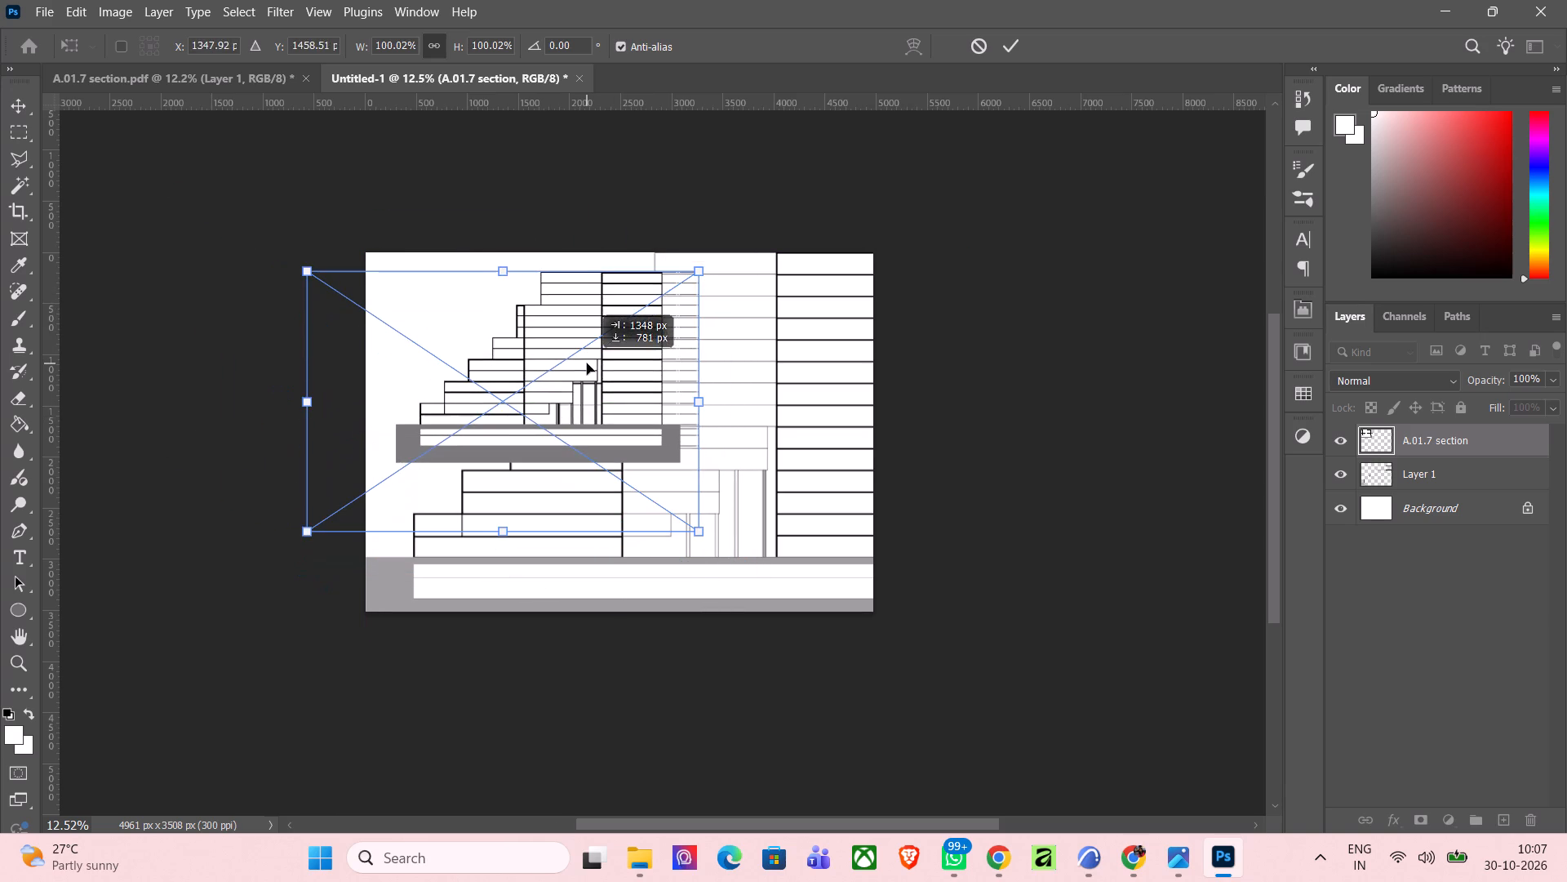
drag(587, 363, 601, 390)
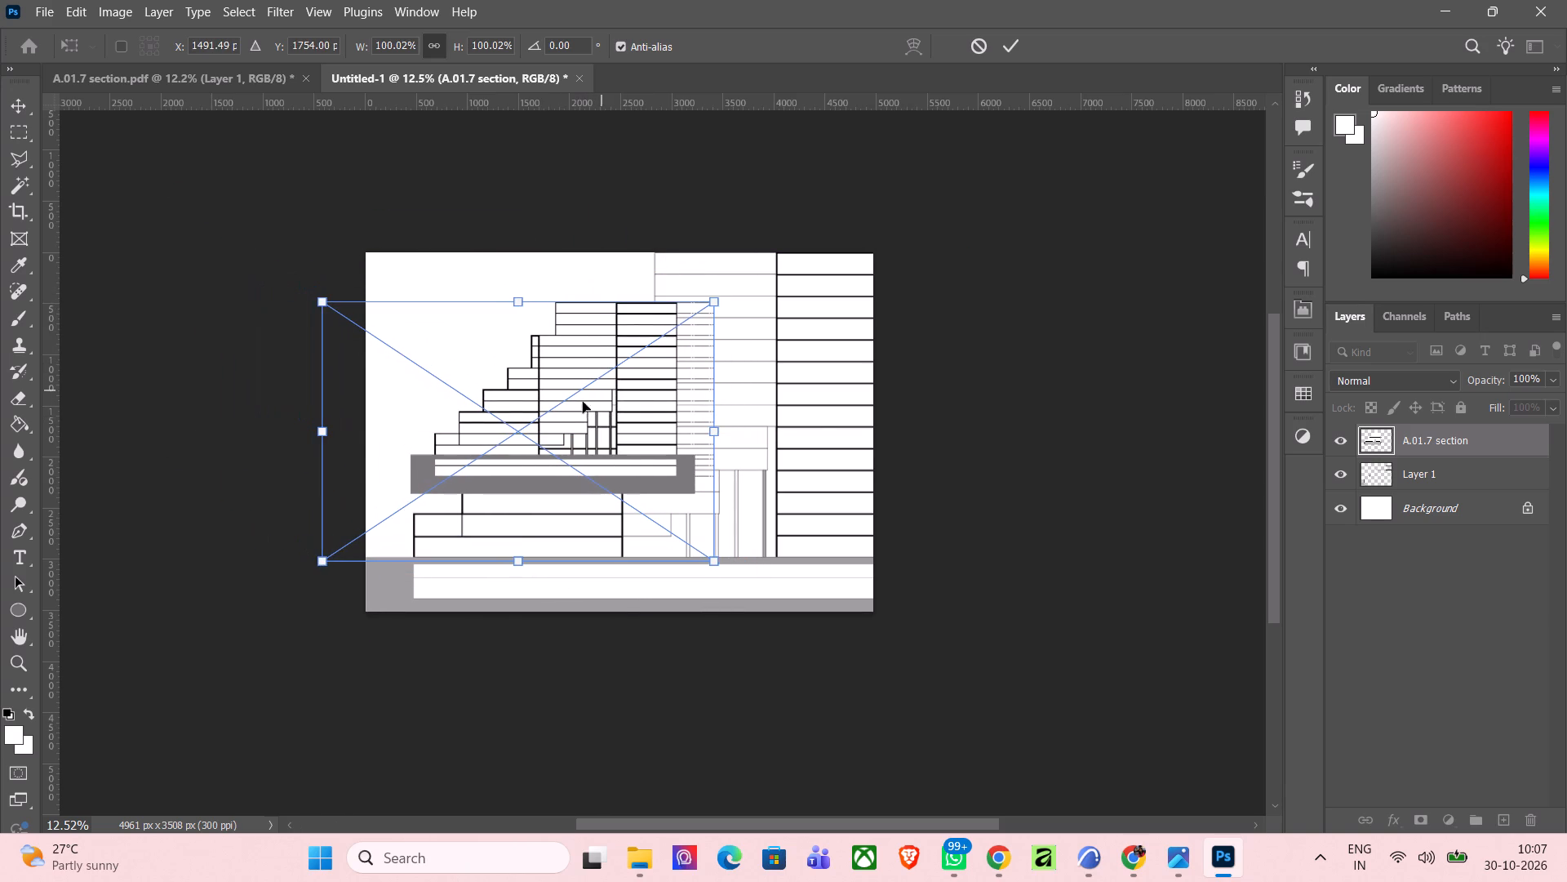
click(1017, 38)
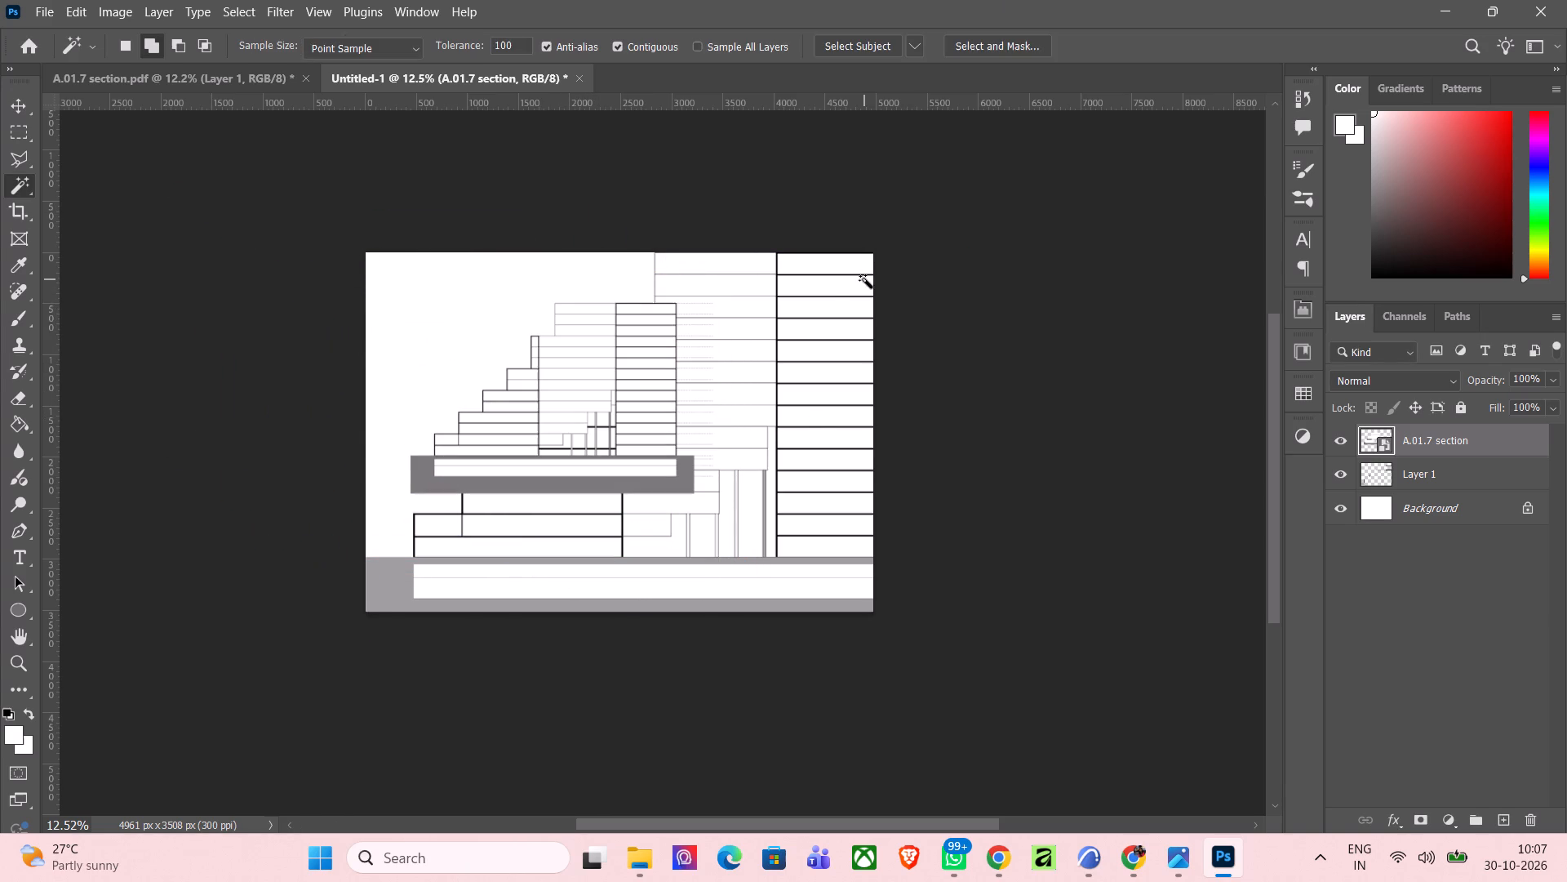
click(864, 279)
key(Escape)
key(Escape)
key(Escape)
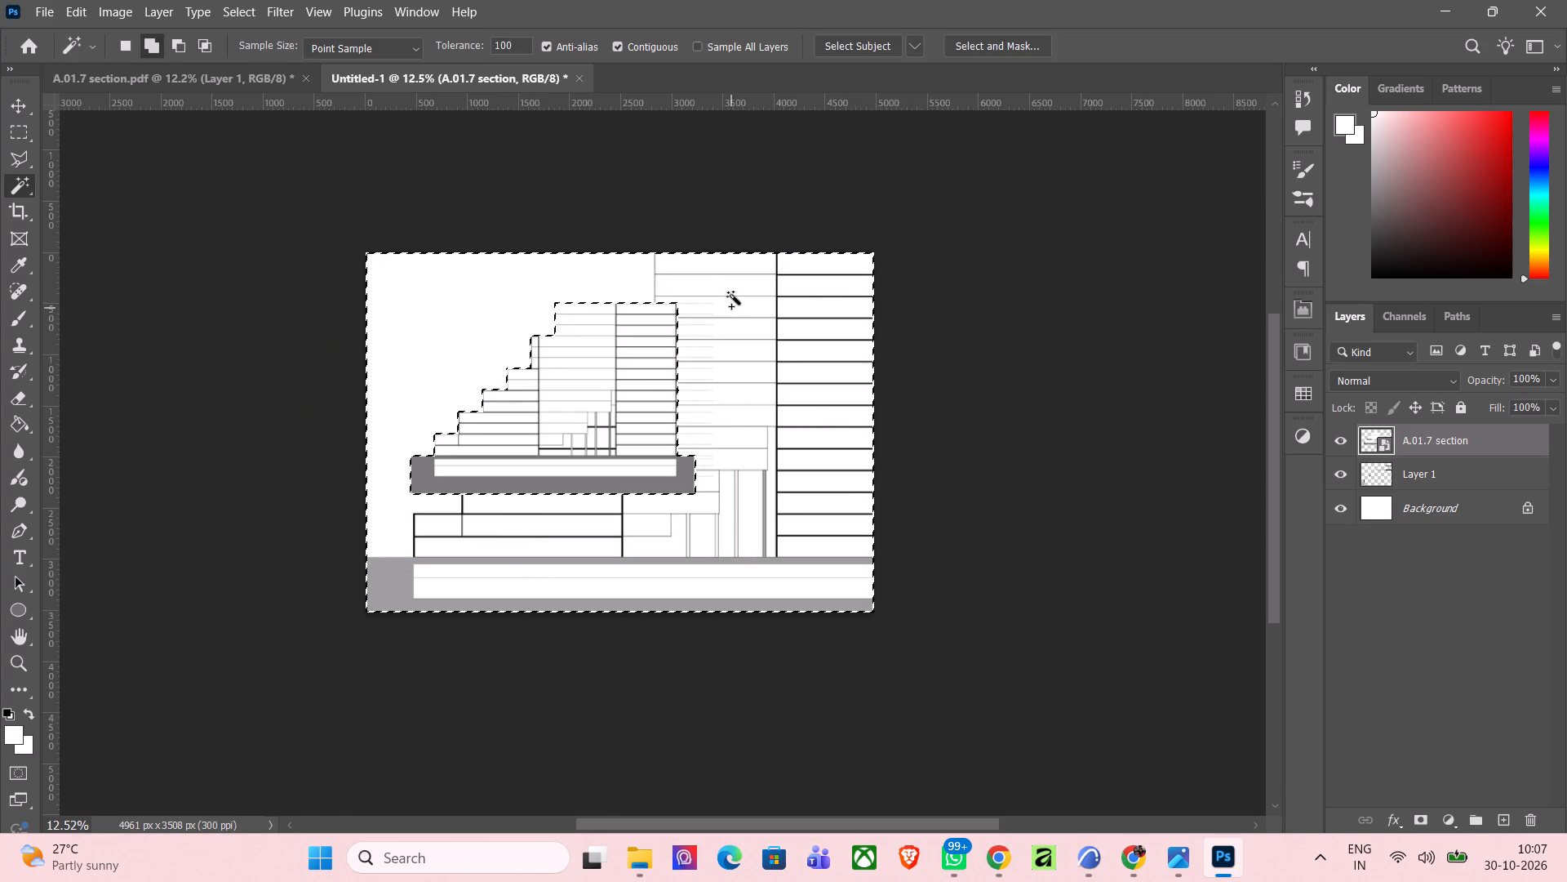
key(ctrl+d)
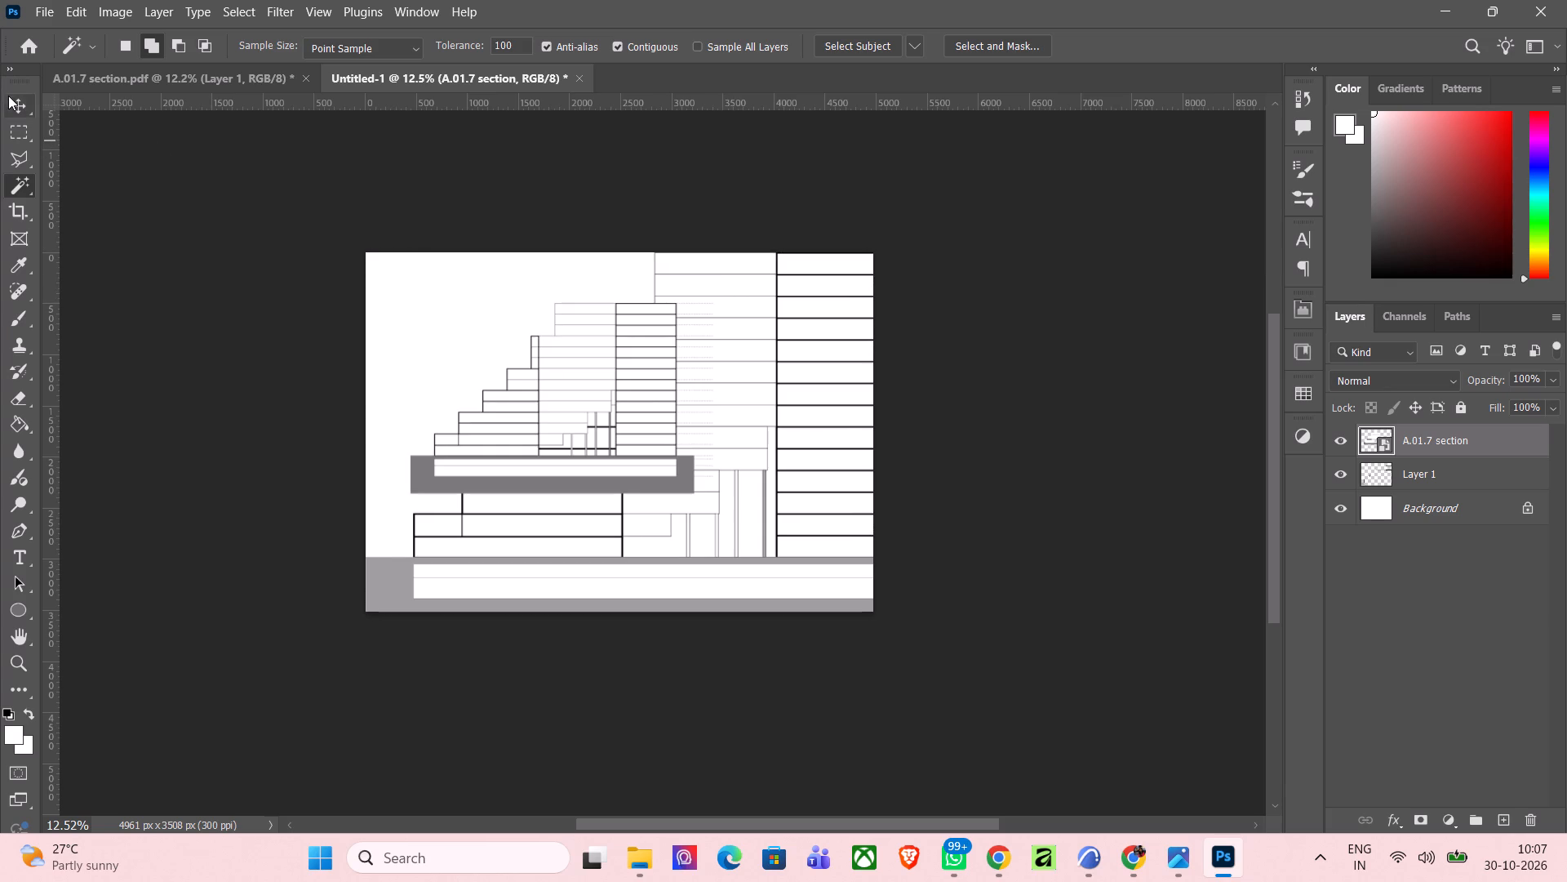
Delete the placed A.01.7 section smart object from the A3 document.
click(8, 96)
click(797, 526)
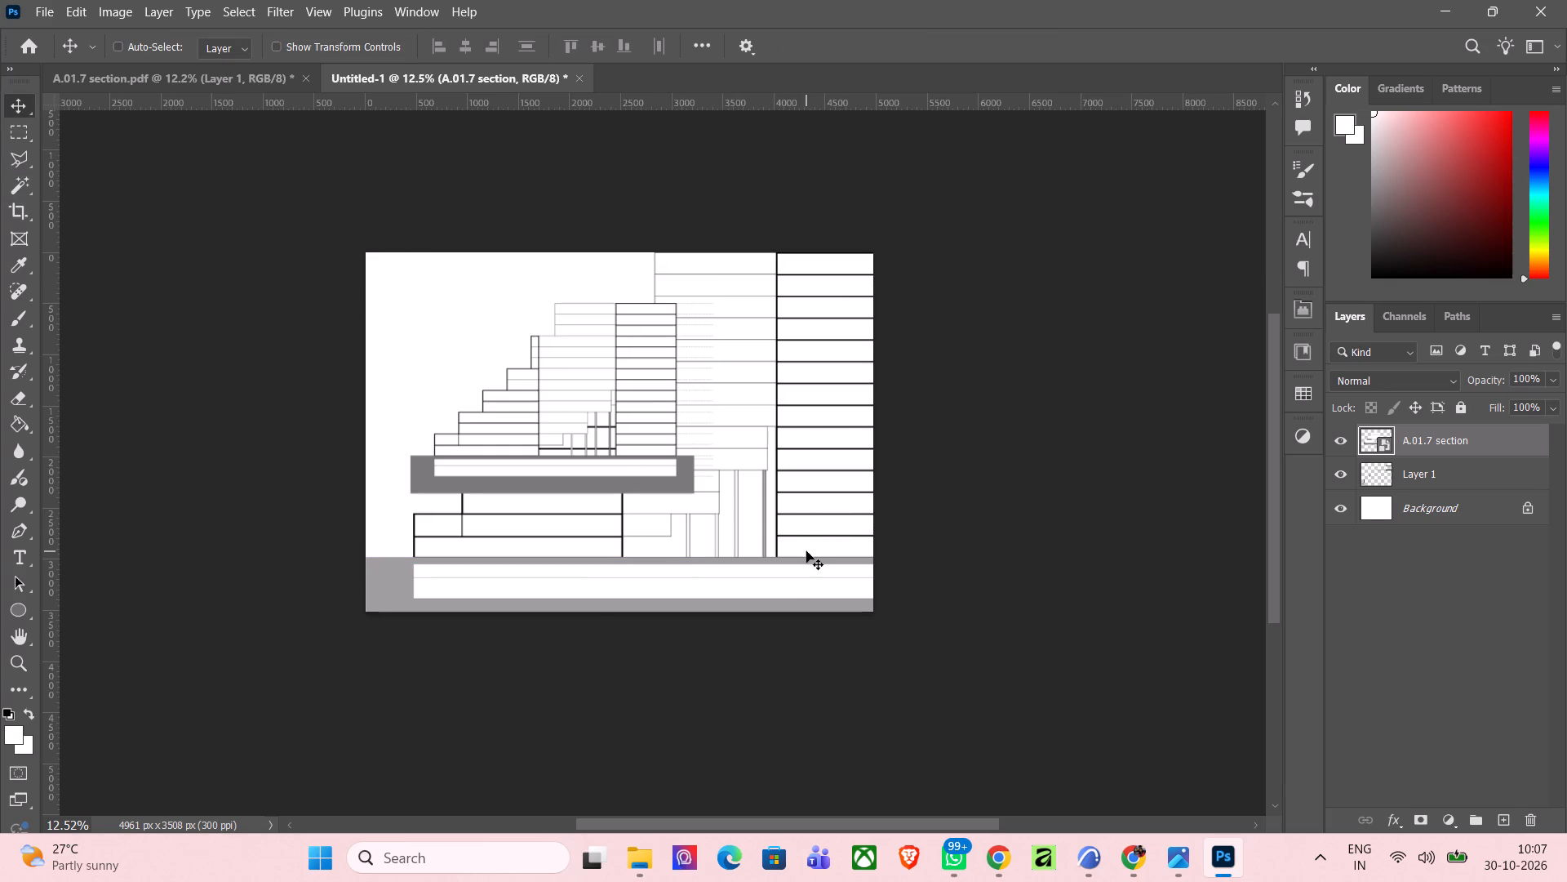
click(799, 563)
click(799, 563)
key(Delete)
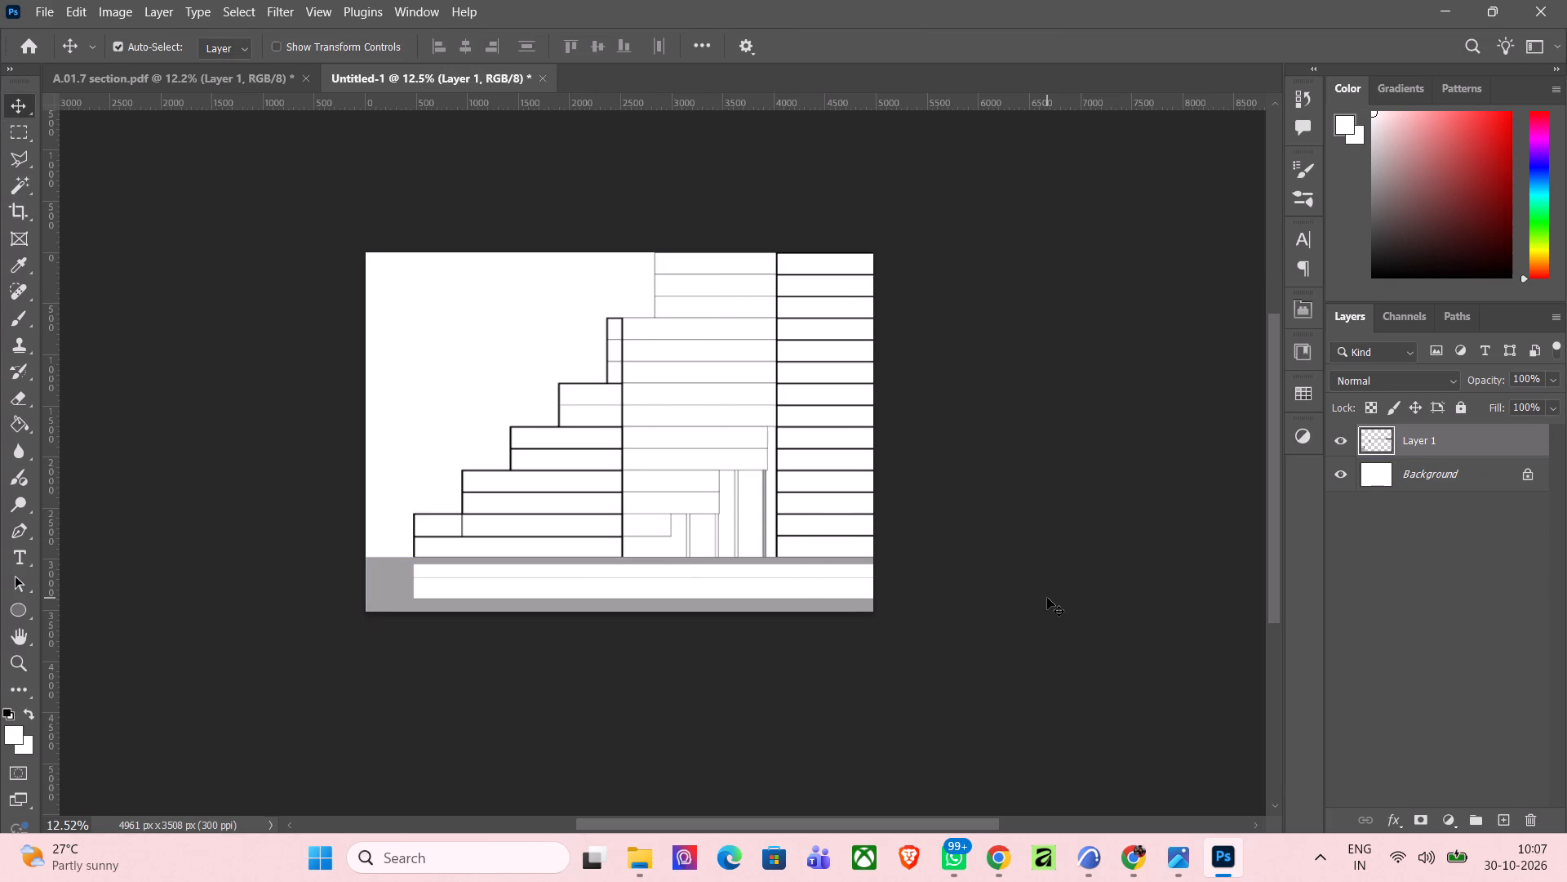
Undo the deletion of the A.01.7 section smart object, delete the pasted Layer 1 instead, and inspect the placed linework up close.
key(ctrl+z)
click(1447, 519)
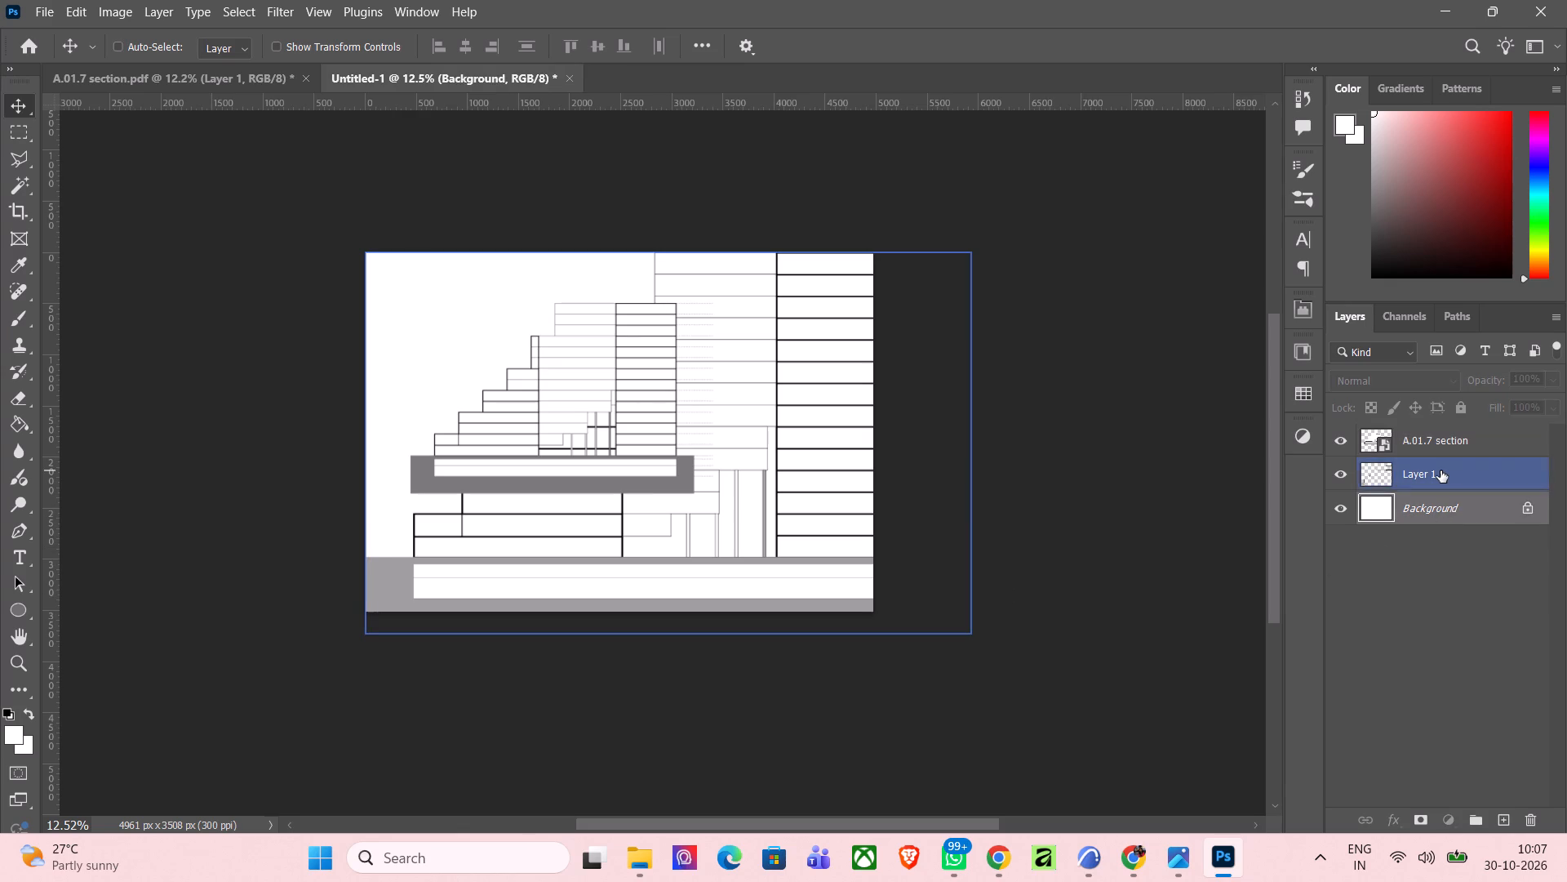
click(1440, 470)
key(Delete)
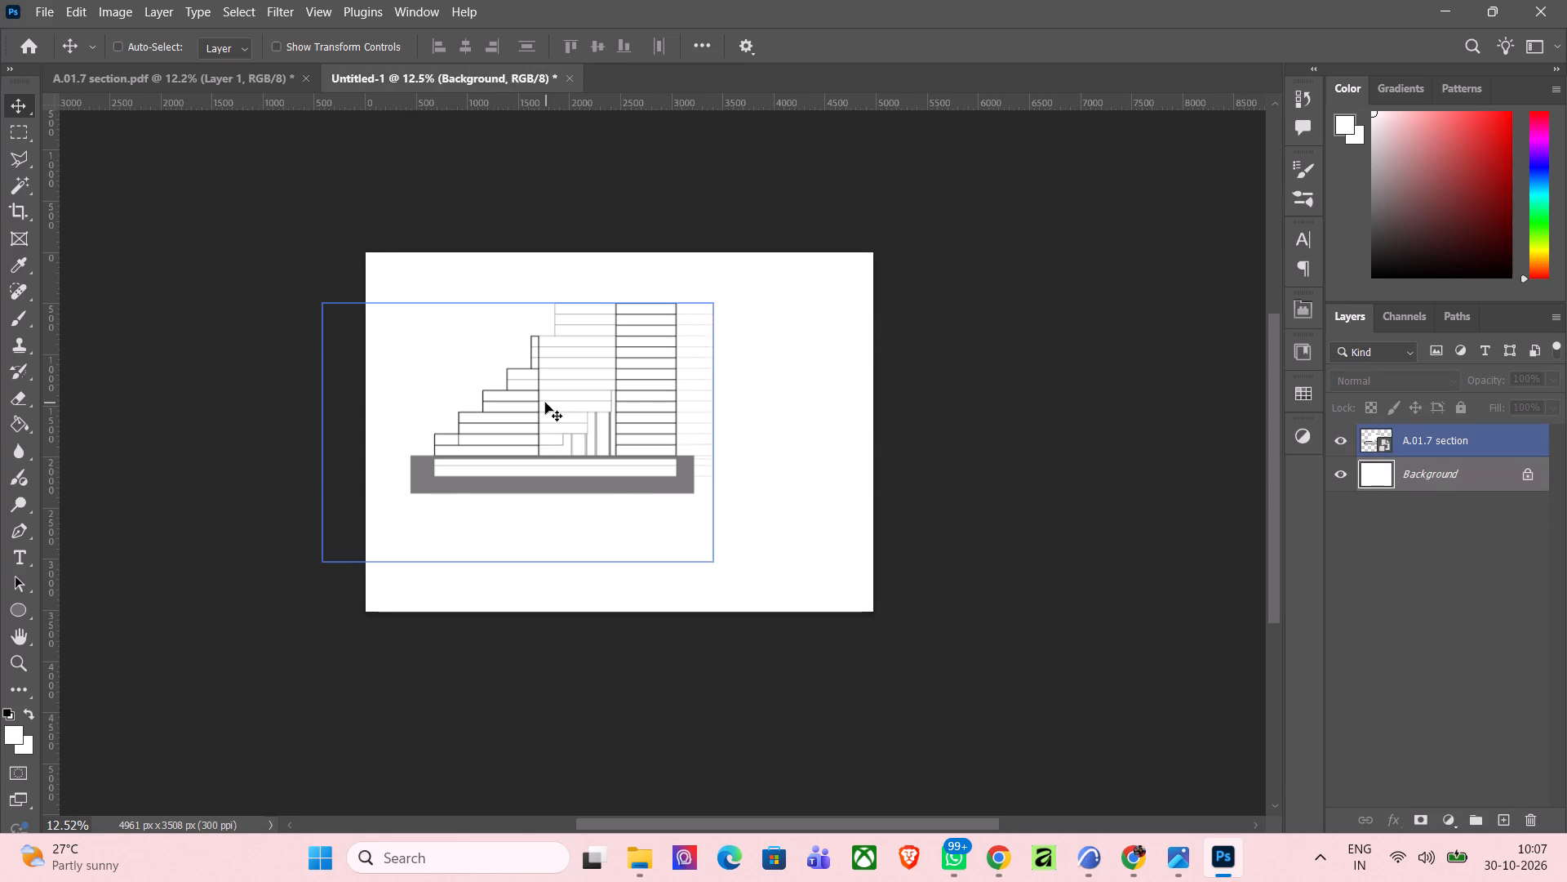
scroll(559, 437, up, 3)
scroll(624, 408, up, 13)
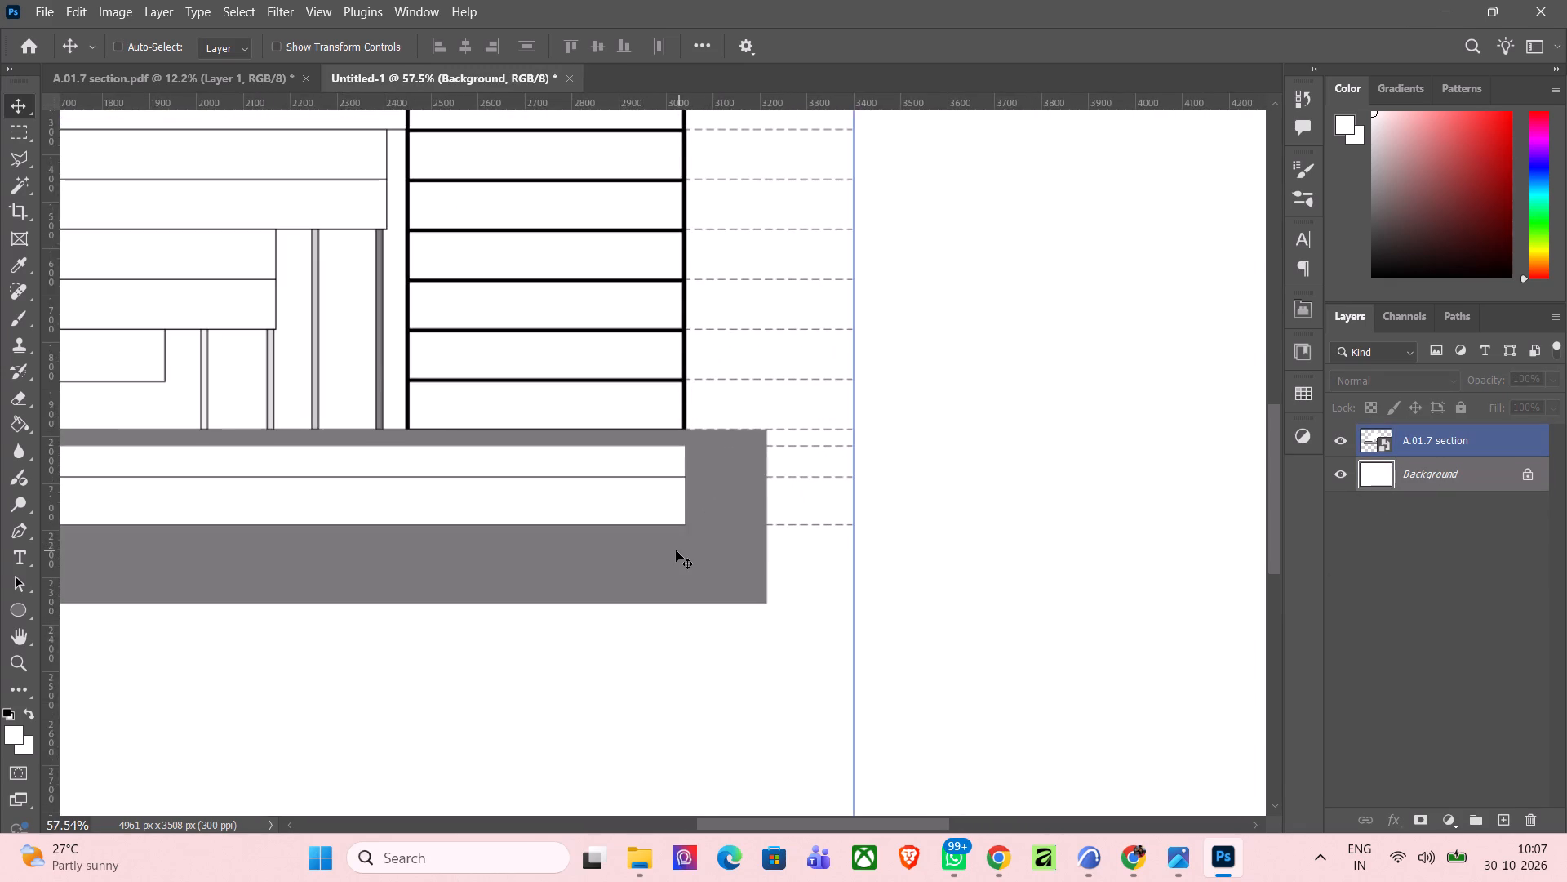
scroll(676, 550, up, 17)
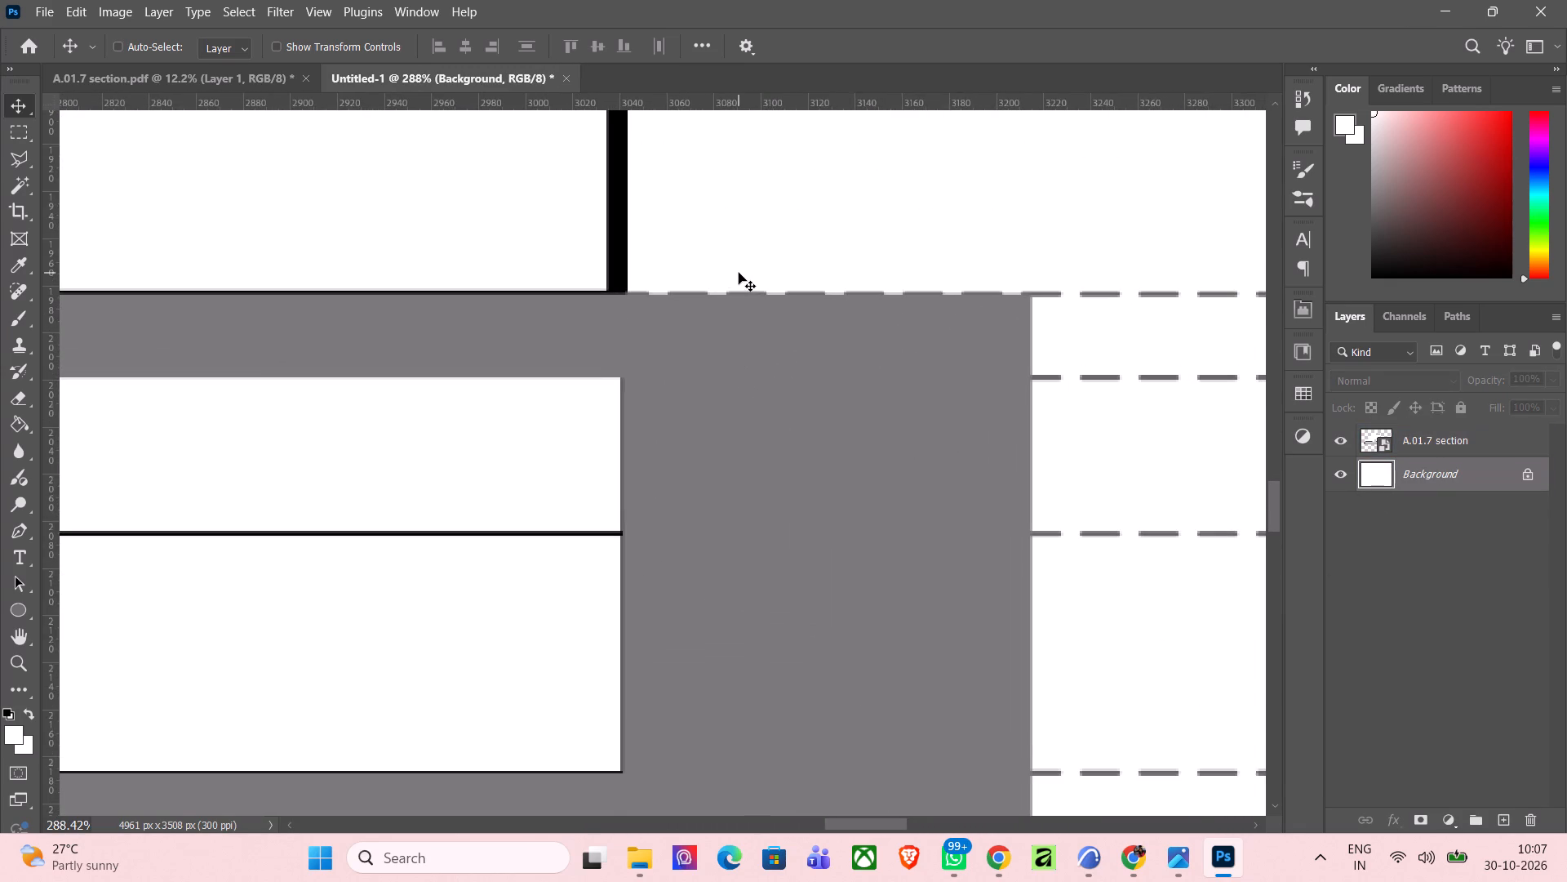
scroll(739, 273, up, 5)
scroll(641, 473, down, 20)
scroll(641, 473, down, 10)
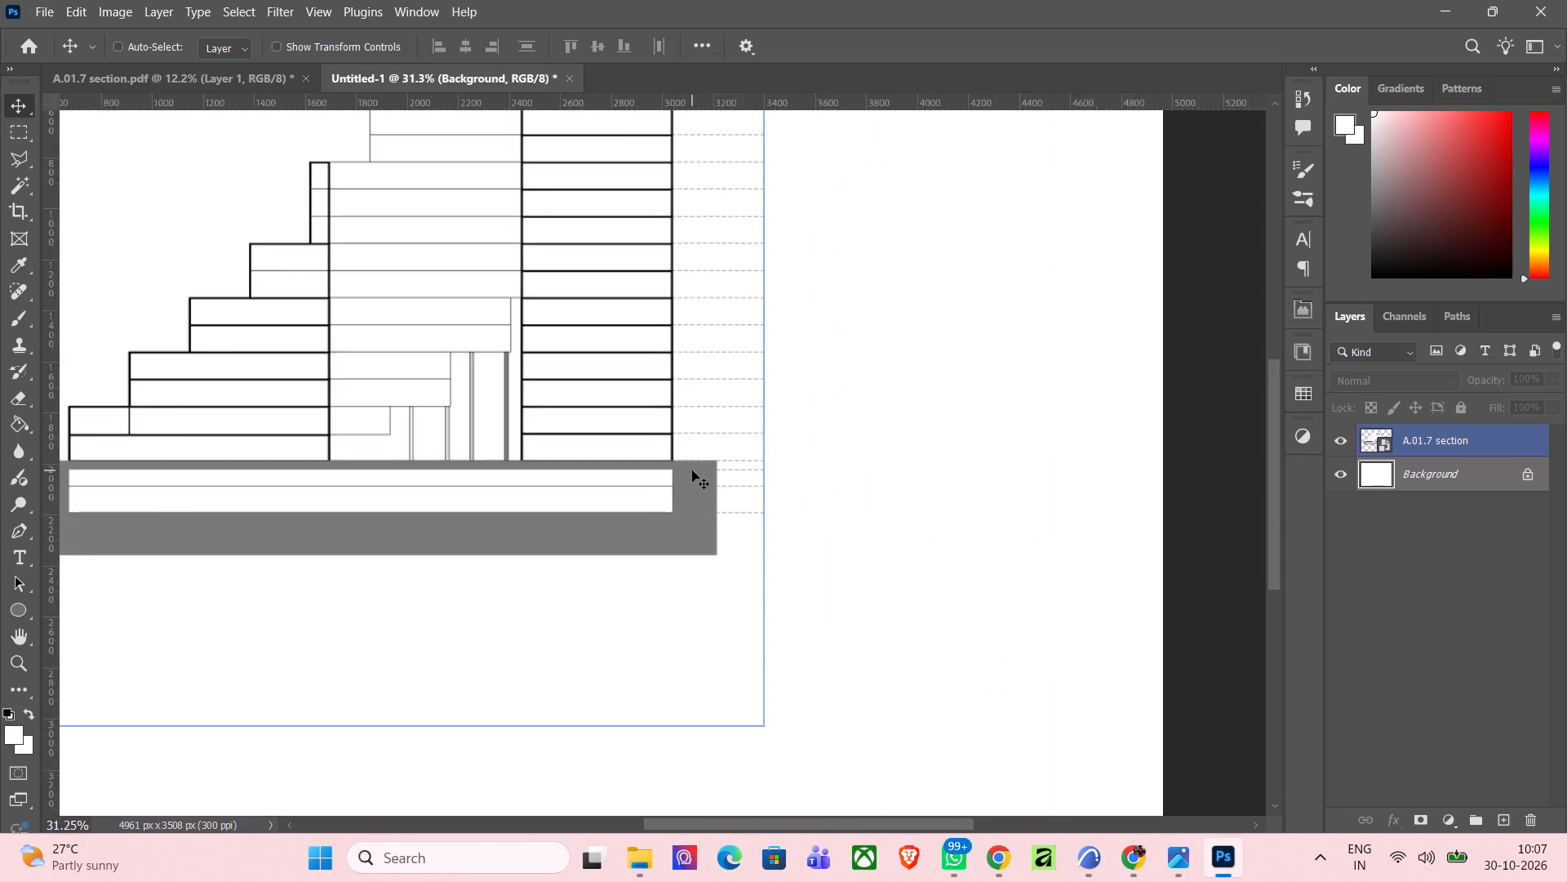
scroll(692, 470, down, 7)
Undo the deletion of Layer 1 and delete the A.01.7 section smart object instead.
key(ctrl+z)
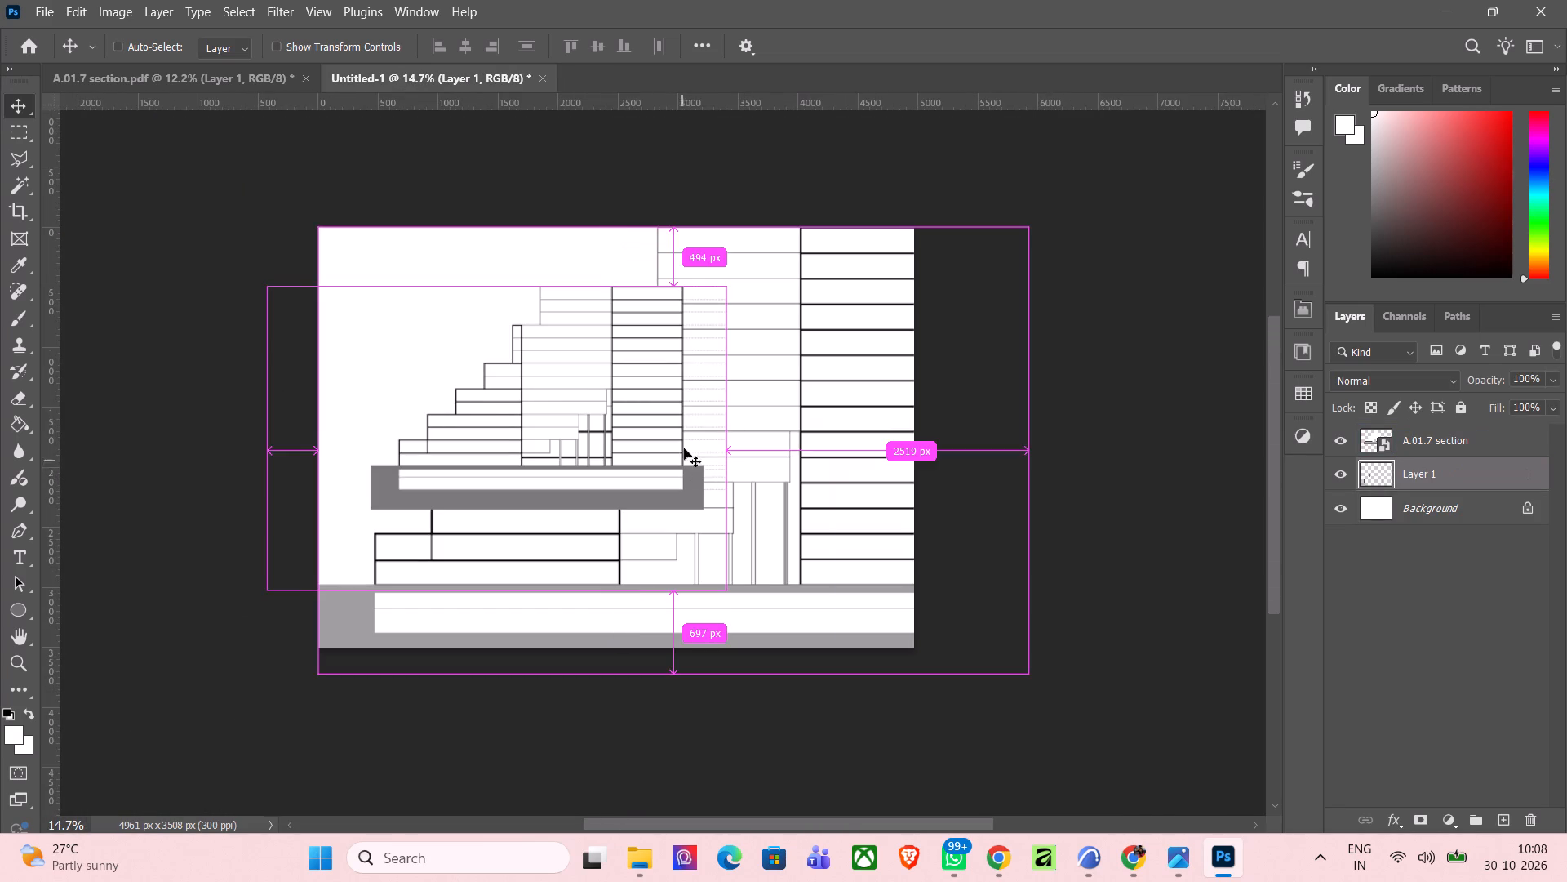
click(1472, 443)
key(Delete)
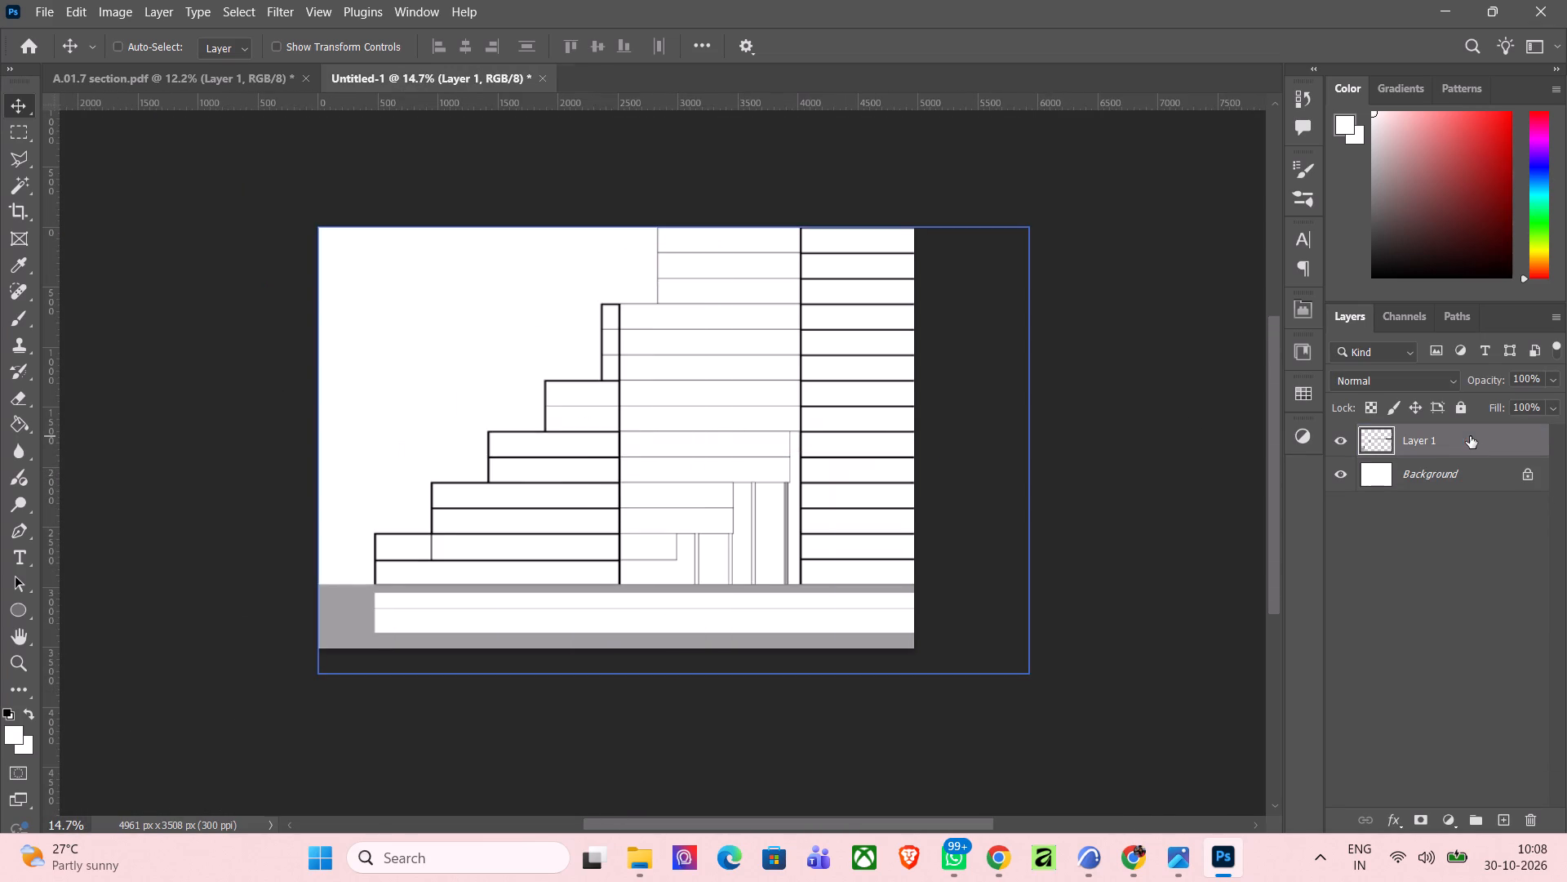
Examine the pasted section's floor and wall lines up close and against the whole A3 sheet.
scroll(547, 470, up, 20)
scroll(547, 470, up, 5)
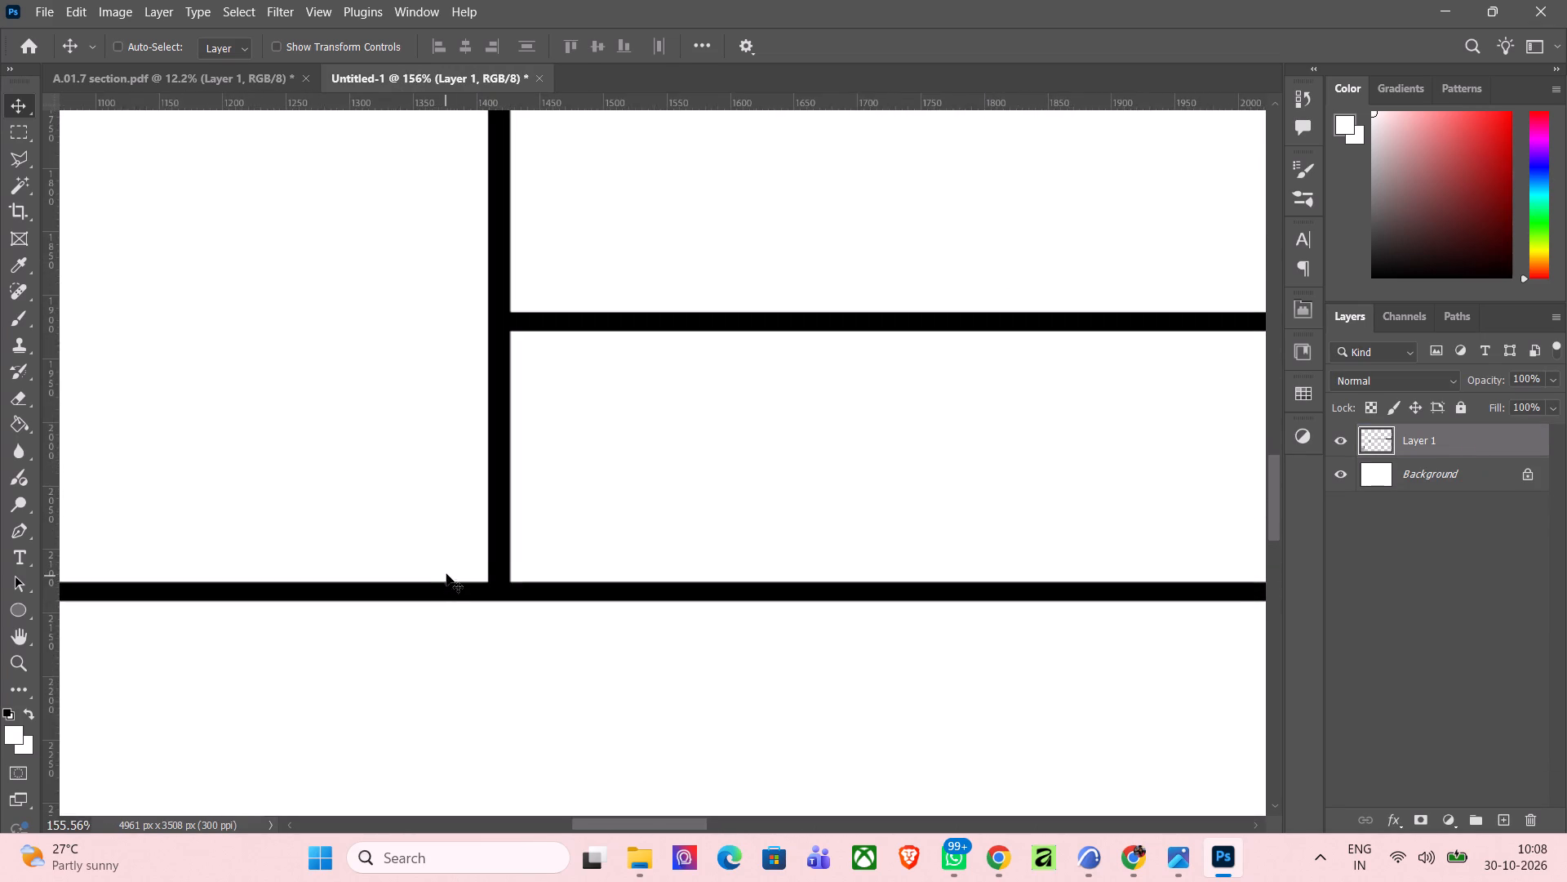
scroll(482, 557, up, 4)
scroll(547, 459, down, 20)
scroll(547, 459, down, 4)
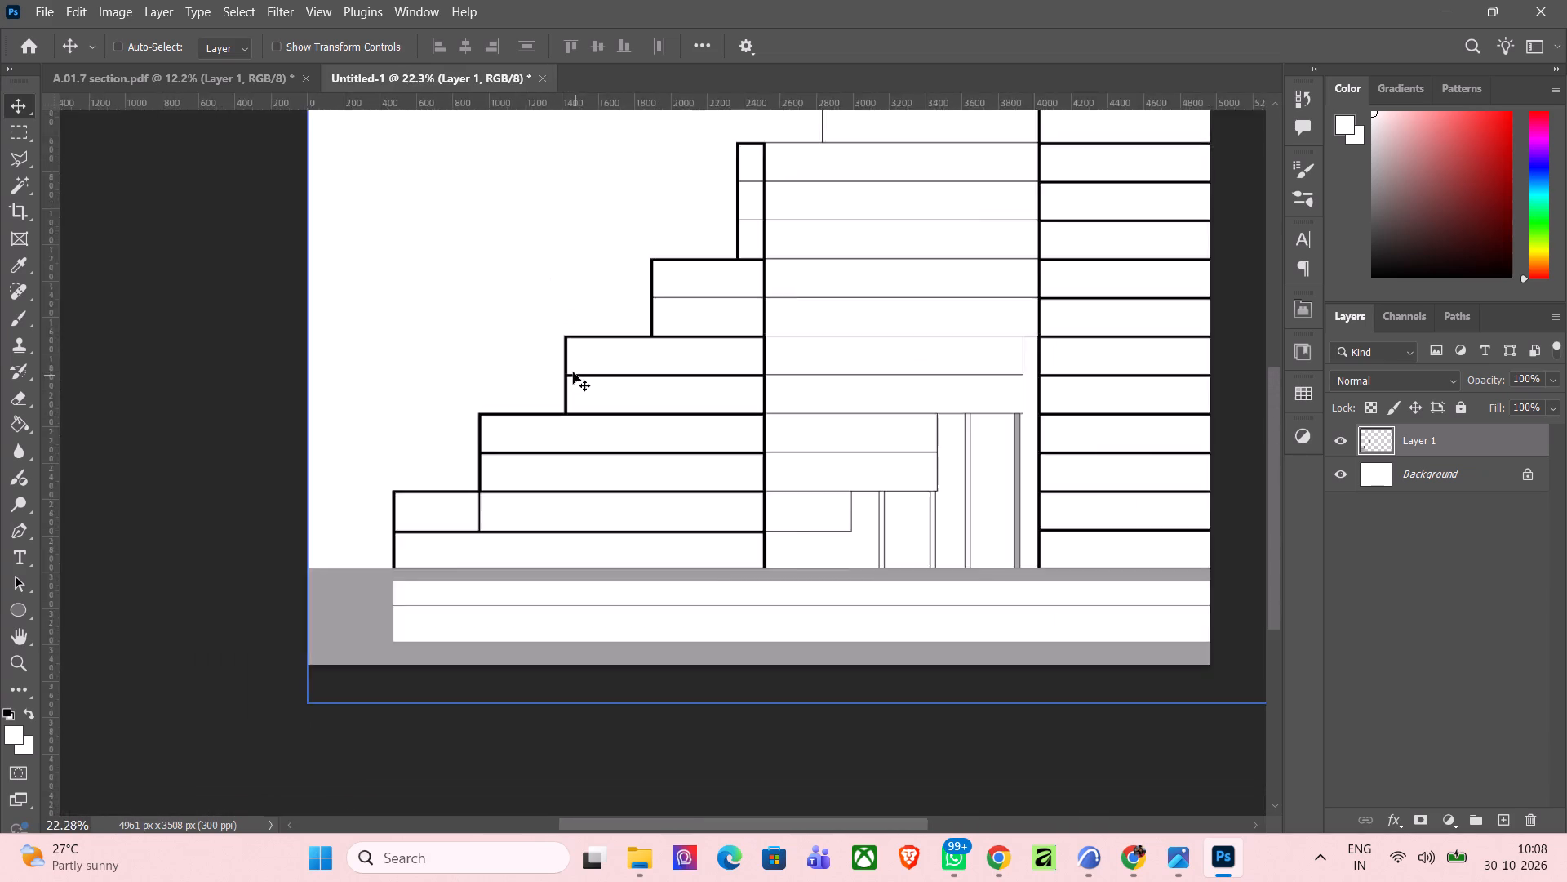
scroll(573, 372, down, 7)
click(711, 366)
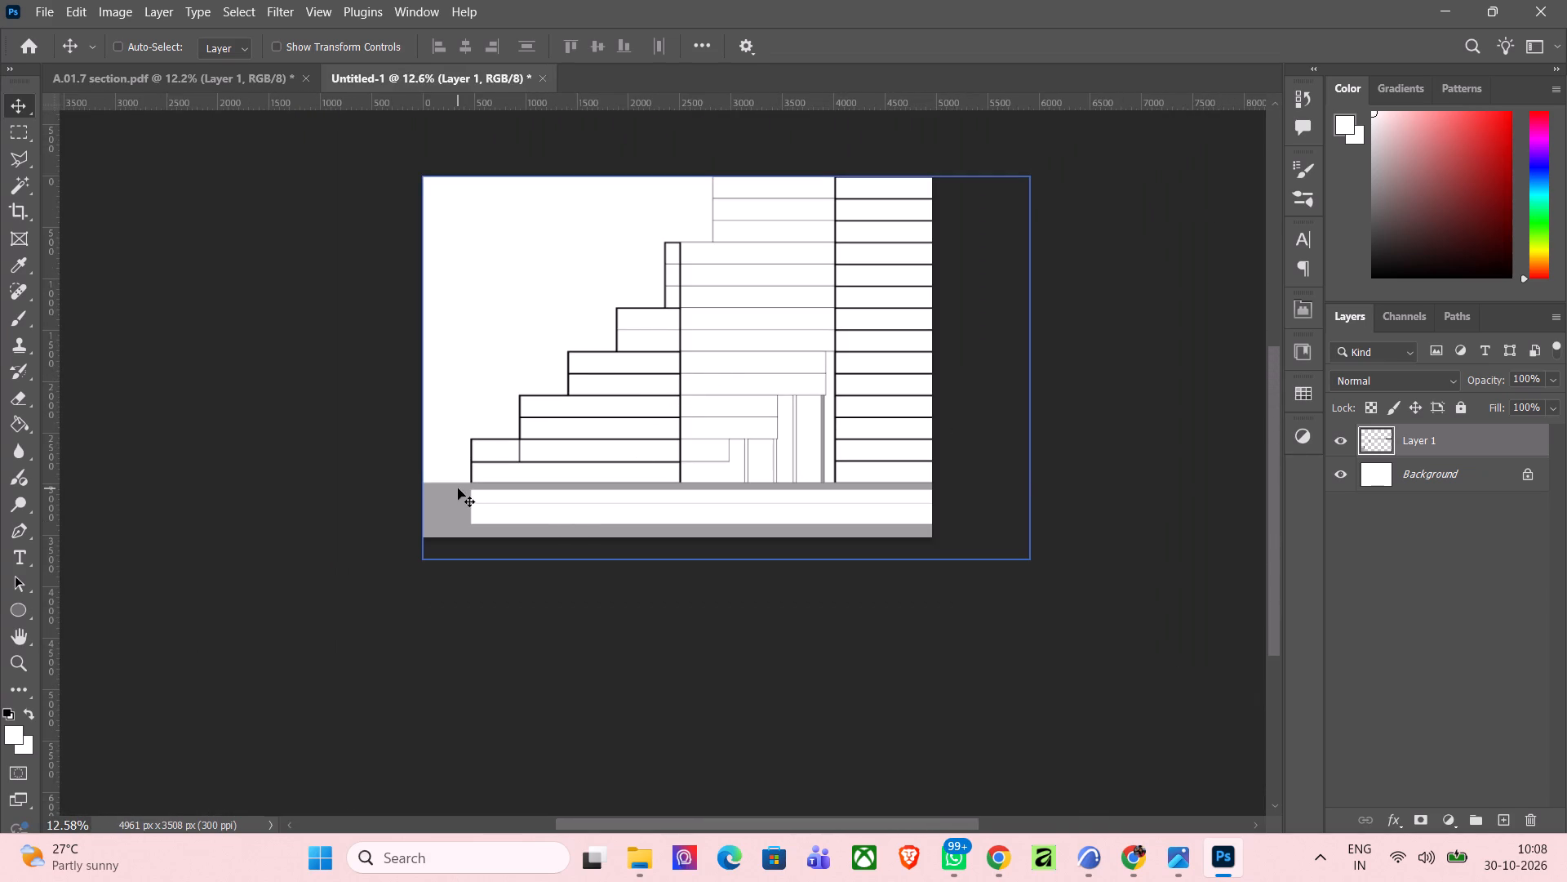
click(458, 488)
scroll(629, 543, down, 6)
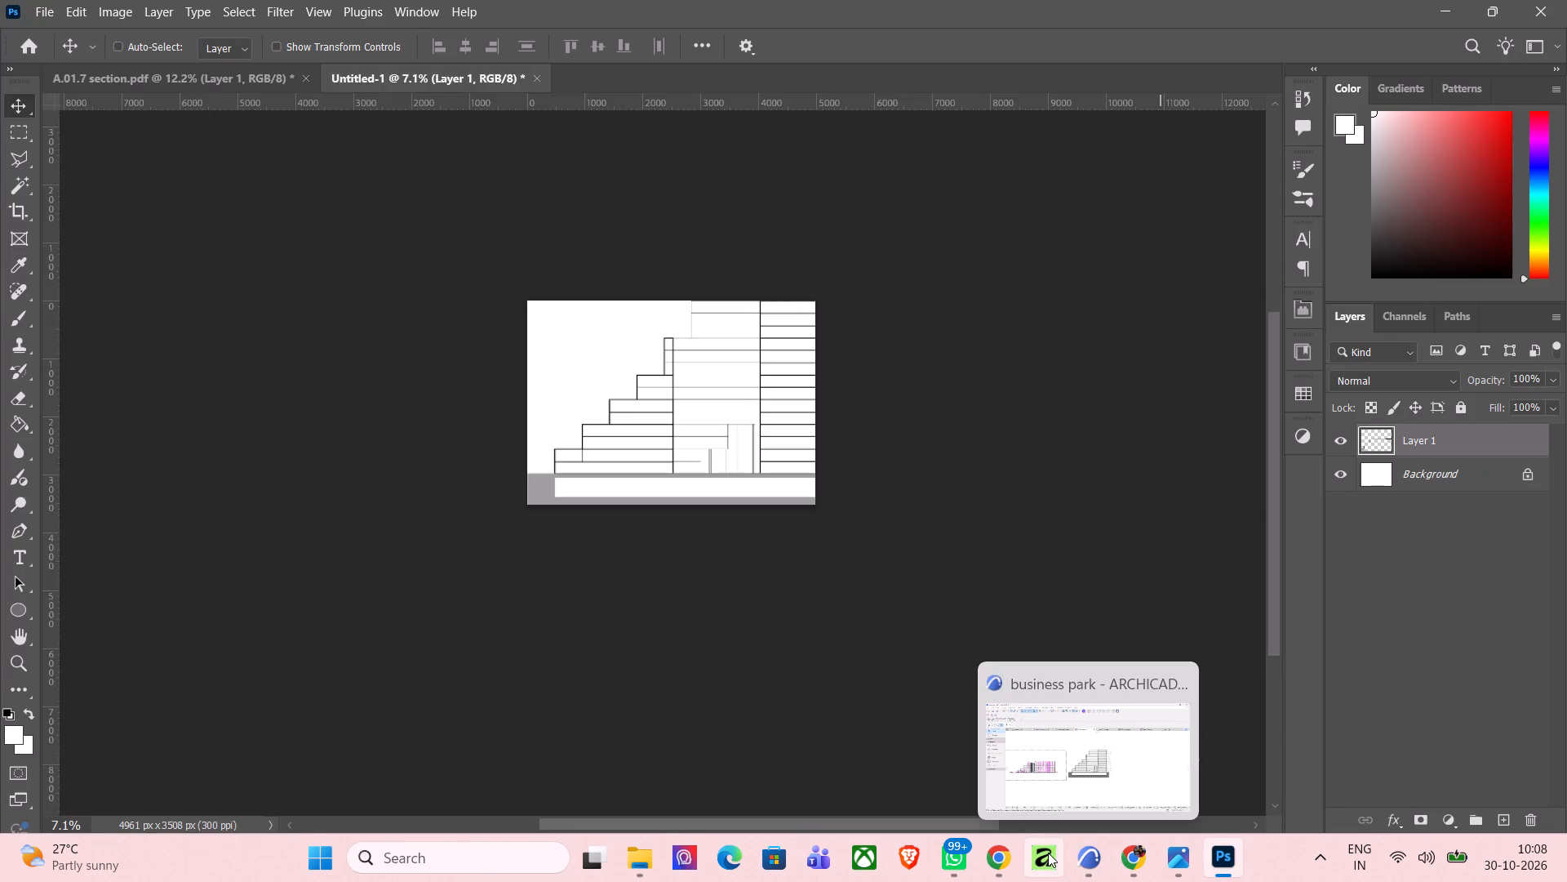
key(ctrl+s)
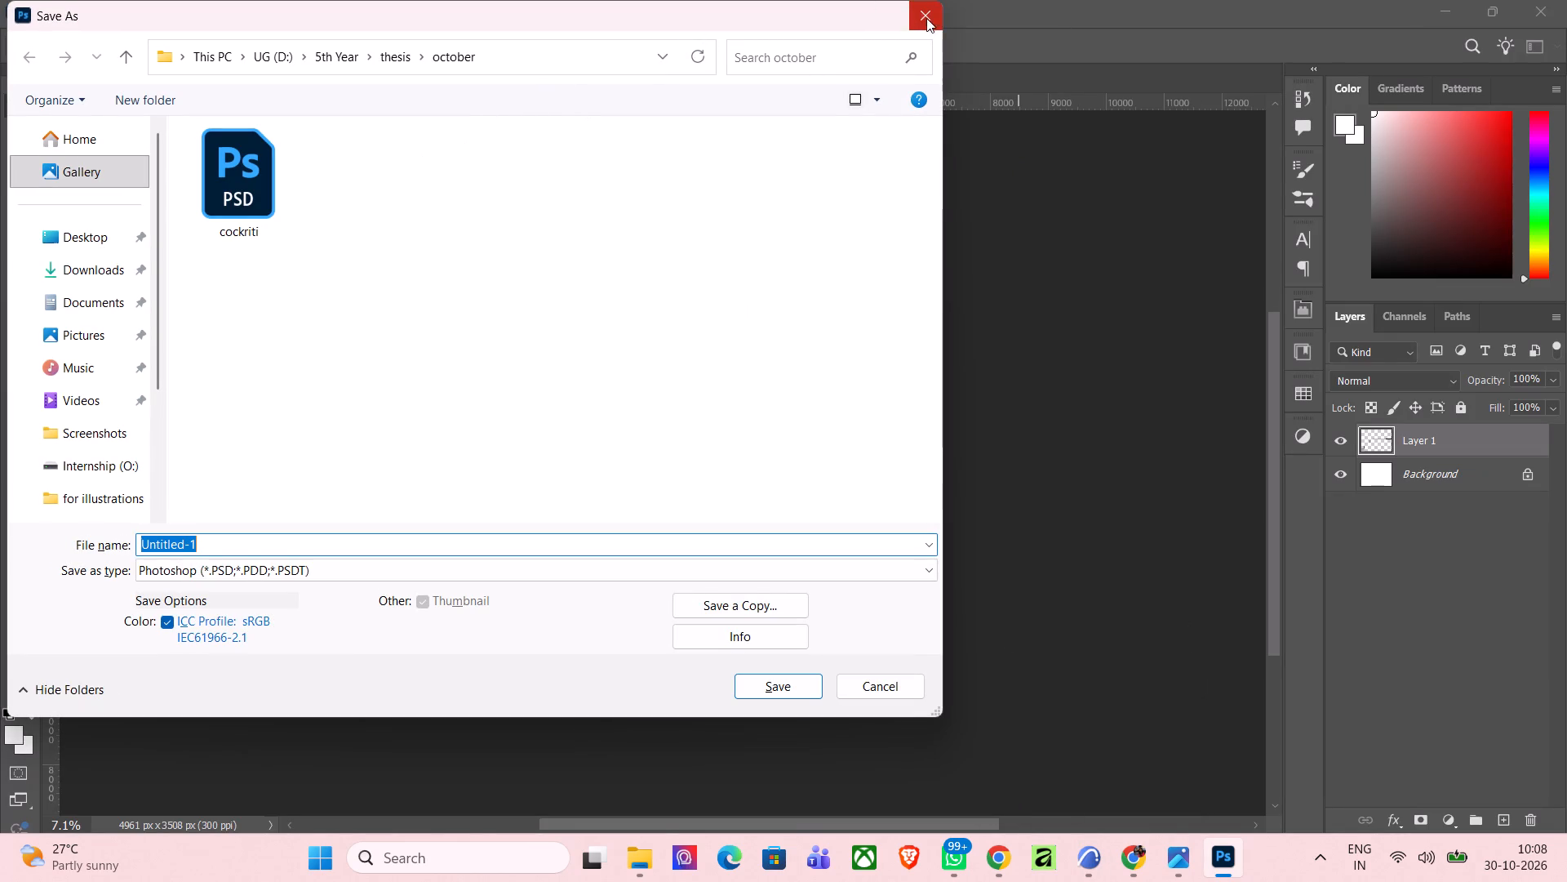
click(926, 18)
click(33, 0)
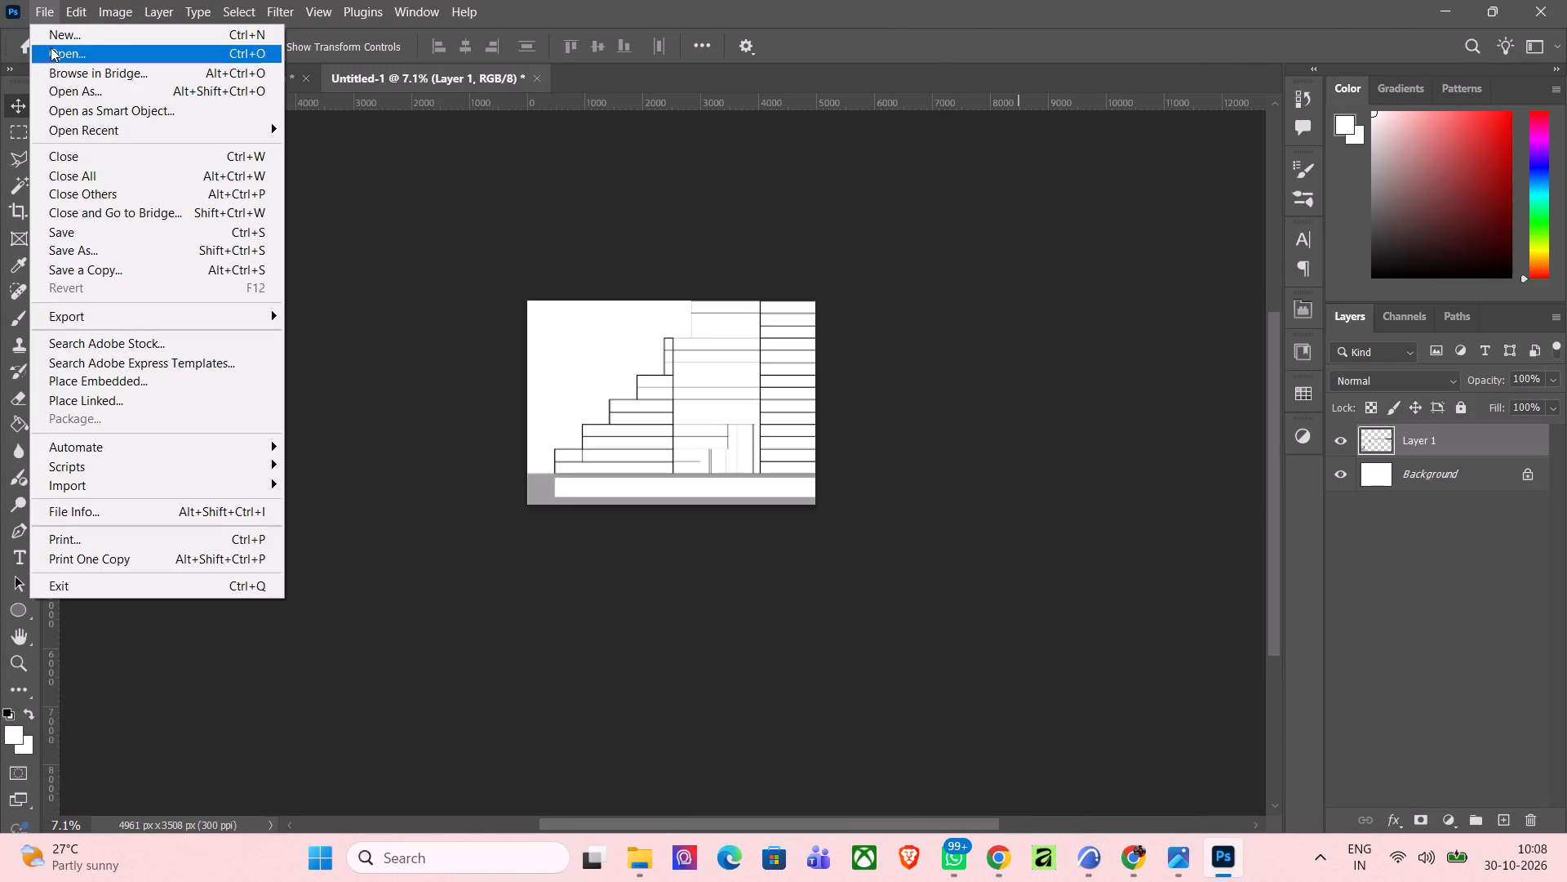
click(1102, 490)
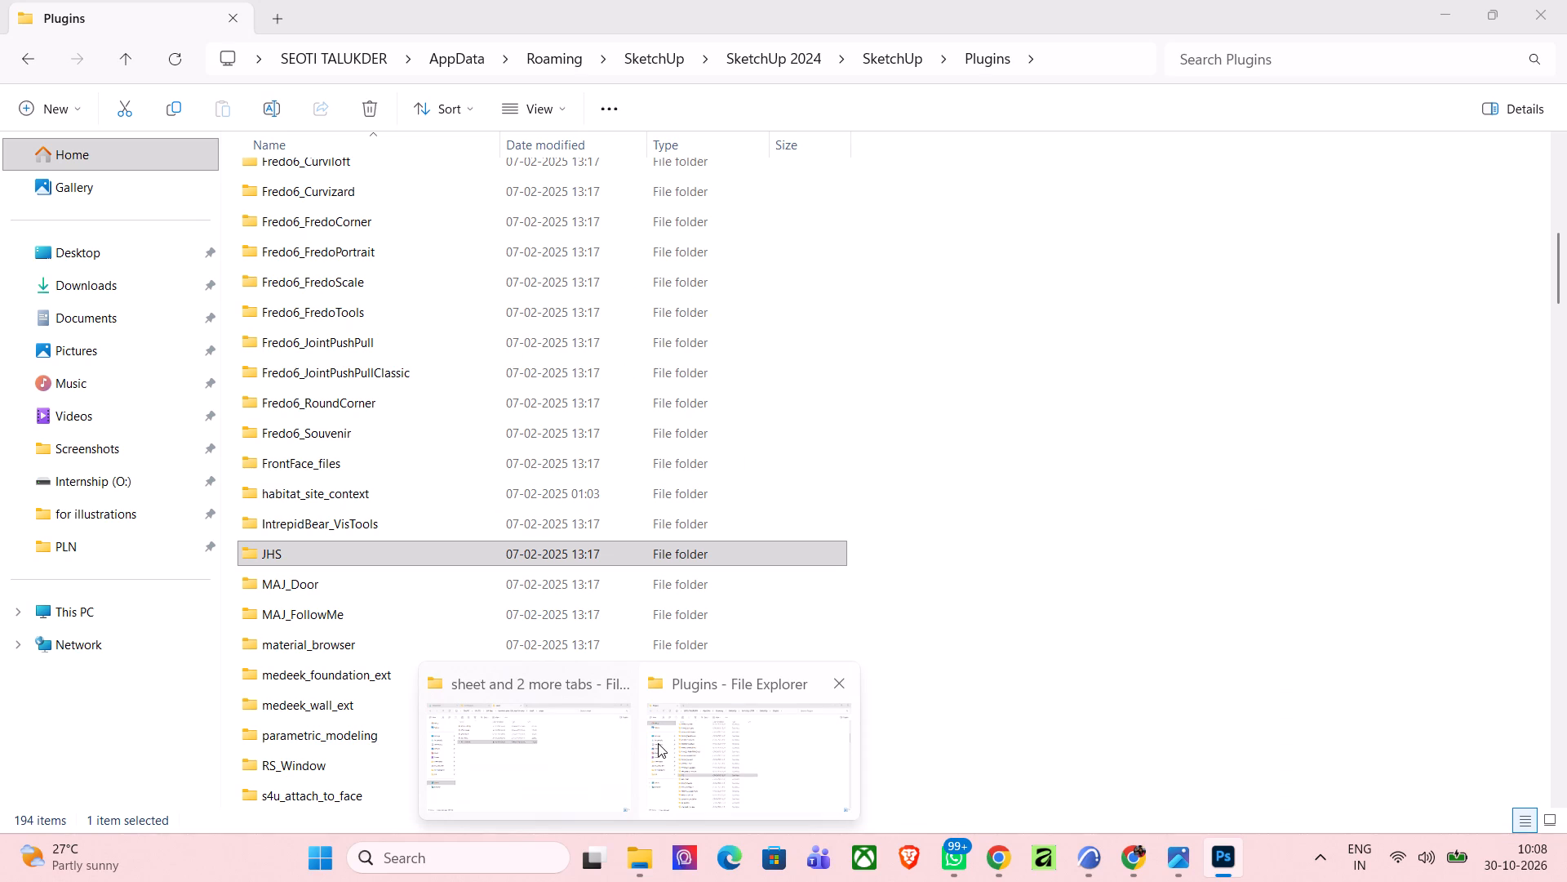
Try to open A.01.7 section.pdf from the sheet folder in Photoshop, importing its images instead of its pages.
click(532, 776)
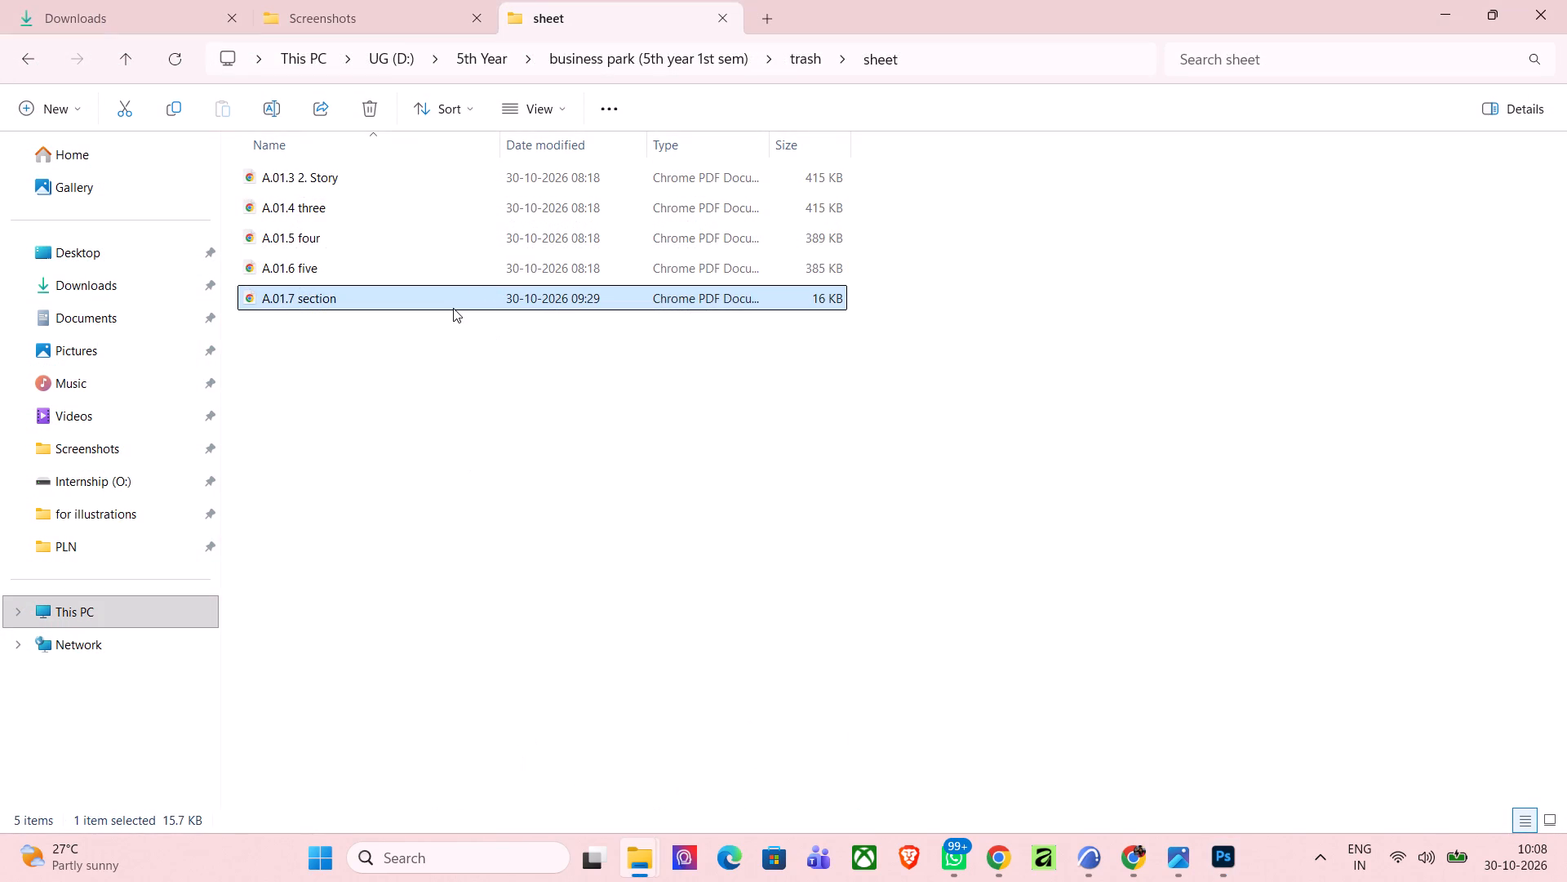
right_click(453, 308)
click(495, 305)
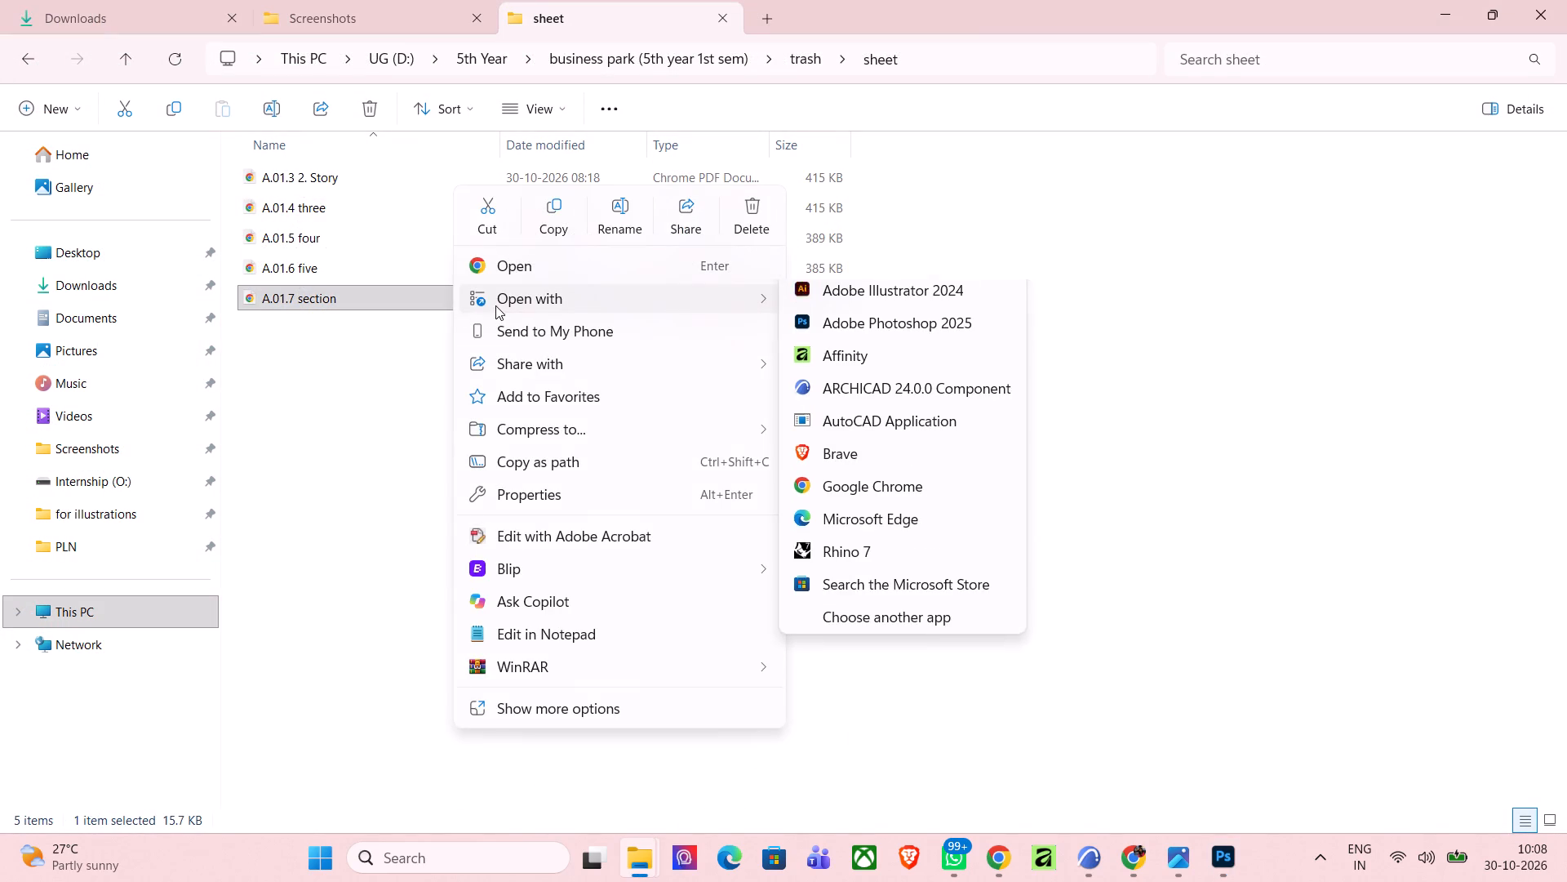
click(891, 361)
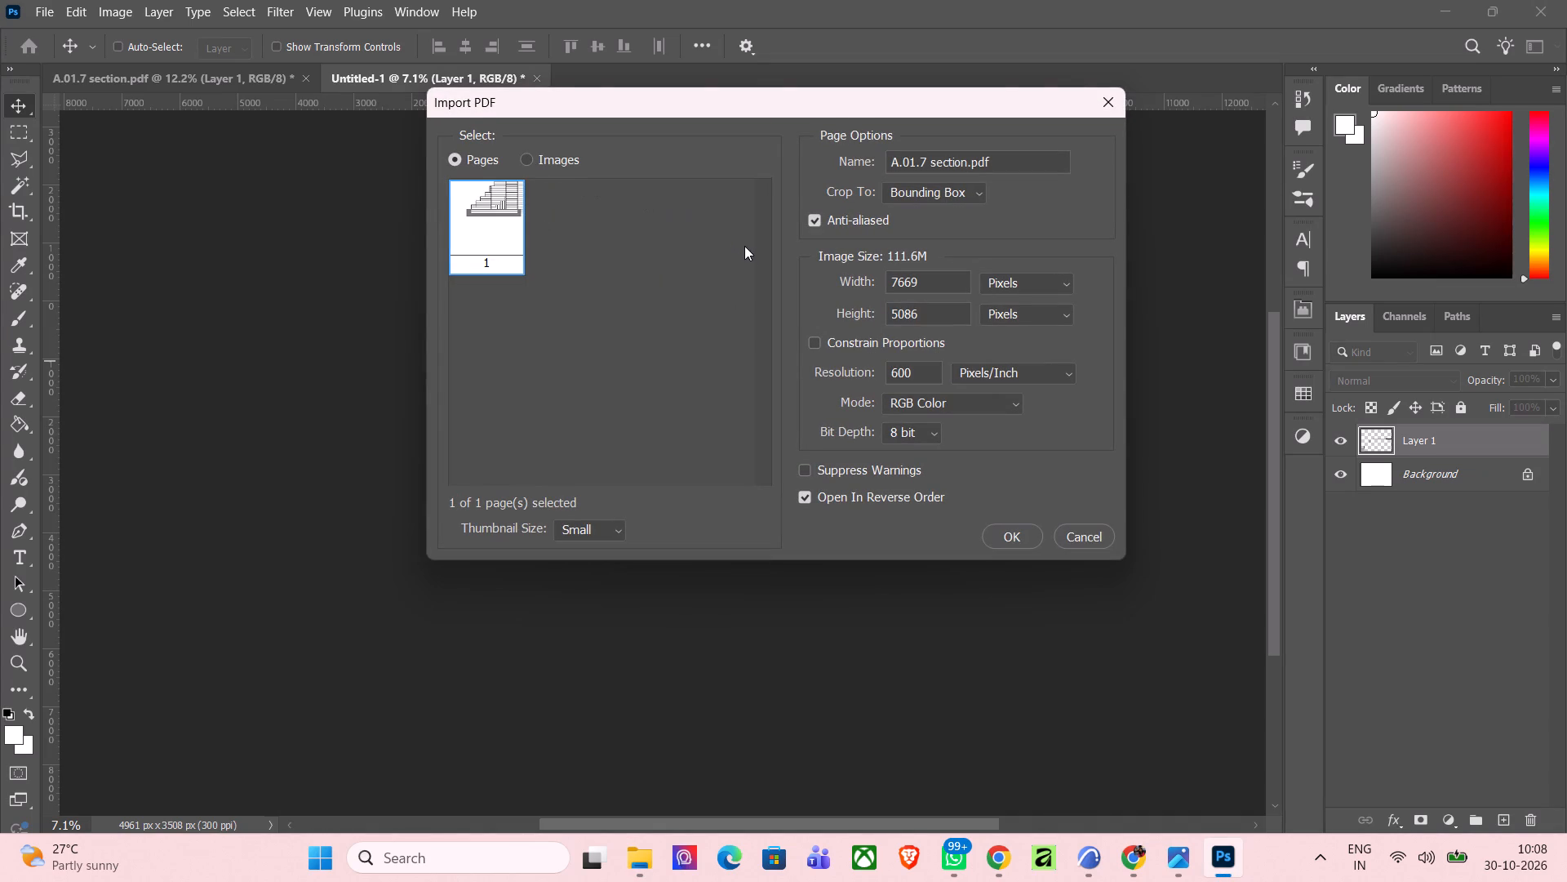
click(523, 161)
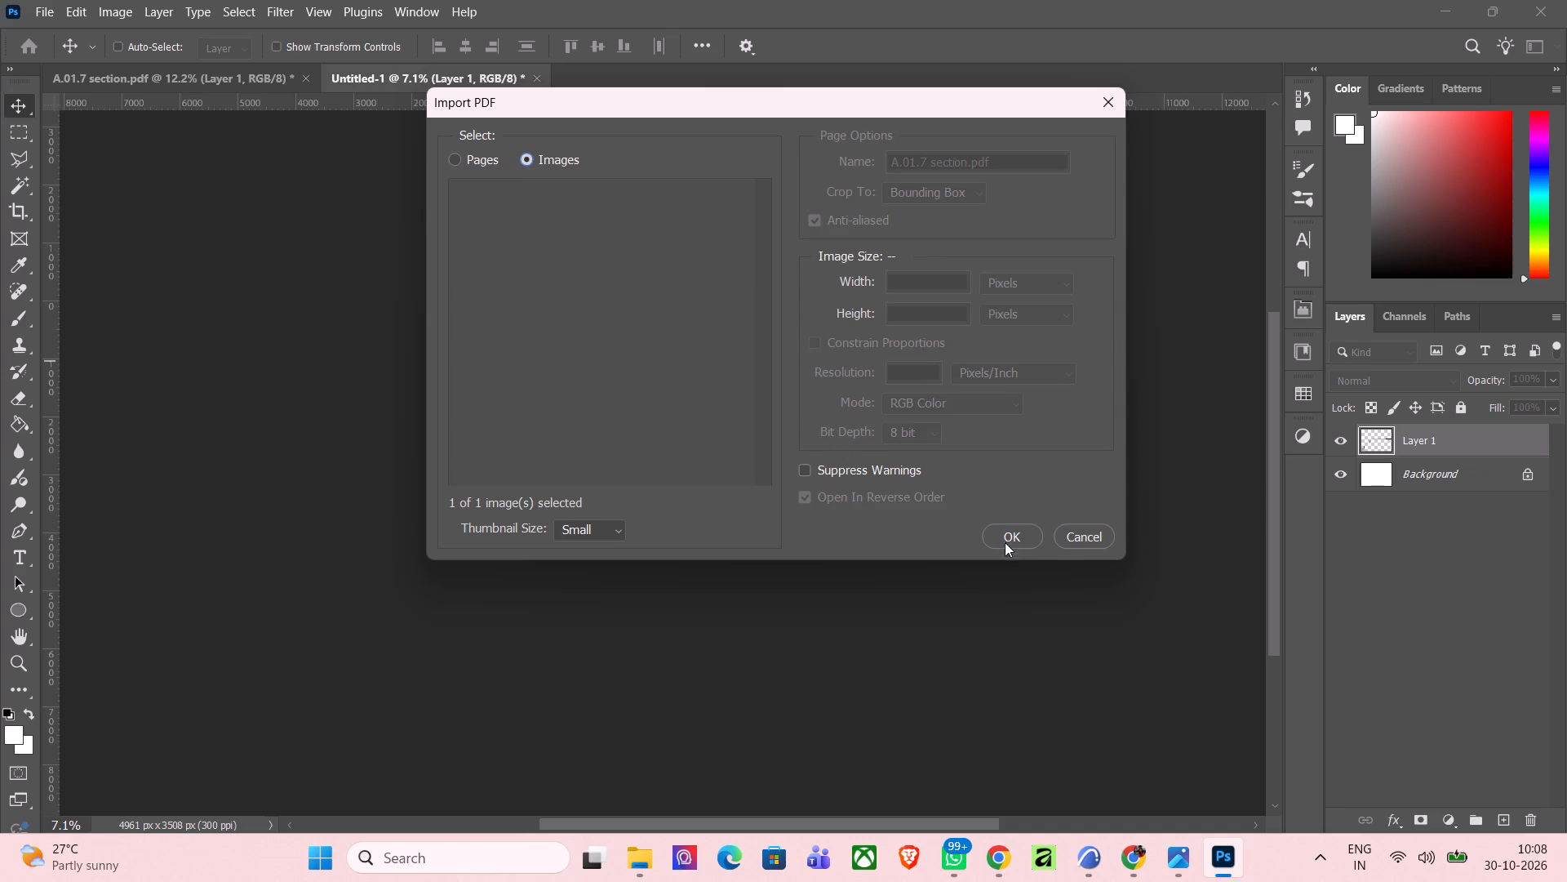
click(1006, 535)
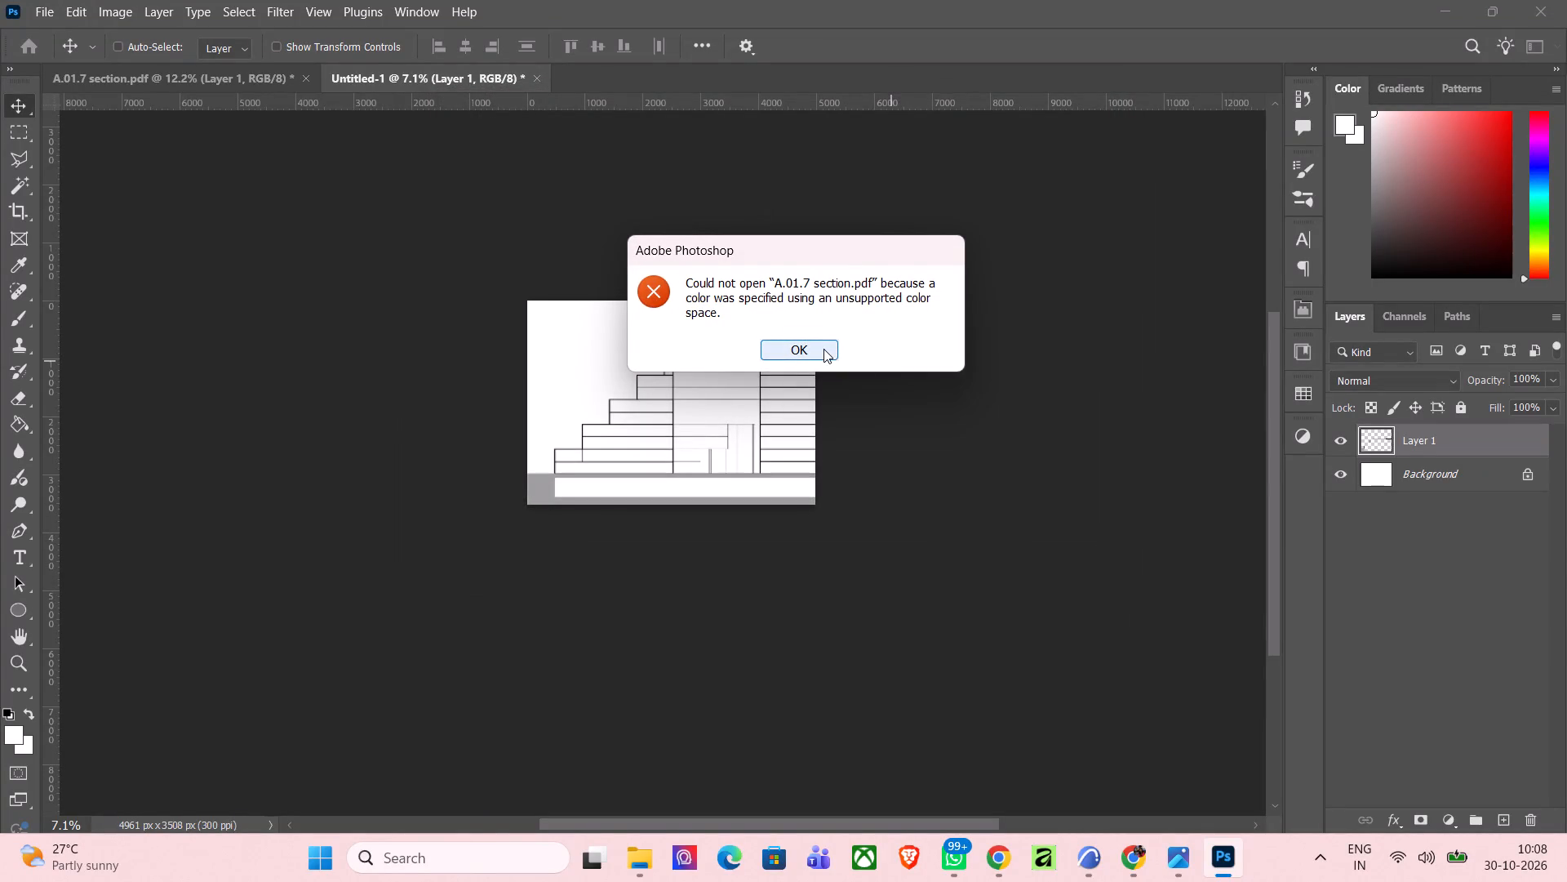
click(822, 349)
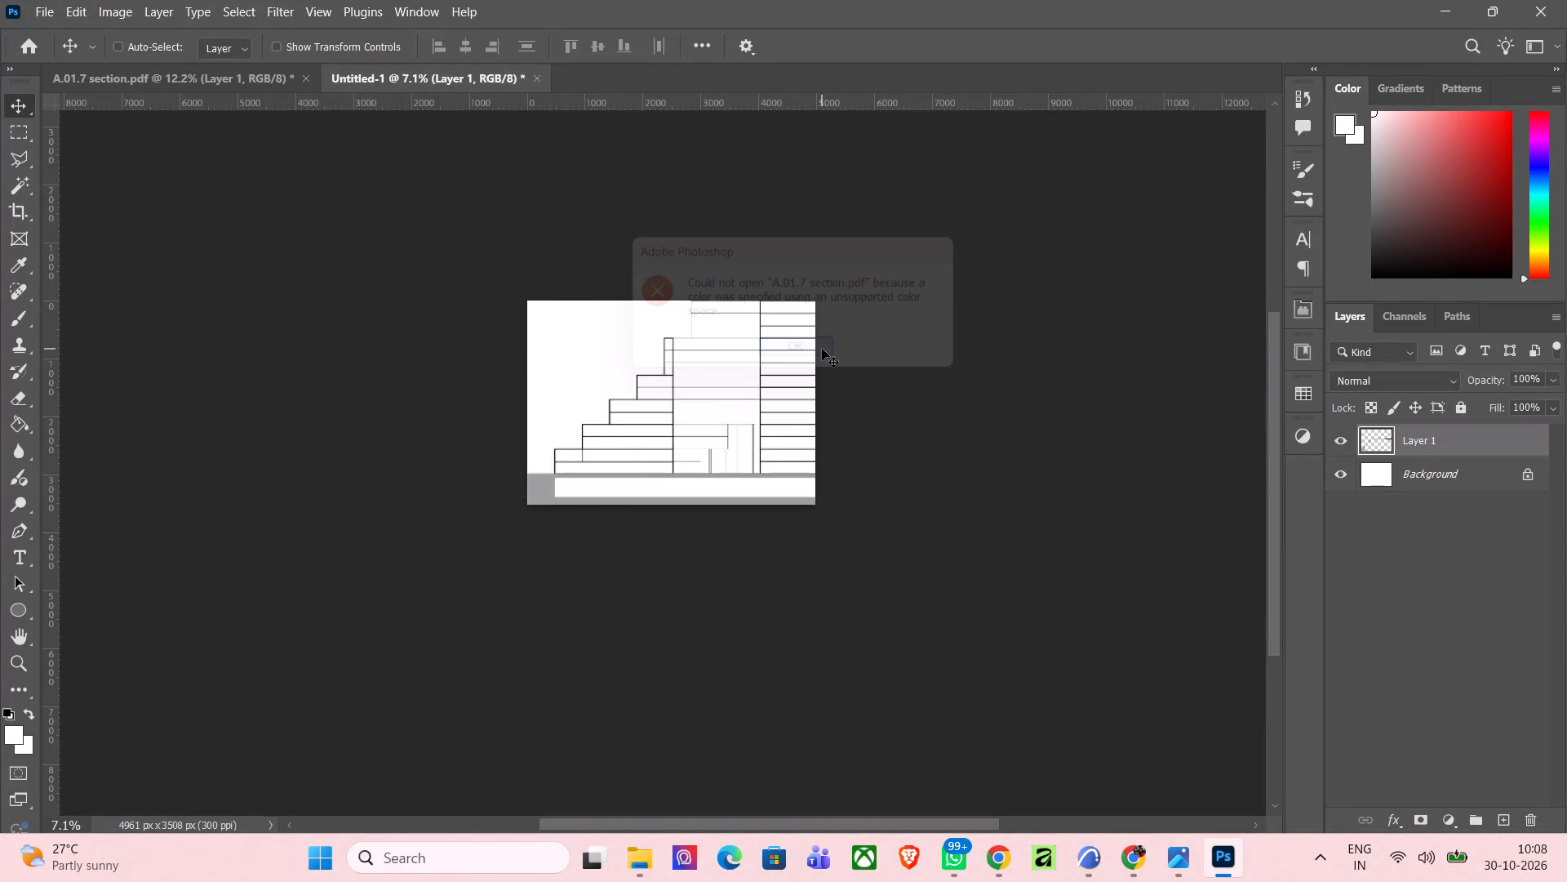
Scale Layer 1 proportionally to about 68.5% with Free Transform and centre it on the A3 sheet.
scroll(739, 376, up, 4)
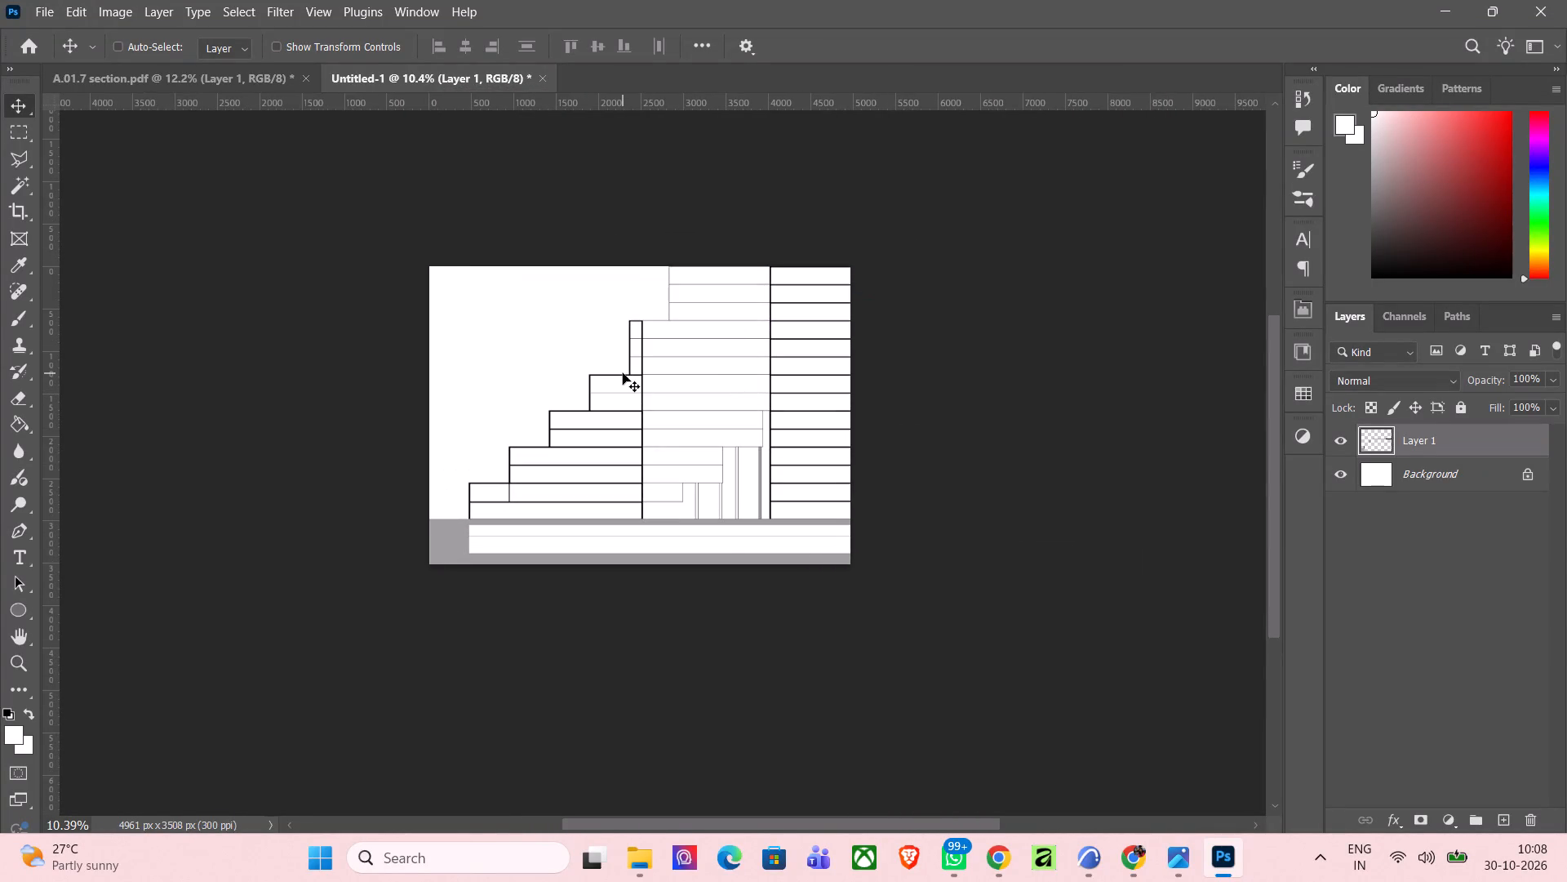
click(623, 373)
click(1505, 447)
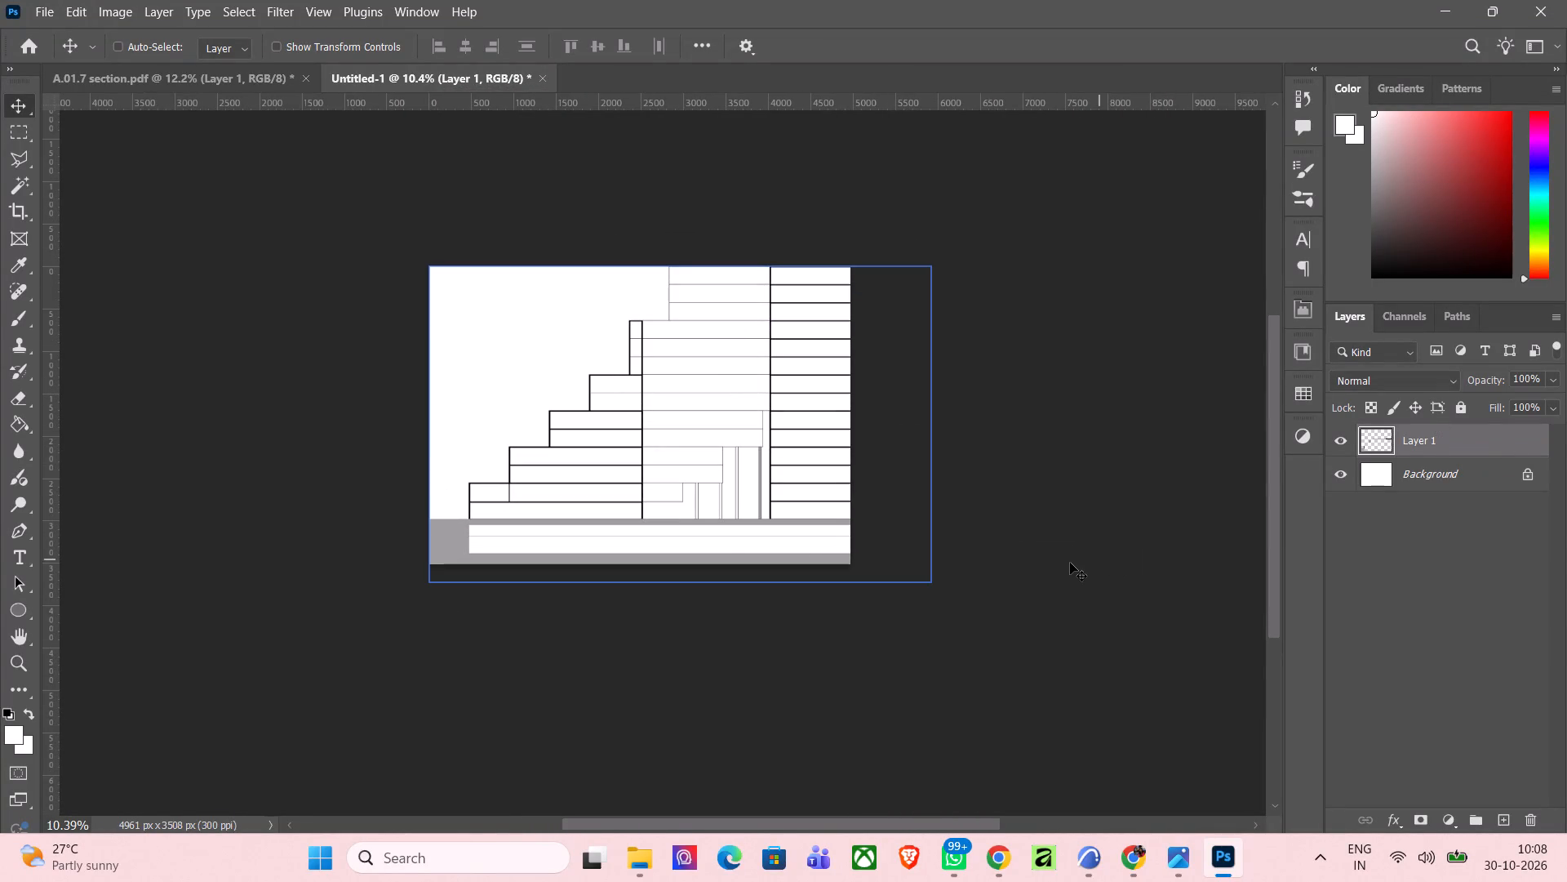
key(ctrl+t)
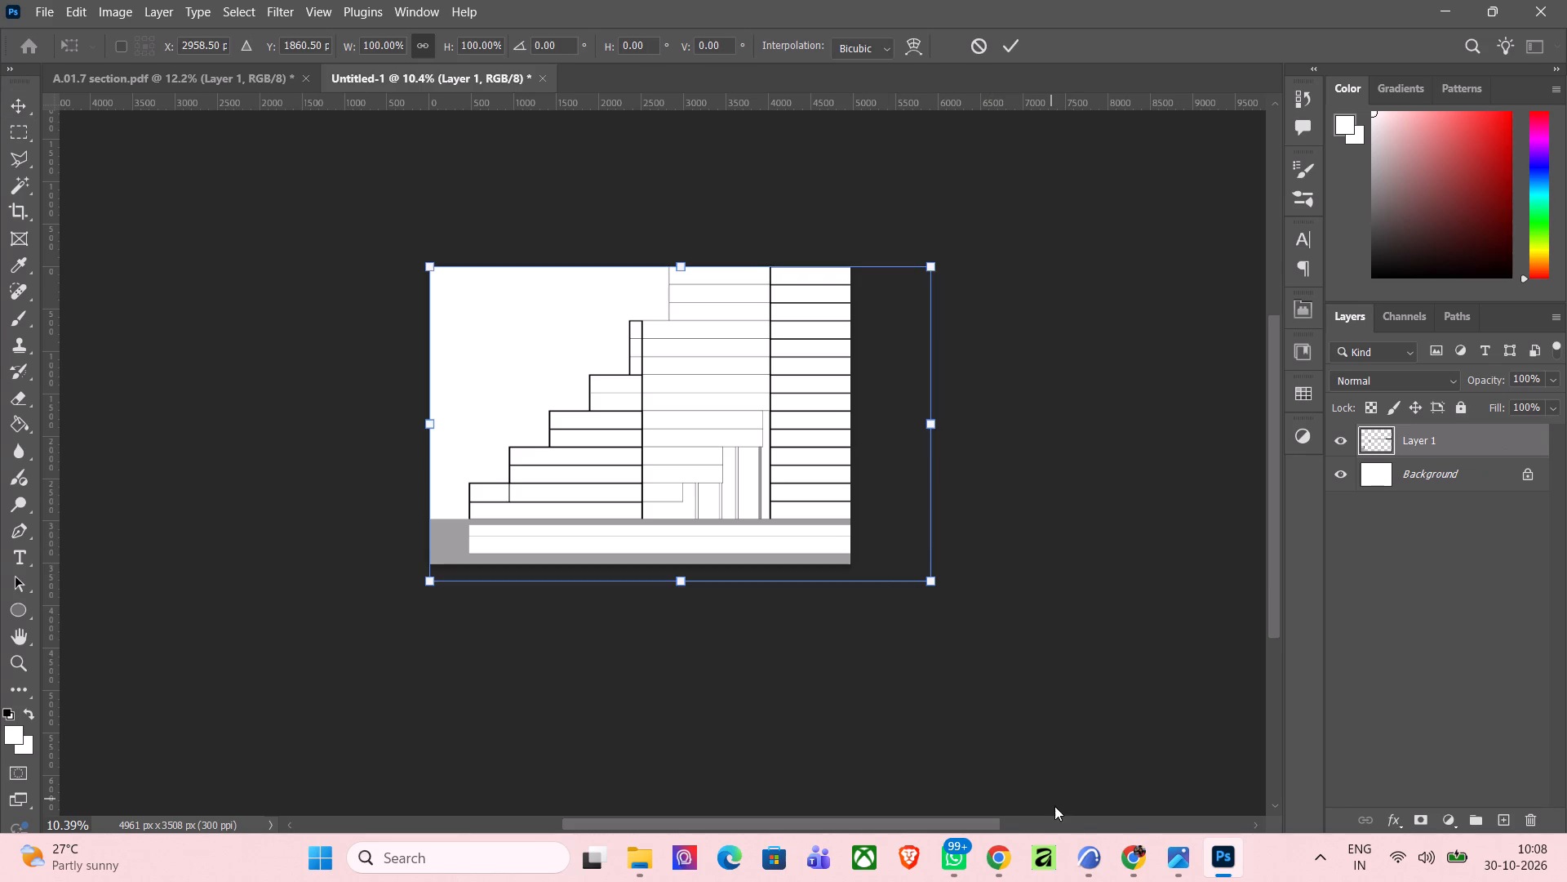
drag(934, 579, 828, 406)
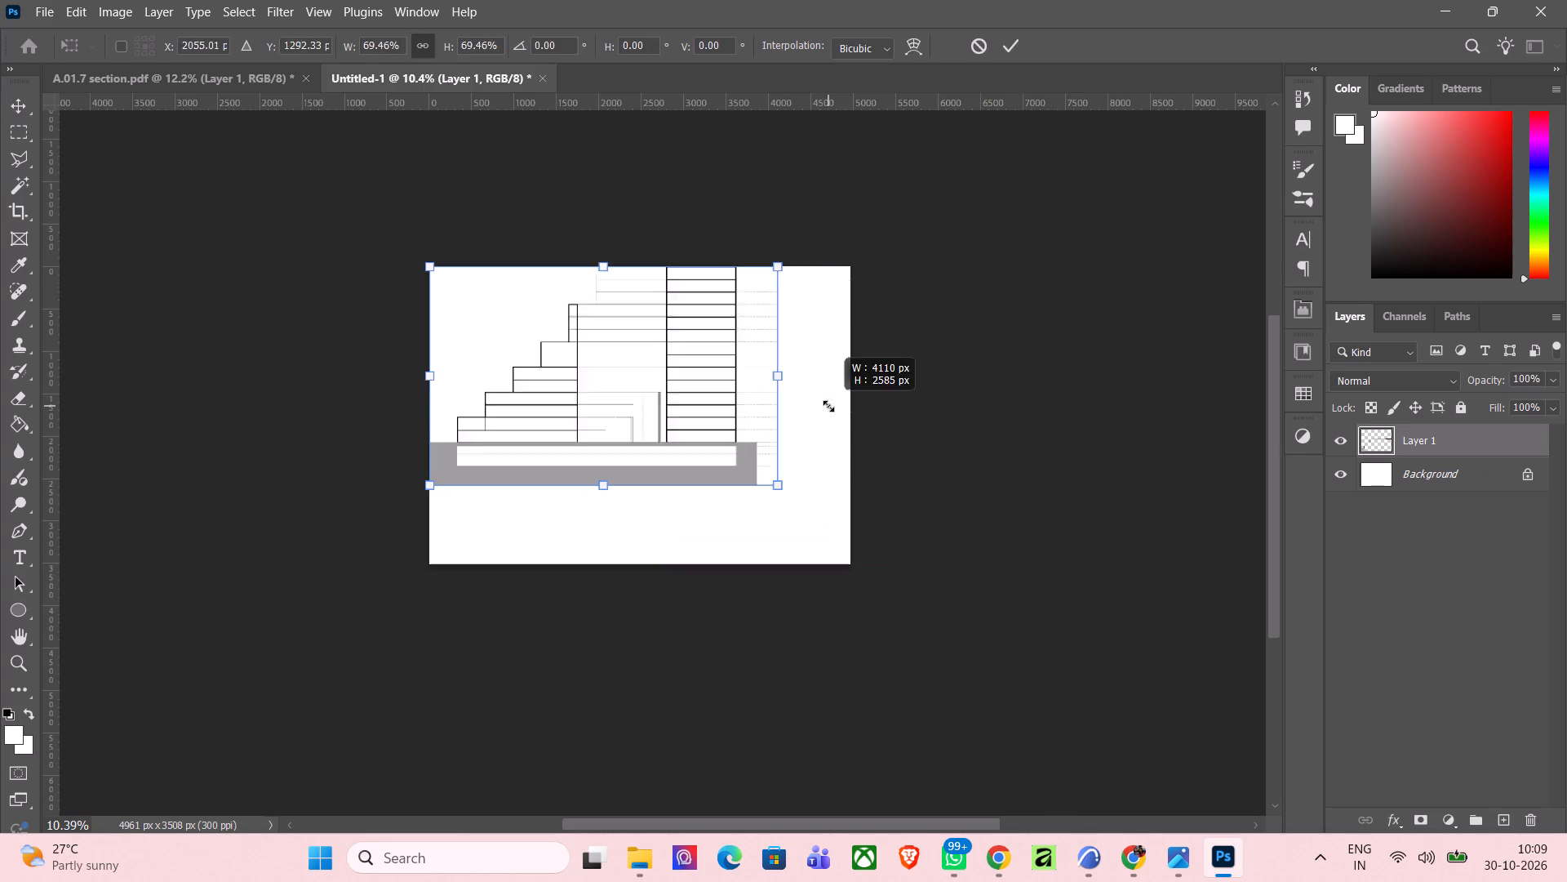
drag(828, 406, 815, 416)
drag(744, 474, 770, 507)
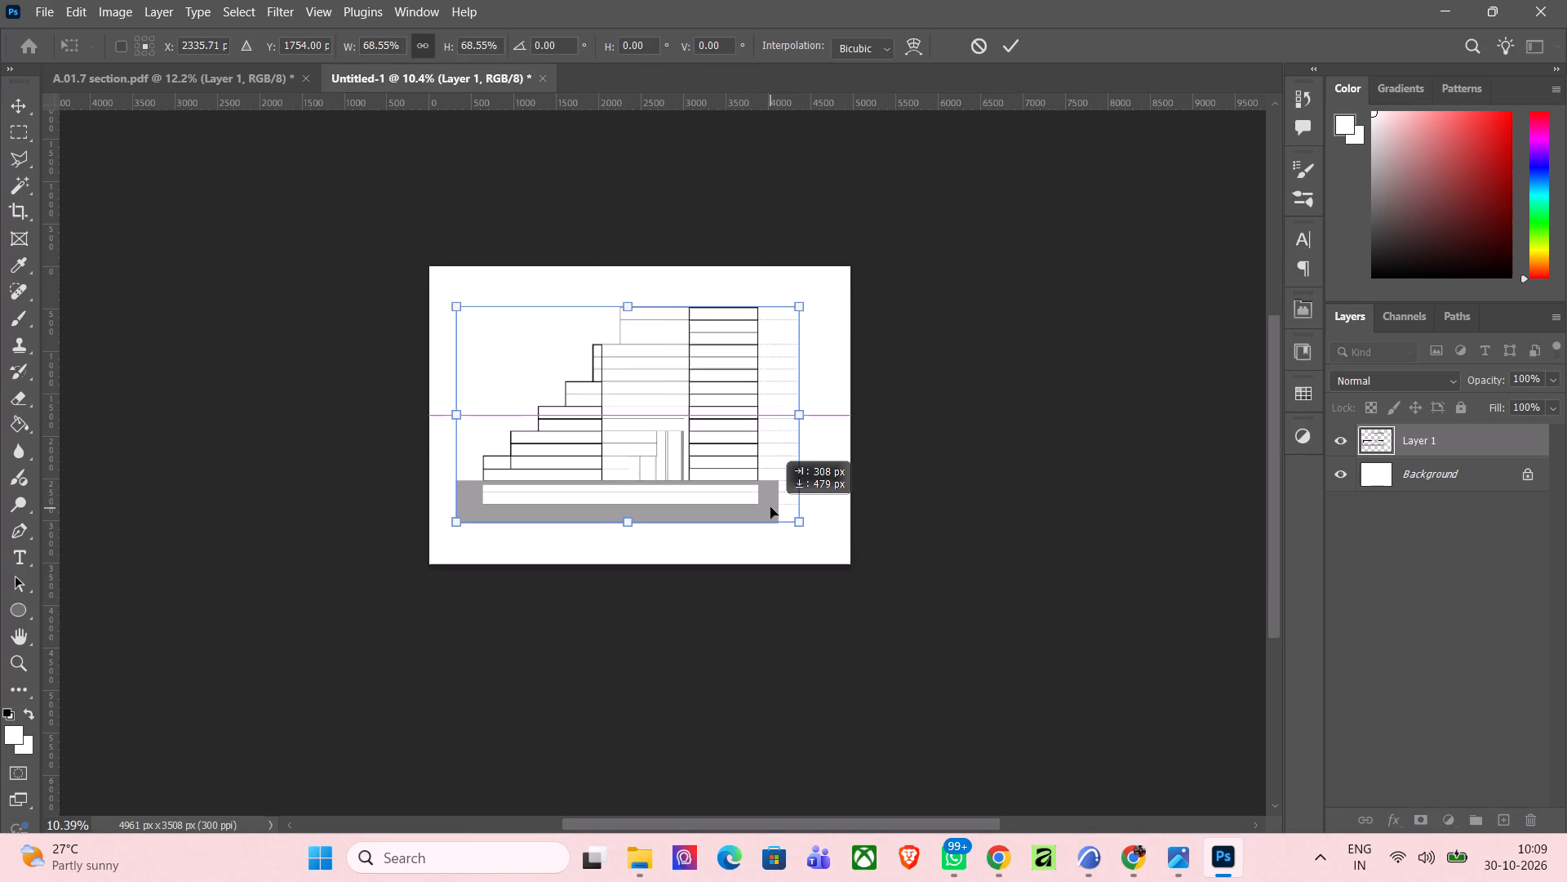
drag(770, 507, 781, 505)
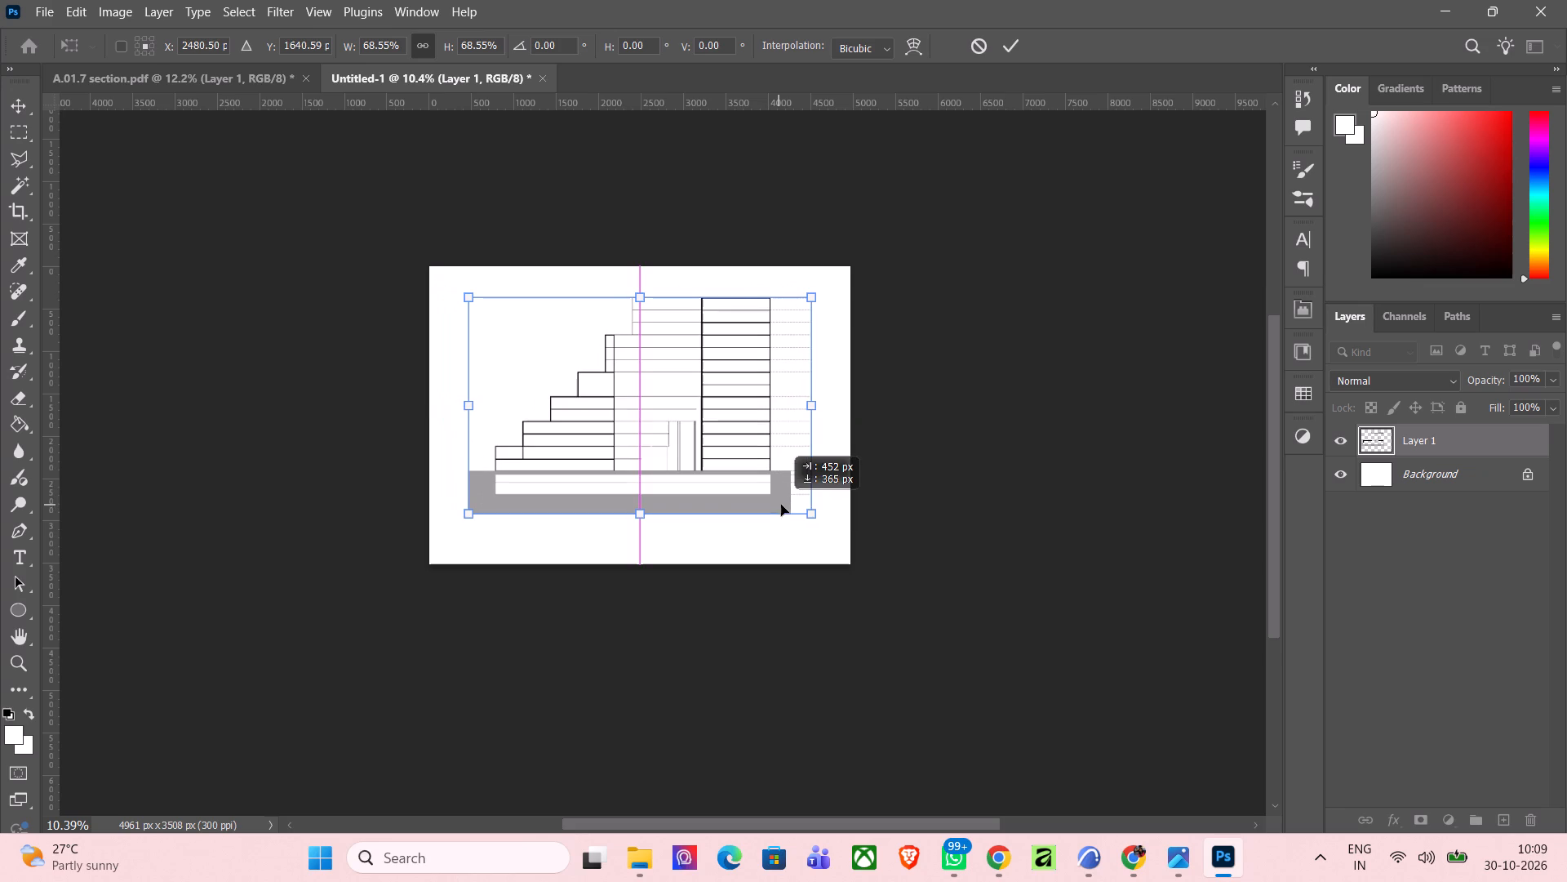
drag(781, 505, 782, 512)
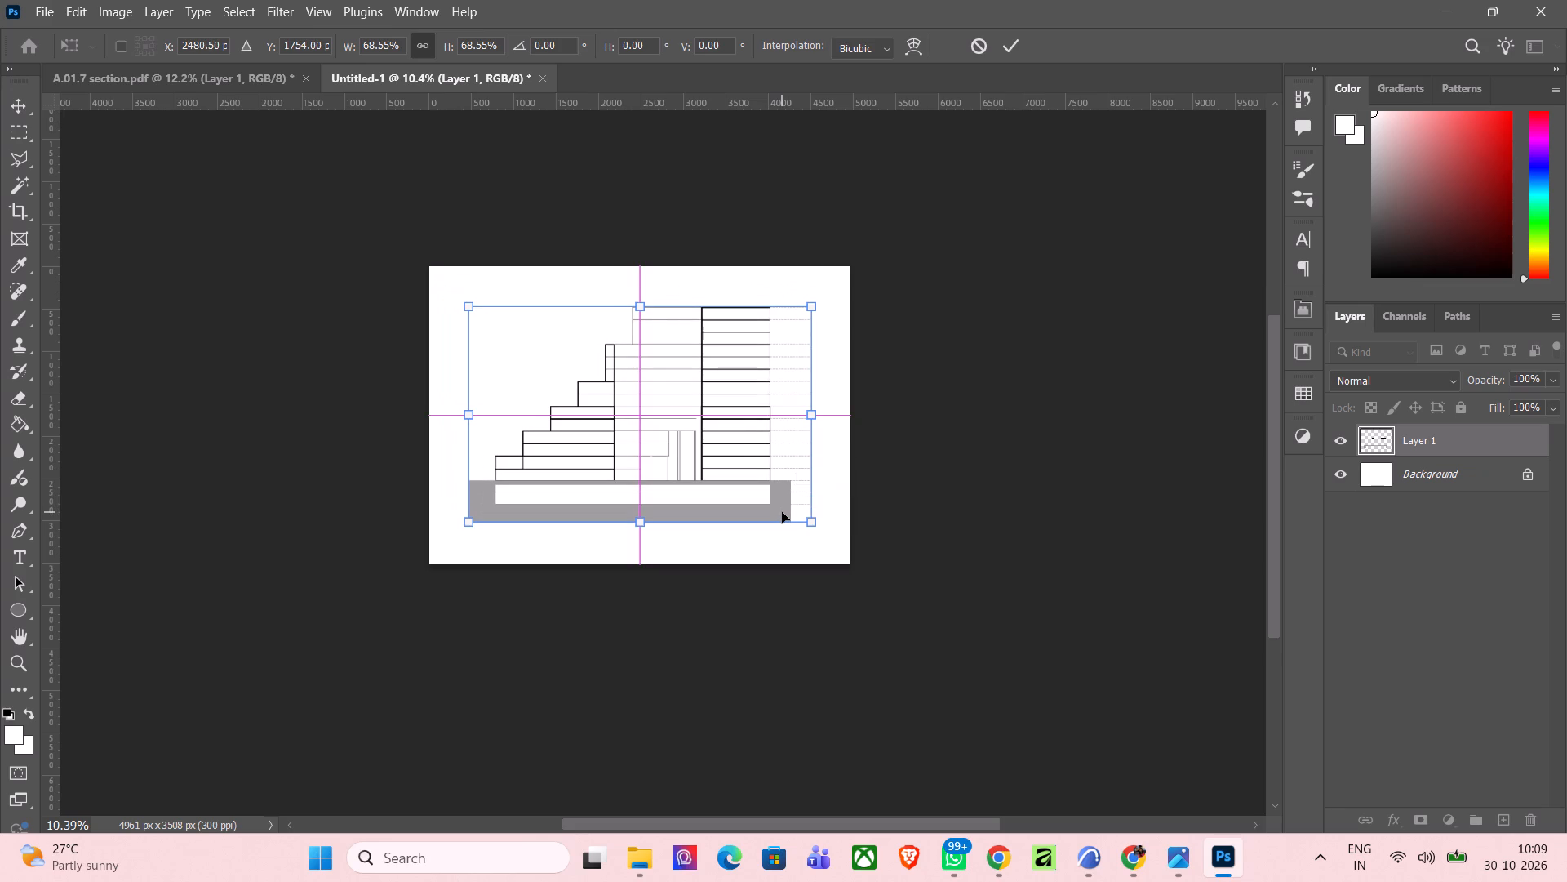
Switch to ARCHICAD and measure the width of the grey ground block's base on the A.01.7 section layout.
click(1090, 787)
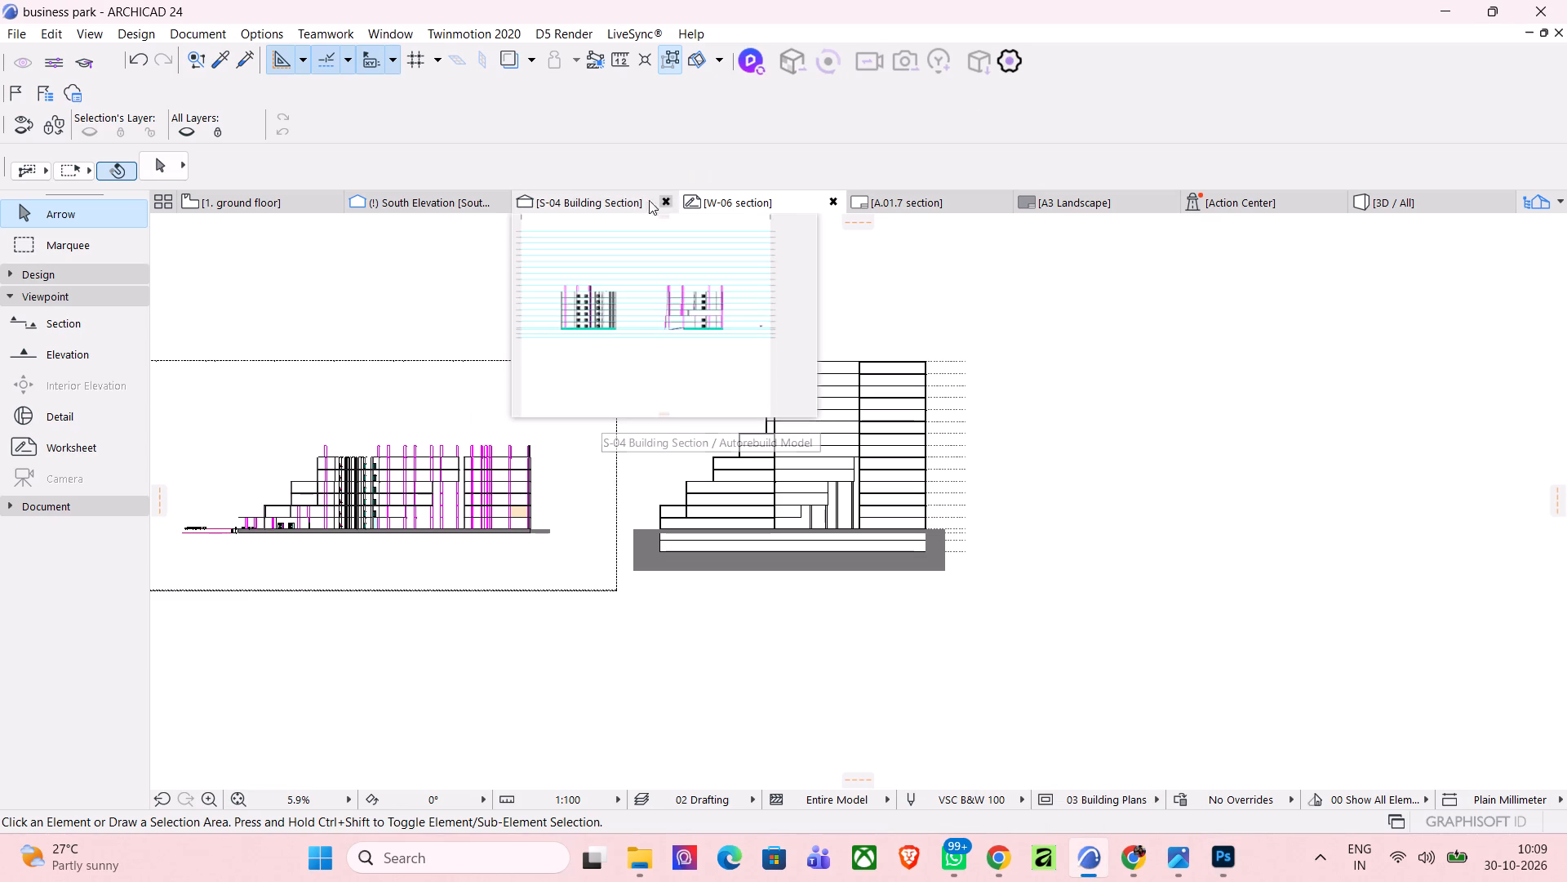
click(860, 200)
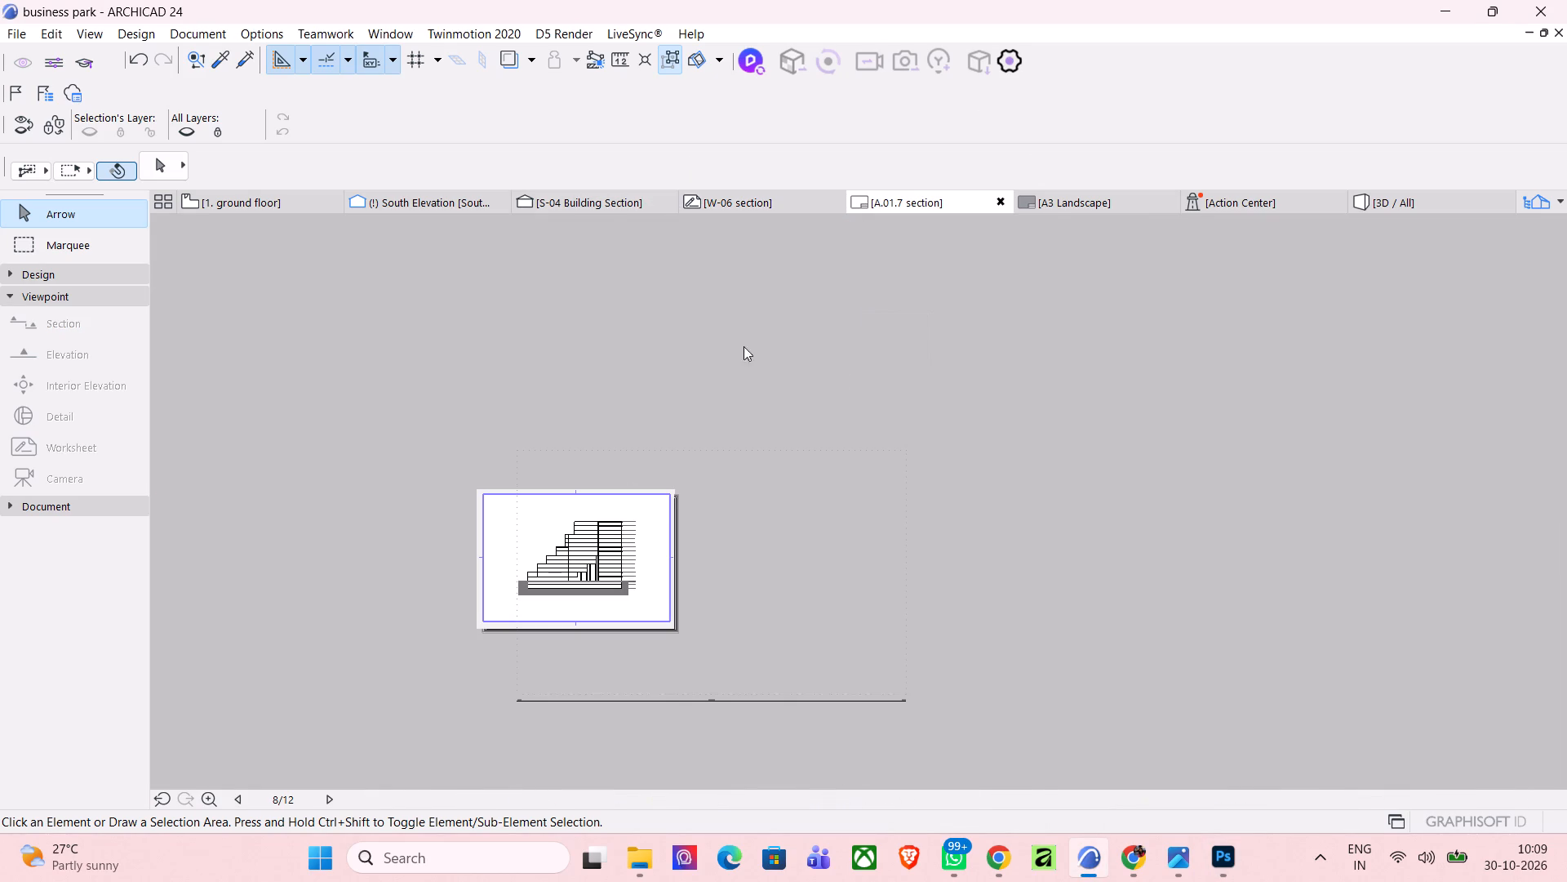
scroll(415, 652, up, 4)
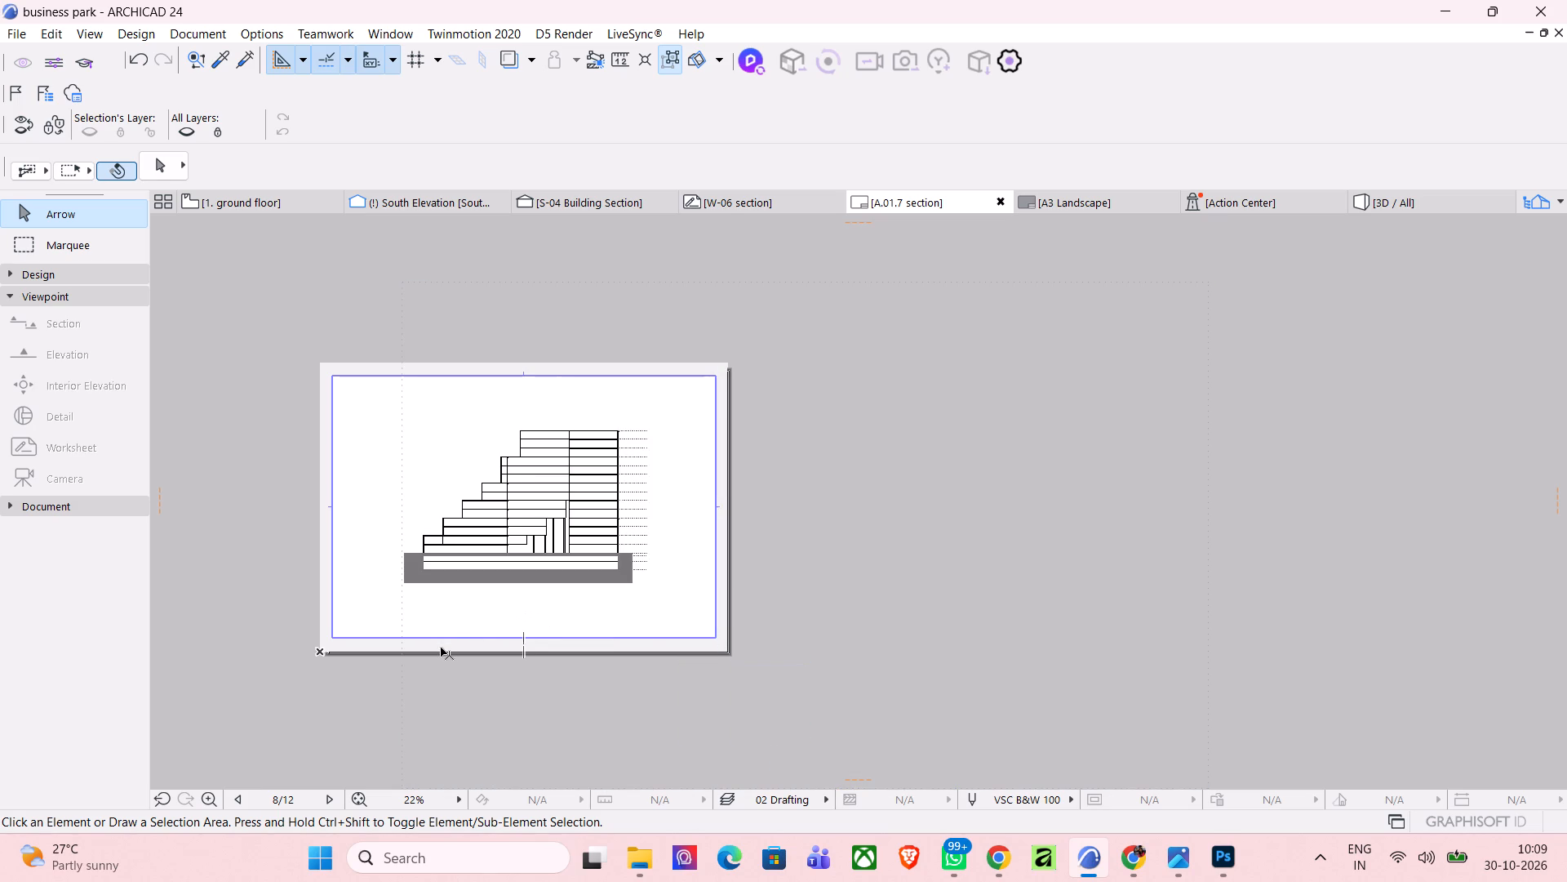
key(d)
scroll(421, 568, up, 4)
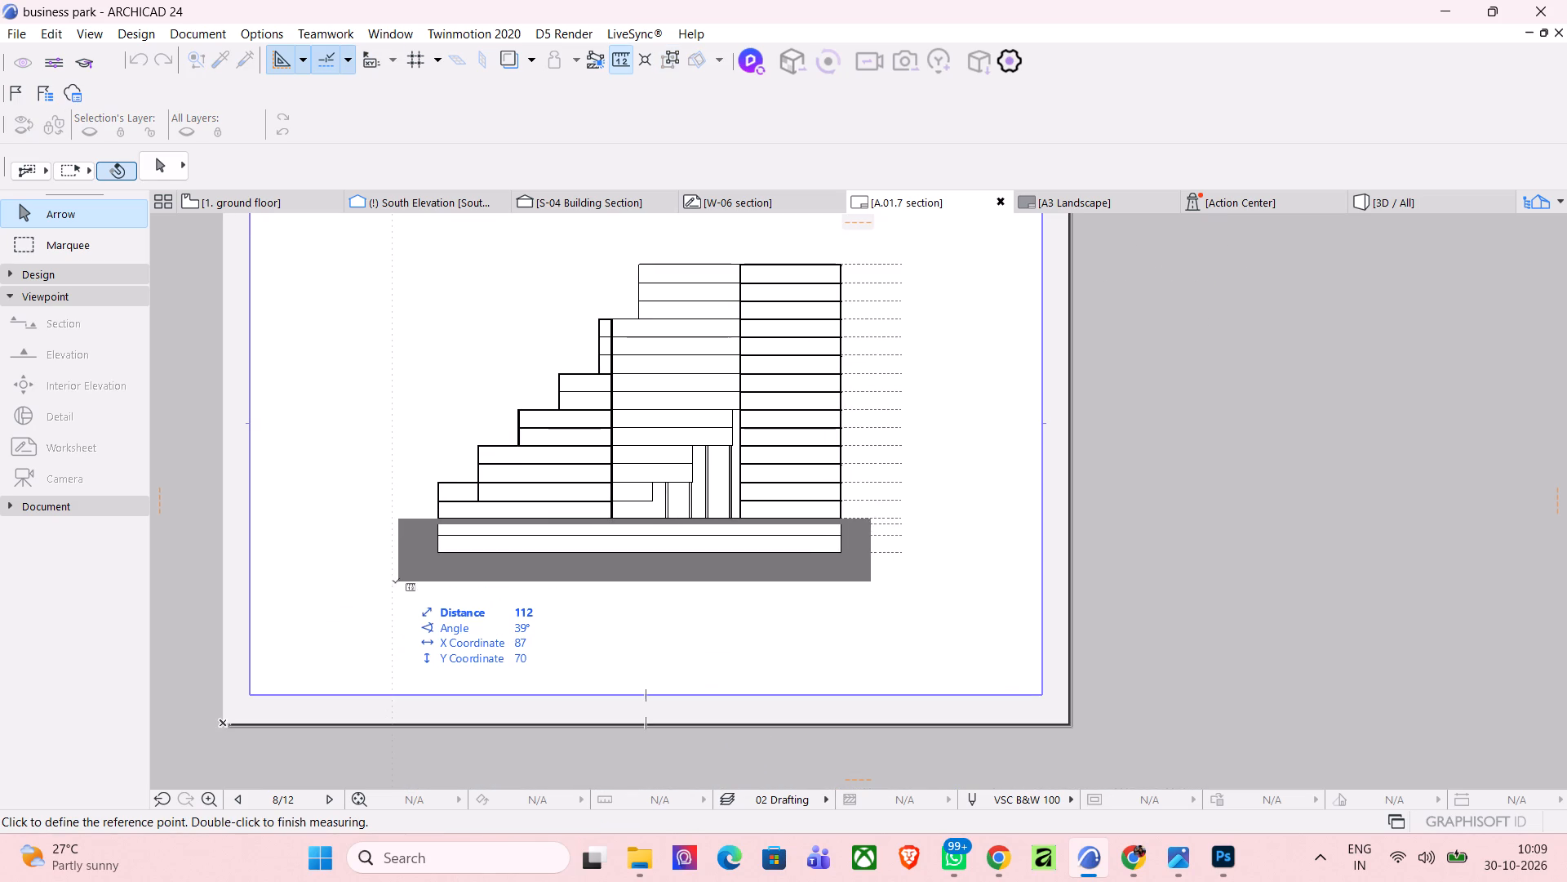
click(398, 579)
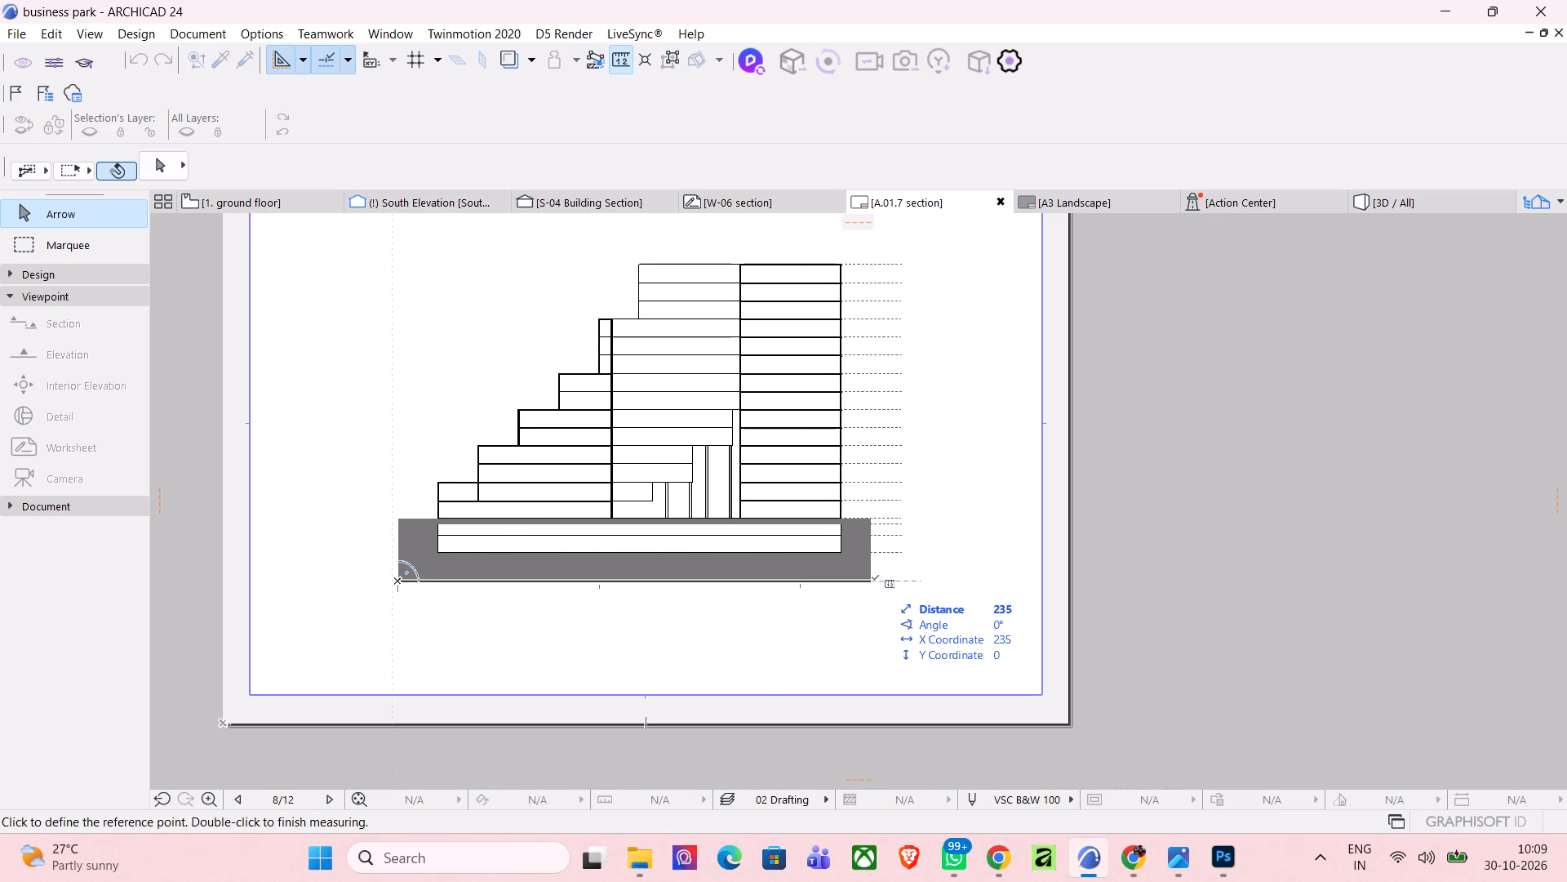
key(Escape)
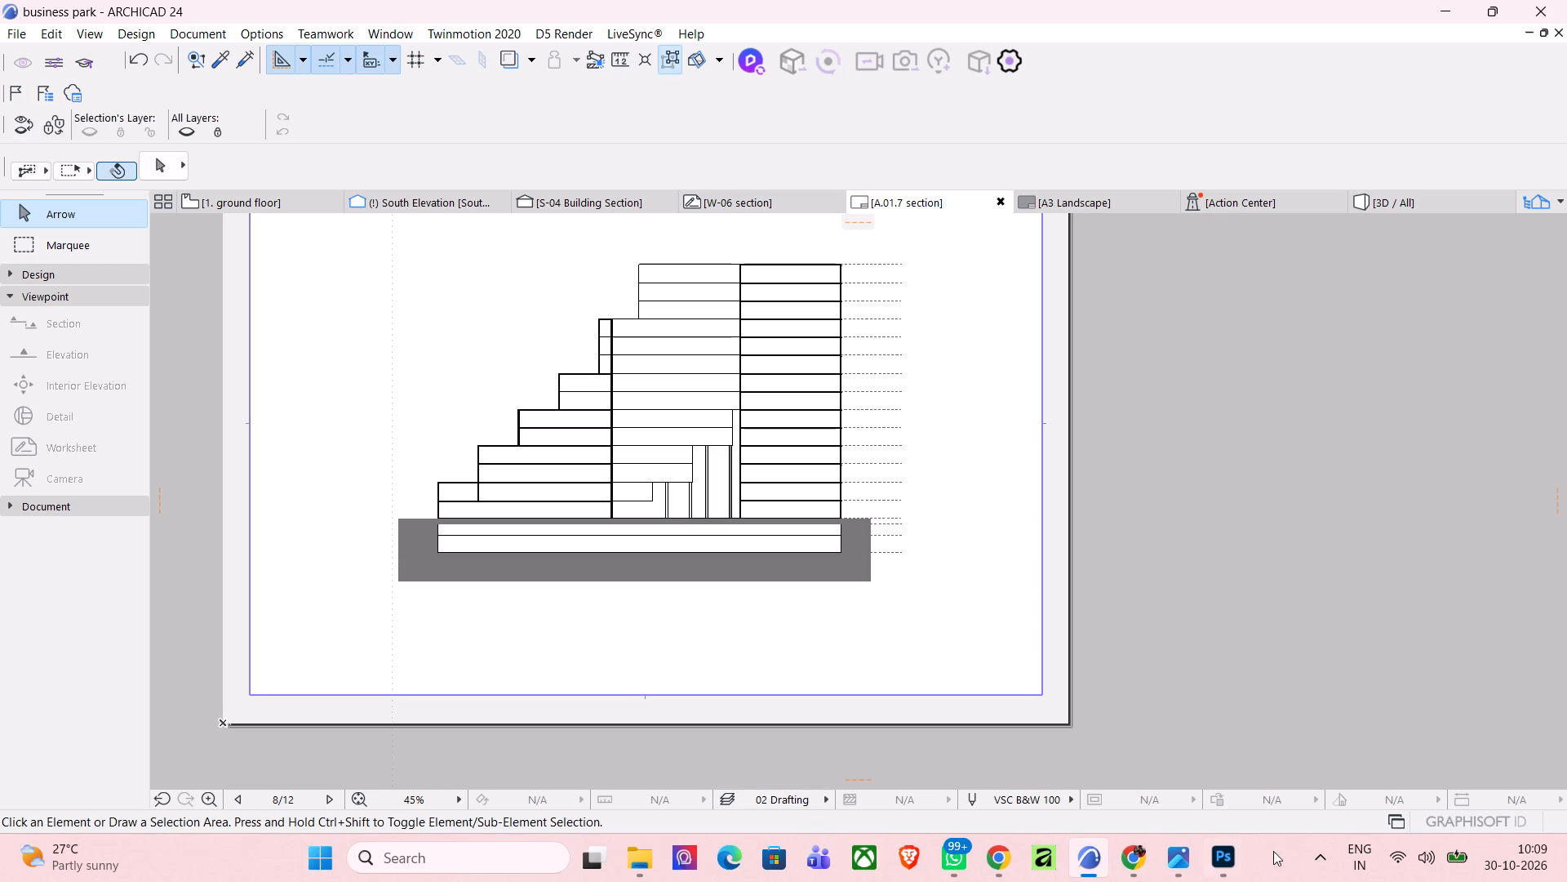
Switch to Photoshop, scale Layer 1 proportionally down to about 56.9% and centre it on the A3 sheet.
click(1215, 859)
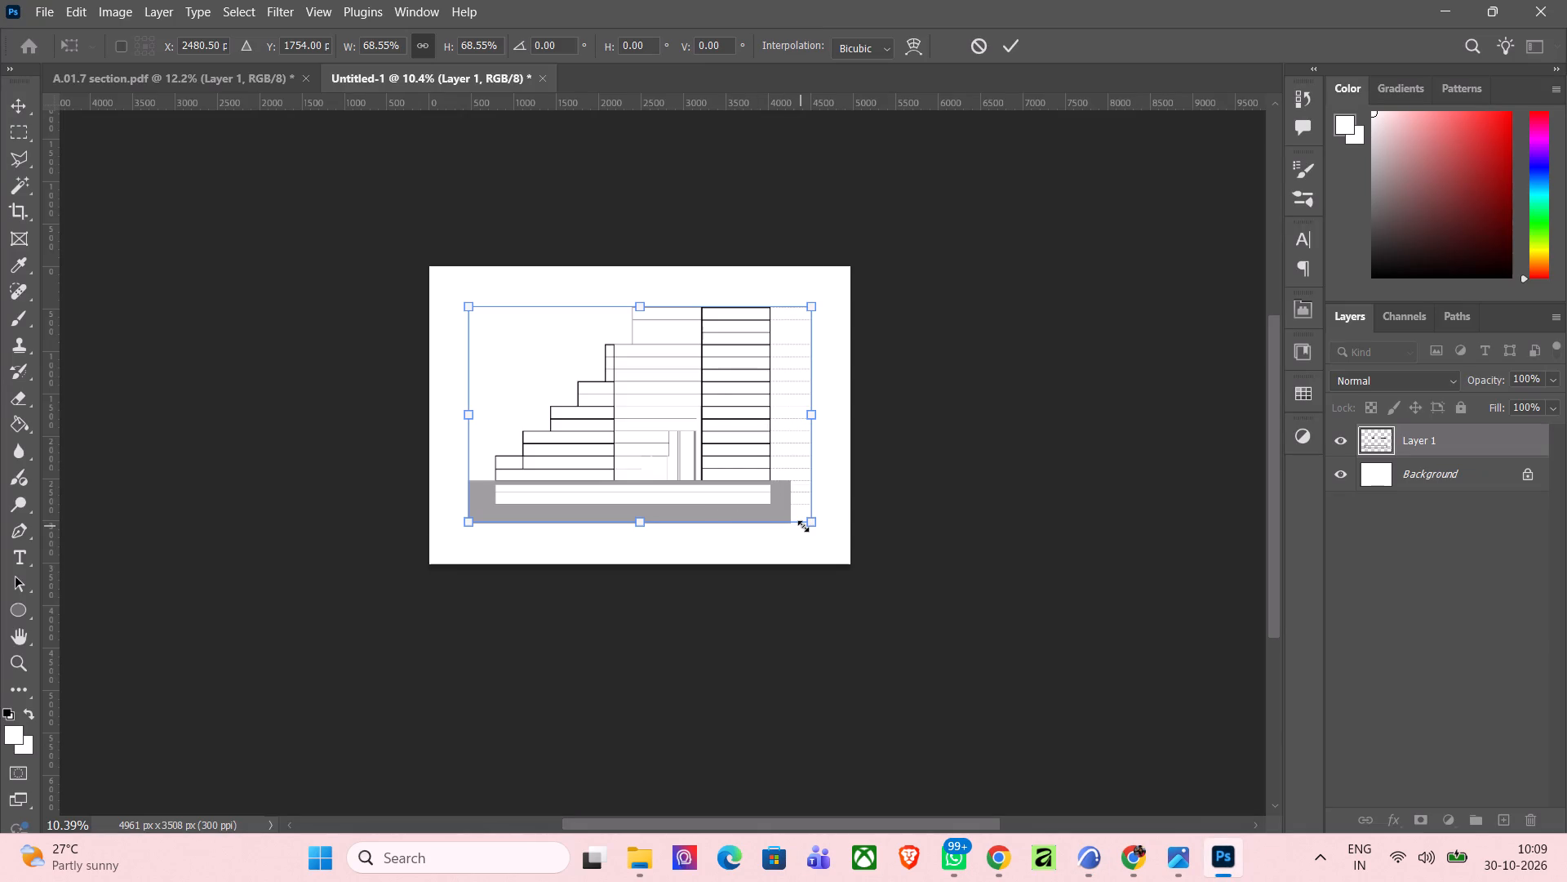
drag(815, 527, 770, 494)
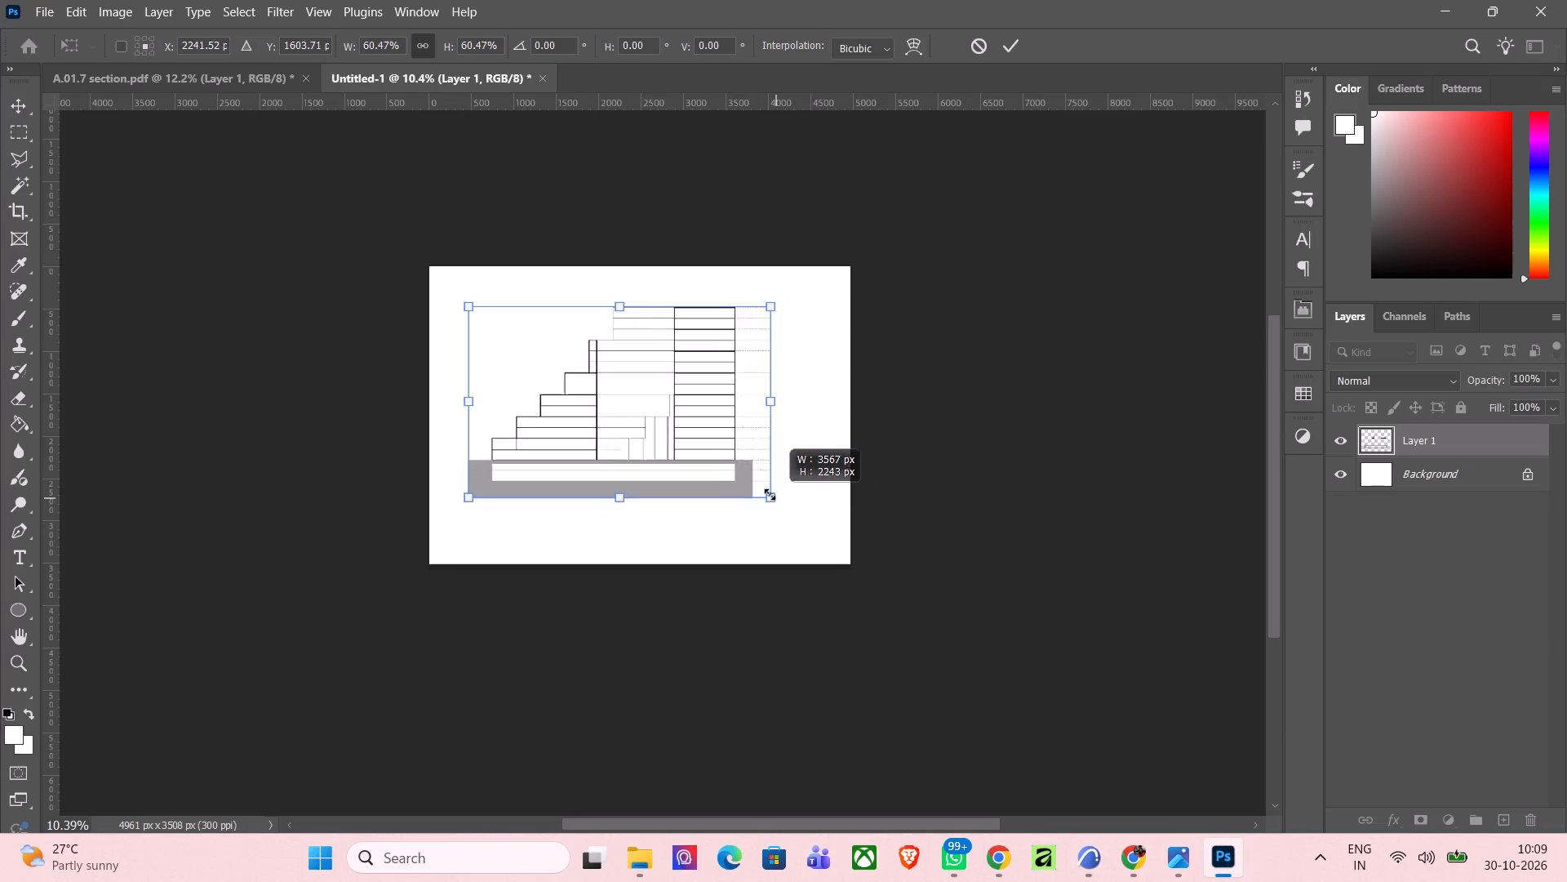
drag(770, 494, 759, 487)
drag(670, 474, 699, 498)
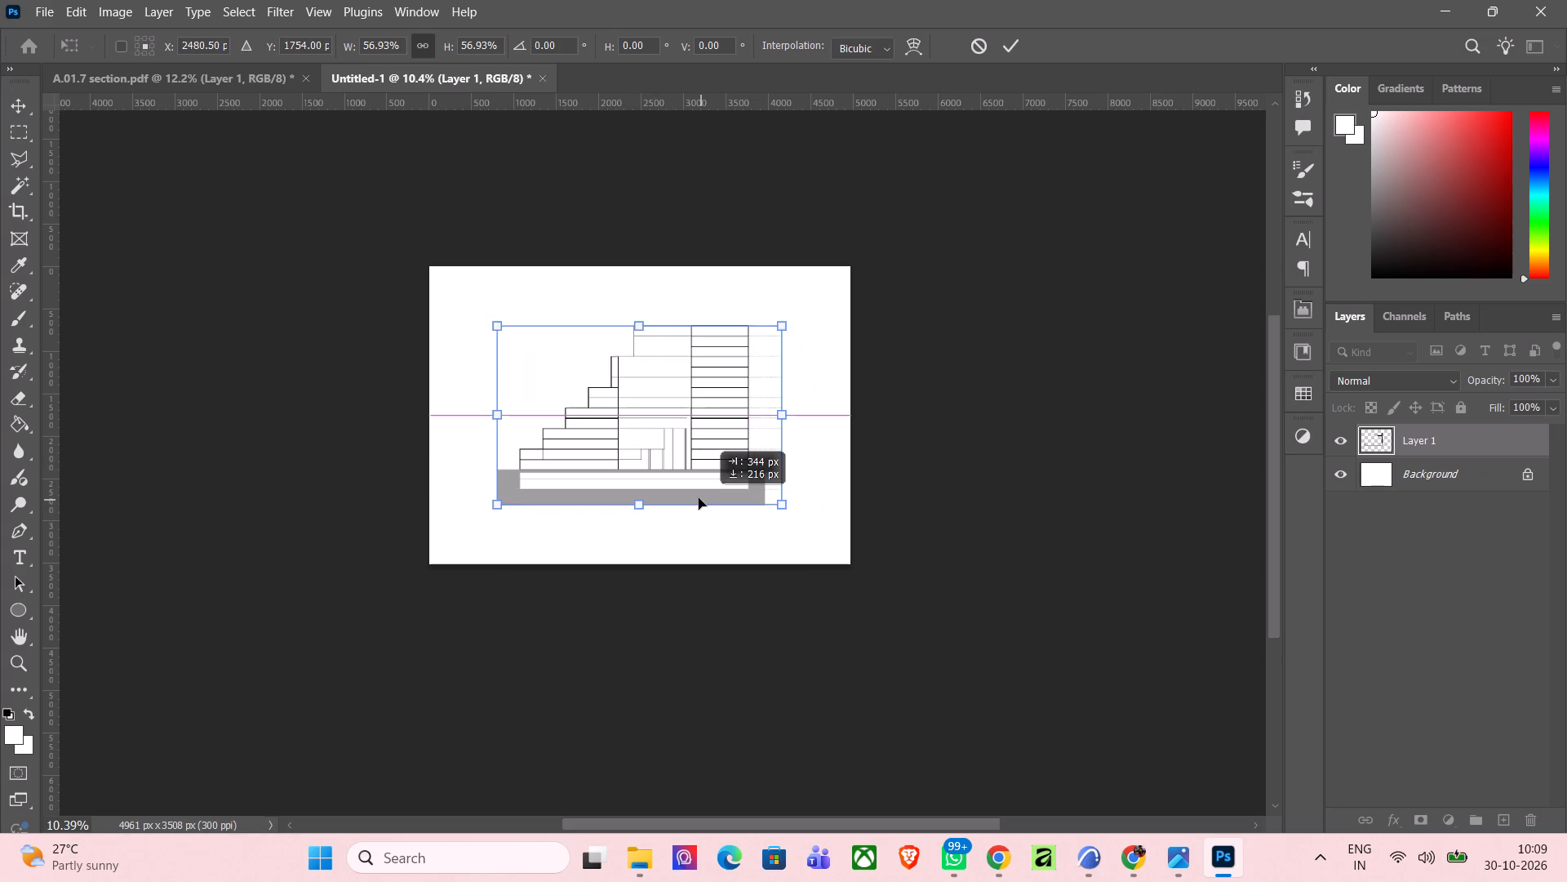
drag(699, 498, 698, 497)
click(1012, 35)
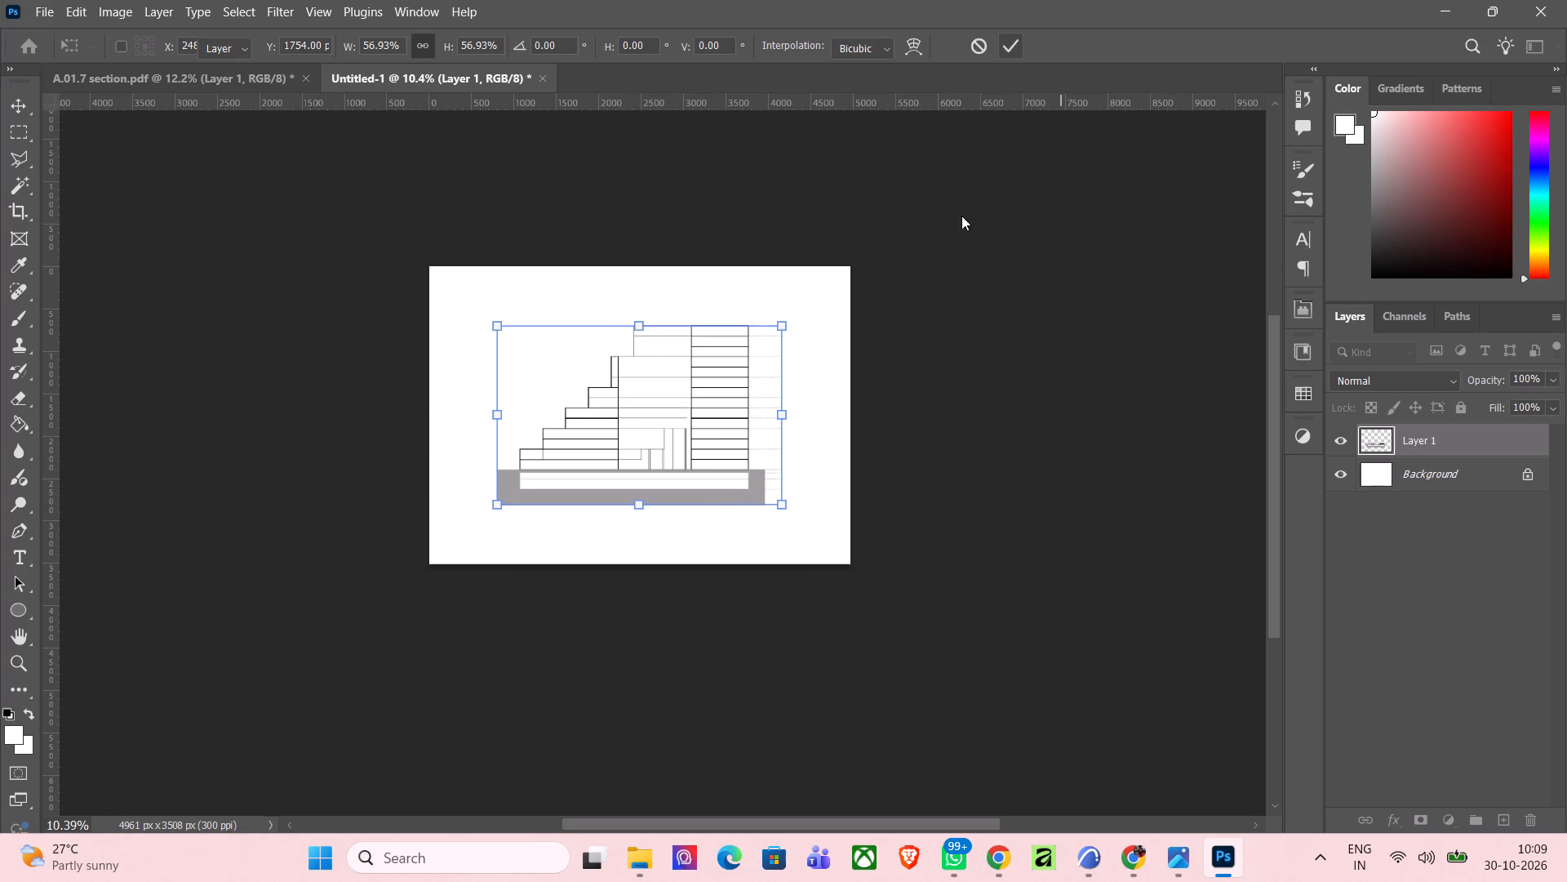
click(952, 278)
Place page 1 of A.01.7 section.pdf from the sheet folder onto the A3 sheet as a smart object, cropped to Bounding Box.
scroll(599, 377, up, 14)
scroll(528, 393, up, 1)
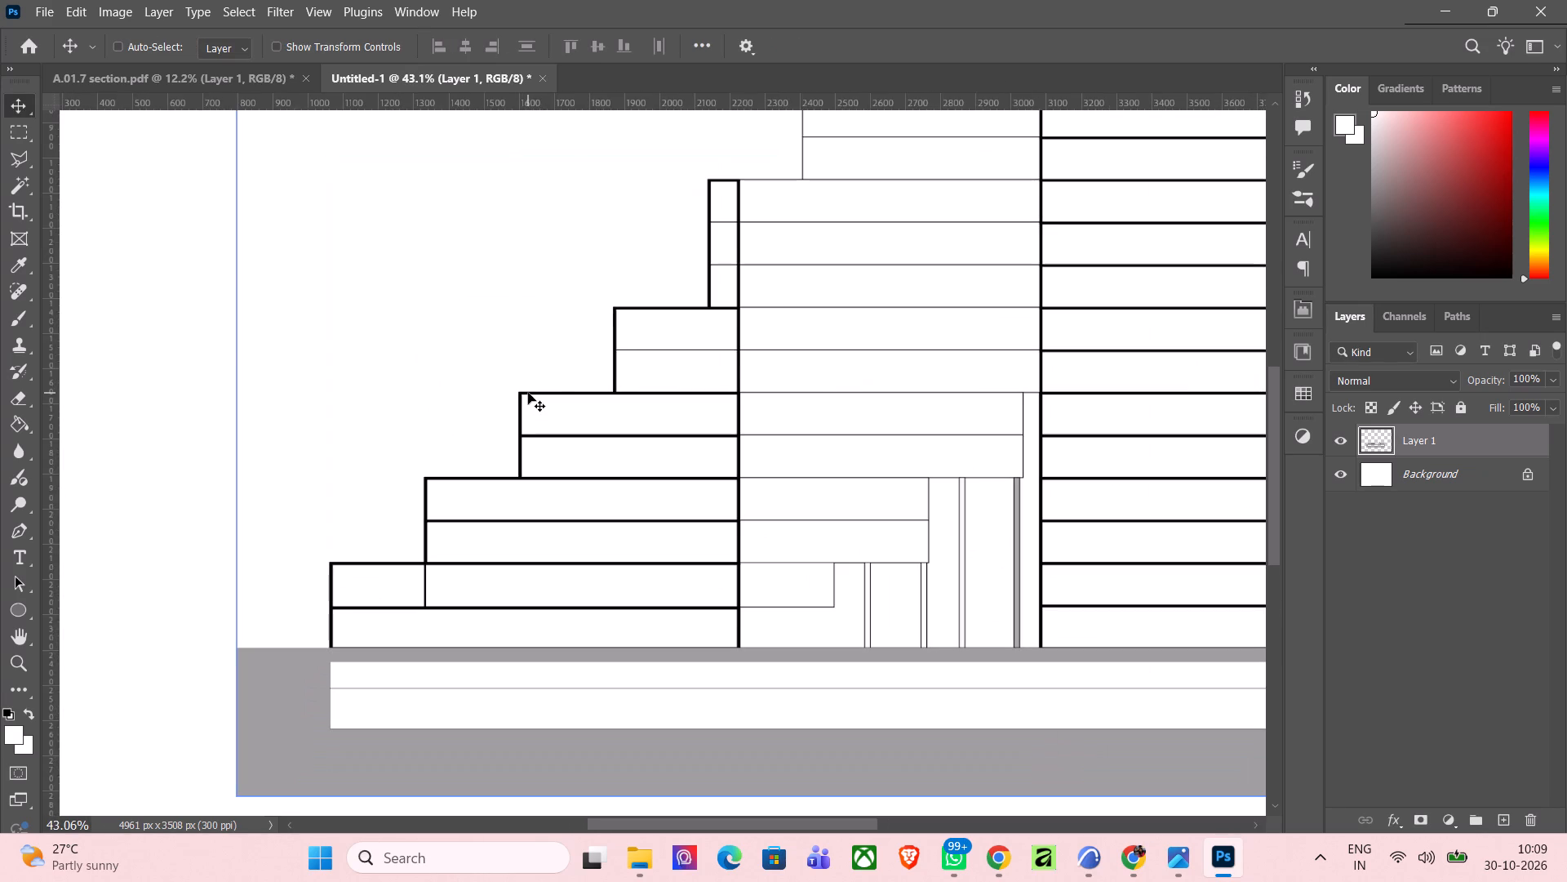
scroll(527, 393, down, 8)
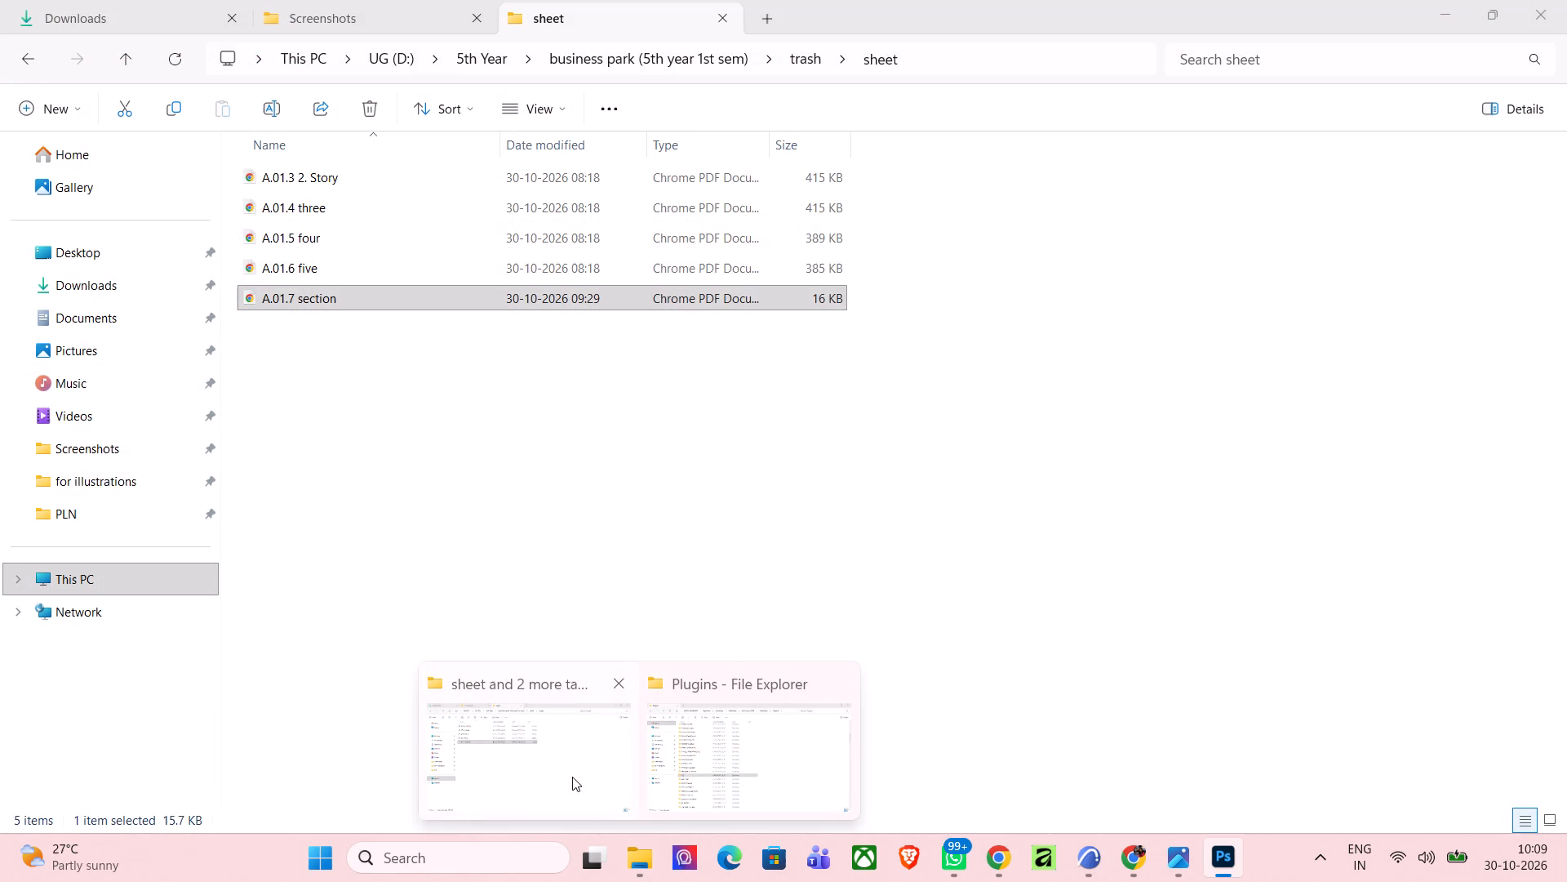
click(572, 777)
drag(522, 292, 1196, 558)
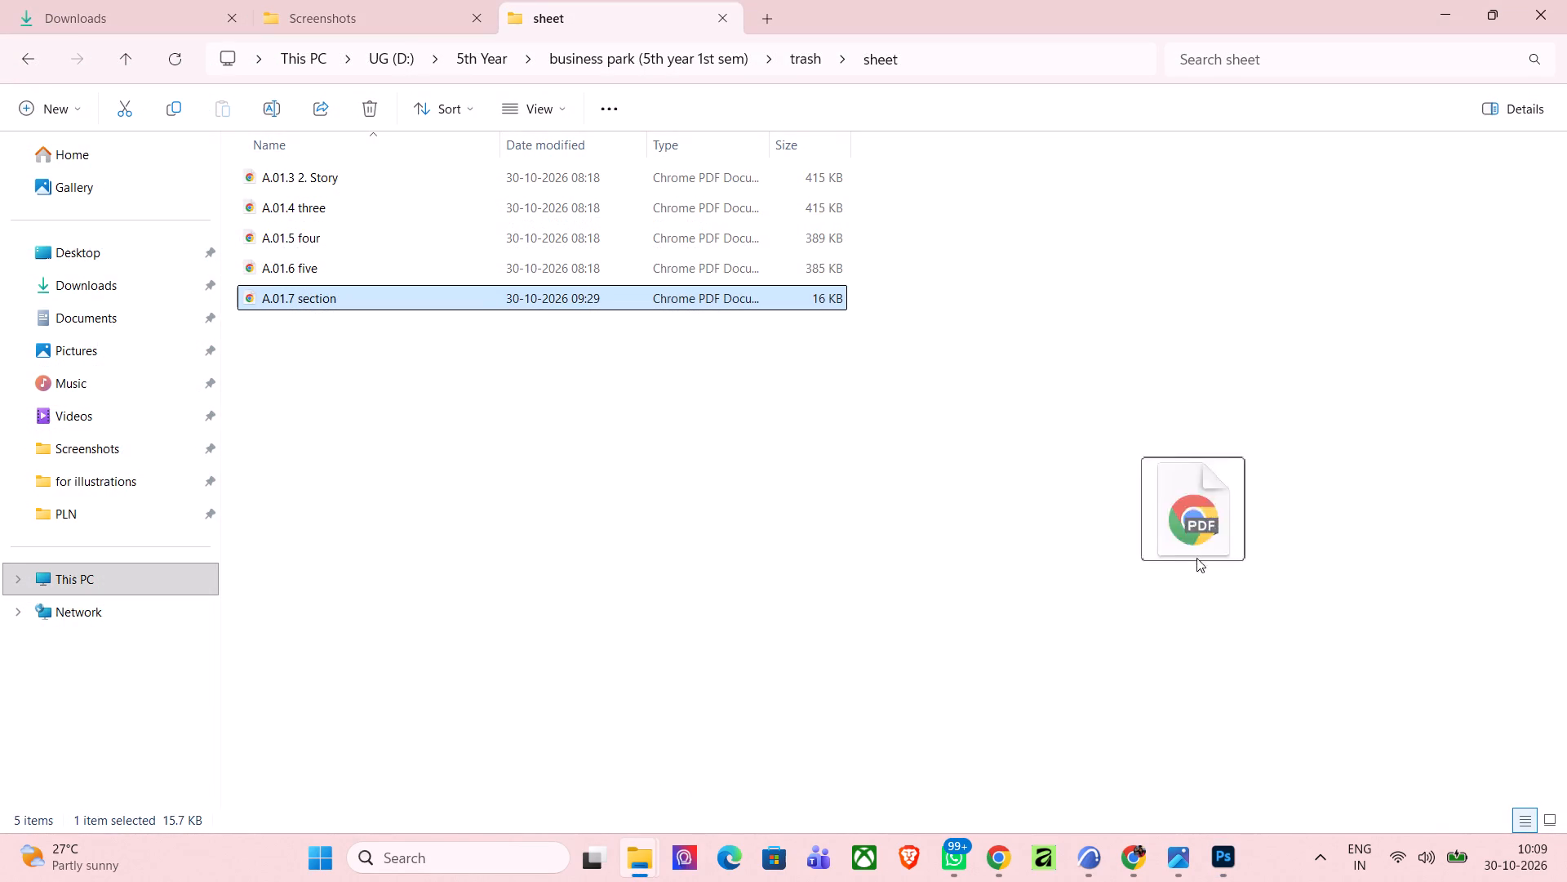
drag(1196, 558, 784, 461)
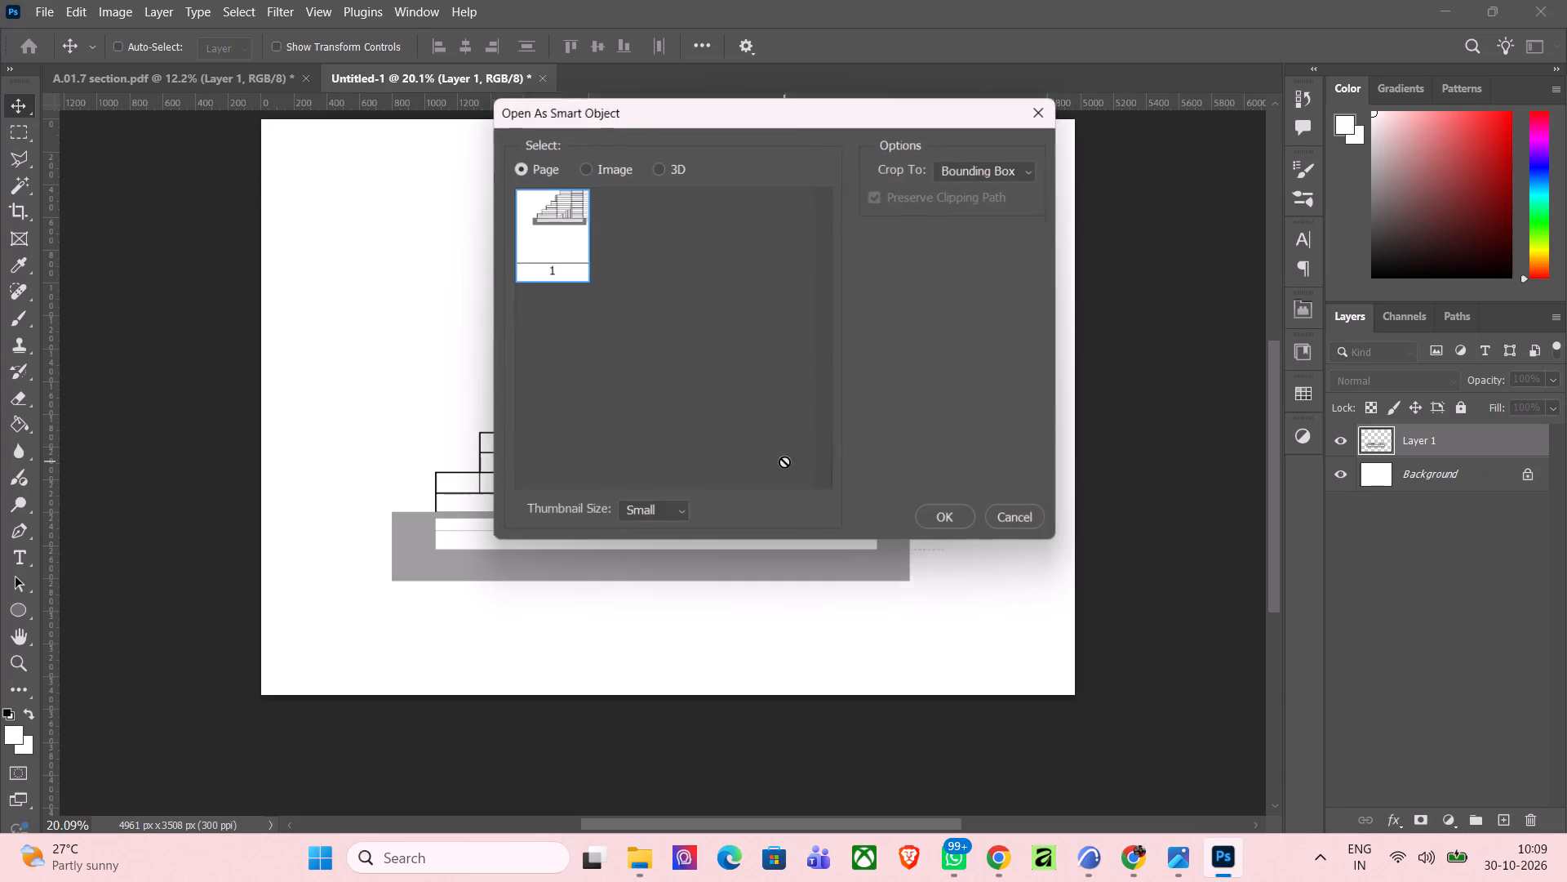
click(974, 520)
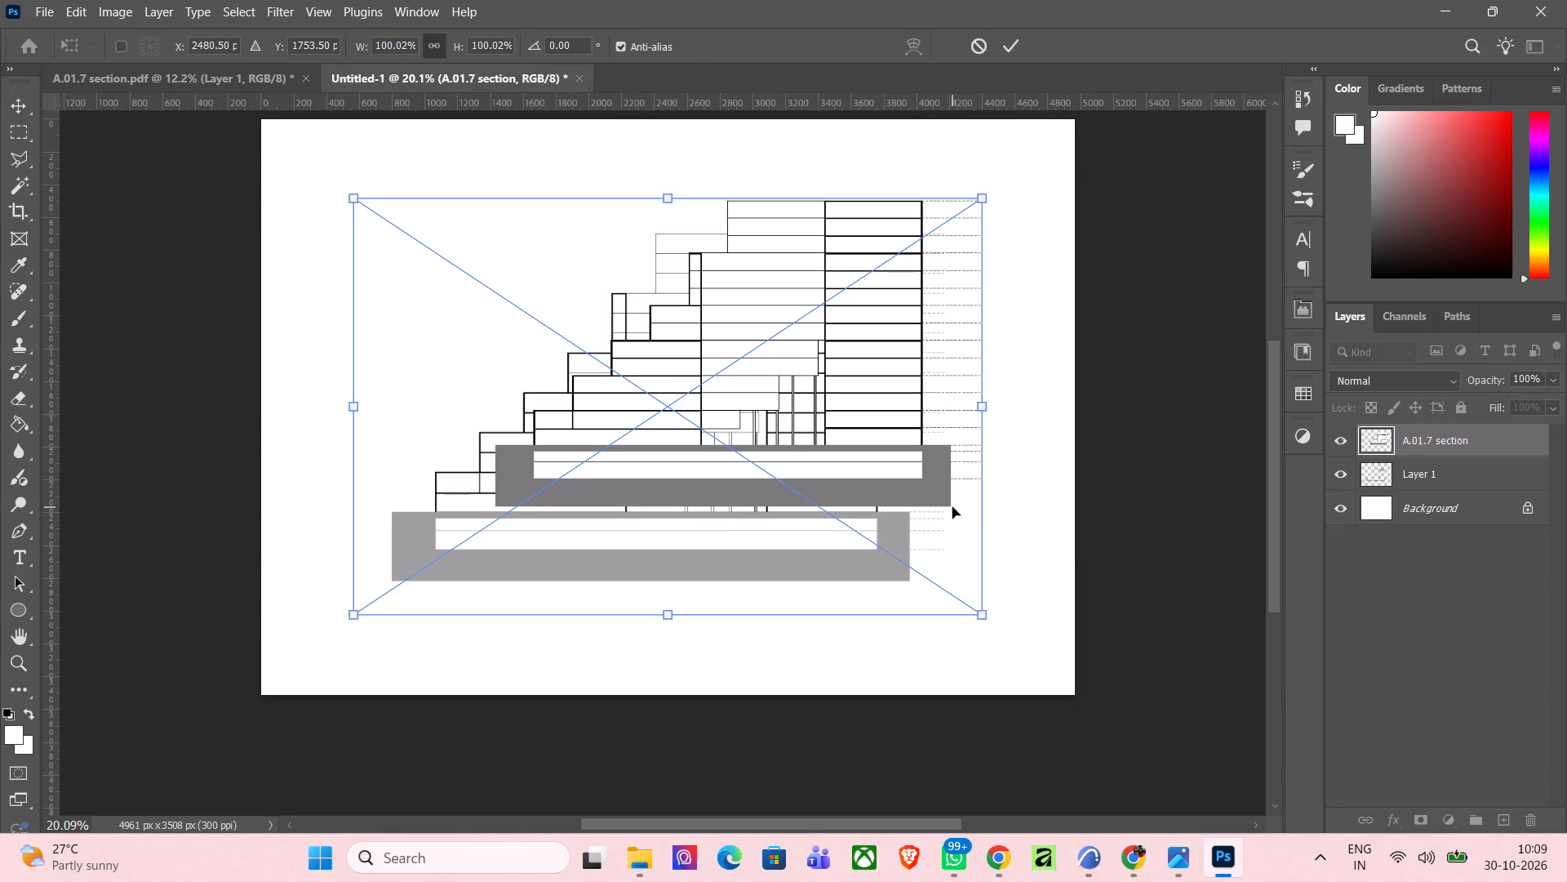
key(m)
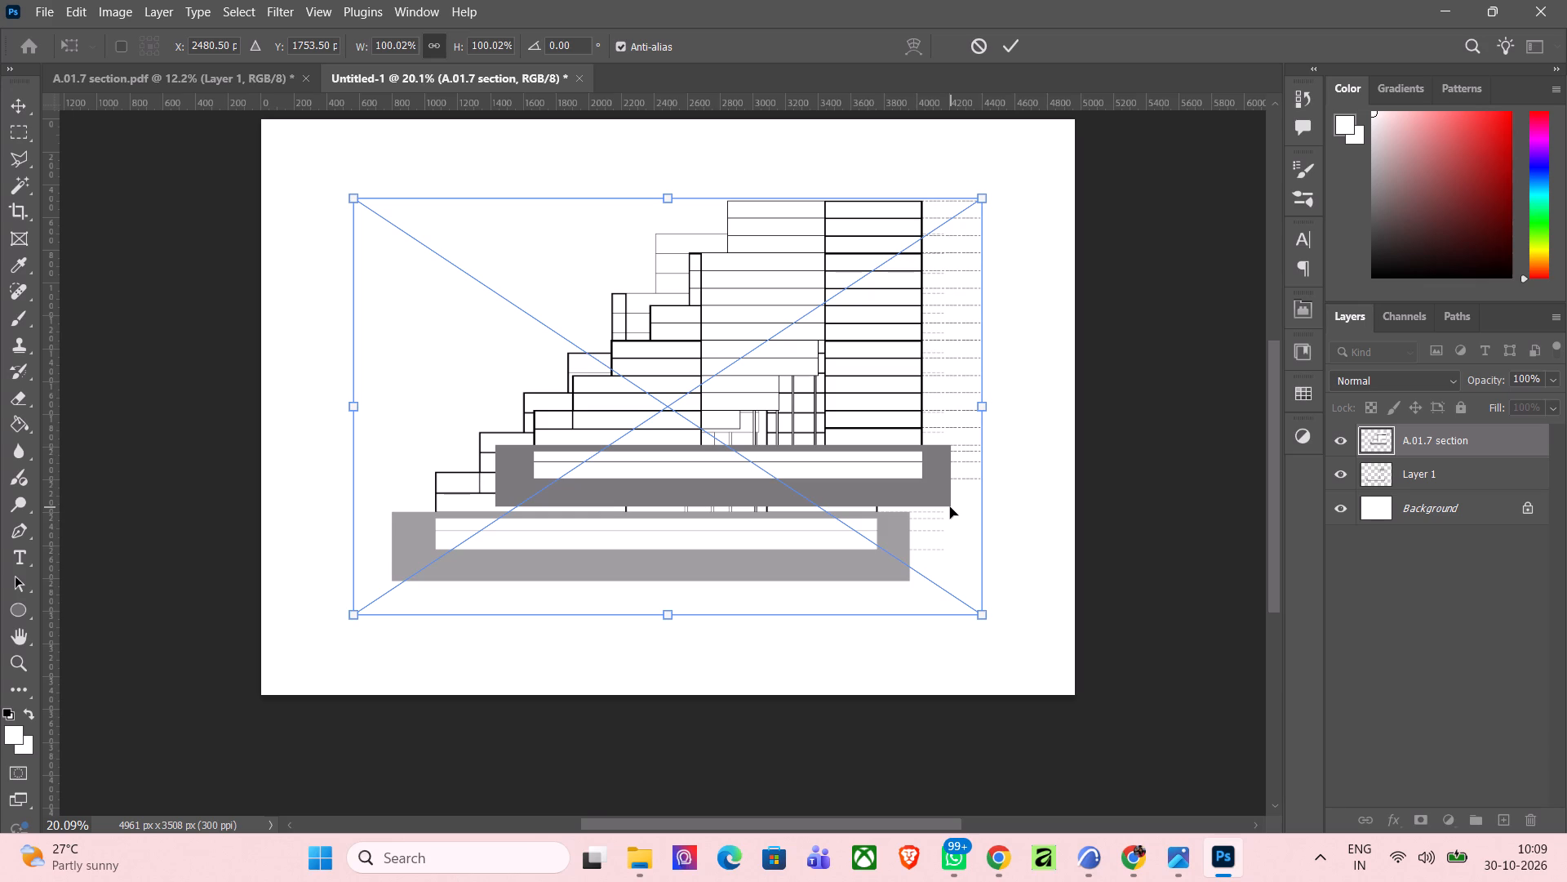
click(950, 507)
click(1009, 51)
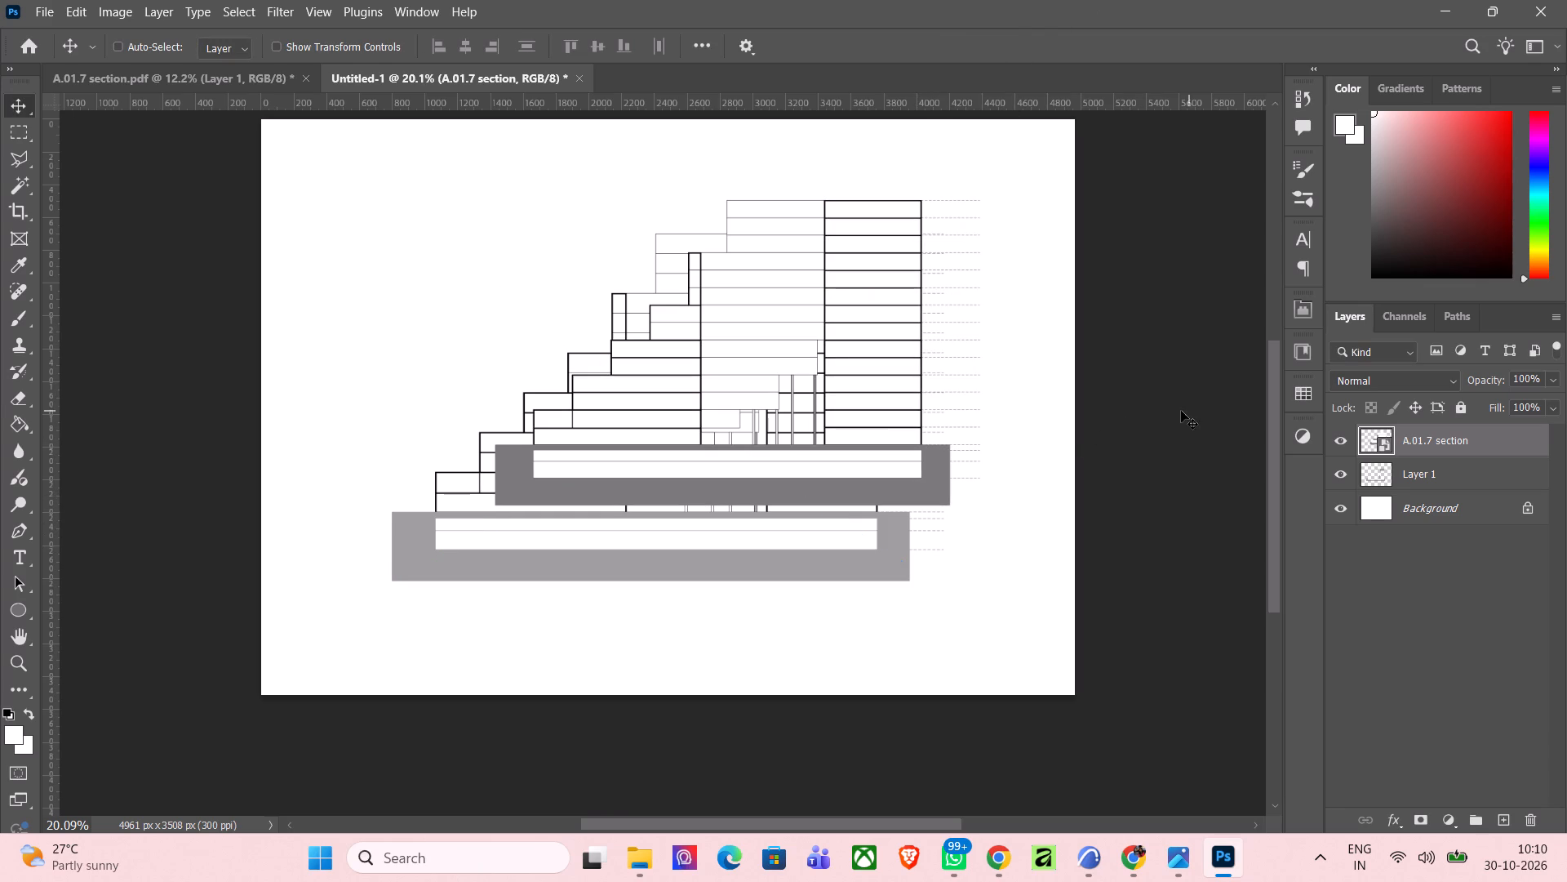
Hide Layer 1, leaving only the placed A.01.7 section showing over the background.
scroll(749, 420, down, 4)
click(1414, 465)
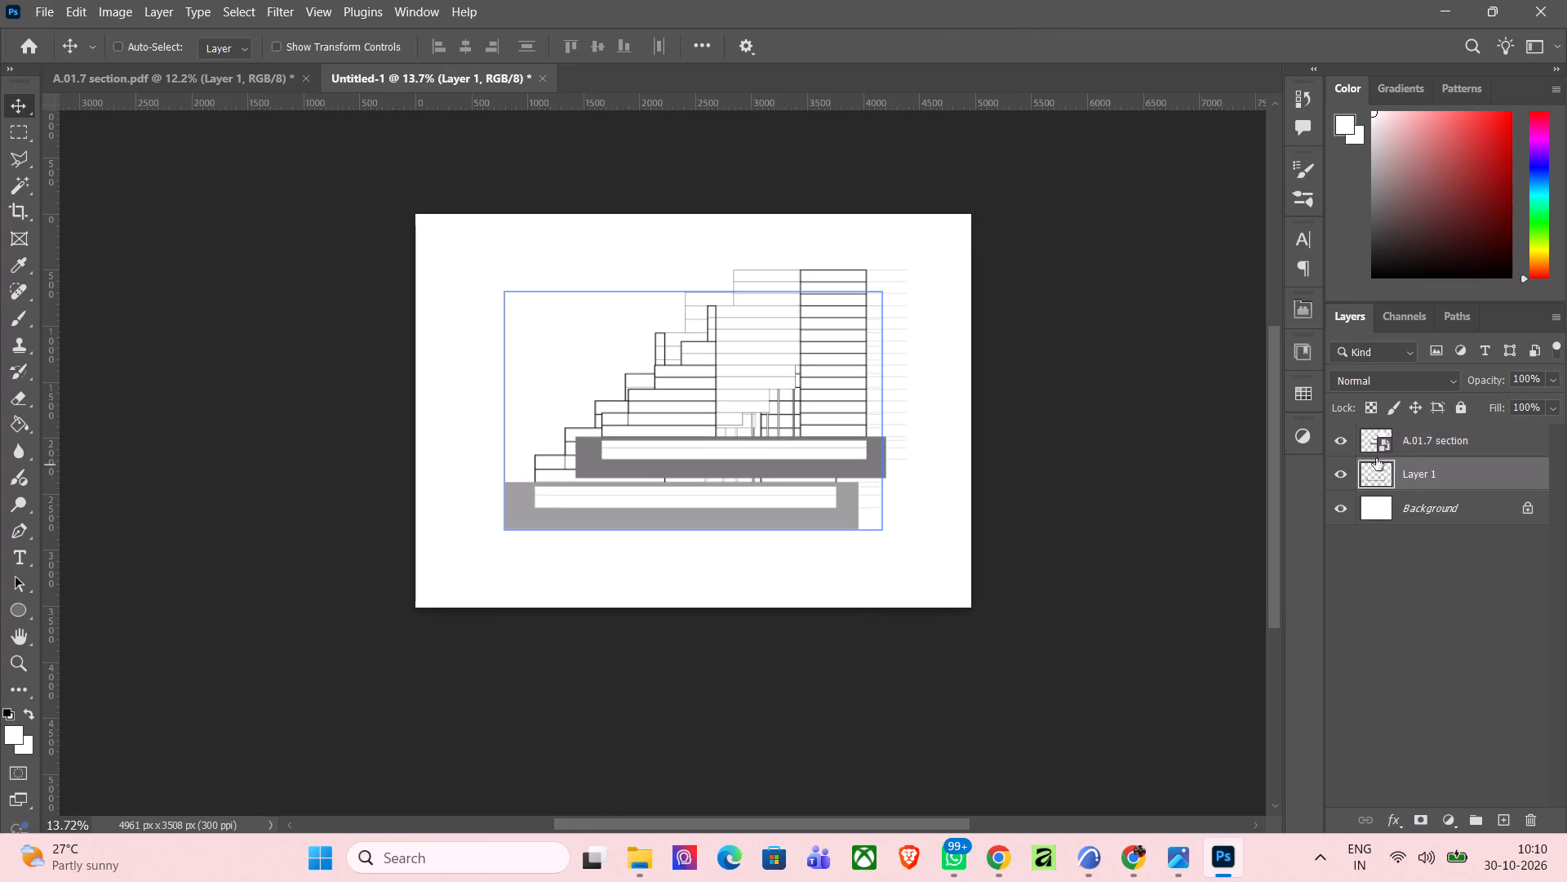
click(1348, 472)
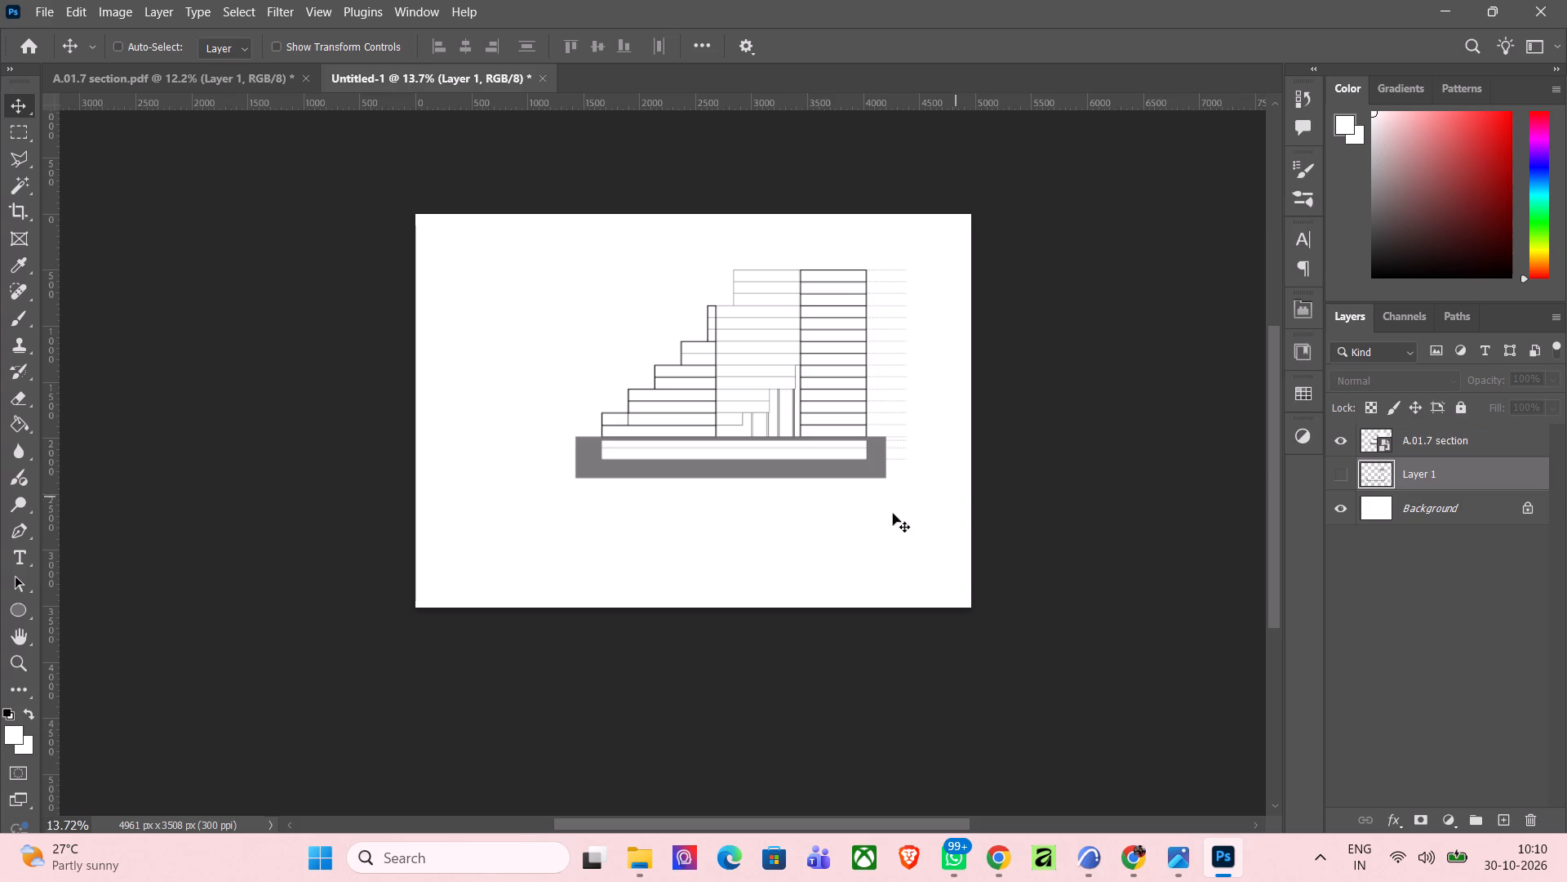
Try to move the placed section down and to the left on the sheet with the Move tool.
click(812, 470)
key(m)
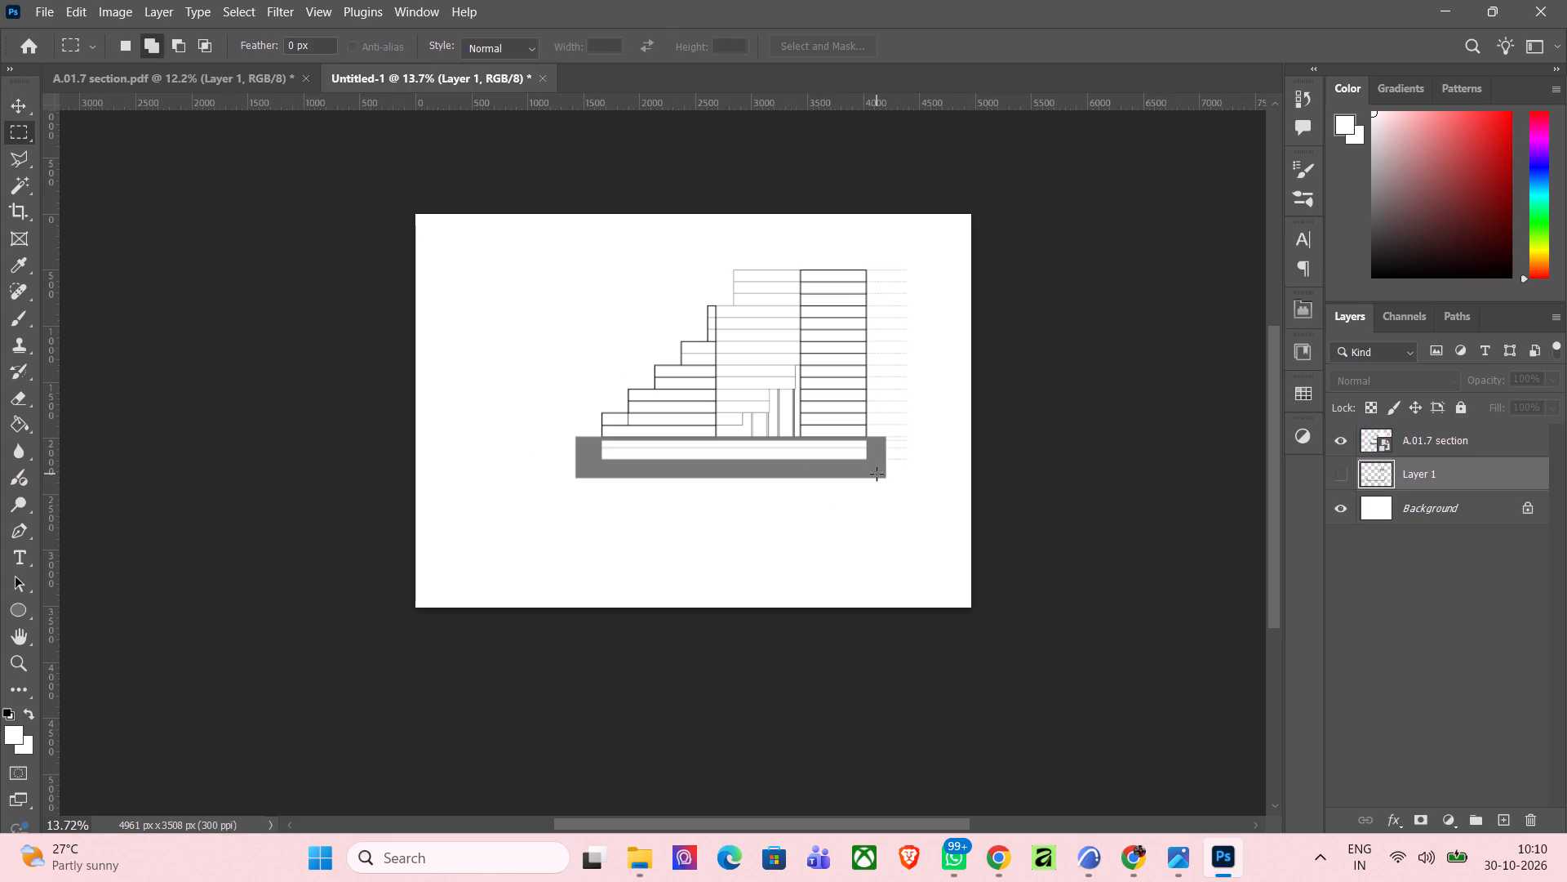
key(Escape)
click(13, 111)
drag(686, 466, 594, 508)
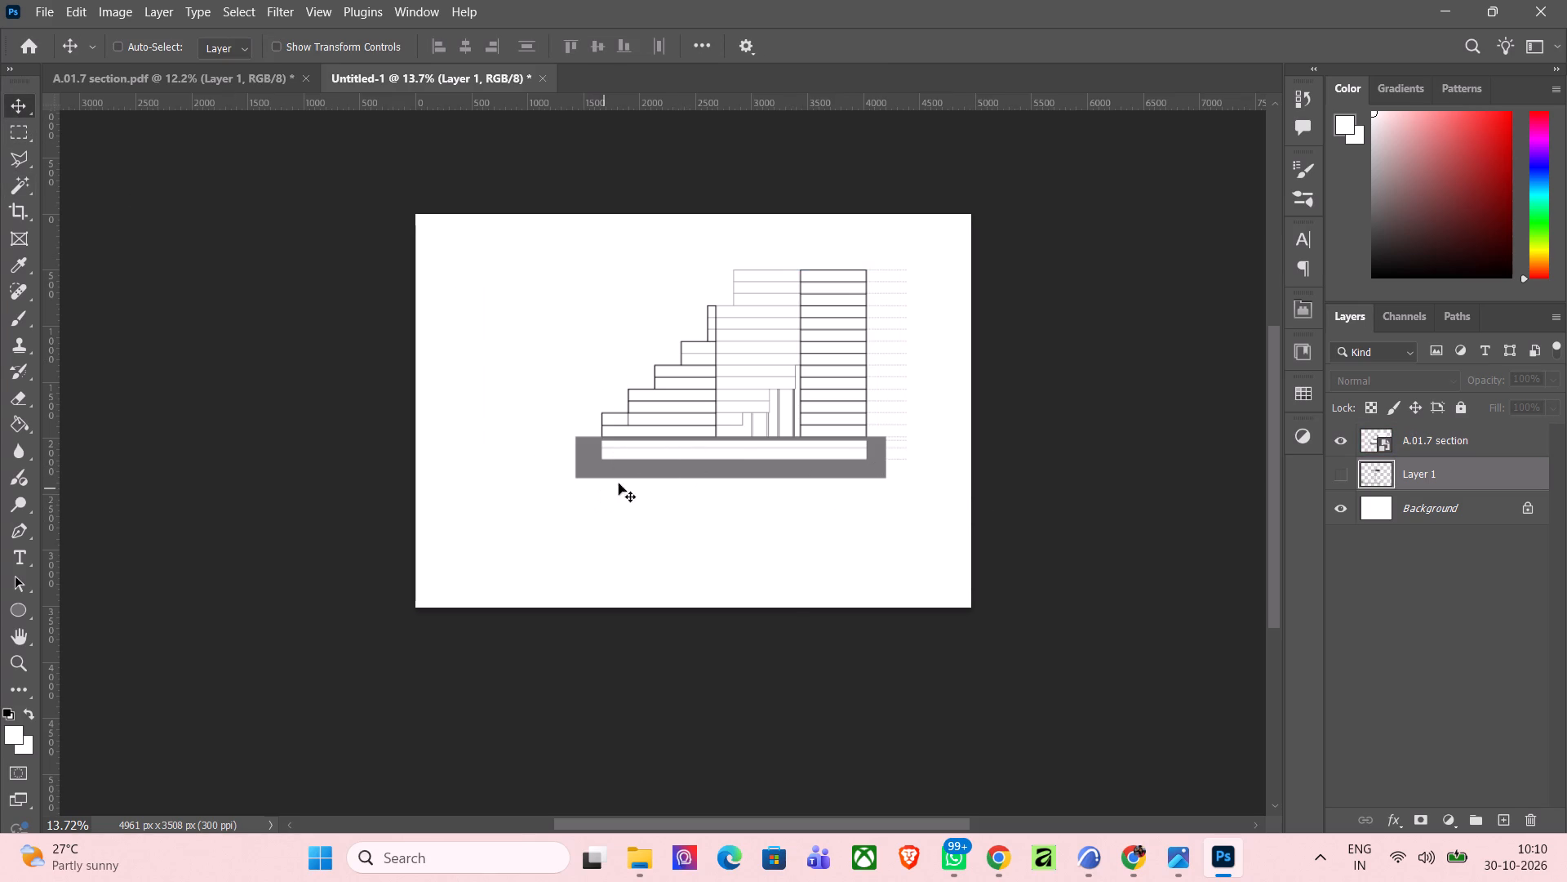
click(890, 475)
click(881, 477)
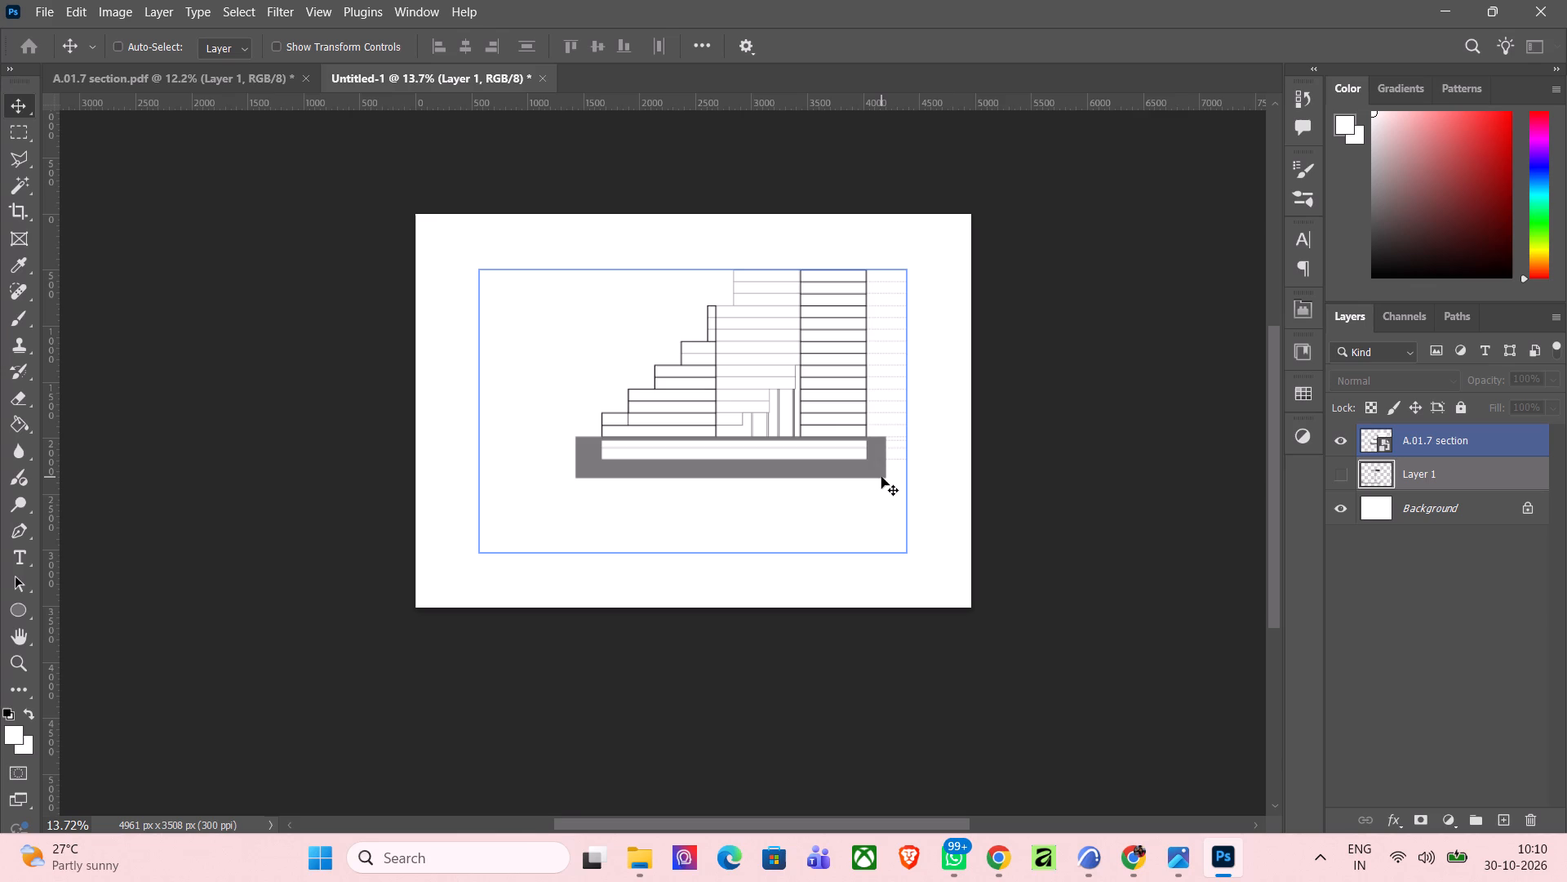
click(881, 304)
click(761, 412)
Move the A.01.7 section layer to about X 2080 px, Y 1965 px with Free Transform, keeping its size.
click(1449, 438)
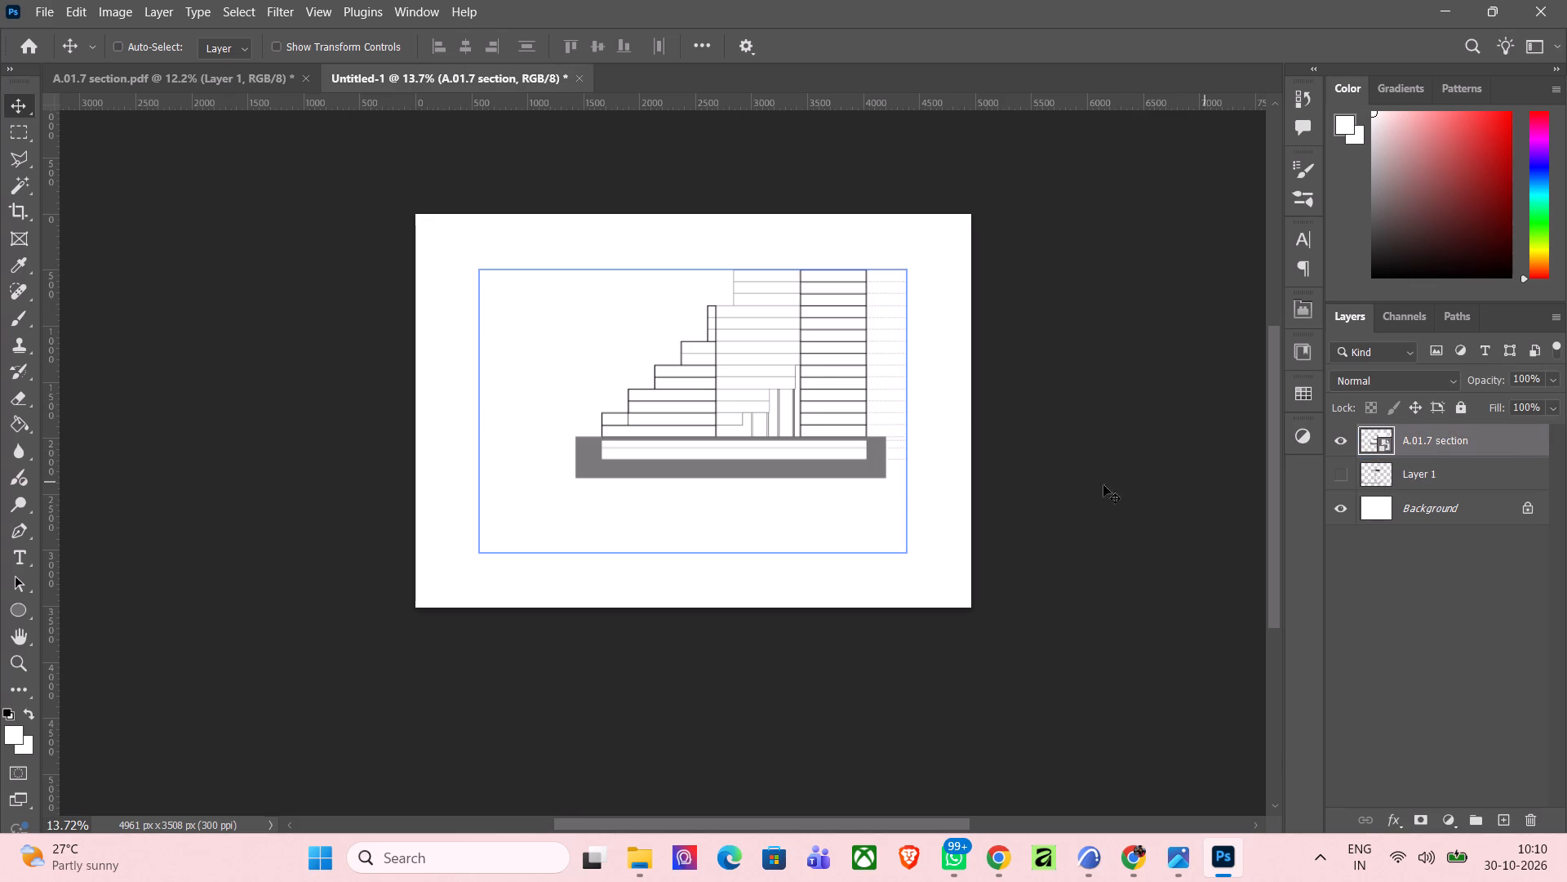
key(ctrl+t)
drag(831, 444, 820, 462)
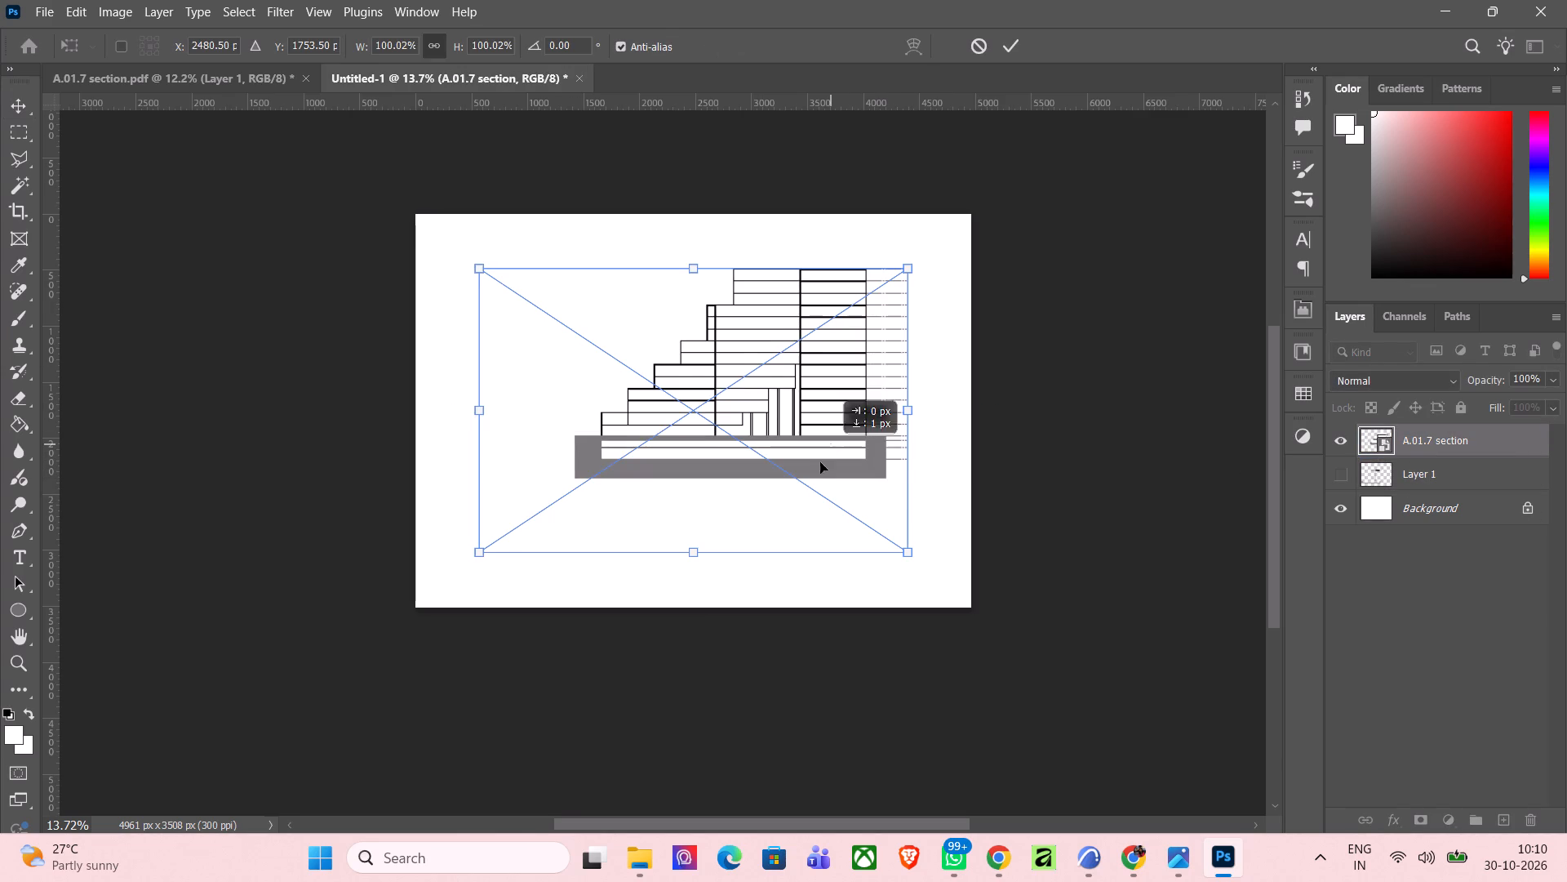
drag(820, 462, 788, 467)
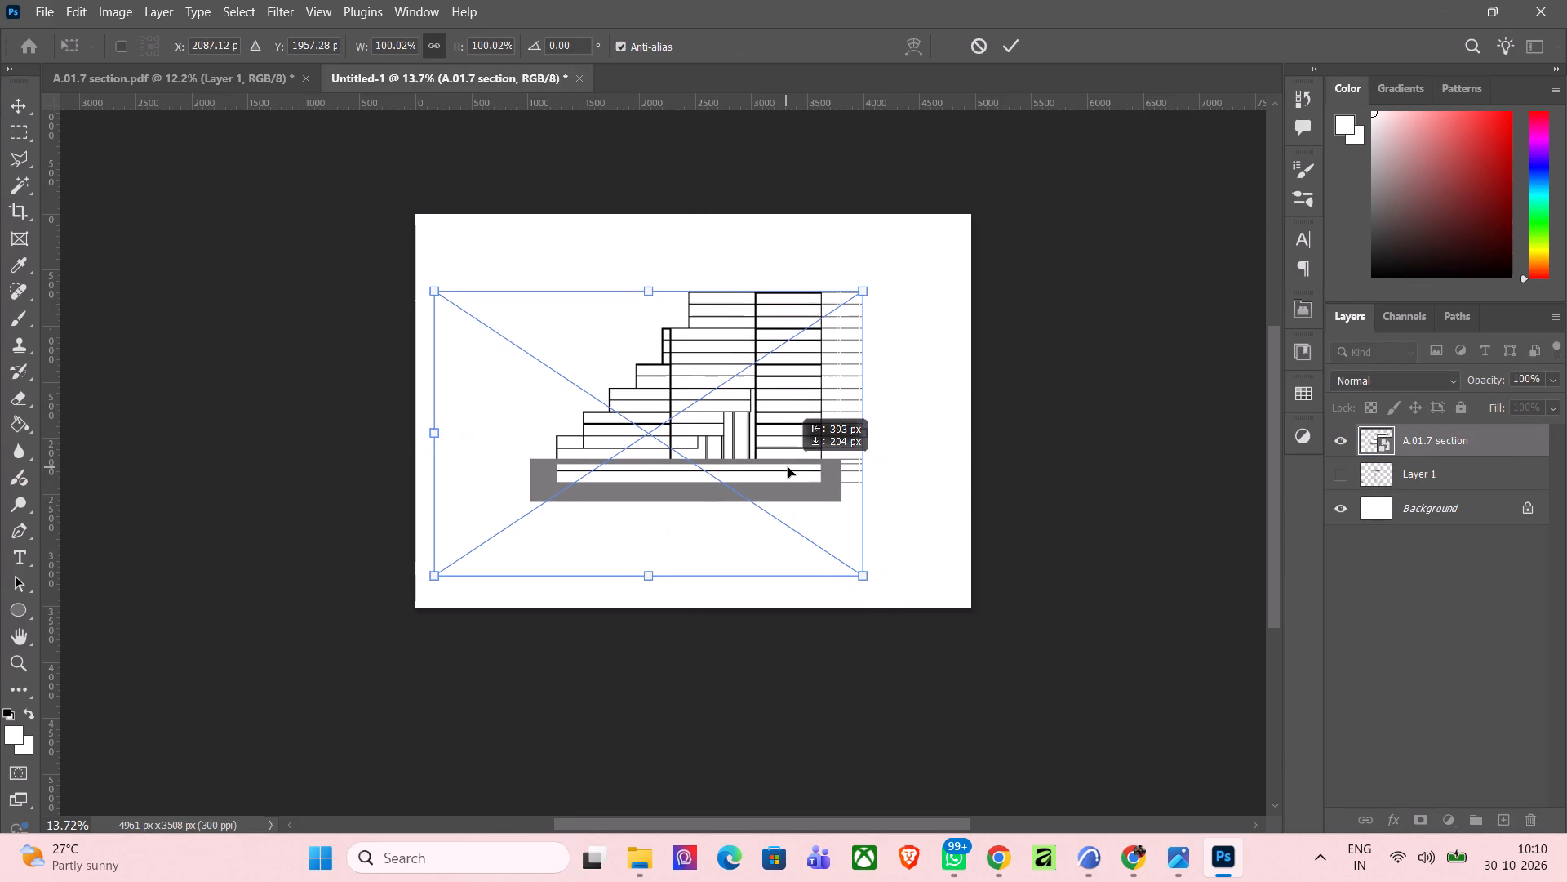
drag(788, 467, 786, 468)
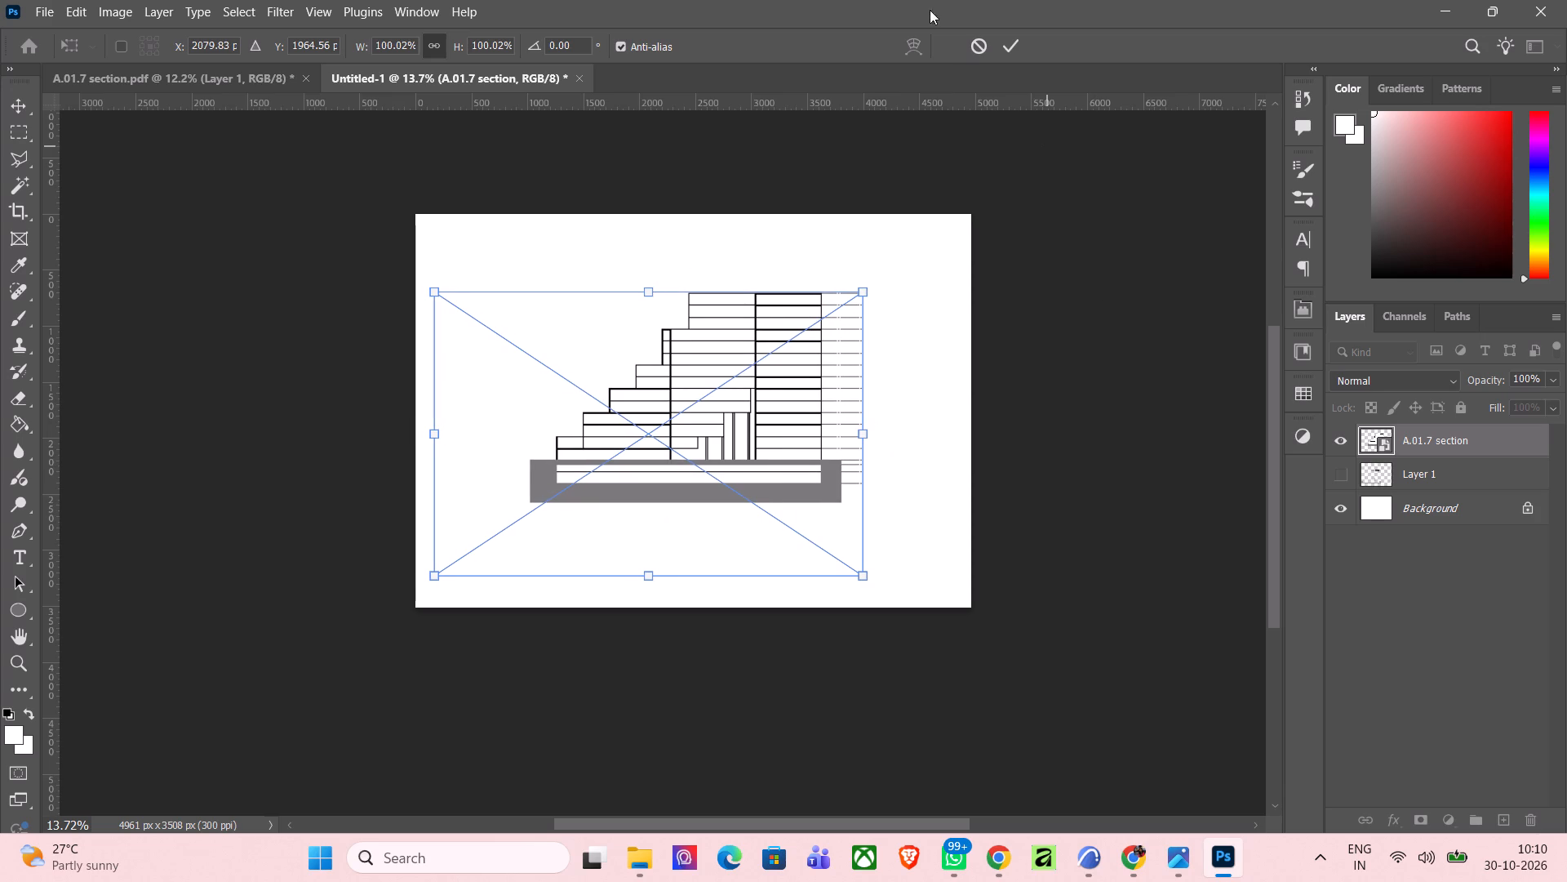
click(1022, 44)
Check the placed section's lines up close and move the section straight down on the A3 sheet.
scroll(748, 427, up, 6)
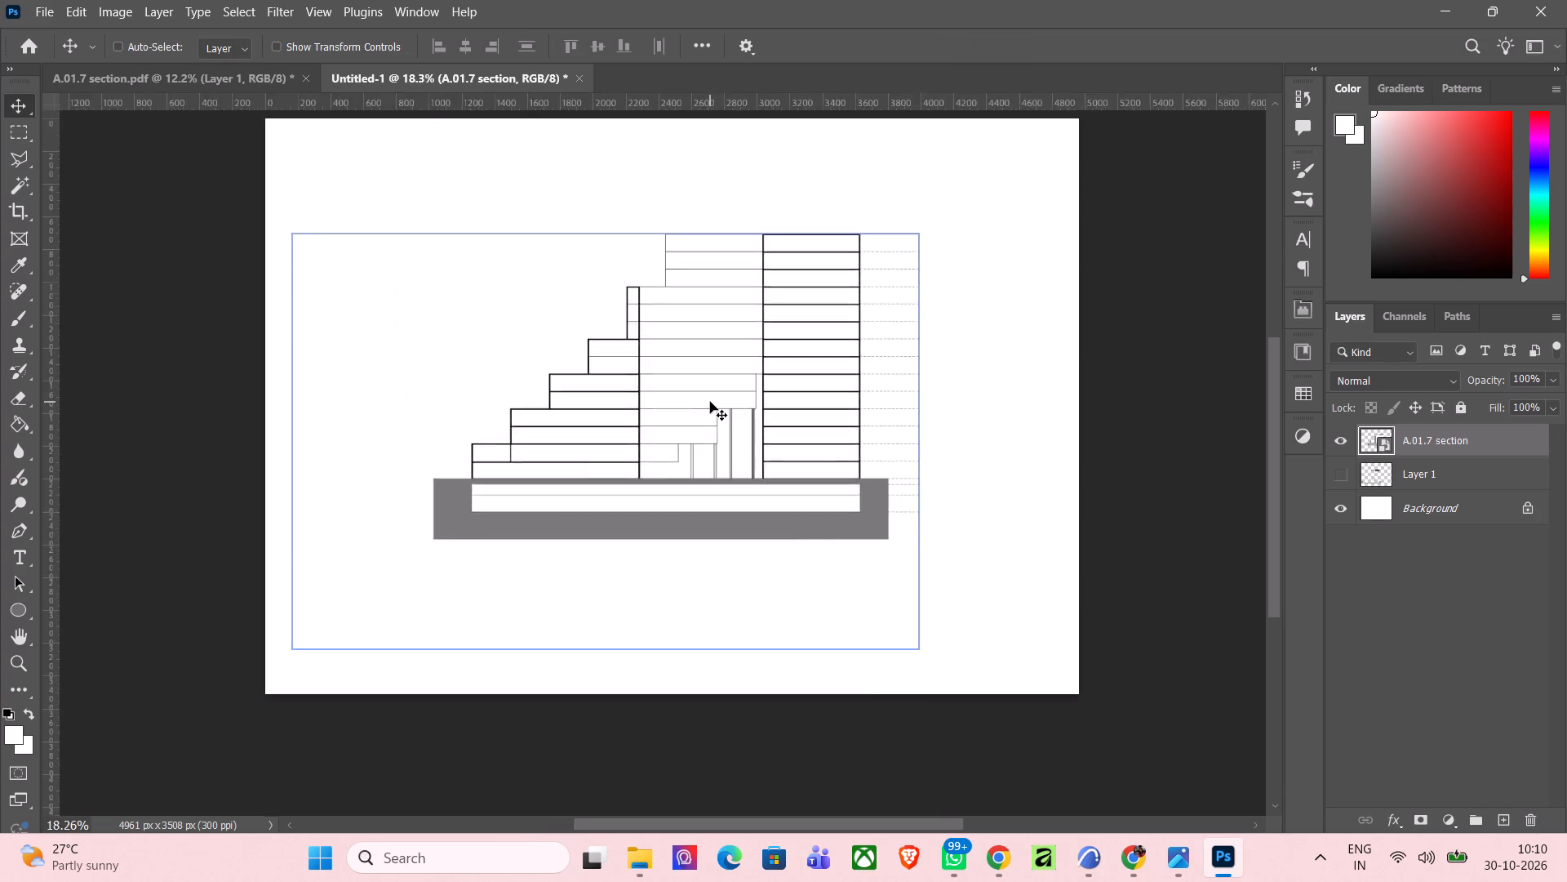
scroll(710, 402, up, 11)
scroll(812, 360, up, 6)
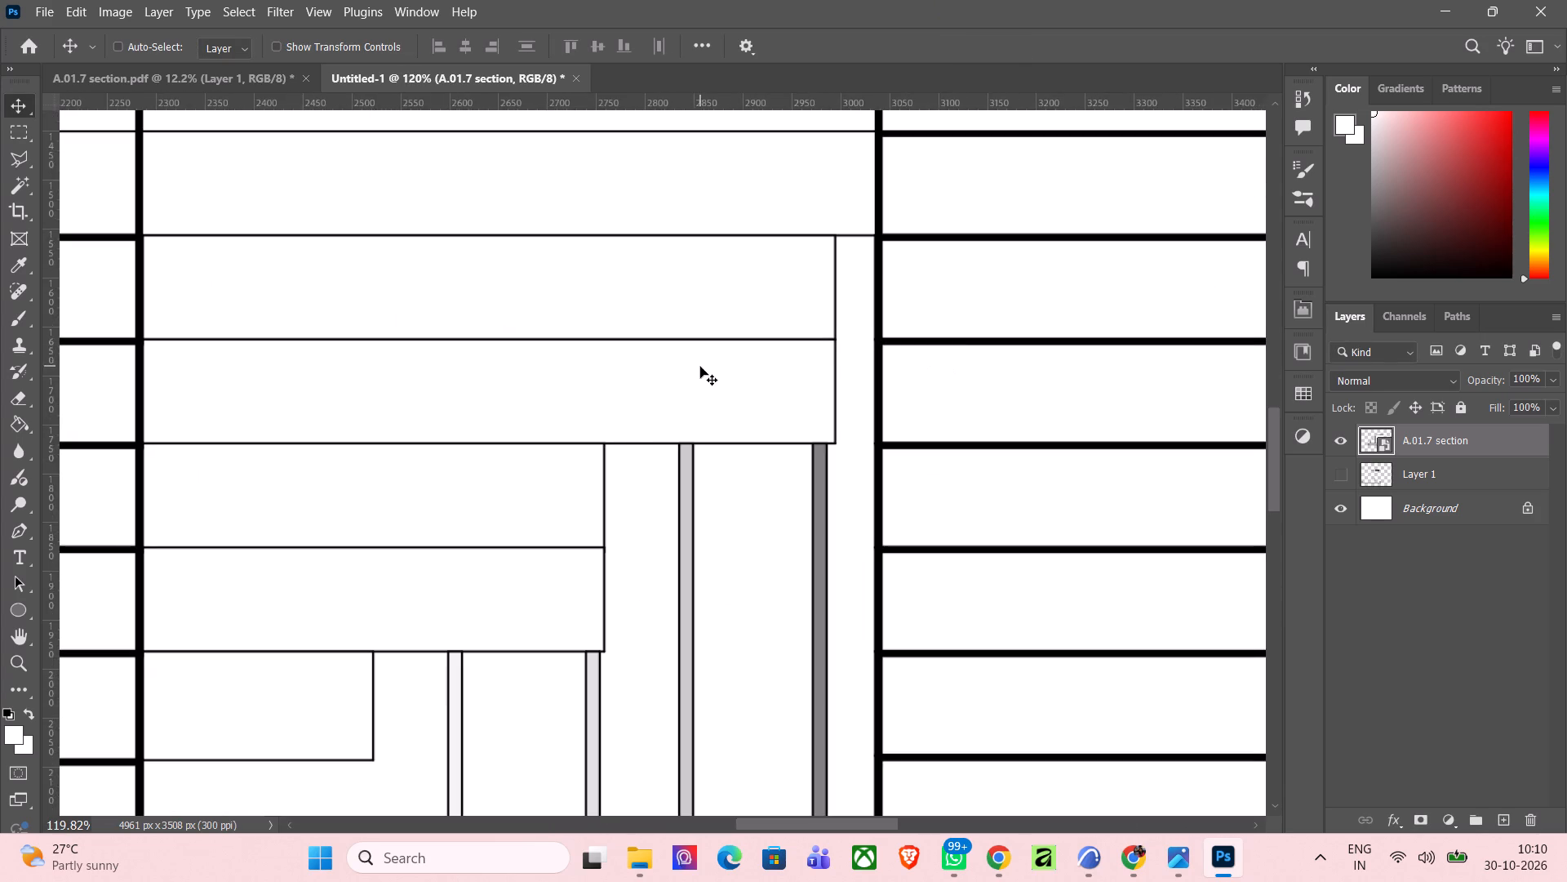
scroll(666, 408, down, 14)
scroll(726, 519, down, 8)
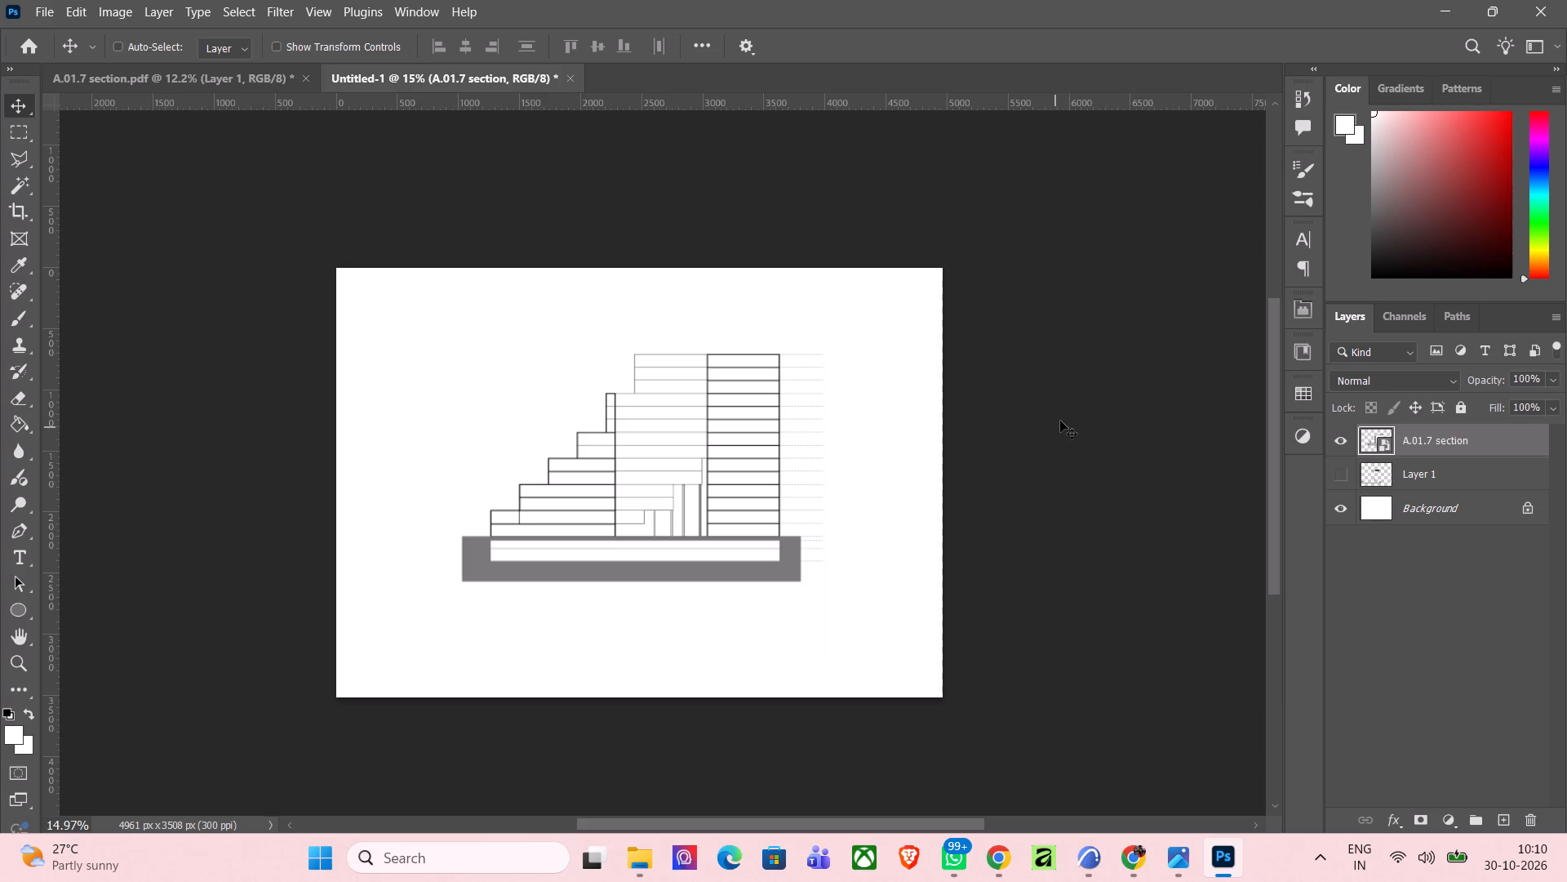
drag(781, 576, 781, 600)
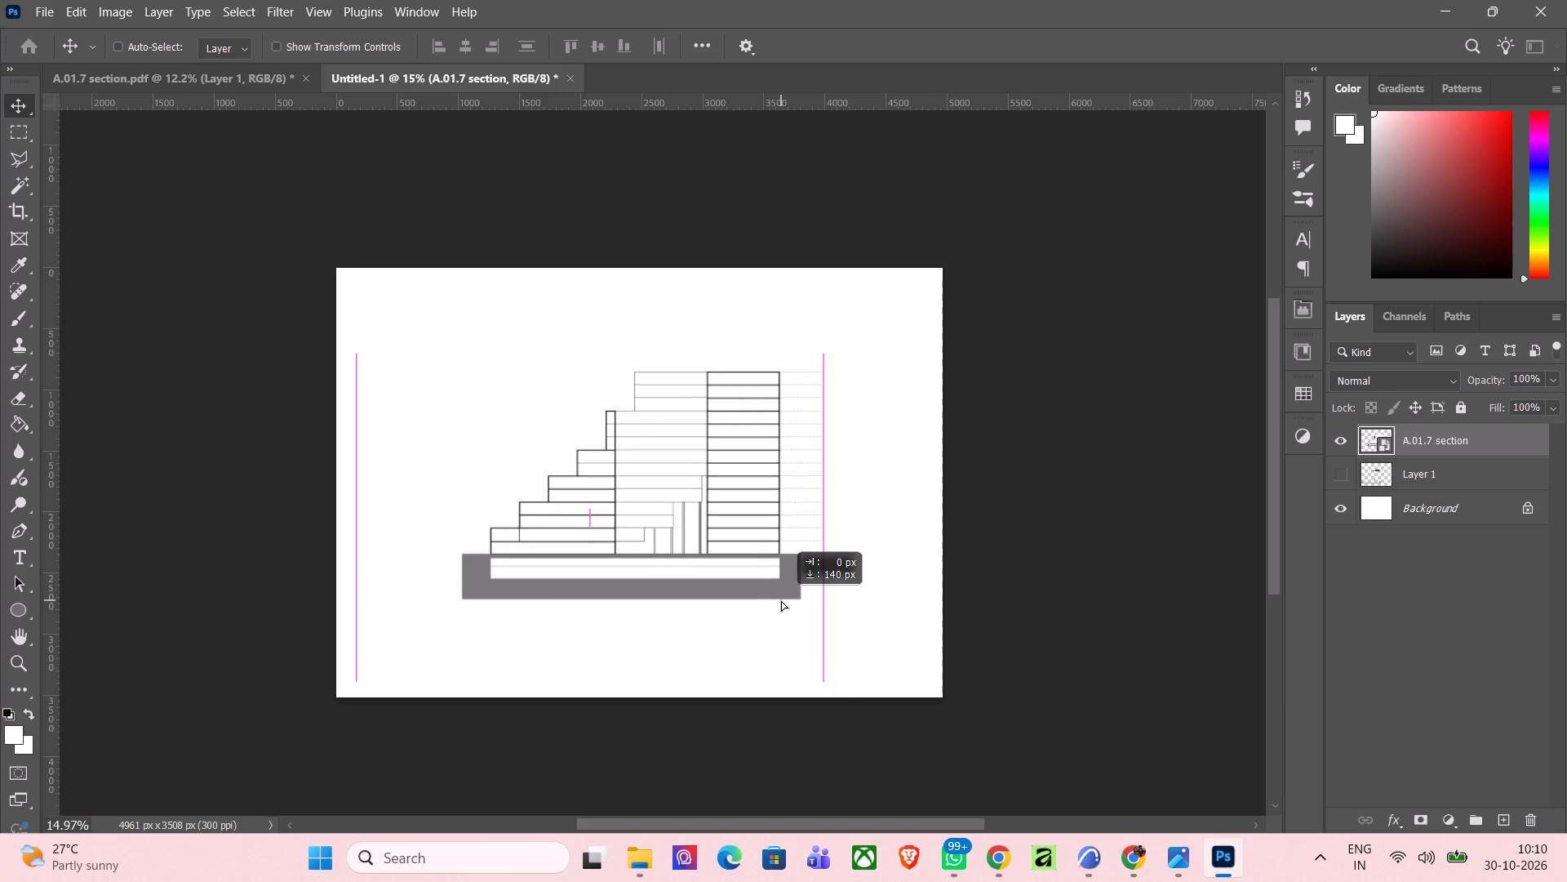
drag(781, 600, 785, 593)
click(1041, 506)
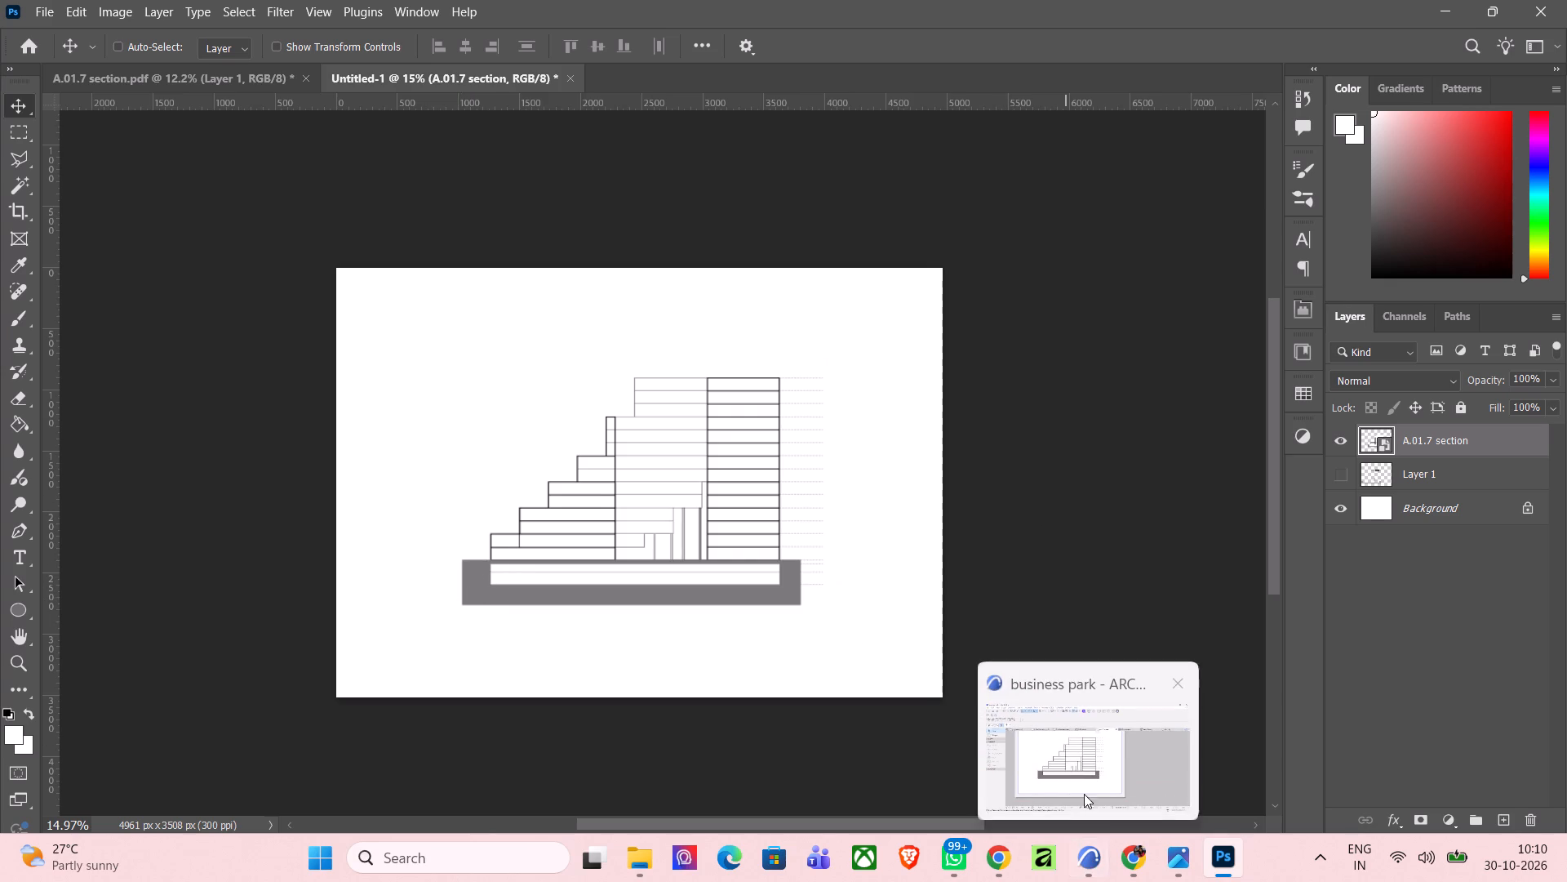
Look at the section layout in ARCHICAD for comparison, and nudge the placed section slightly upward on the Photoshop sheet.
click(1078, 732)
scroll(1118, 560, down, 3)
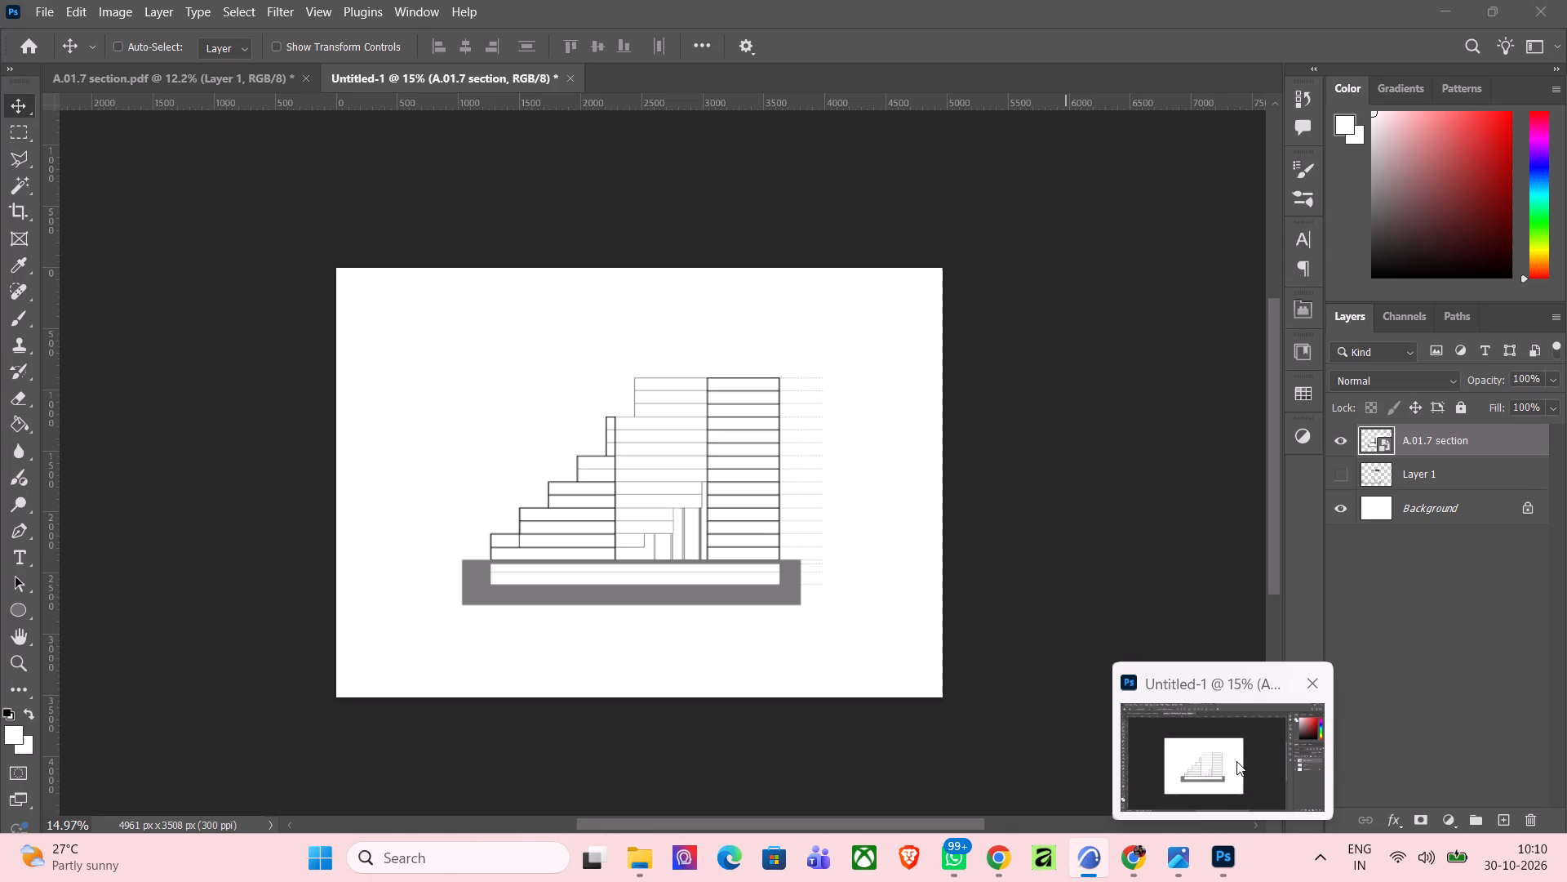
click(1236, 761)
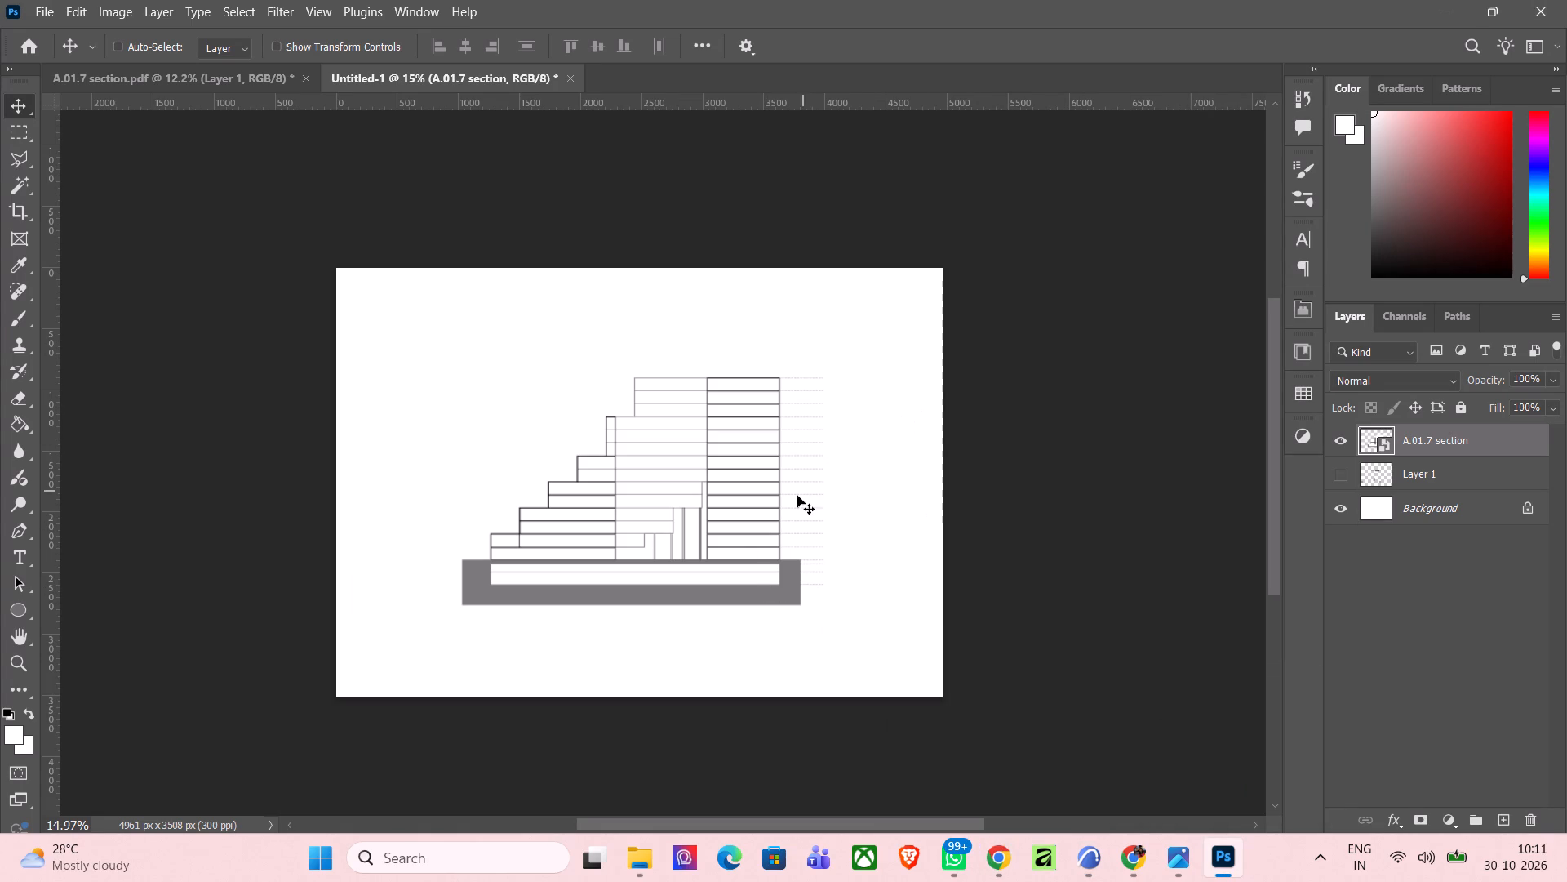
click(772, 597)
key(Up)
key(Up)
key(Up)
key(Up)
key(Up)
key(Up)
key(Up)
key(Up)
key(Up)
key(Up)
key(Up)
key(Up)
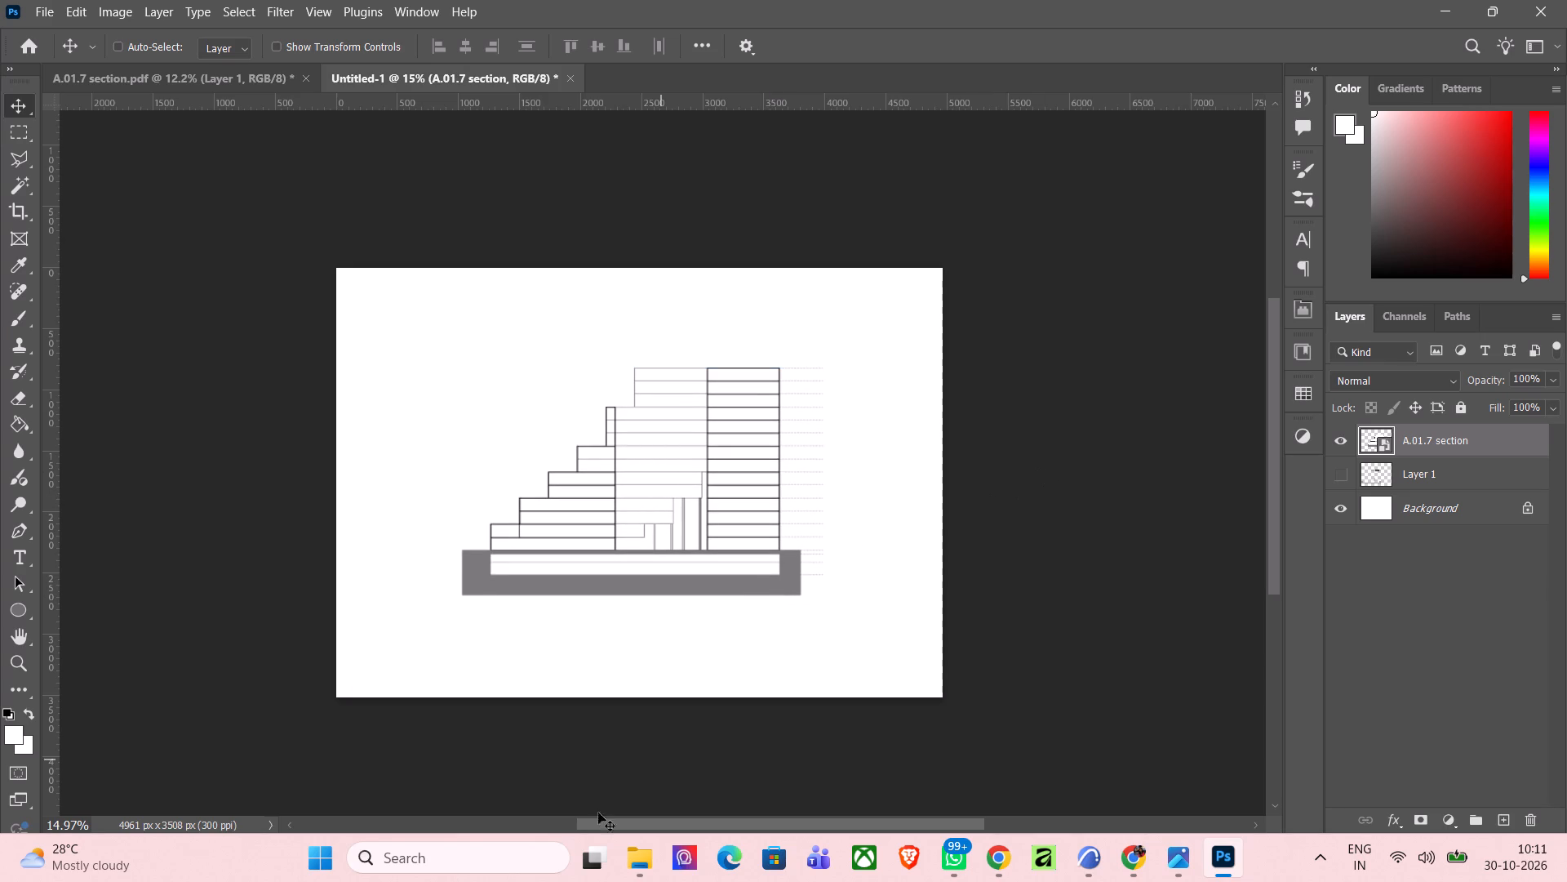
Open today's Gemini-generated images in the Downloads folder and compare the rendered section versions for use as a reference.
click(634, 864)
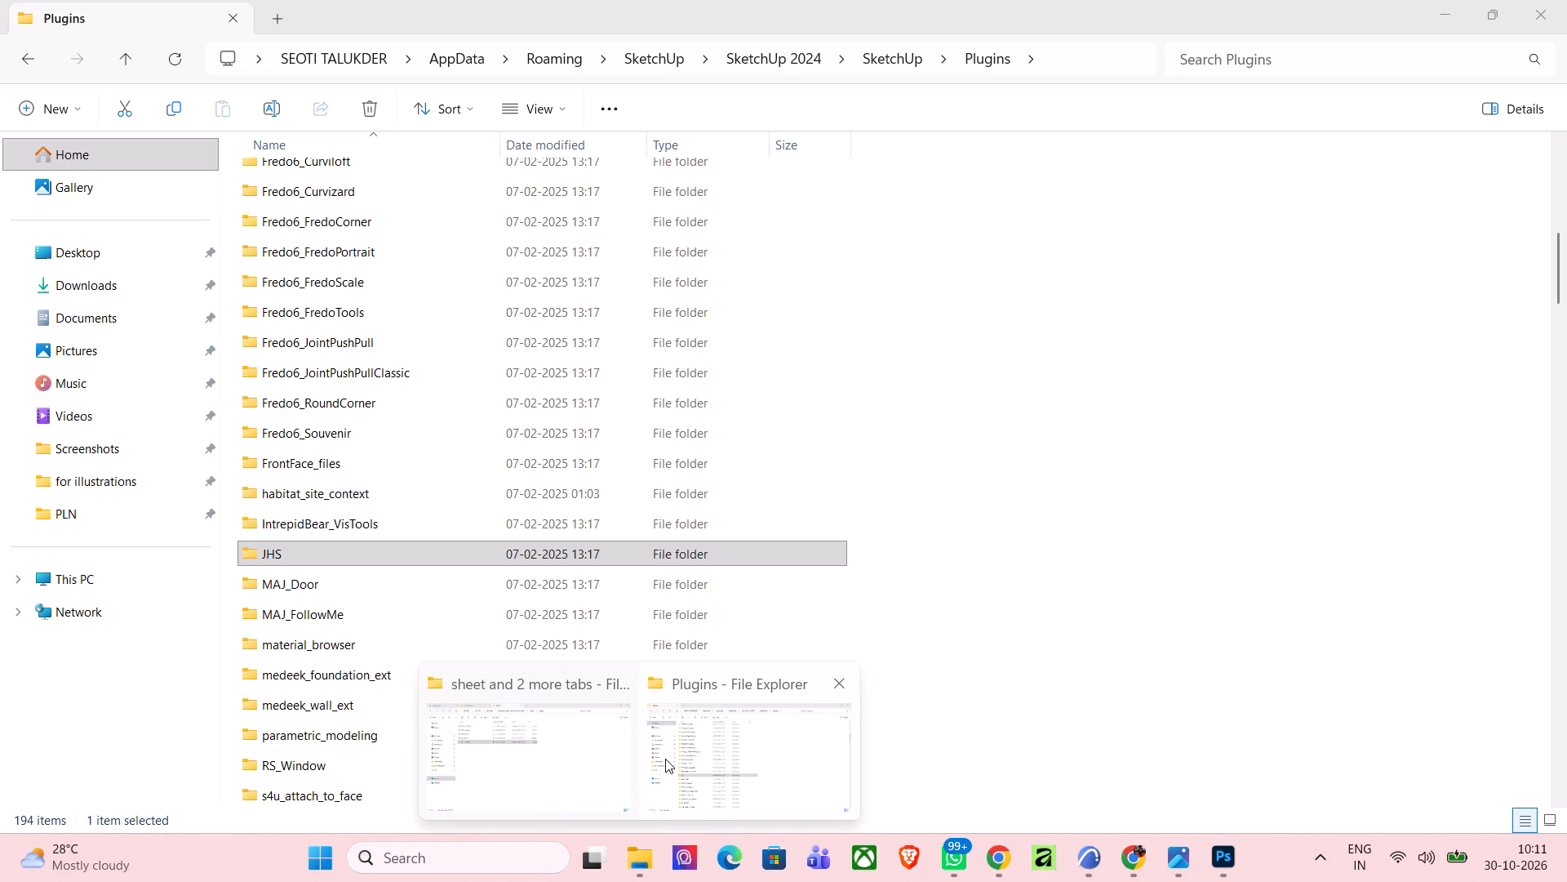
click(586, 741)
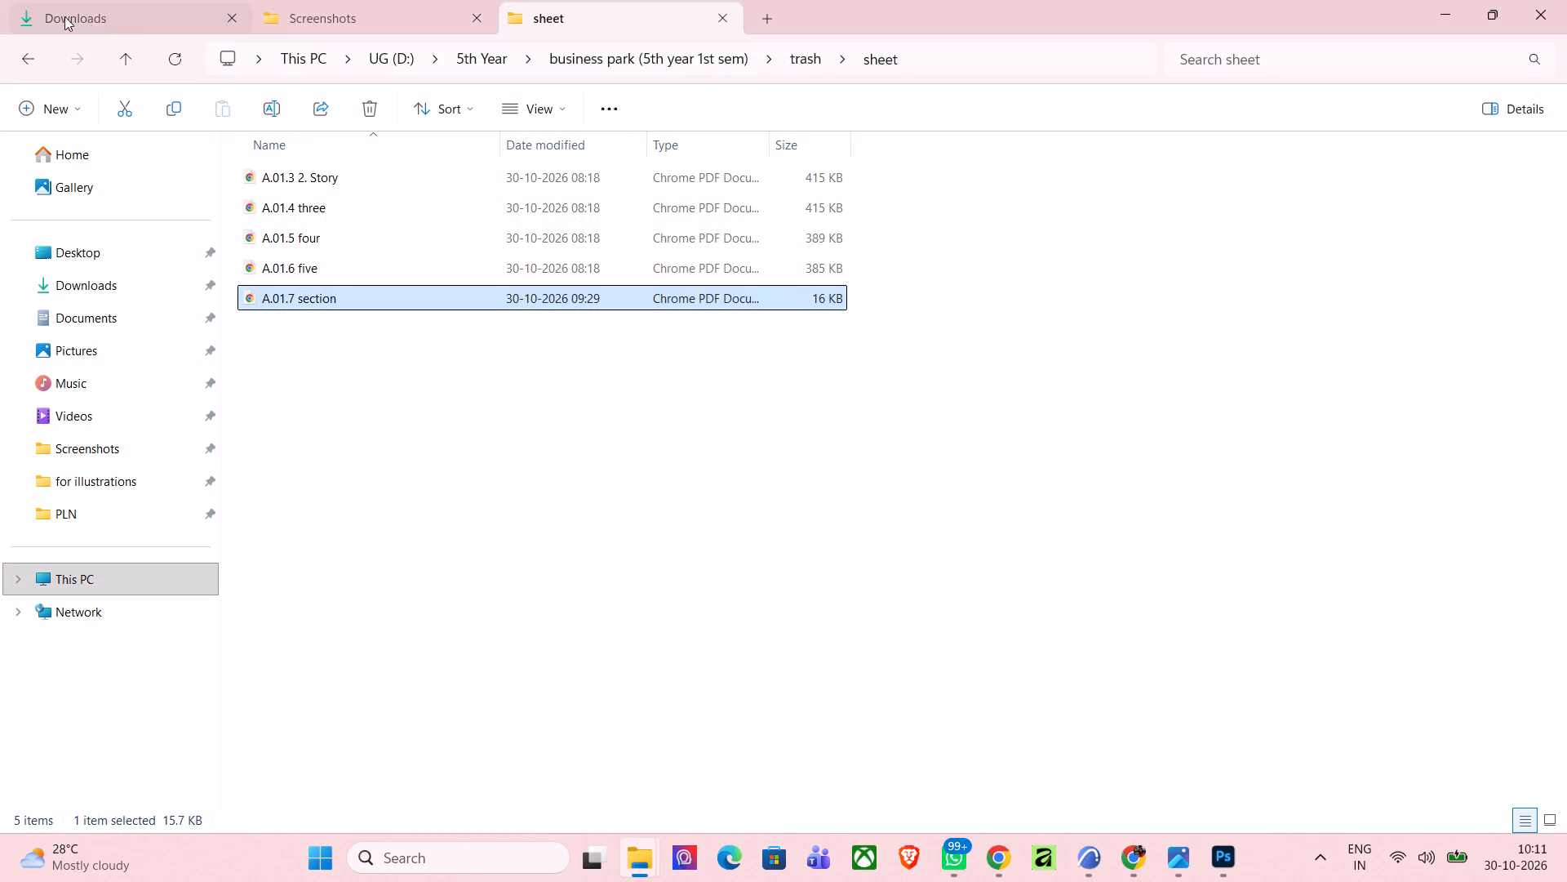
click(88, 15)
scroll(406, 209, up, 4)
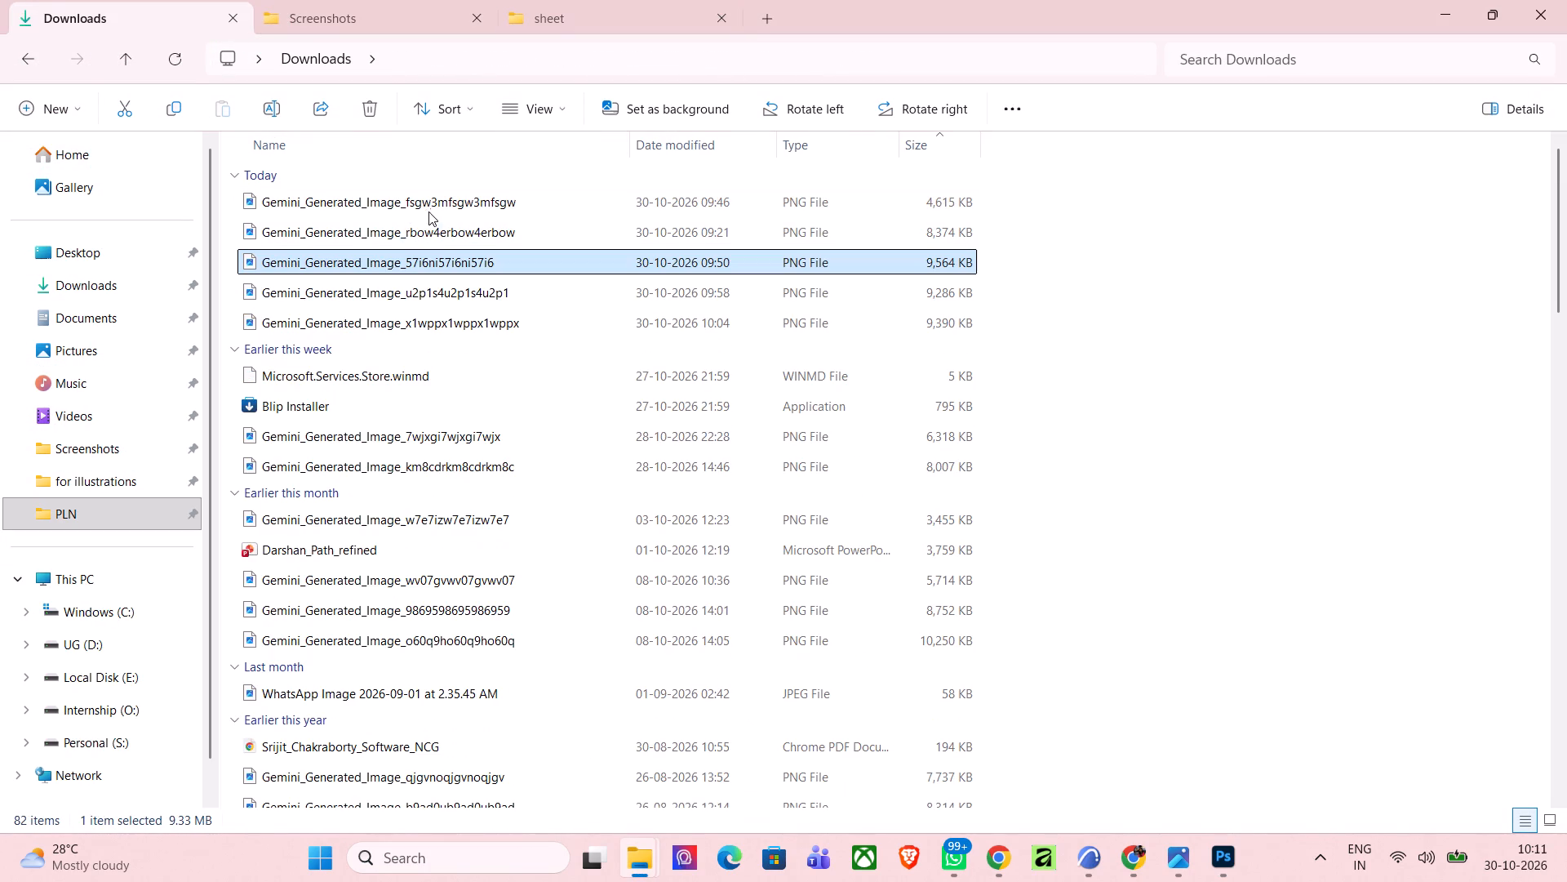
click(430, 208)
click(430, 208)
click(441, 200)
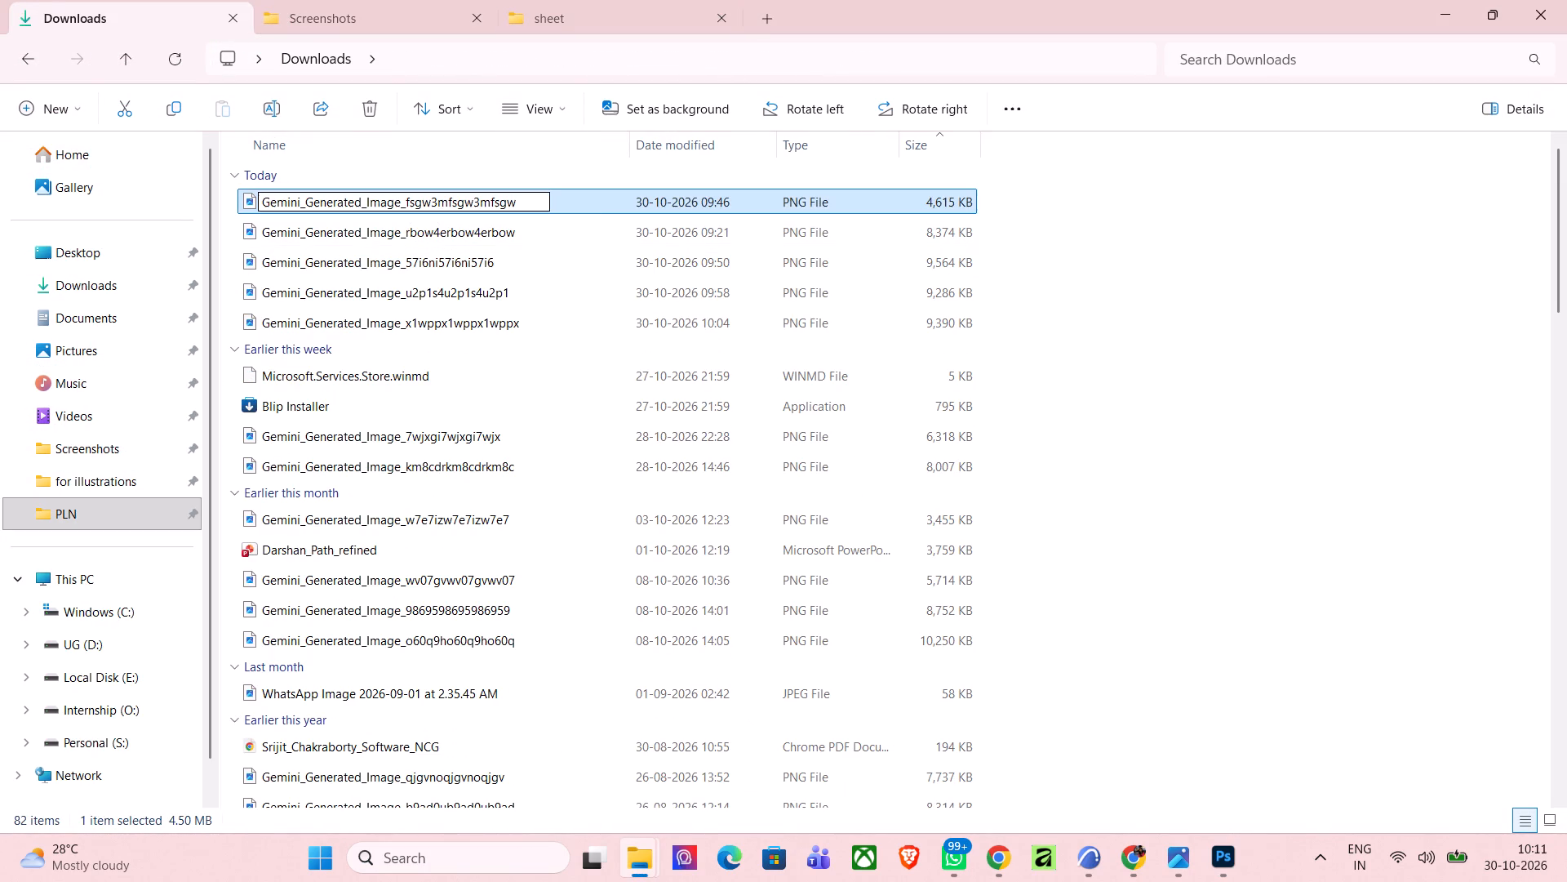
double_click(594, 204)
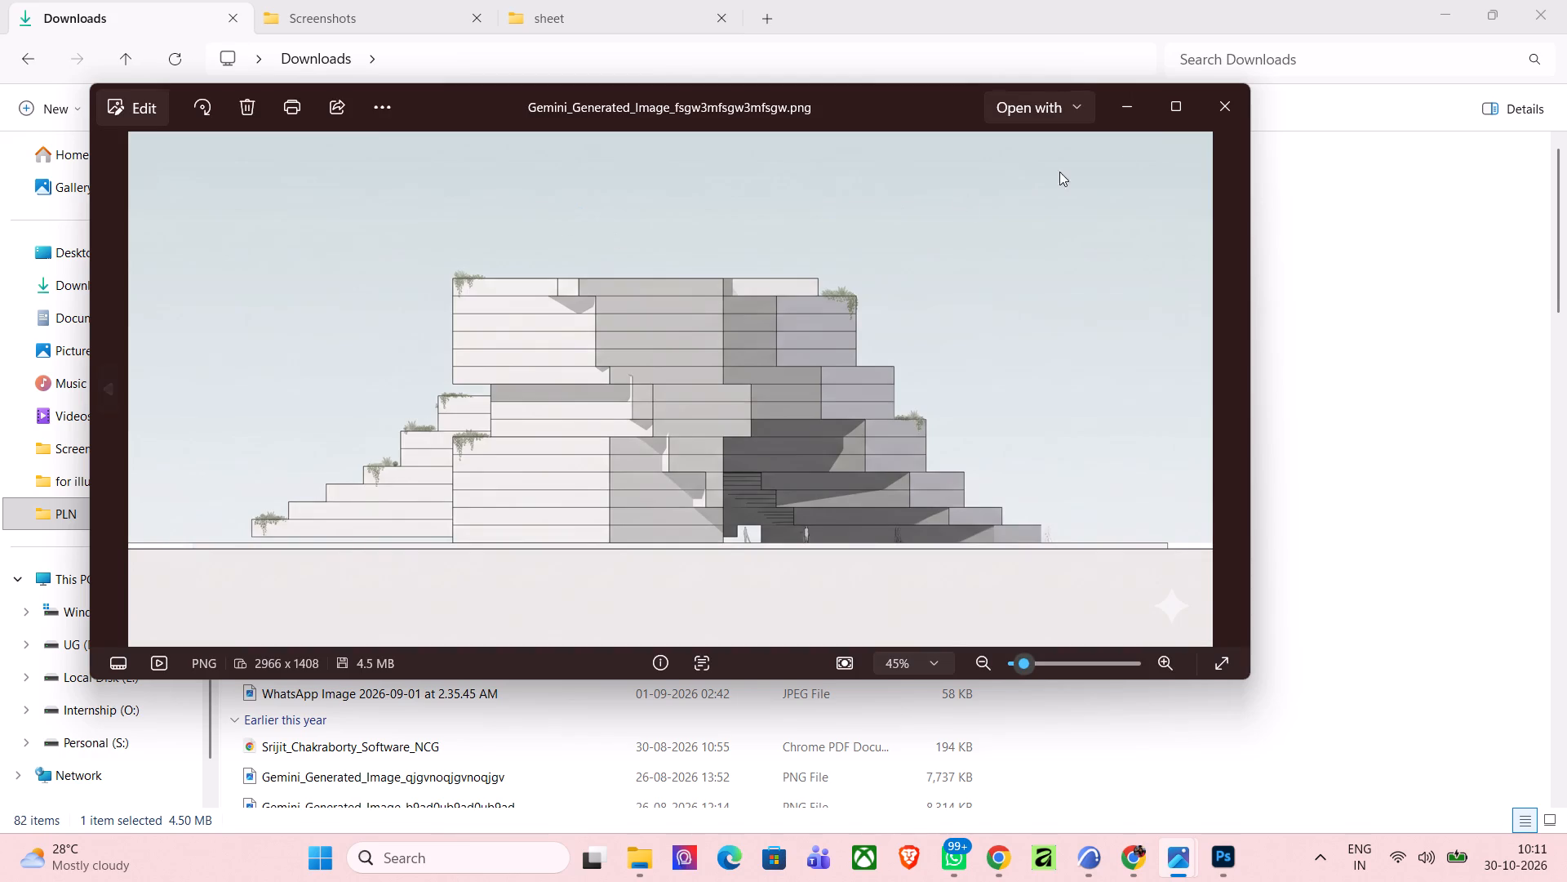
click(1210, 102)
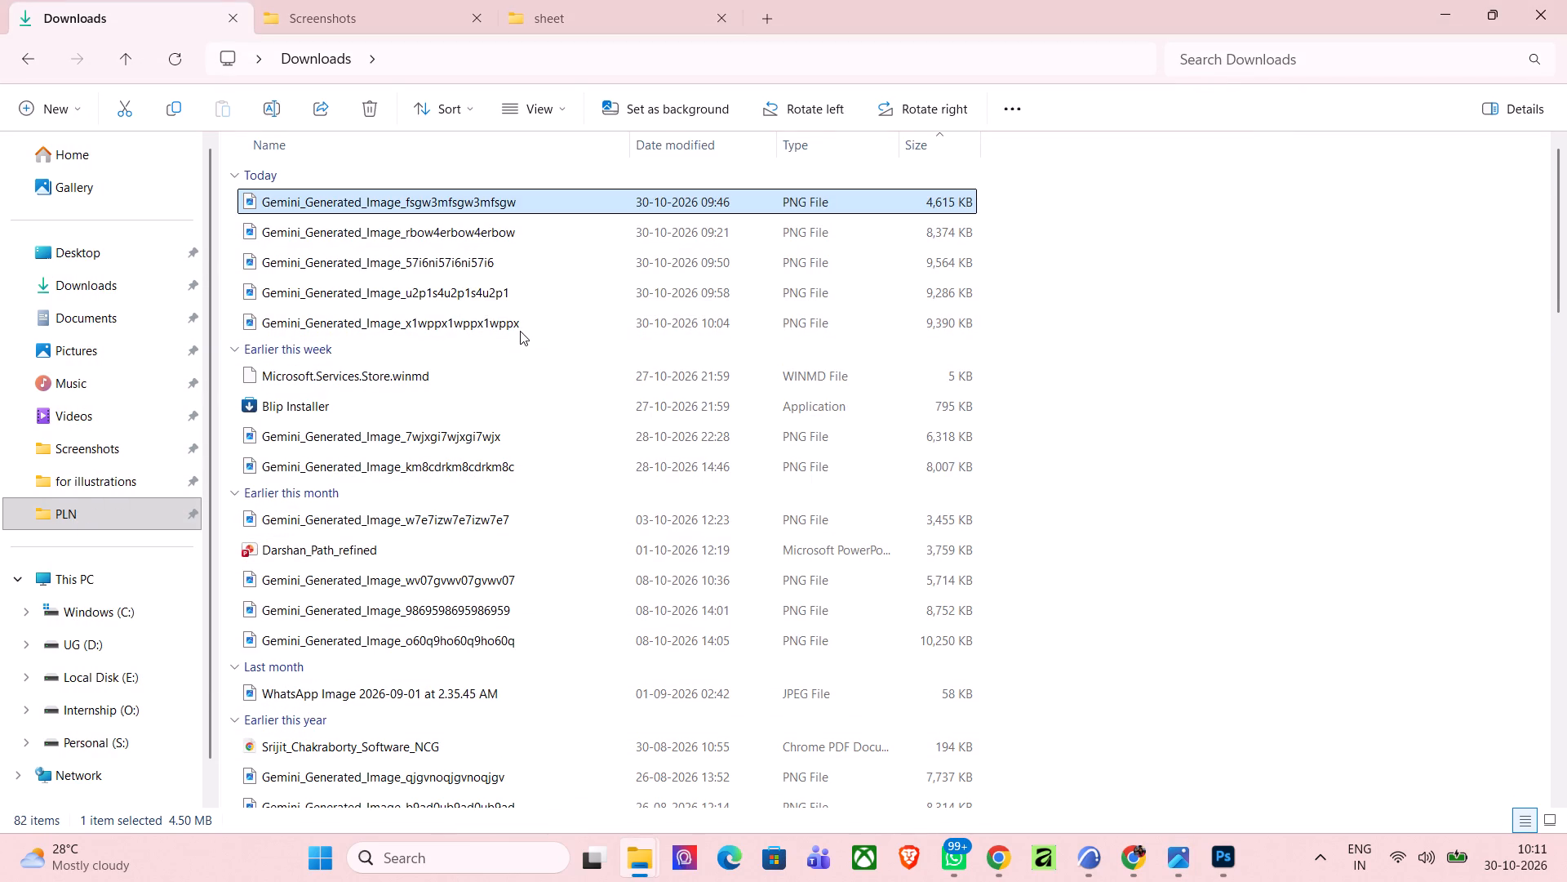
double_click(520, 331)
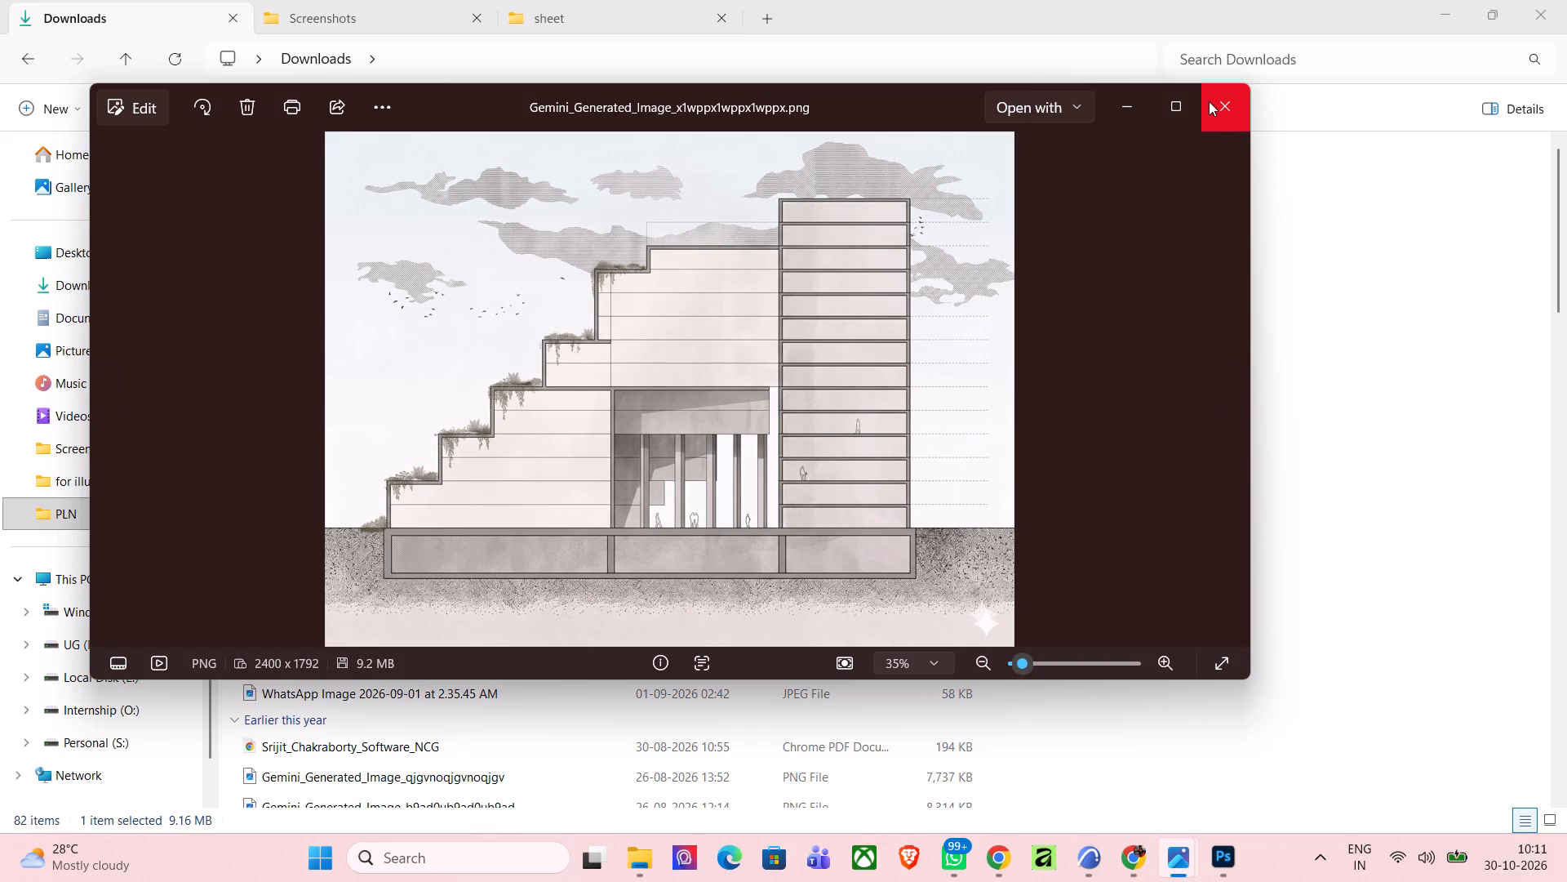
click(1209, 101)
double_click(507, 286)
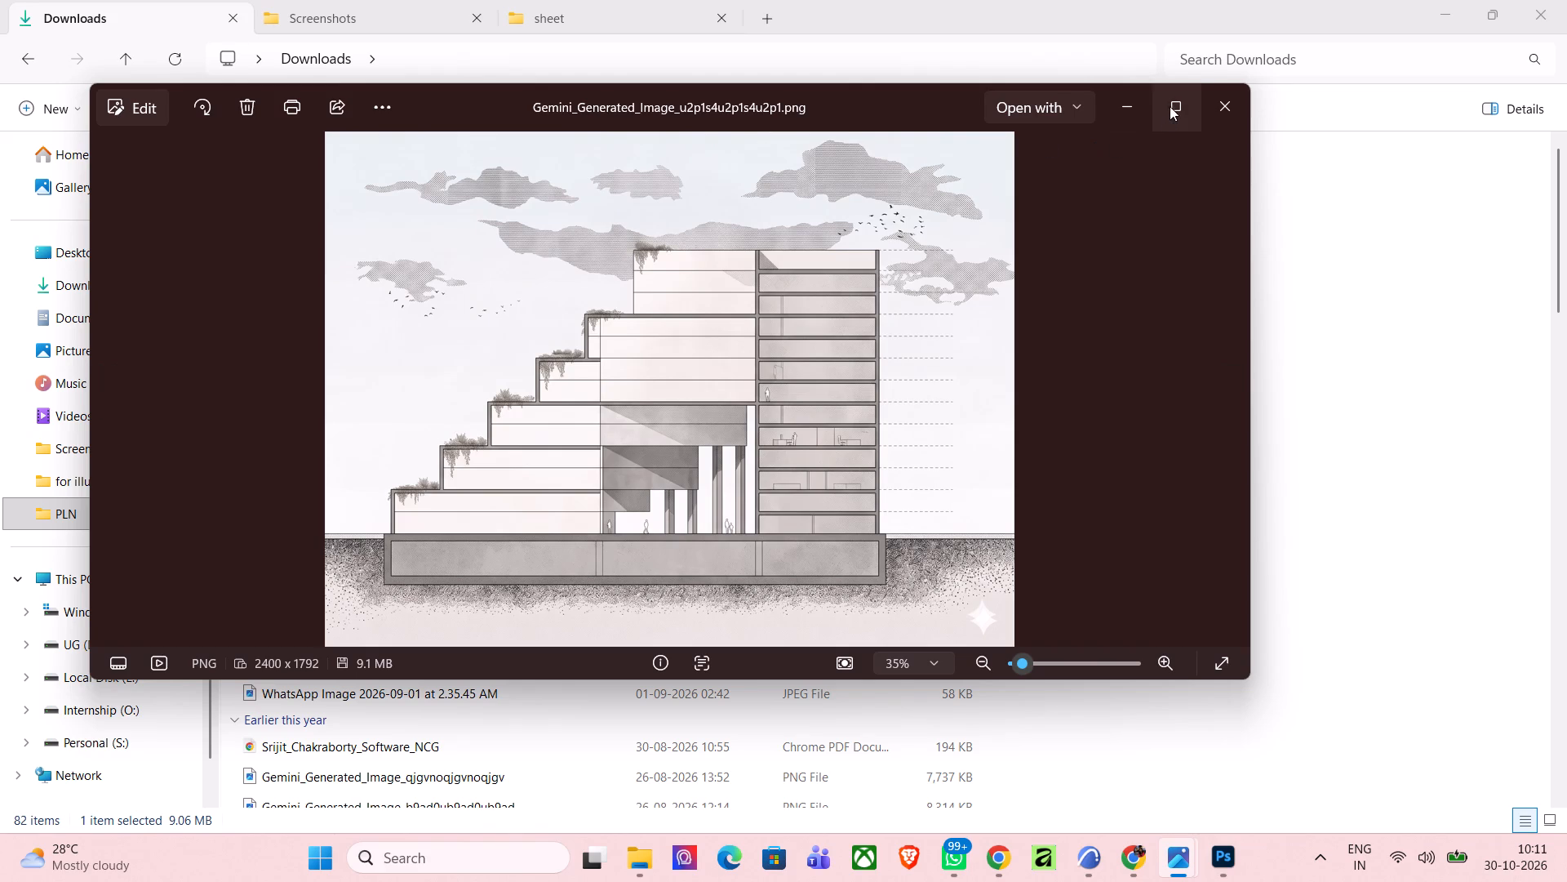
click(1208, 104)
double_click(424, 329)
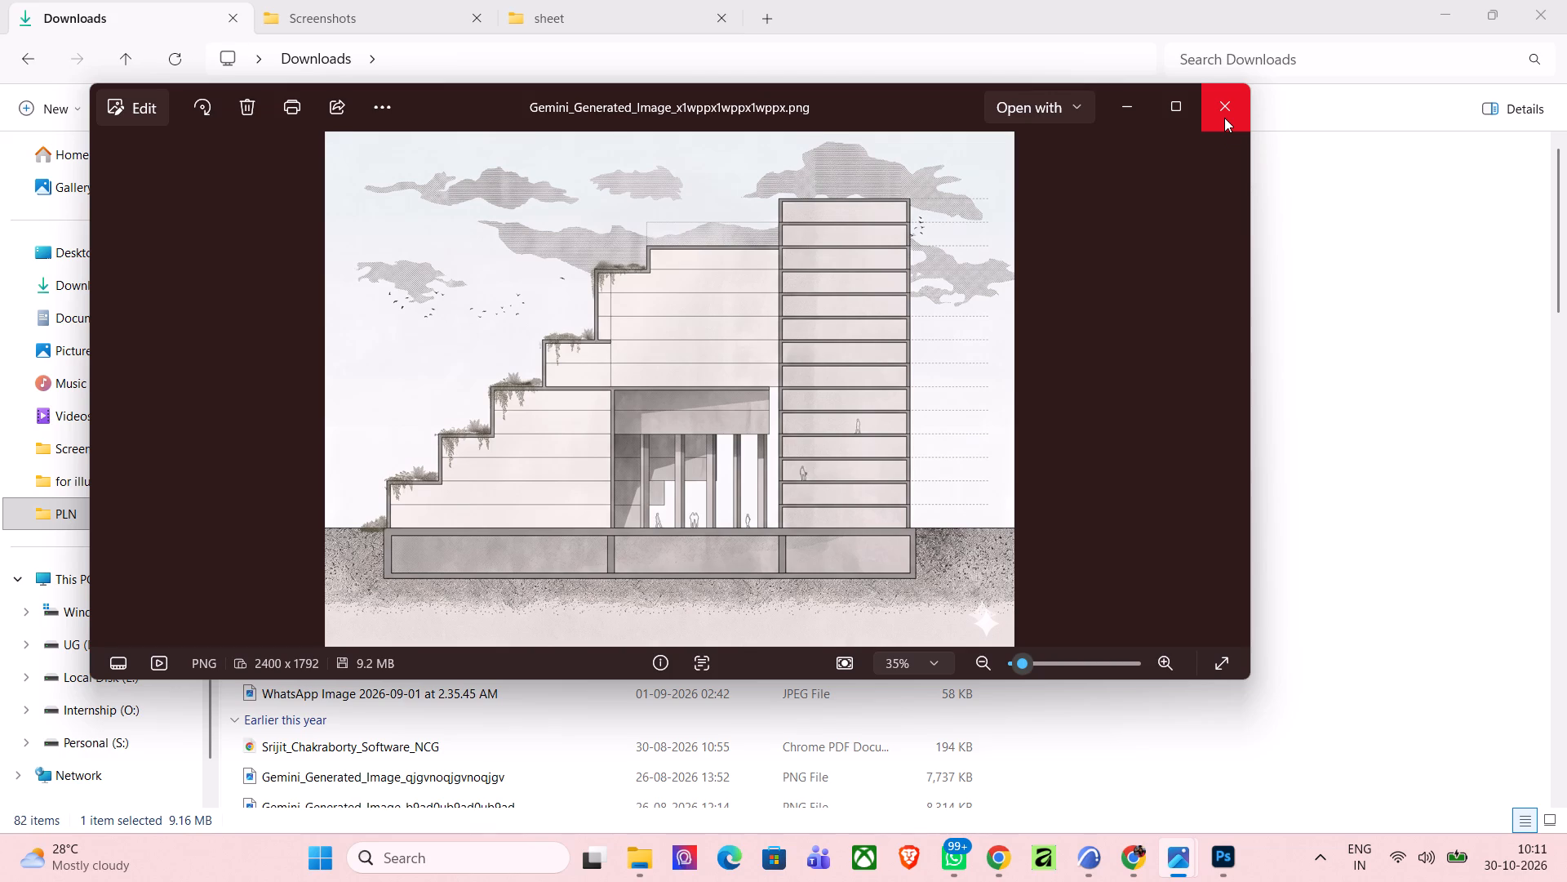
click(1224, 118)
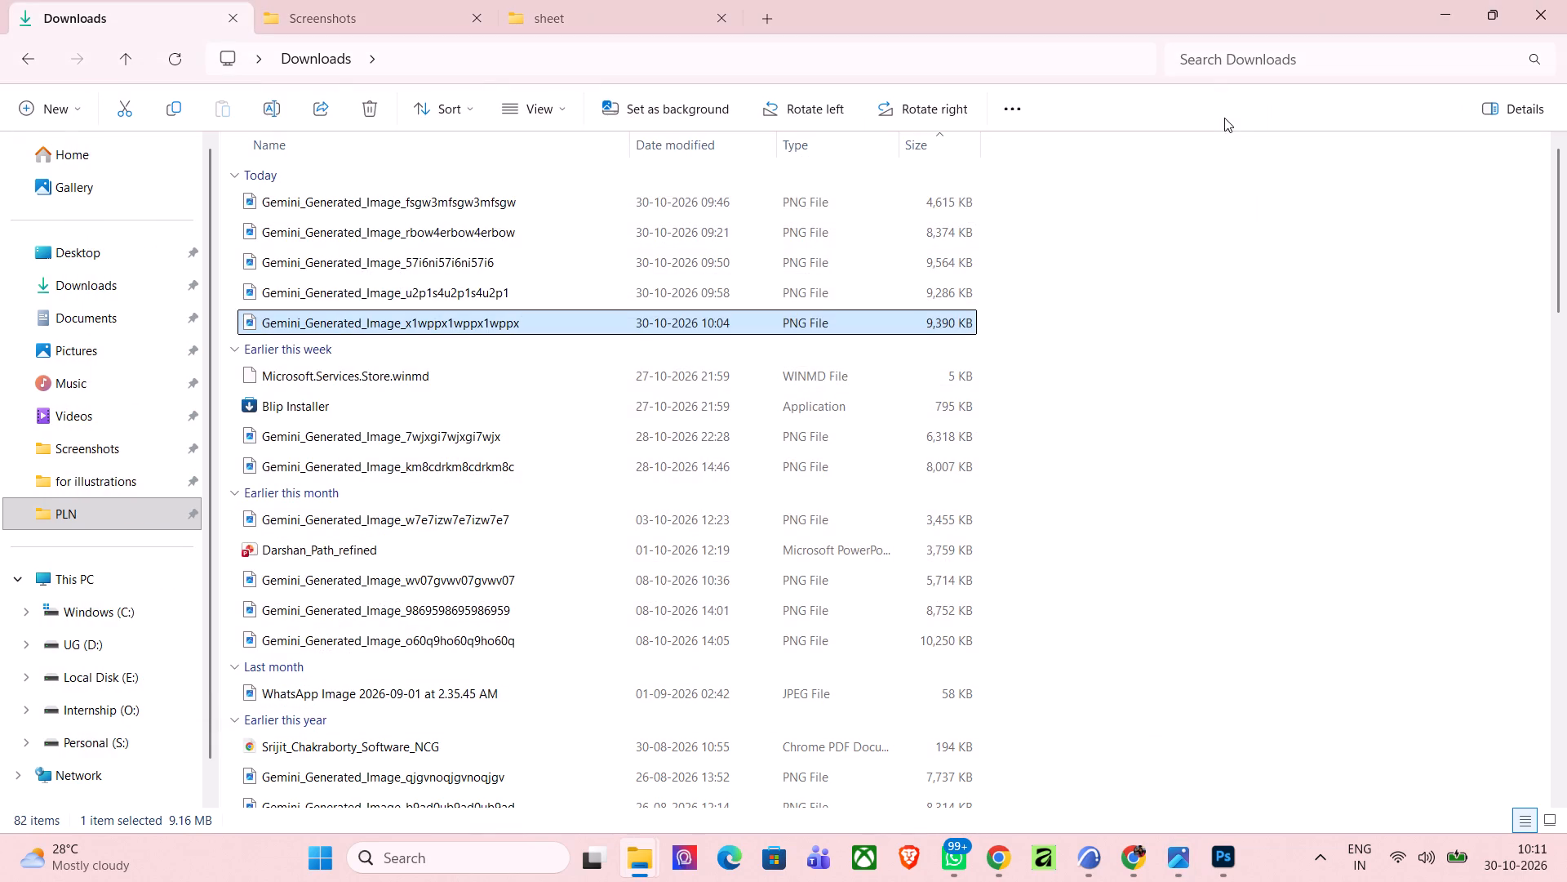
Place Gemini_Generated_Image_x1wppx1wppx1wppx on the Photoshop A3 sheet and put its layer directly below the A.01.7 section layer.
drag(763, 324, 1196, 818)
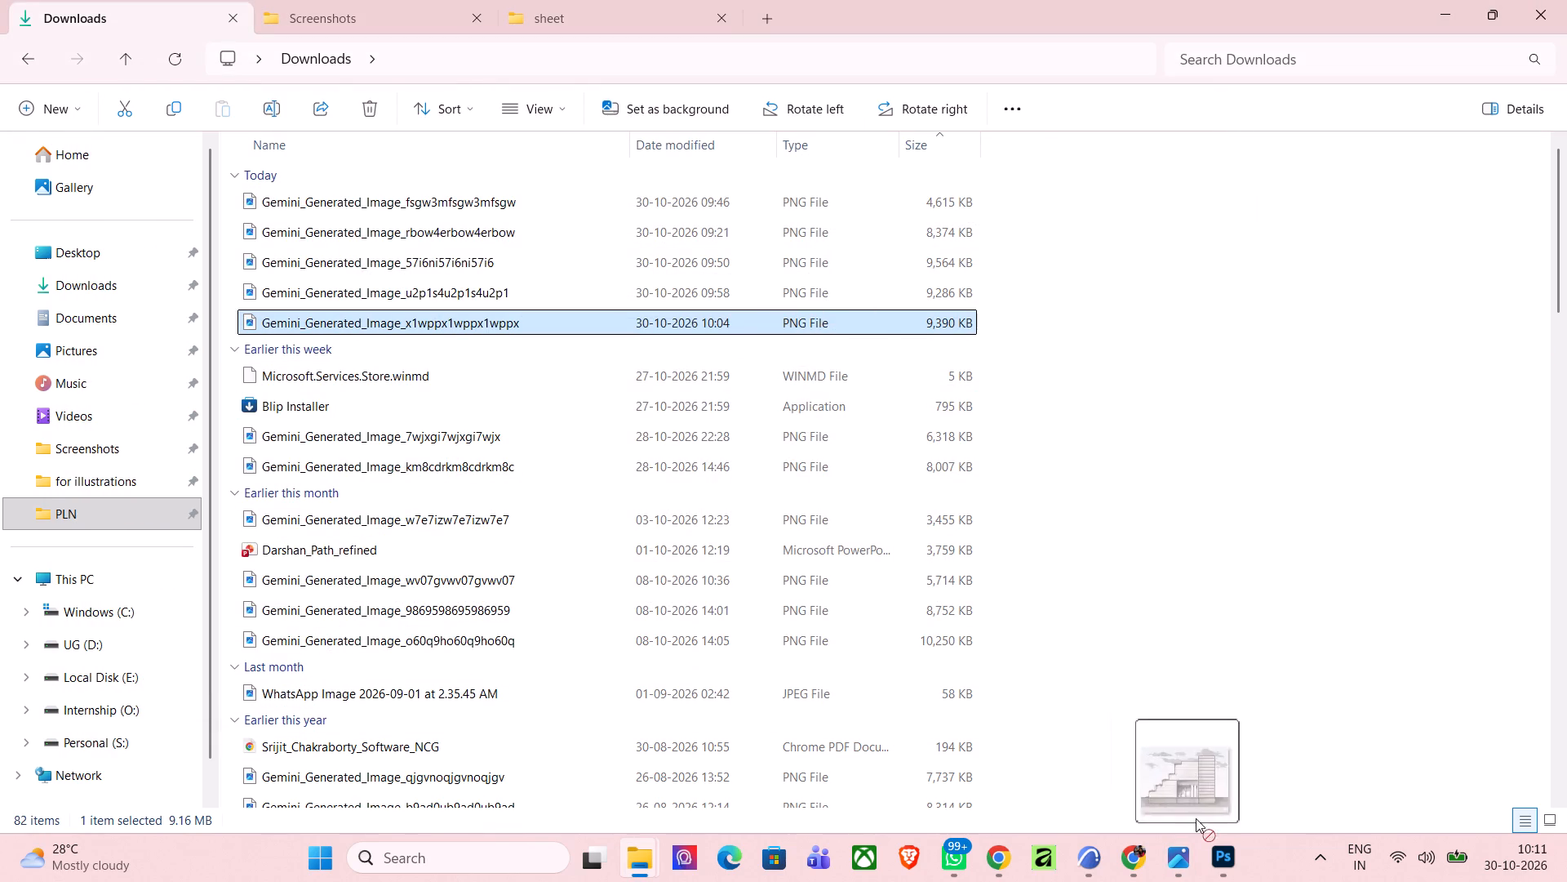
drag(1196, 818, 607, 470)
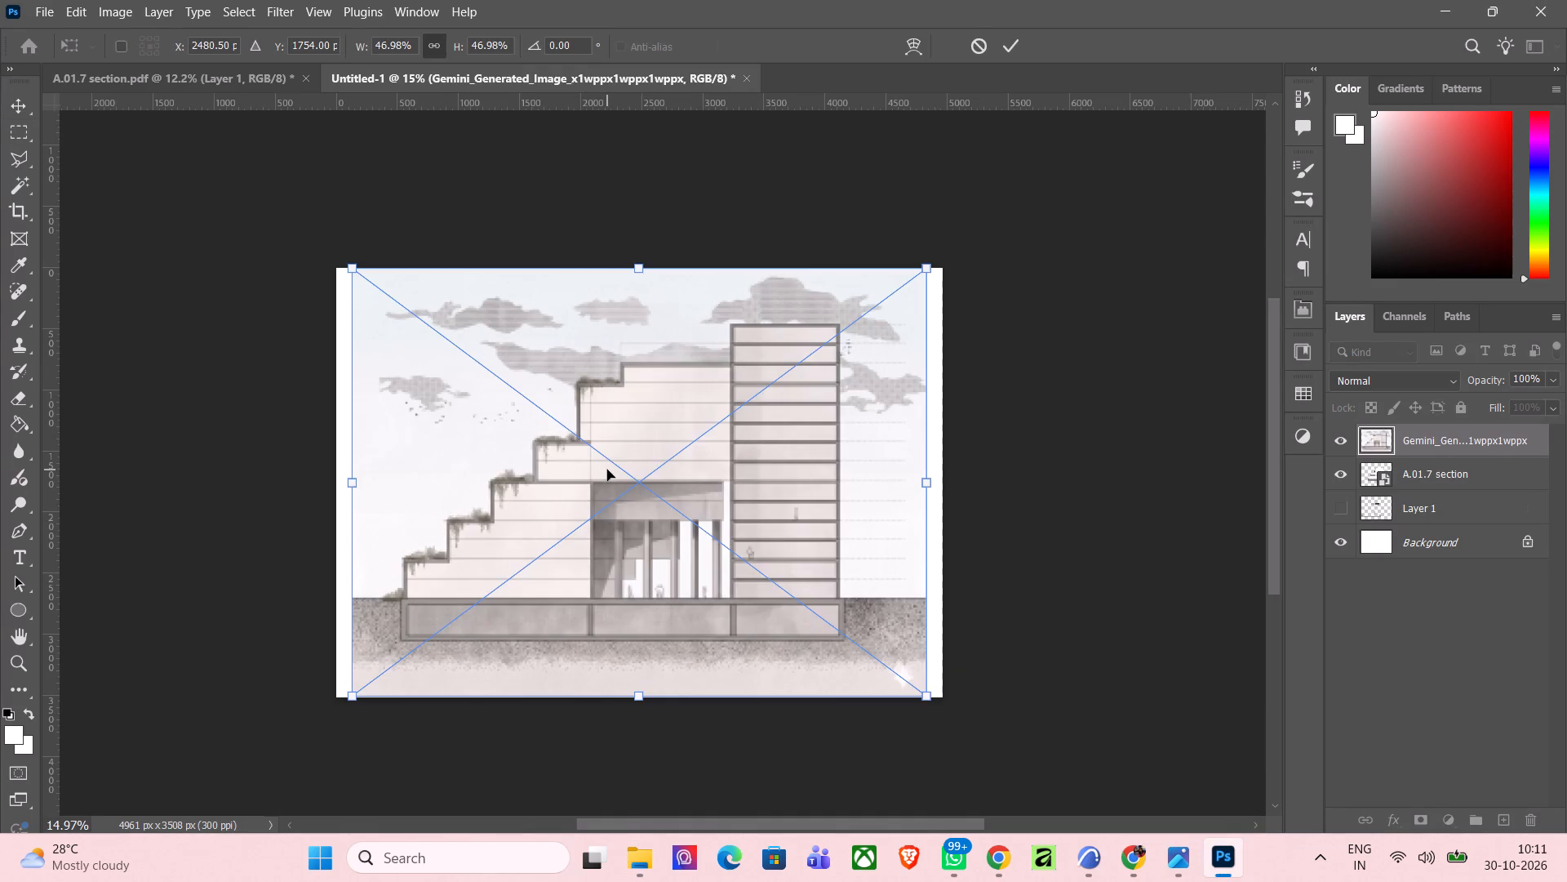
drag(1400, 443, 1401, 488)
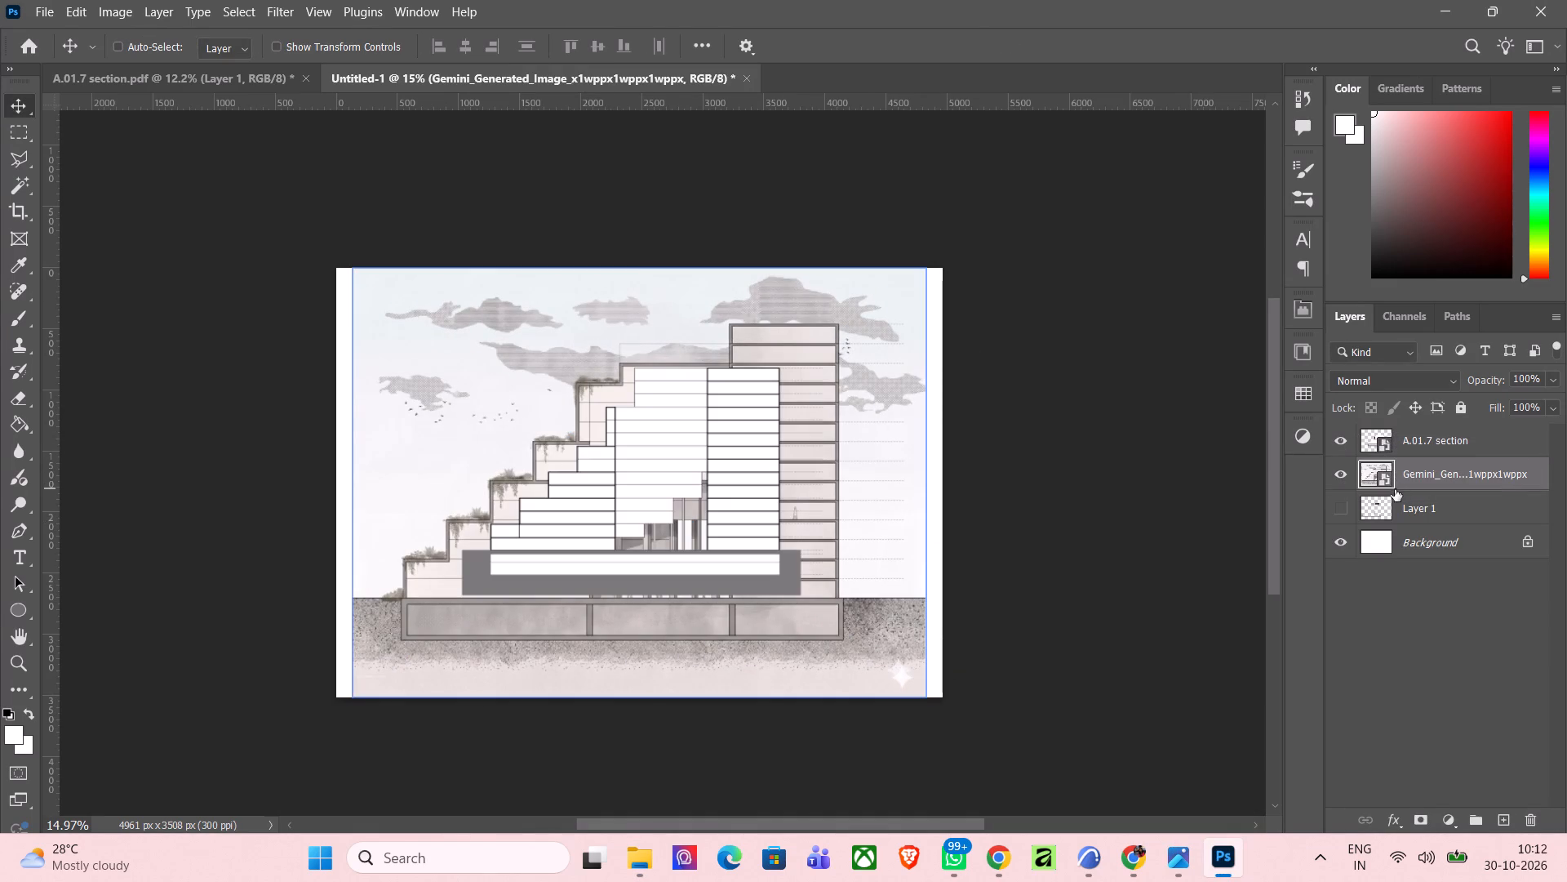
Rasterize the A.01.7 section layer.
click(1445, 438)
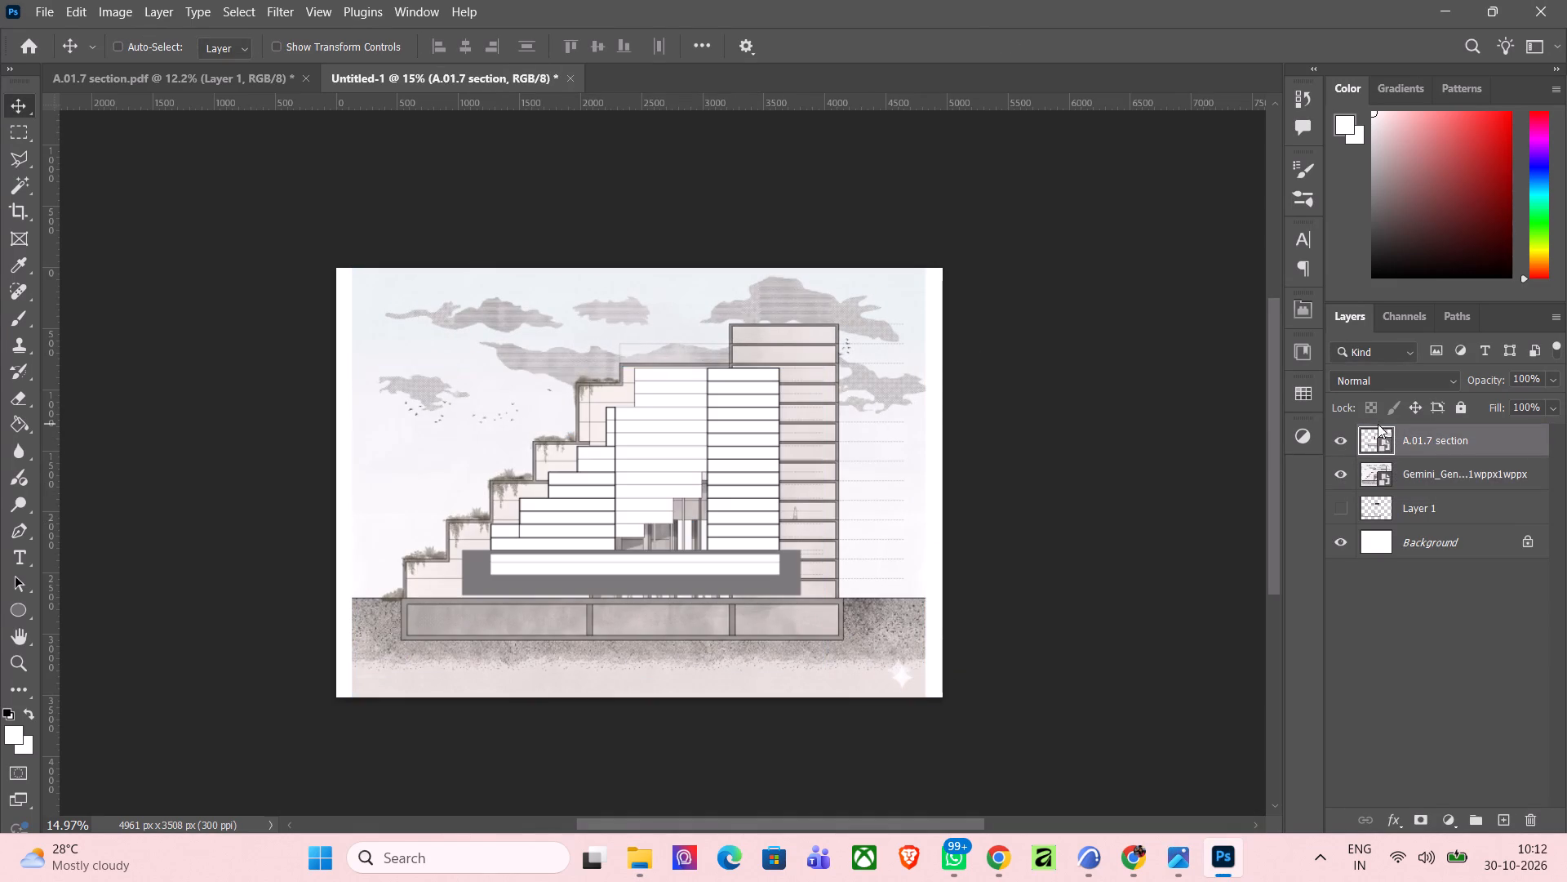
right_click(1387, 448)
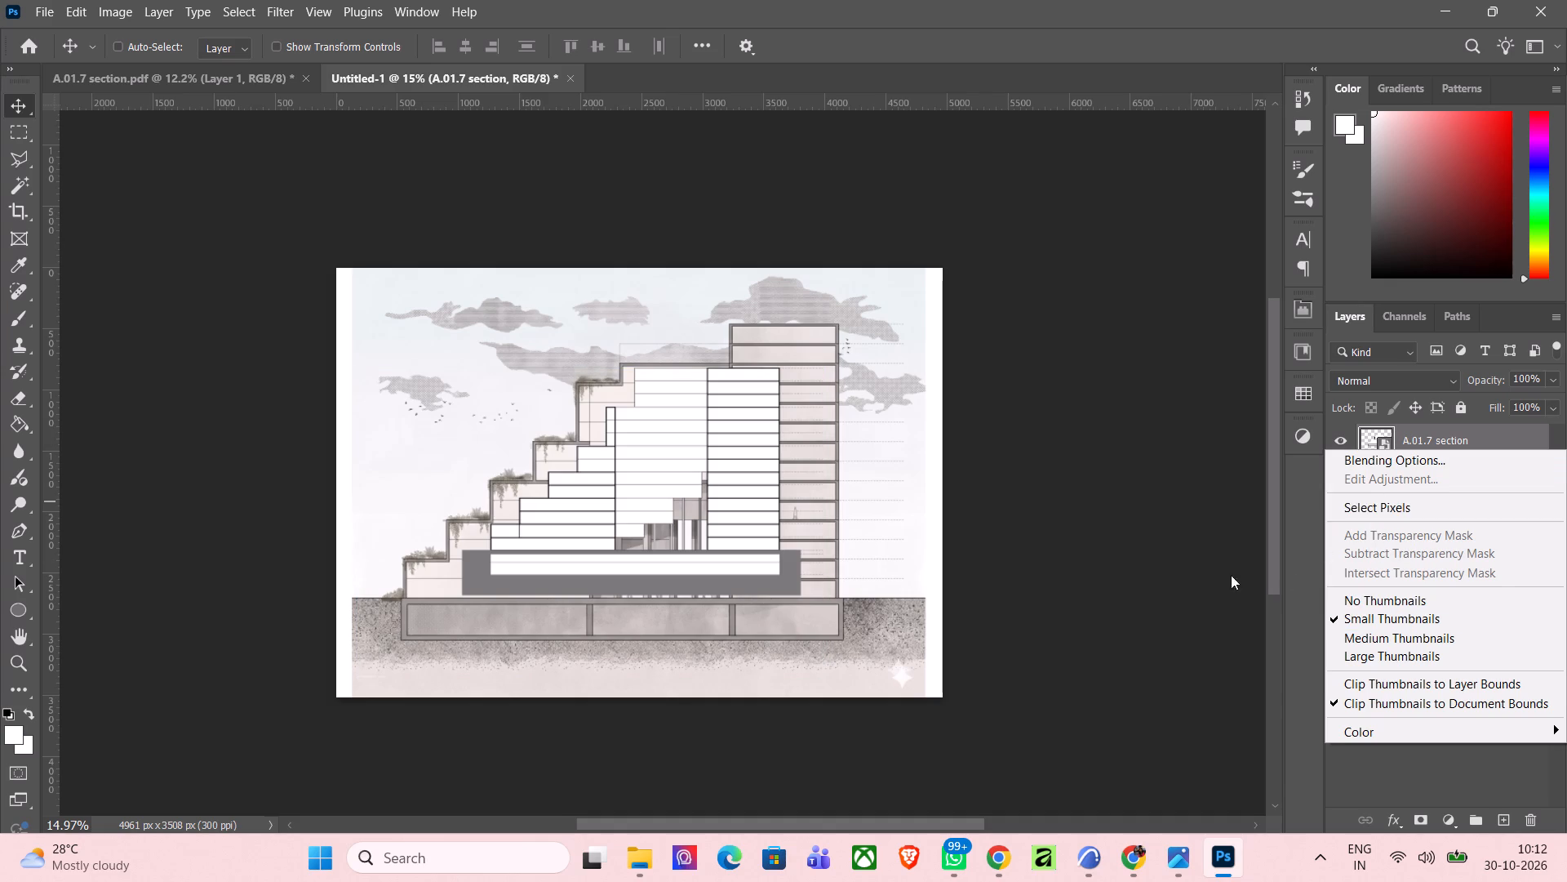
click(1206, 565)
right_click(1449, 447)
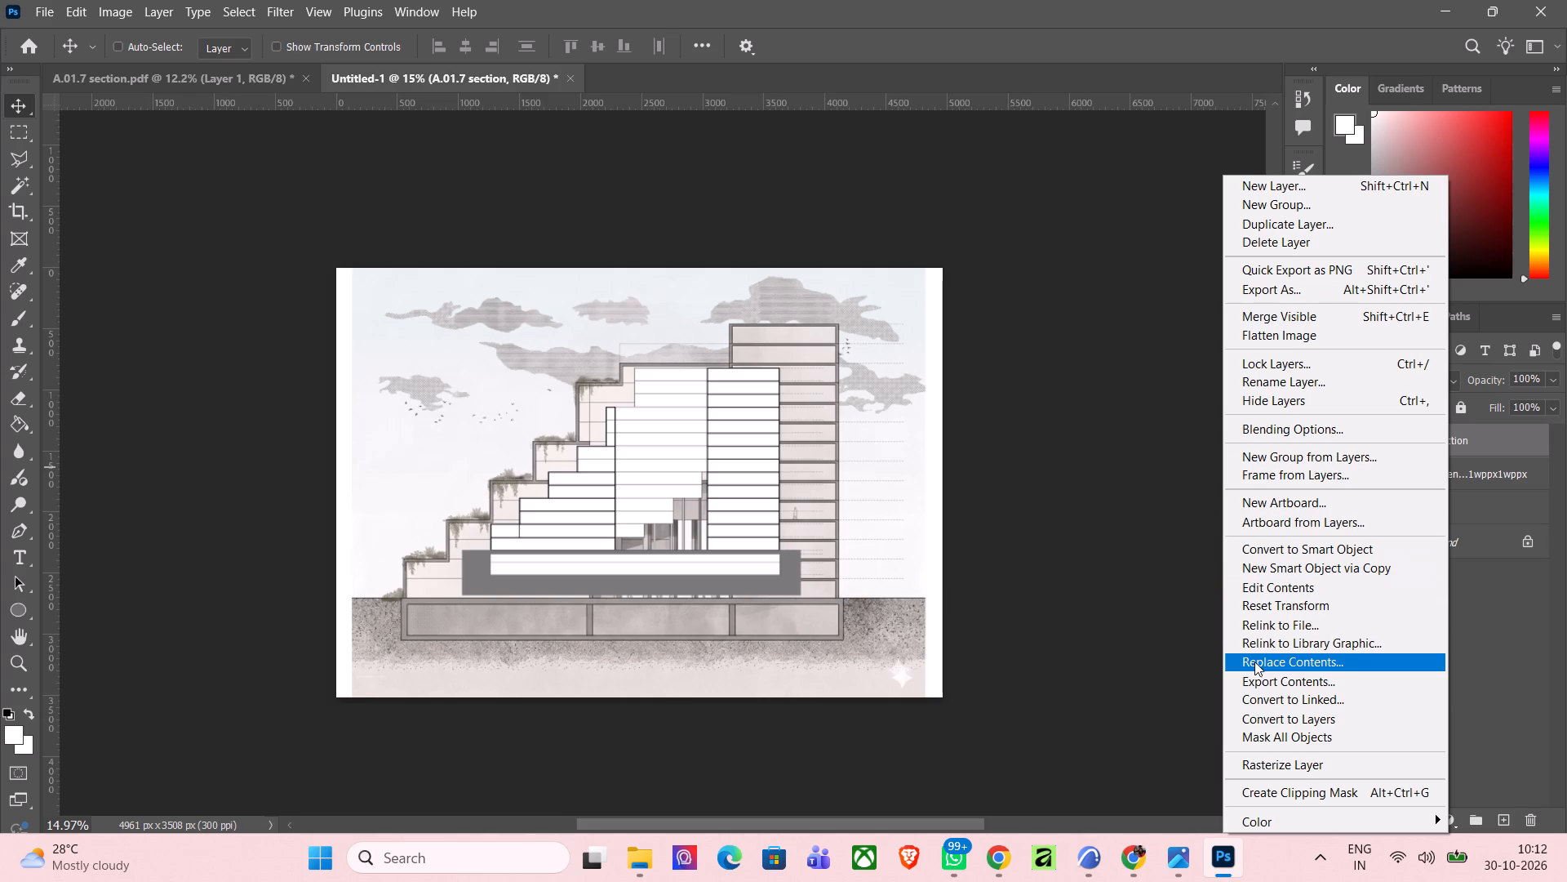
click(1265, 770)
With the generated image hidden, select the white areas using Color Range at fuzziness 200, delete them from the A.01.7 section layer, and deselect.
click(1434, 479)
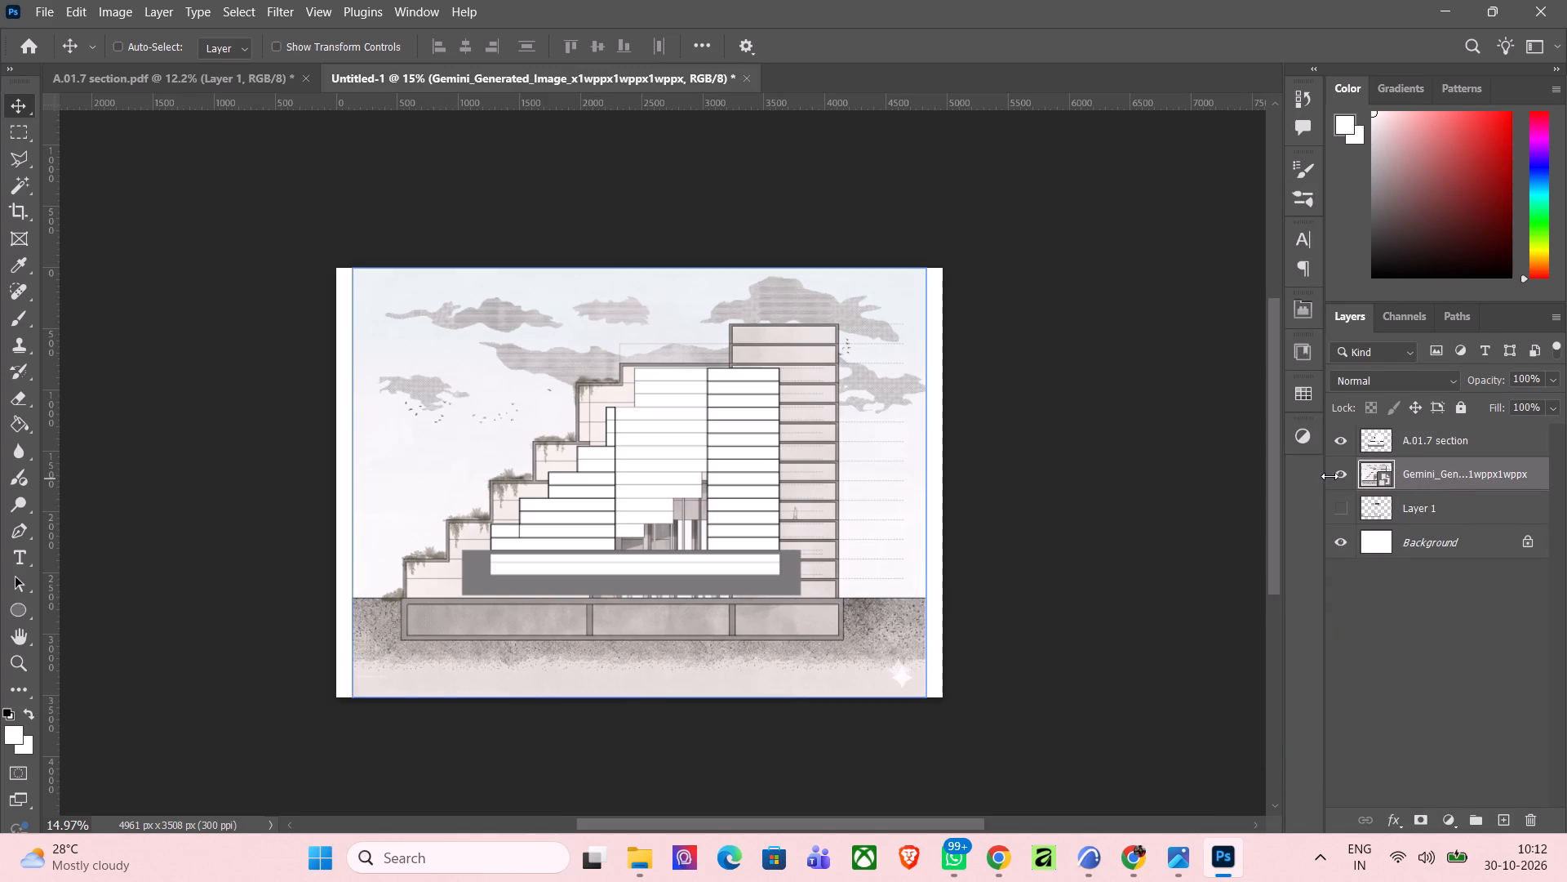
click(1346, 474)
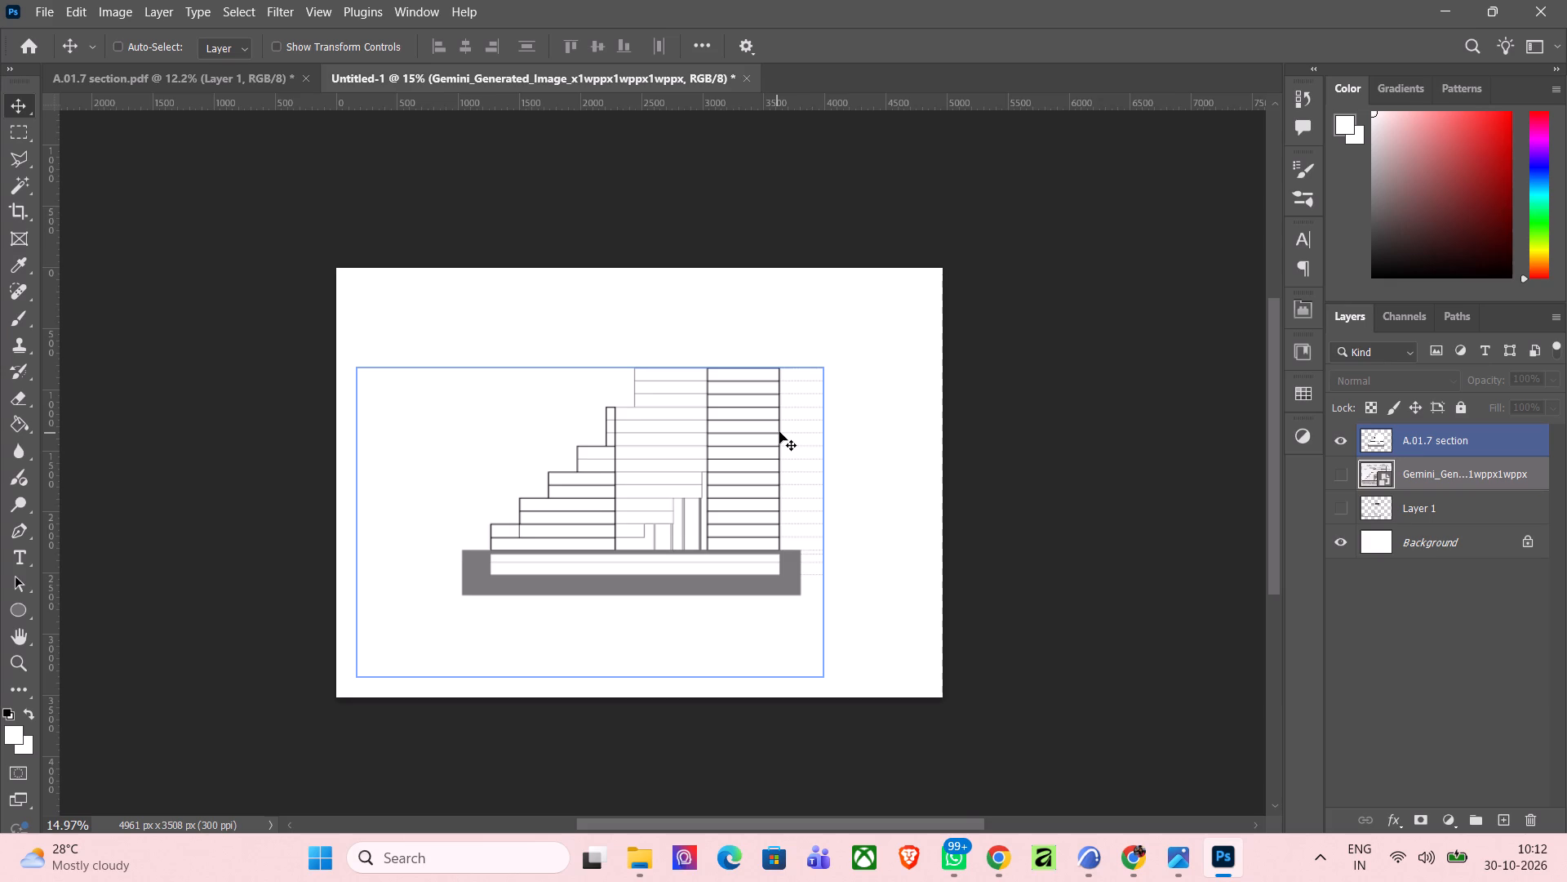
scroll(779, 432, up, 1)
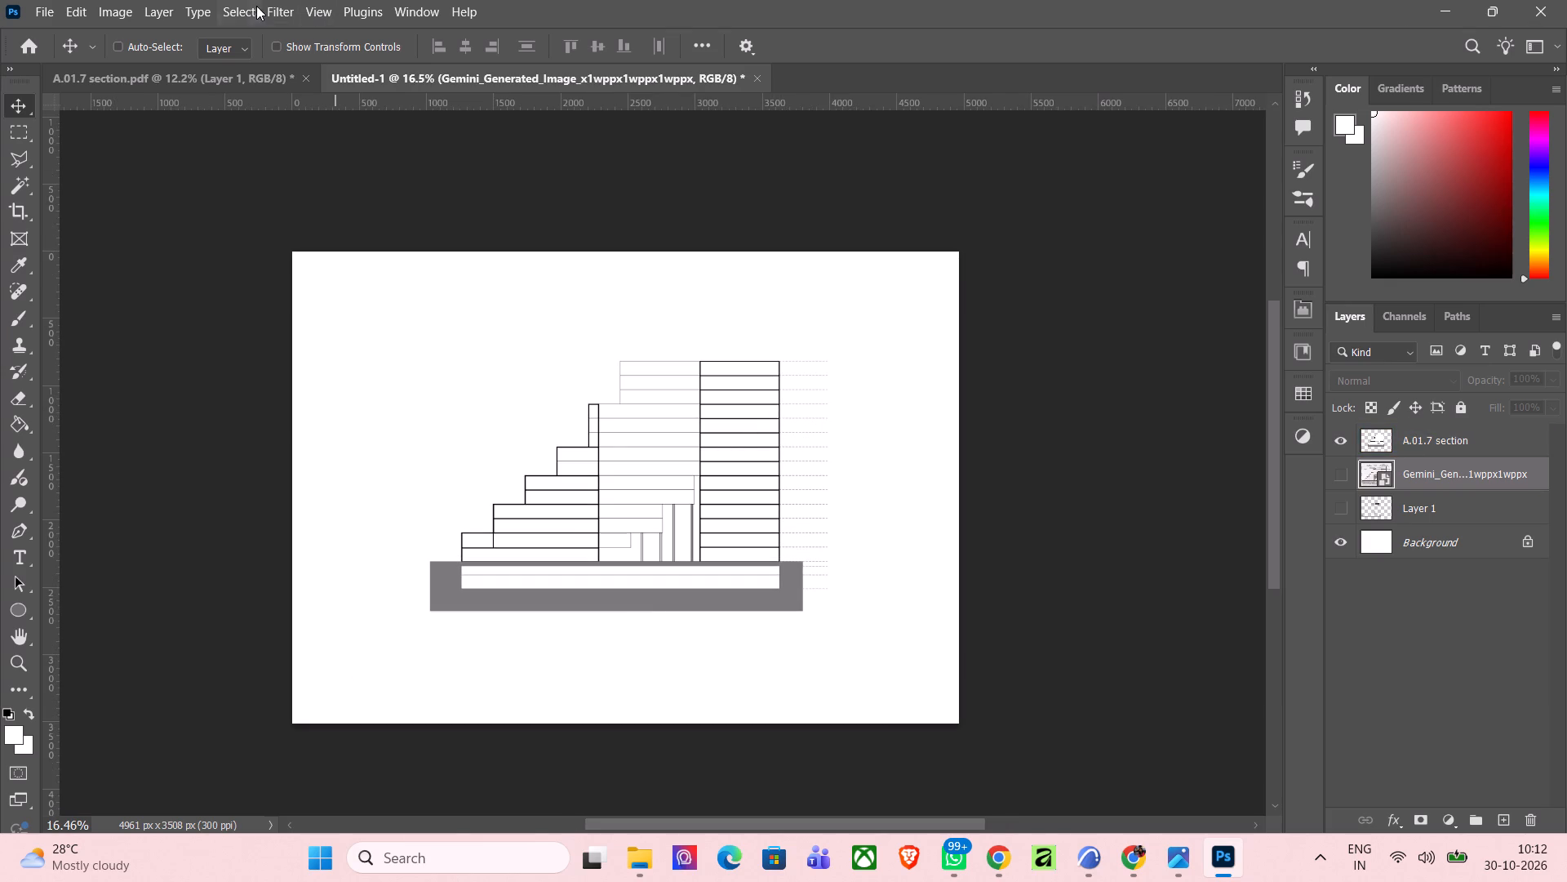
click(251, 6)
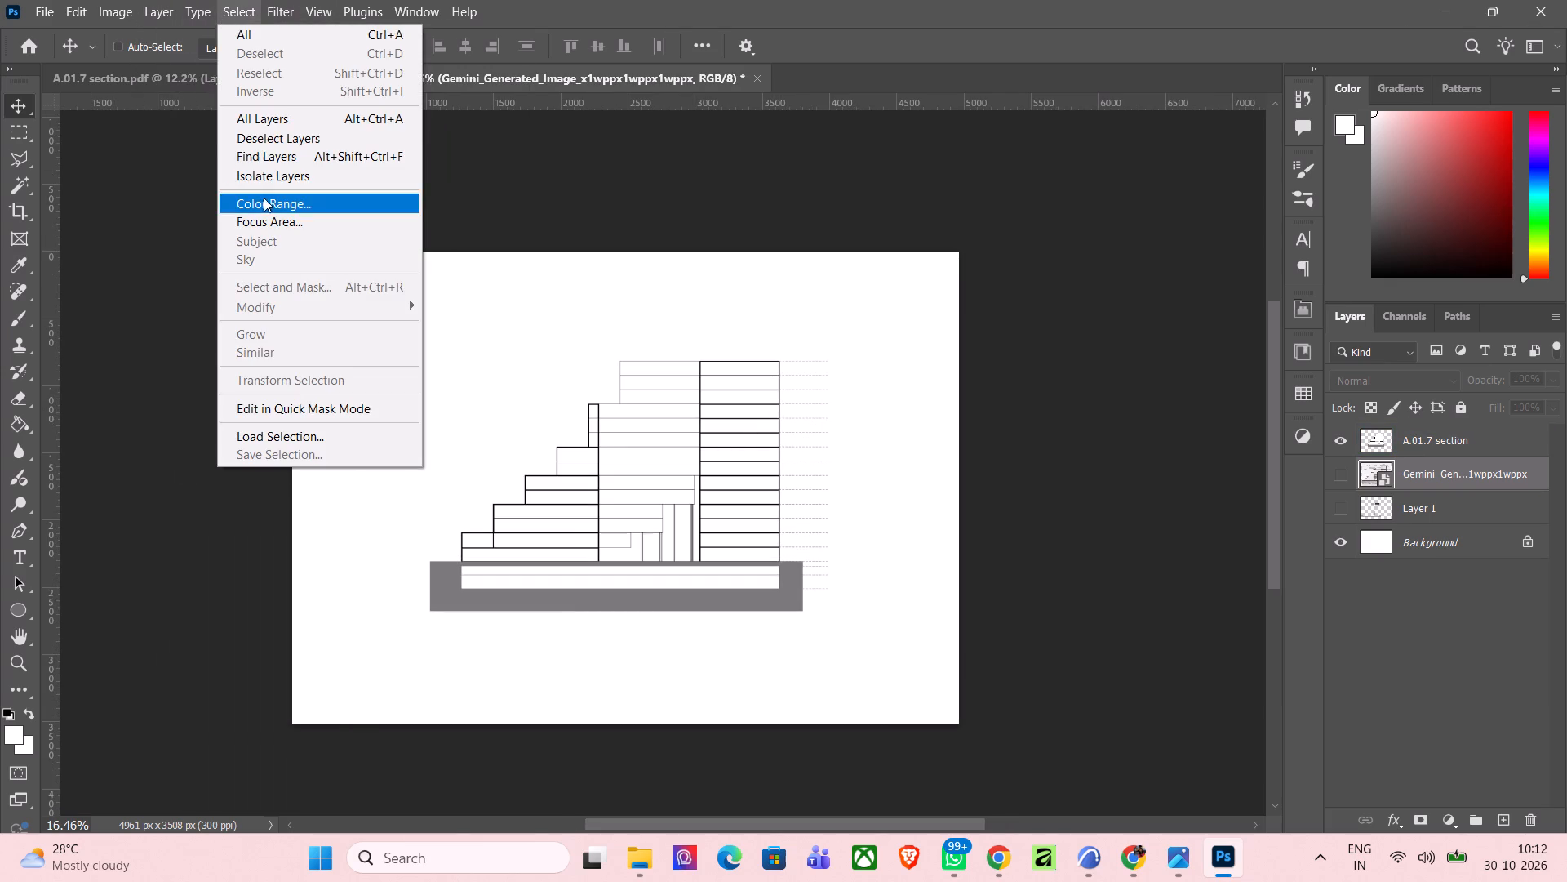
click(264, 200)
scroll(626, 487, up, 4)
click(633, 479)
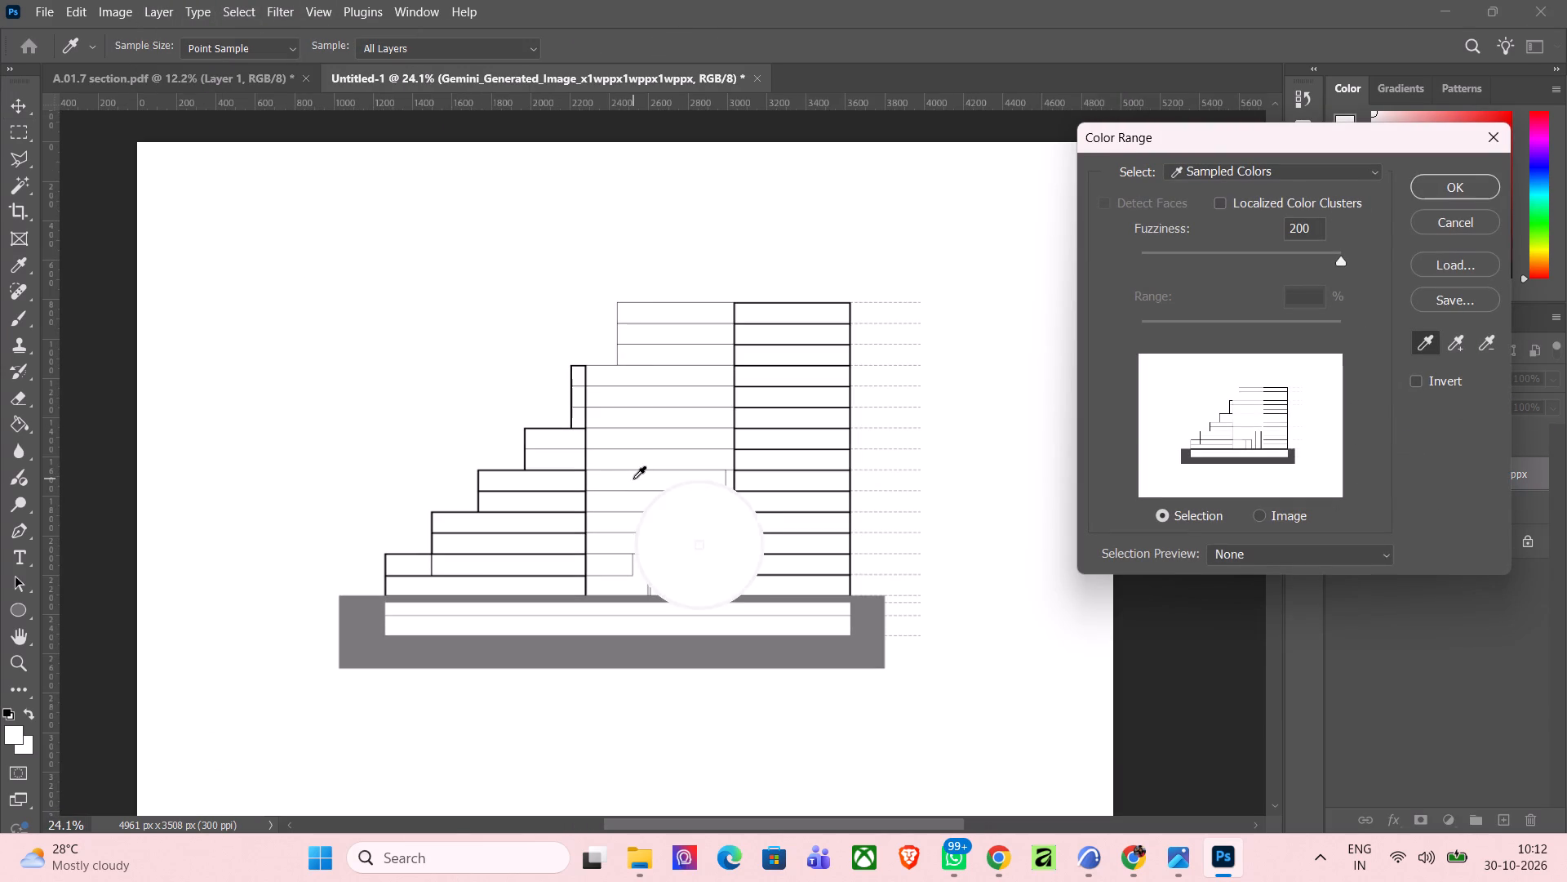
click(633, 479)
click(1494, 182)
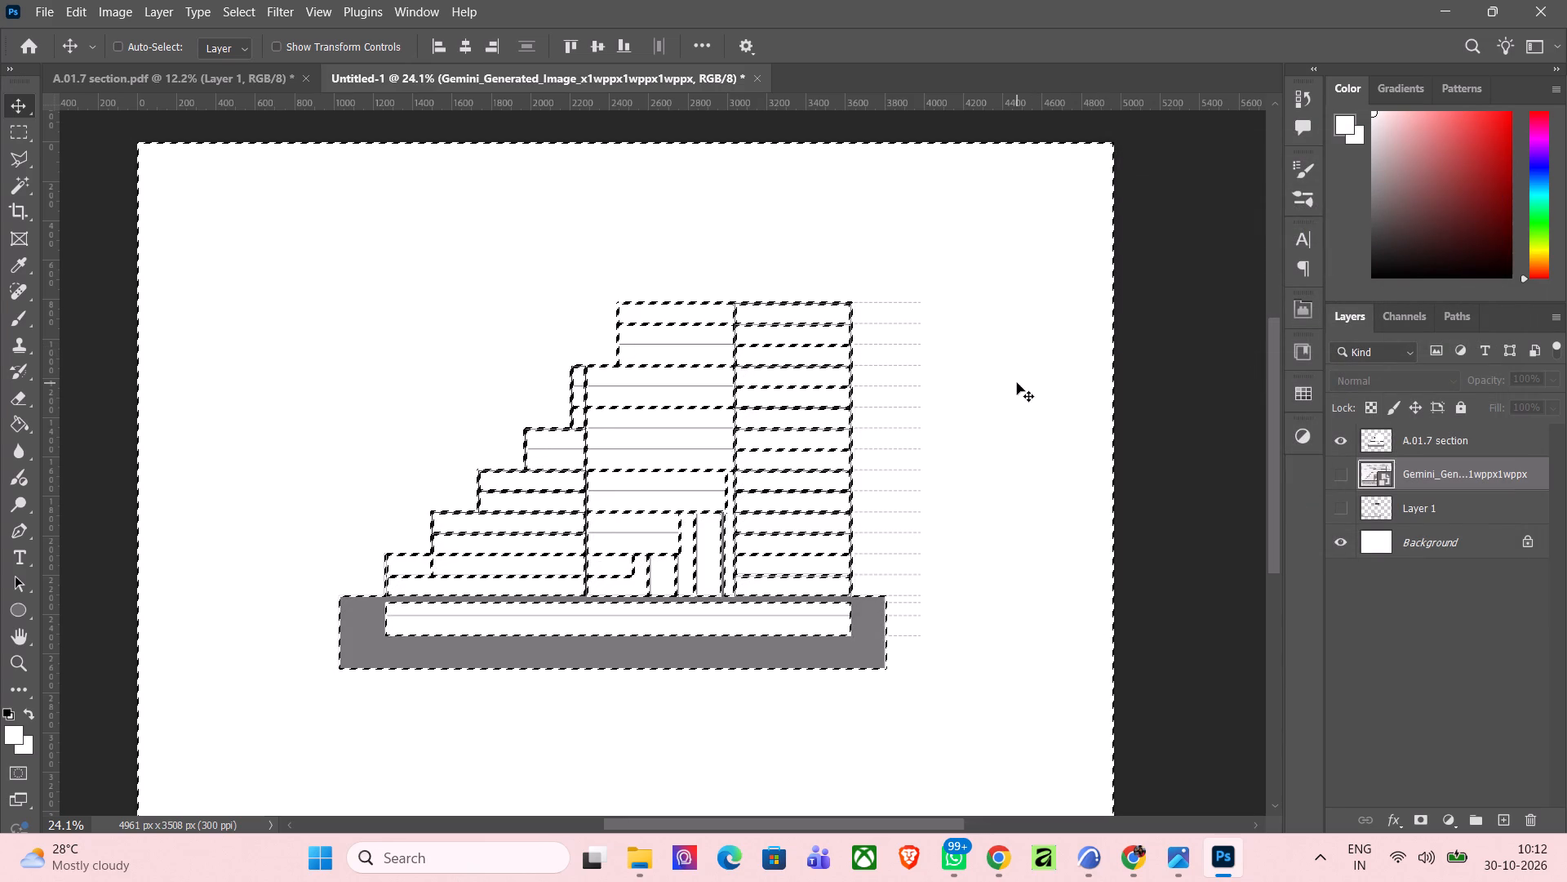
click(1472, 444)
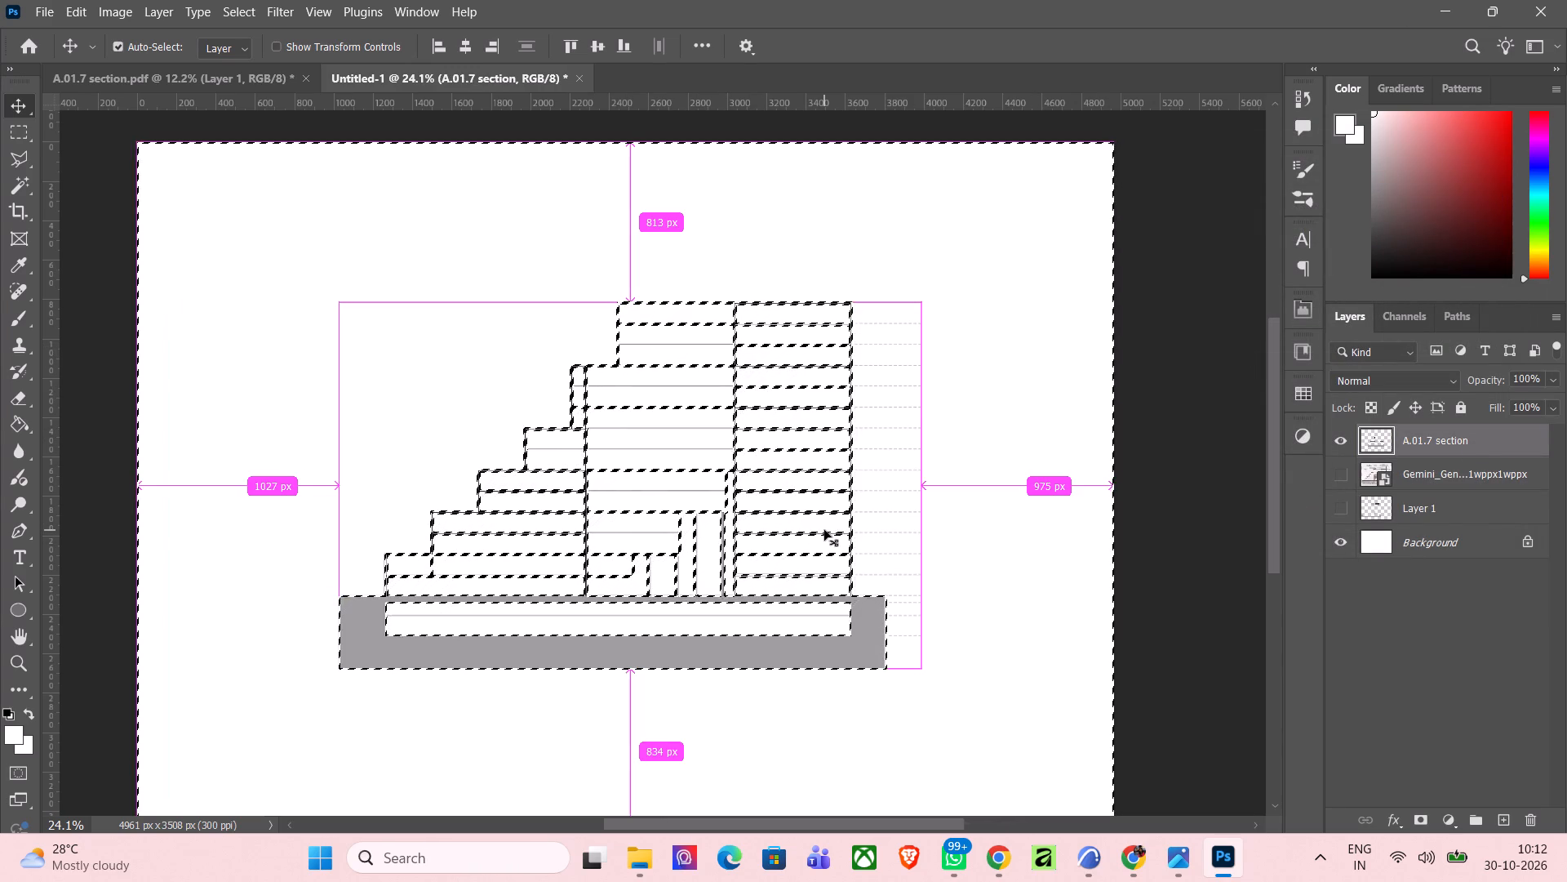
key(ctrl+d)
Show the generated image layer again and scale it down proportionally to about 32.87% with Free Transform.
scroll(645, 483, up, 8)
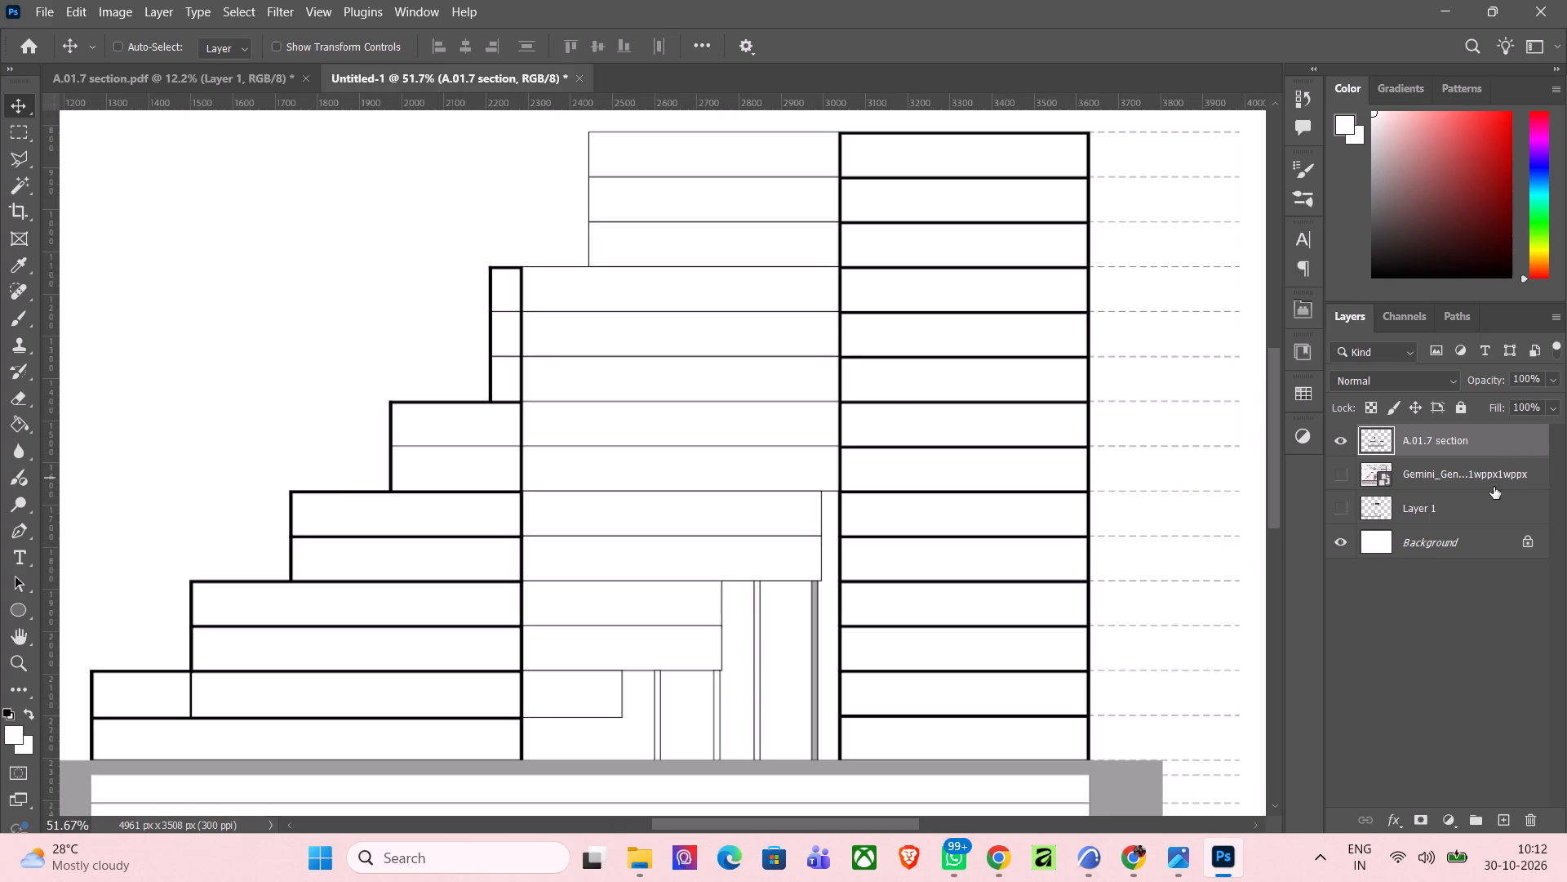
click(1340, 474)
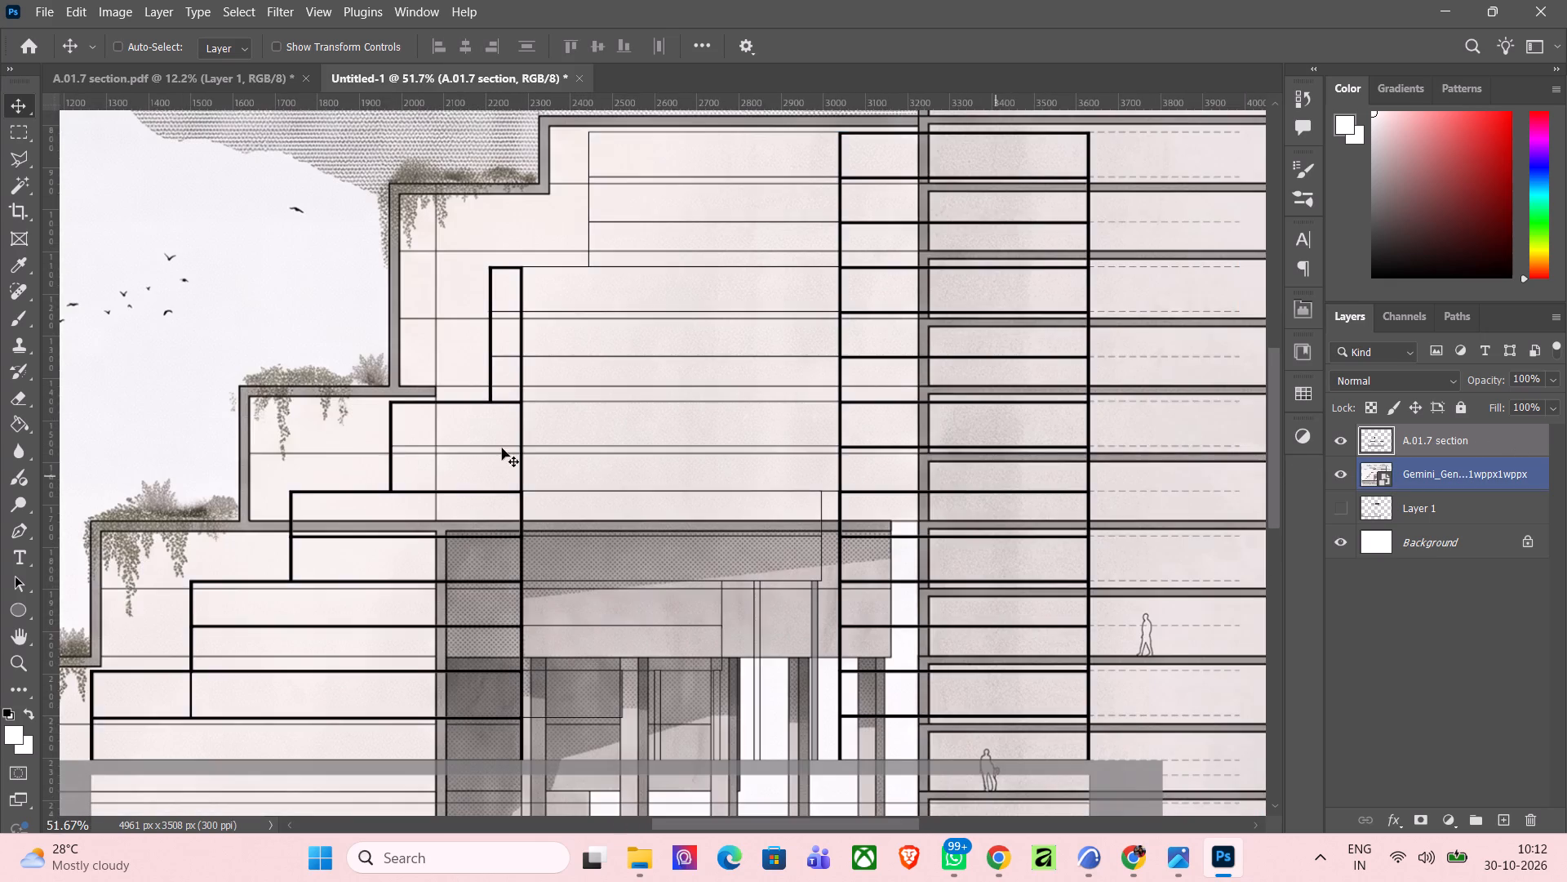
scroll(492, 448, down, 15)
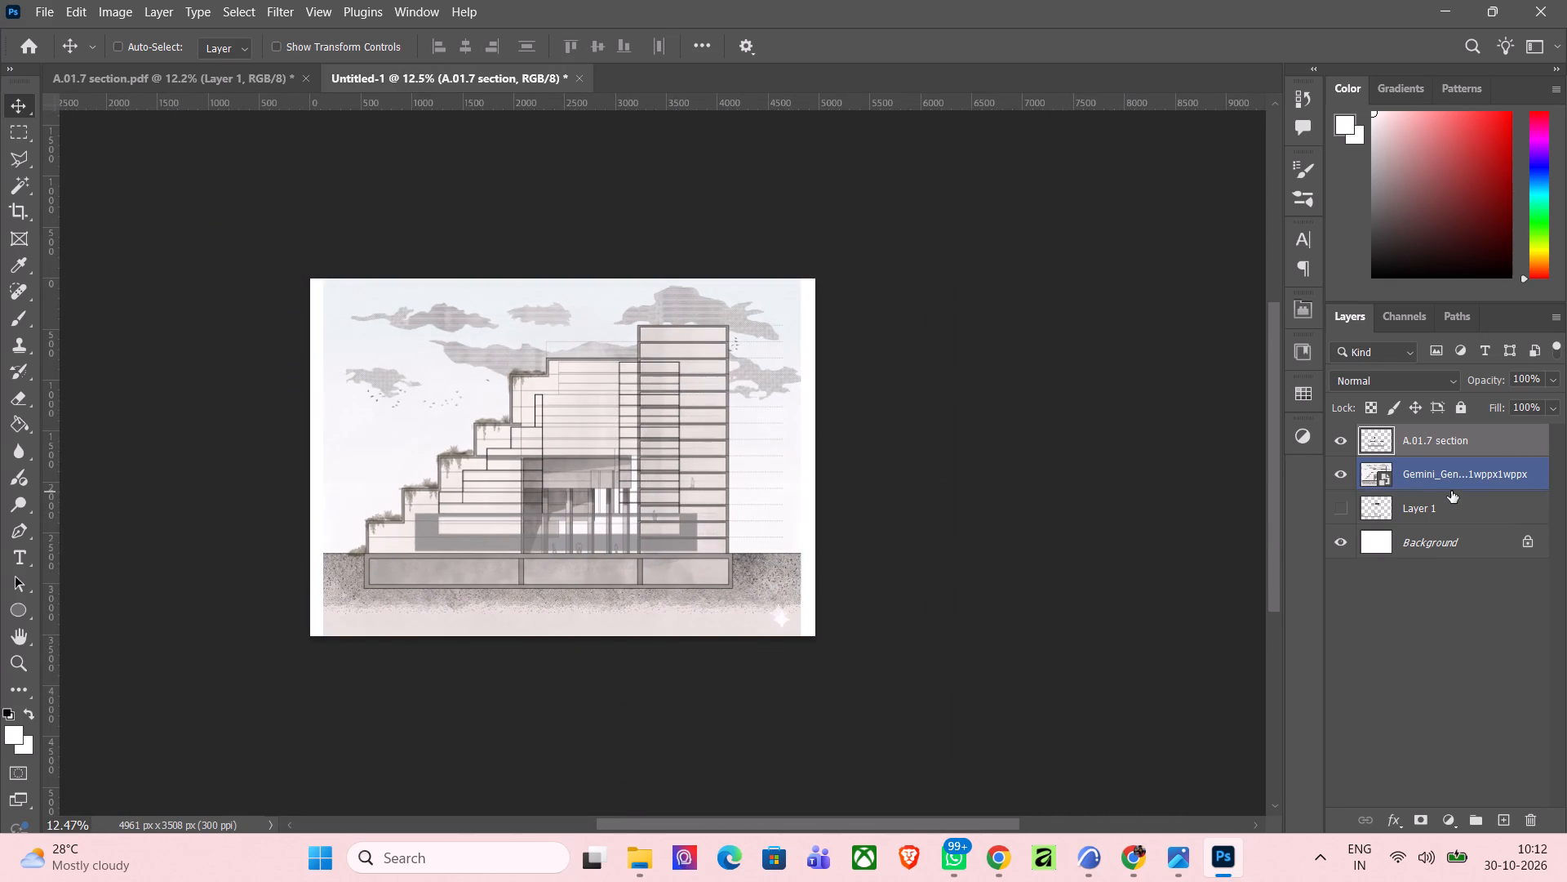
click(1460, 474)
key(ctrl+t)
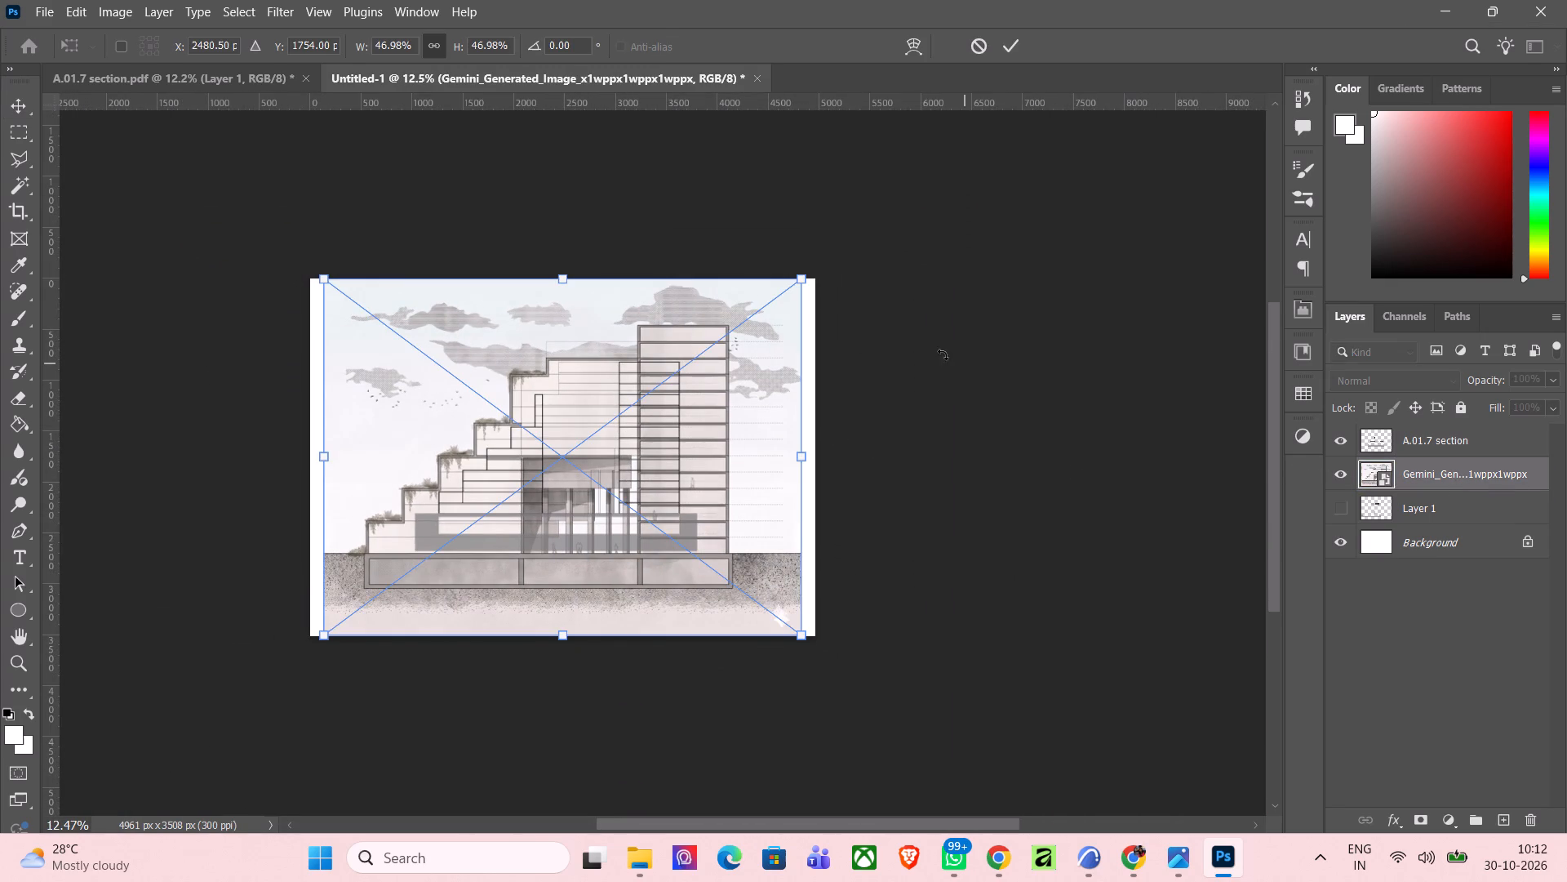
drag(803, 278, 681, 359)
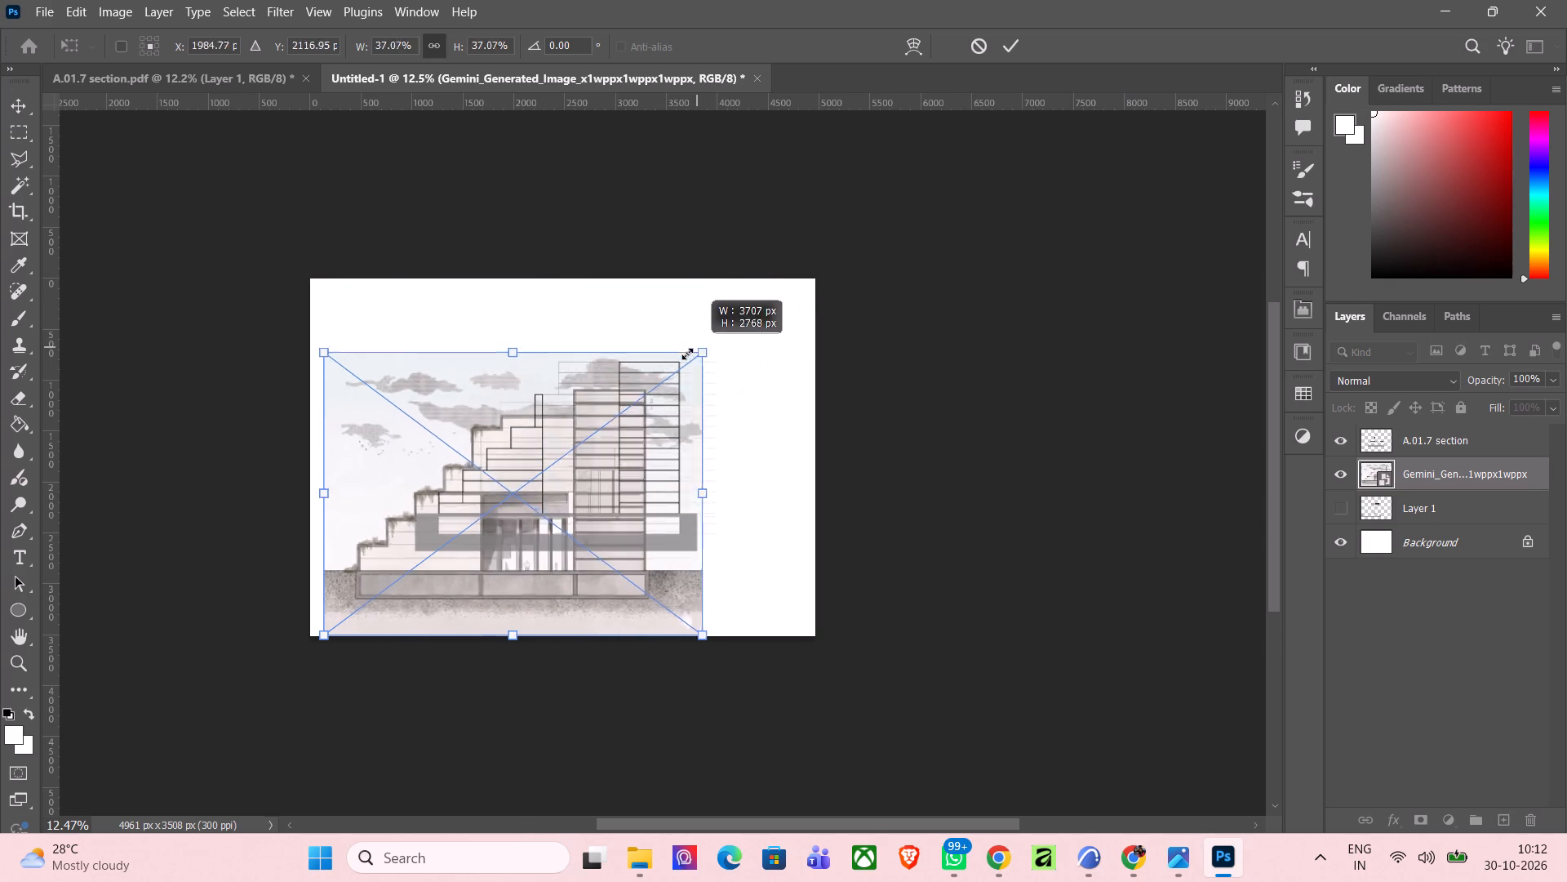
drag(681, 359, 660, 387)
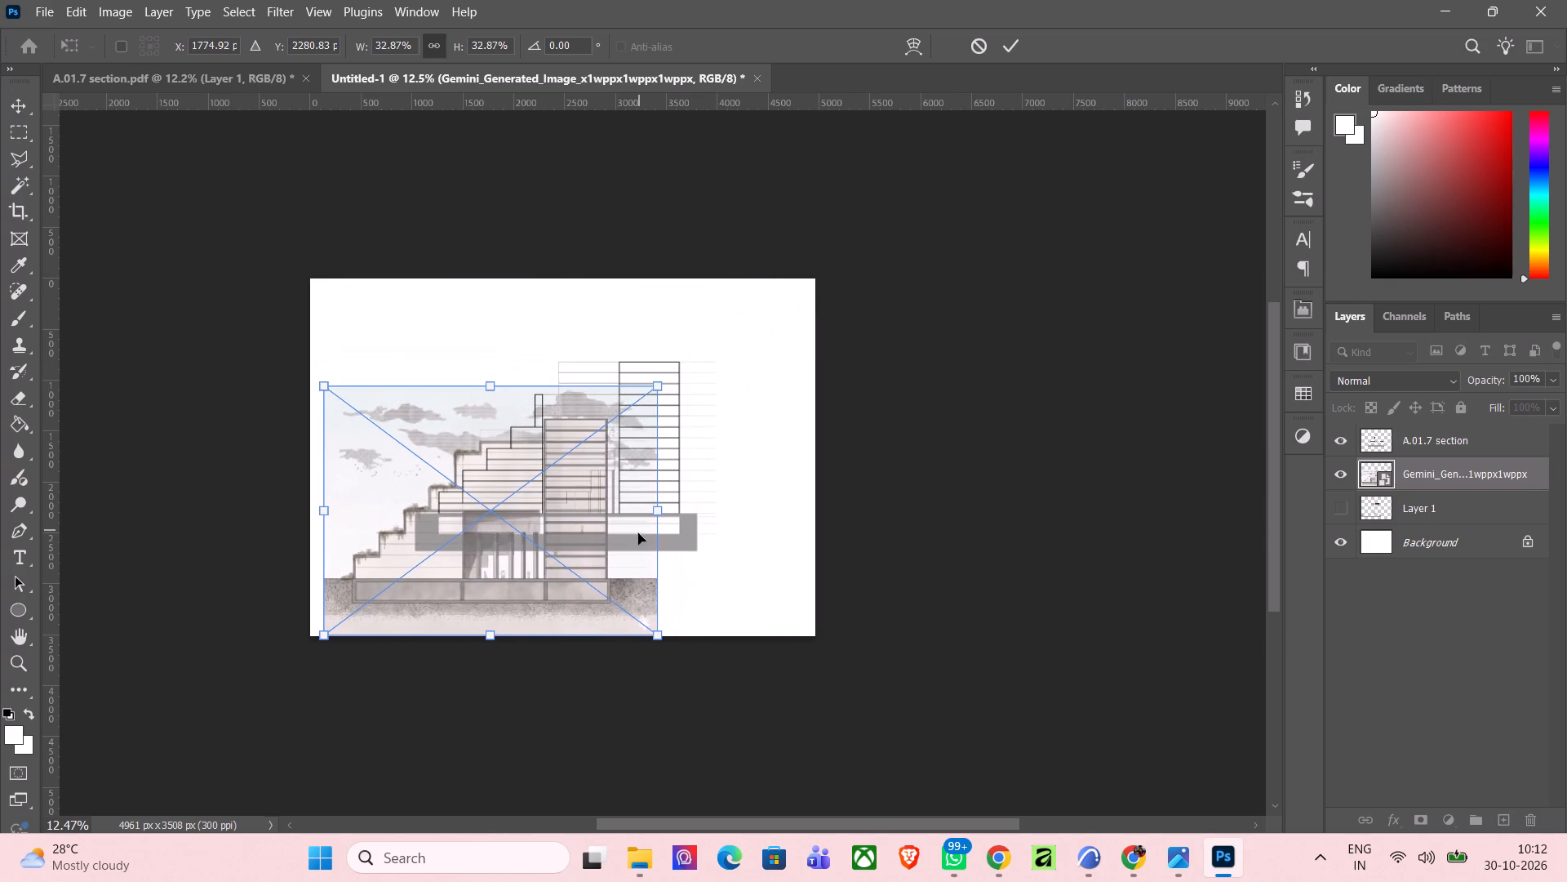
Move the scaled image to about X 2480.5 px, Y 1743.5 px, matching its tower's top outer corner to the section linework.
scroll(597, 514, up, 4)
scroll(611, 367, up, 7)
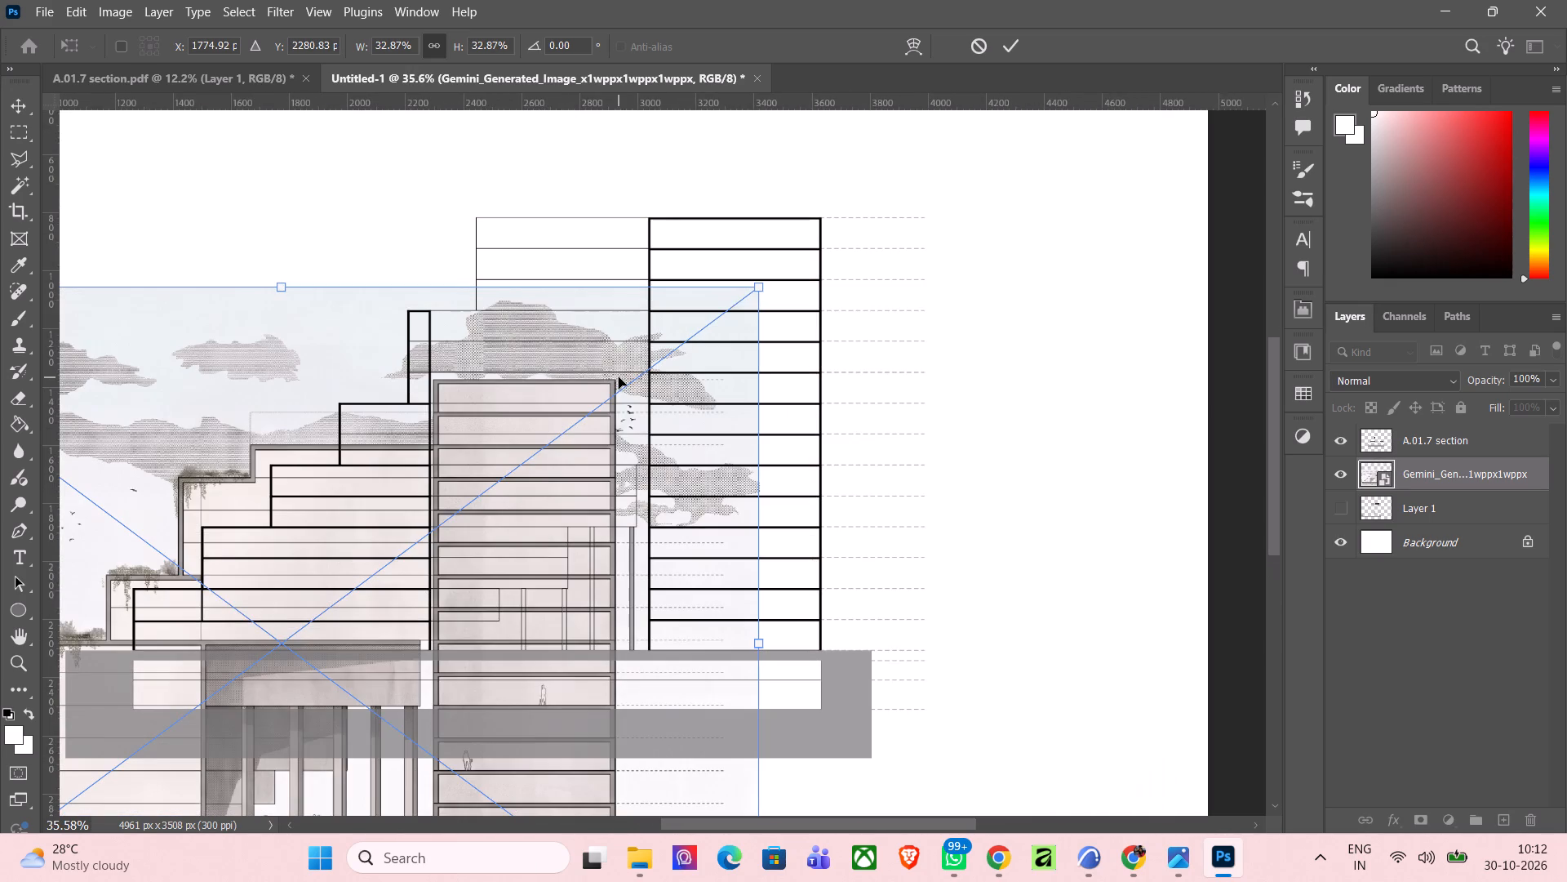
drag(614, 380, 823, 216)
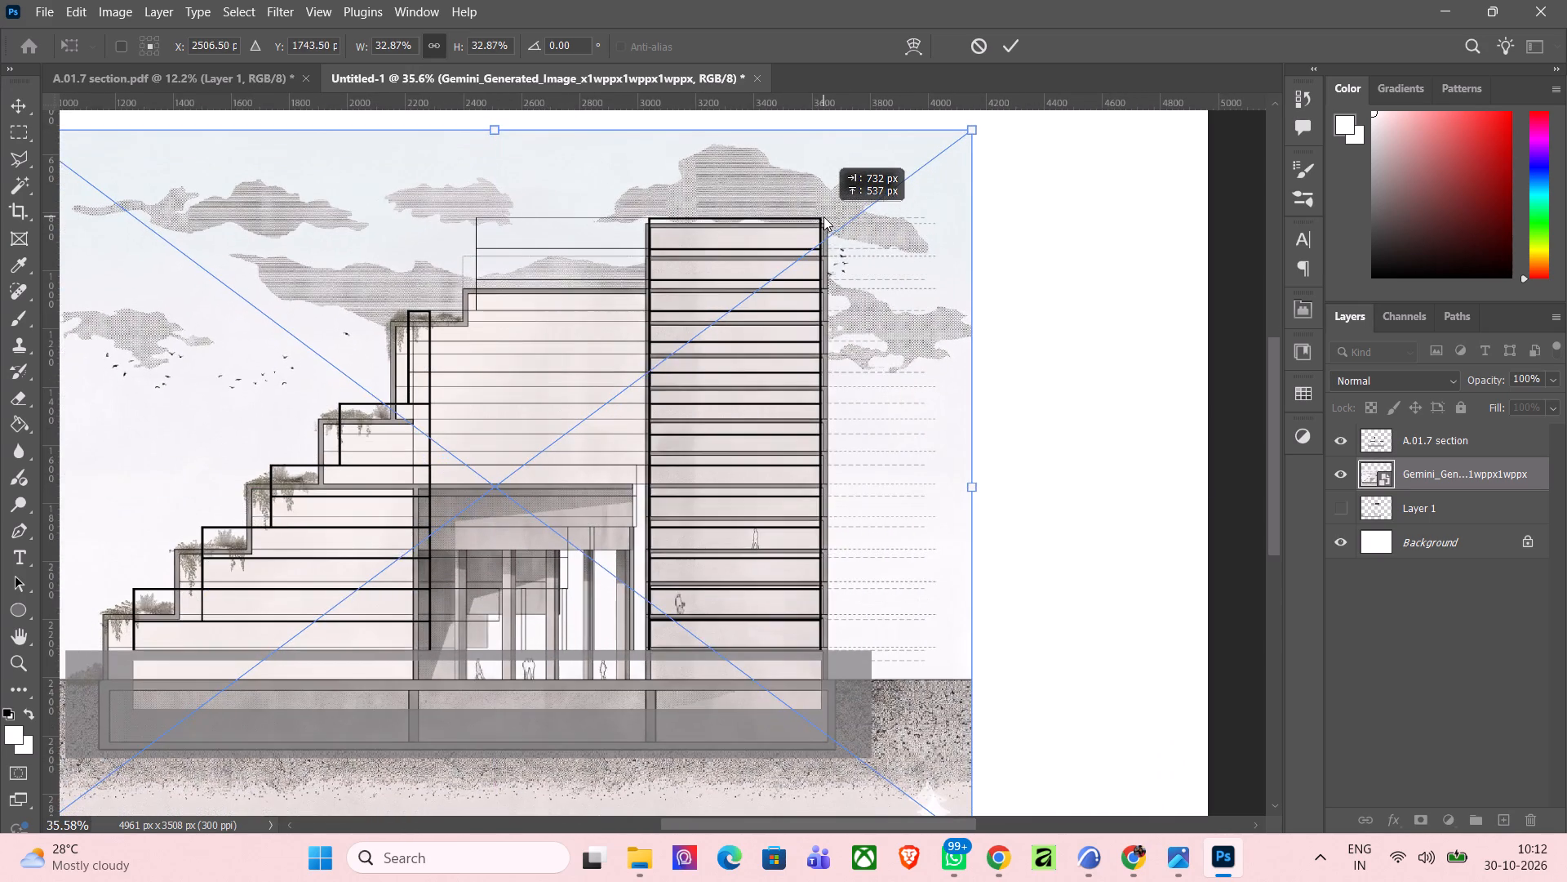
drag(823, 216, 817, 216)
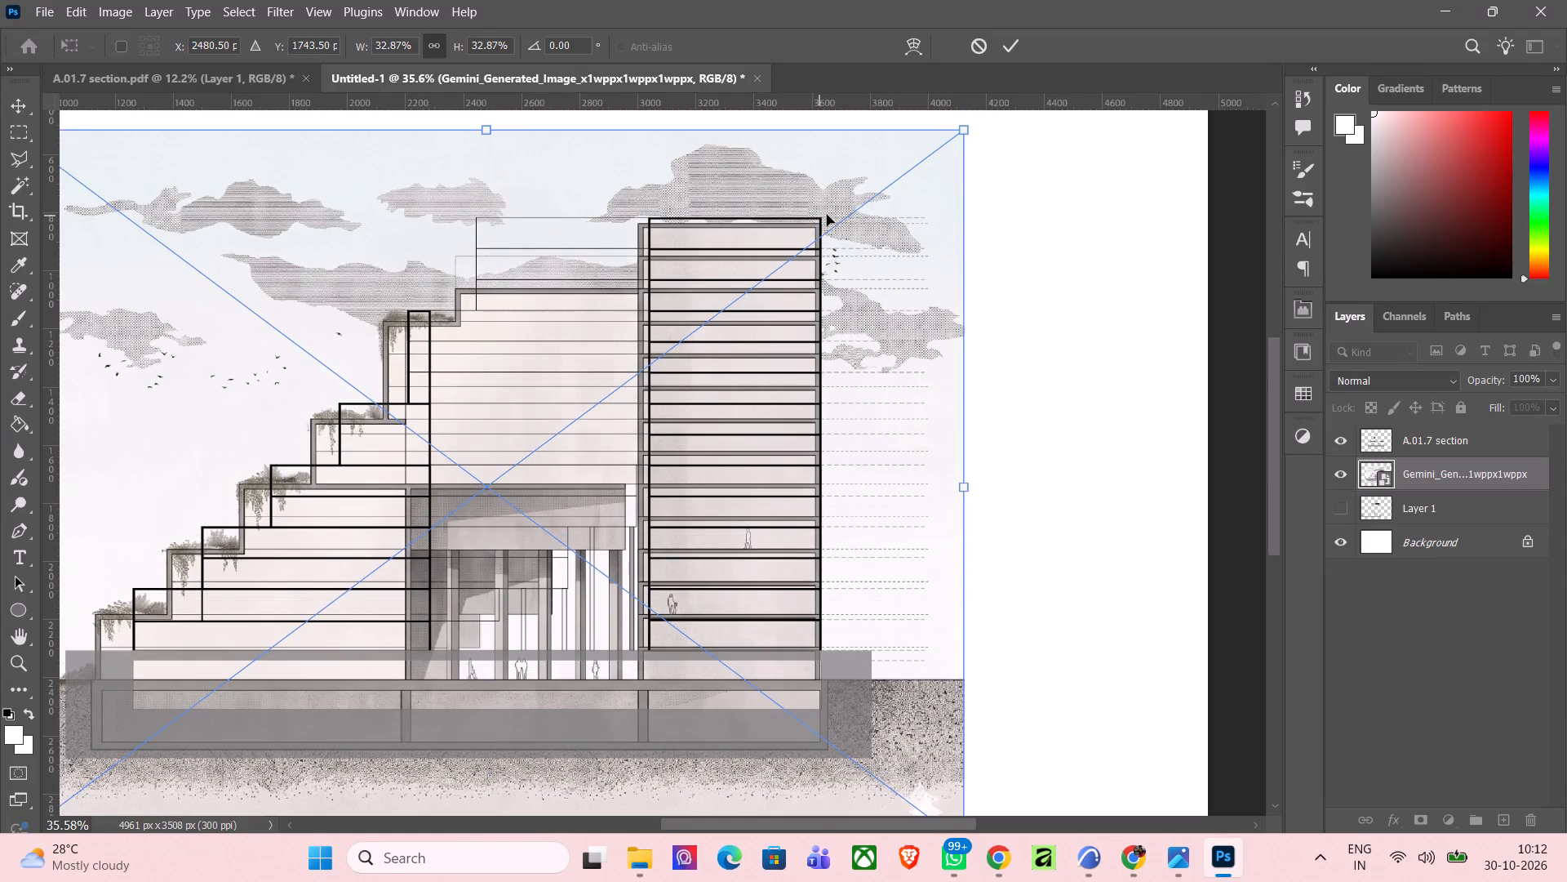
Nudge the generated image up to about Y 1726 px, fitting its tower roof line to the section linework.
scroll(827, 215, up, 4)
key(Up)
key(Up)
key(Up)
key(Up)
key(Up)
key(Up)
key(Up)
key(Up)
key(Up)
key(Up)
key(Up)
key(Up)
key(Up)
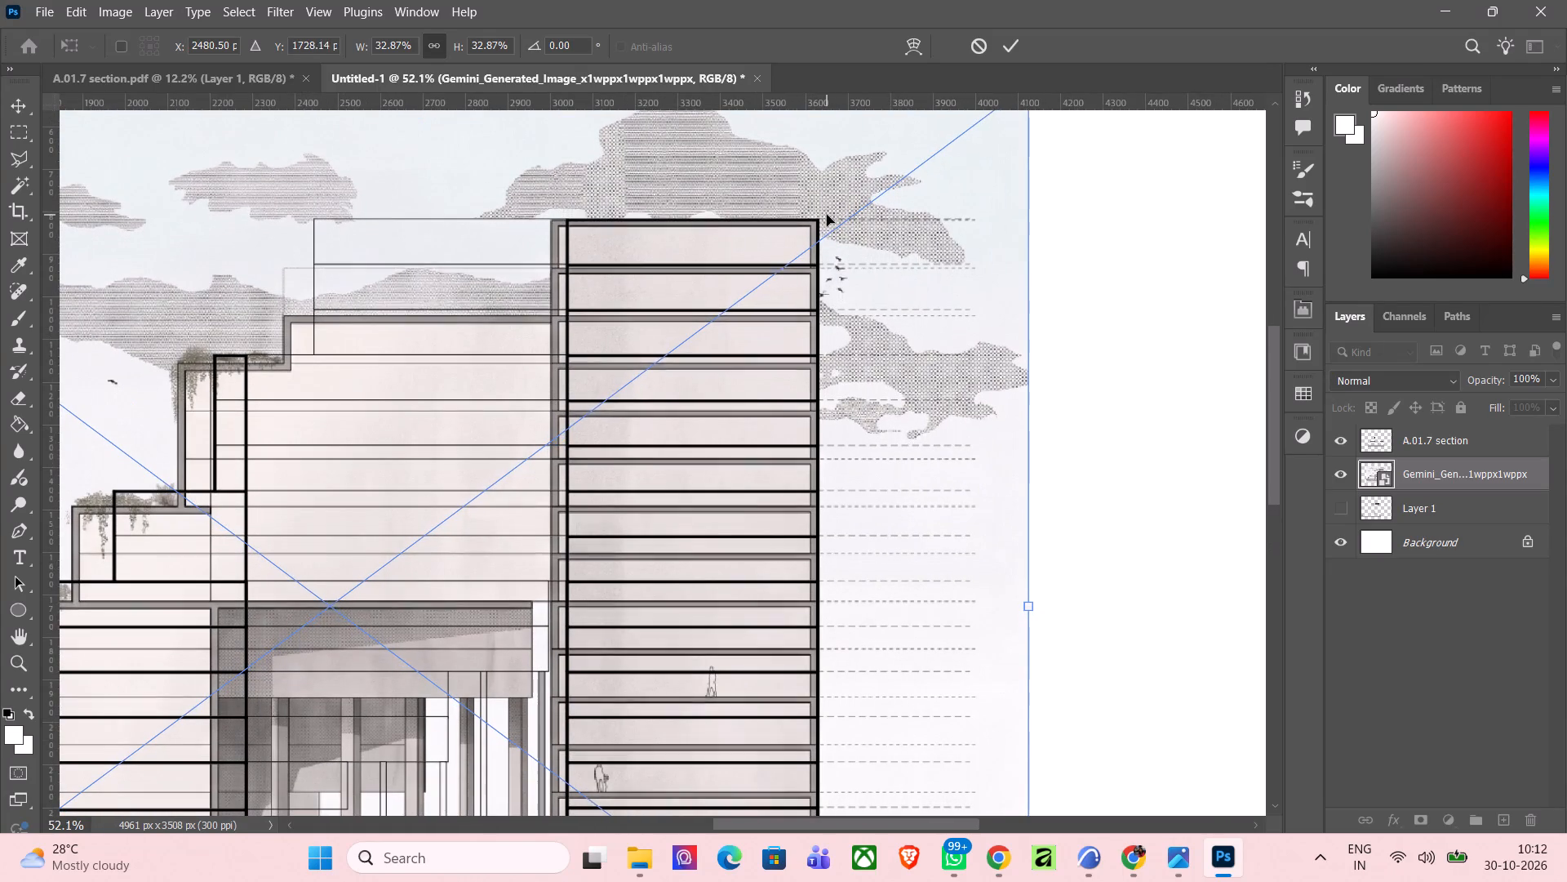
key(Down)
key(Down)
key(Down)
key(Down)
key(Down)
key(Down)
key(Down)
key(Down)
key(Down)
key(Down)
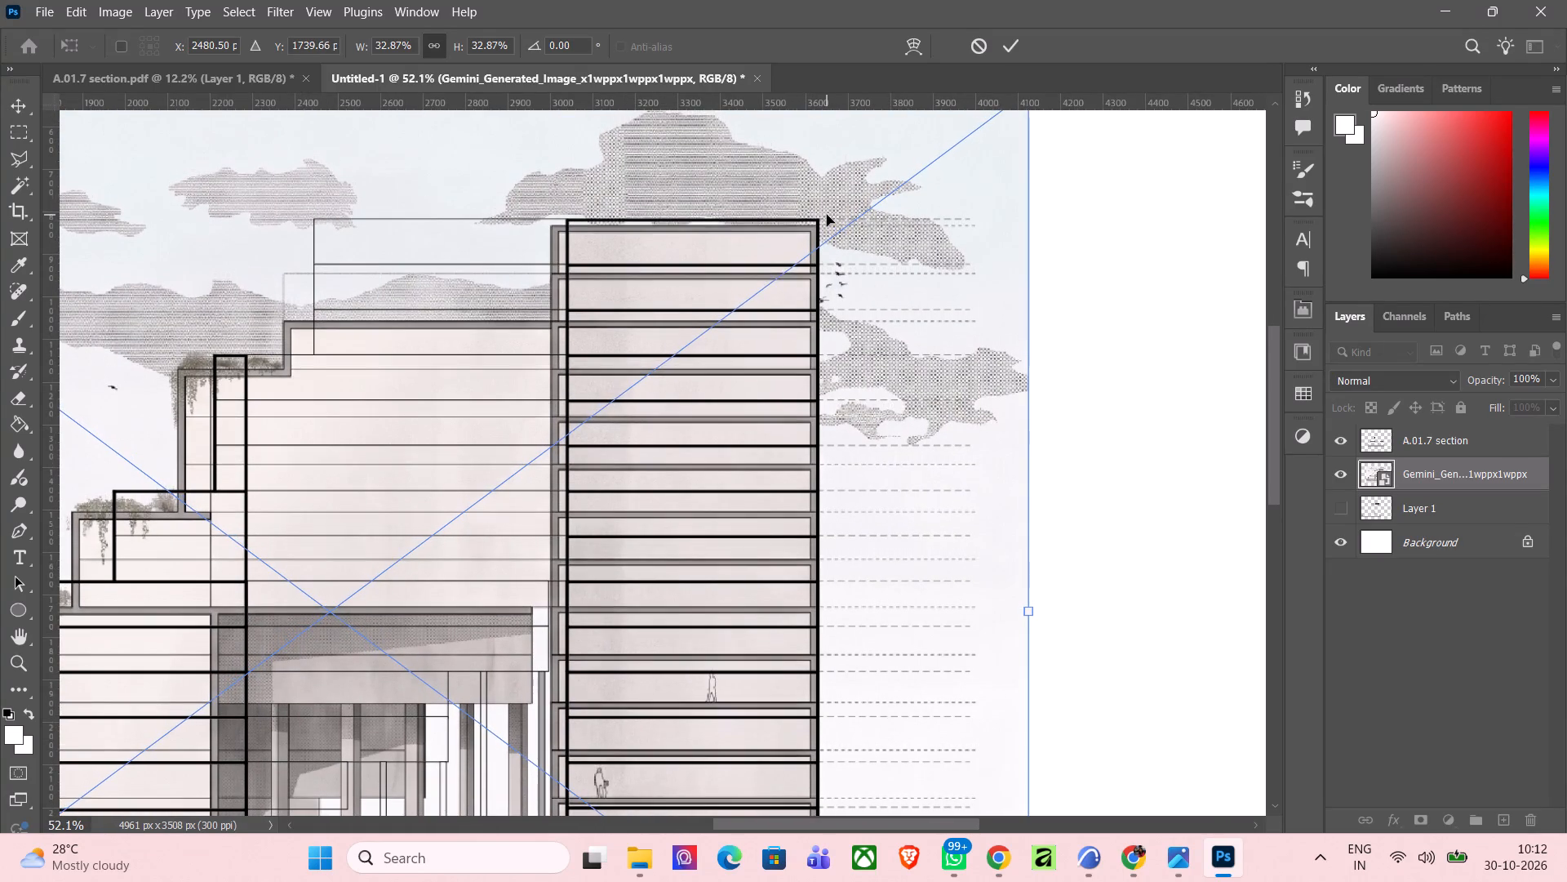
key(Up)
key(Up)
key(Up)
key(Up)
key(Up)
key(Up)
key(Up)
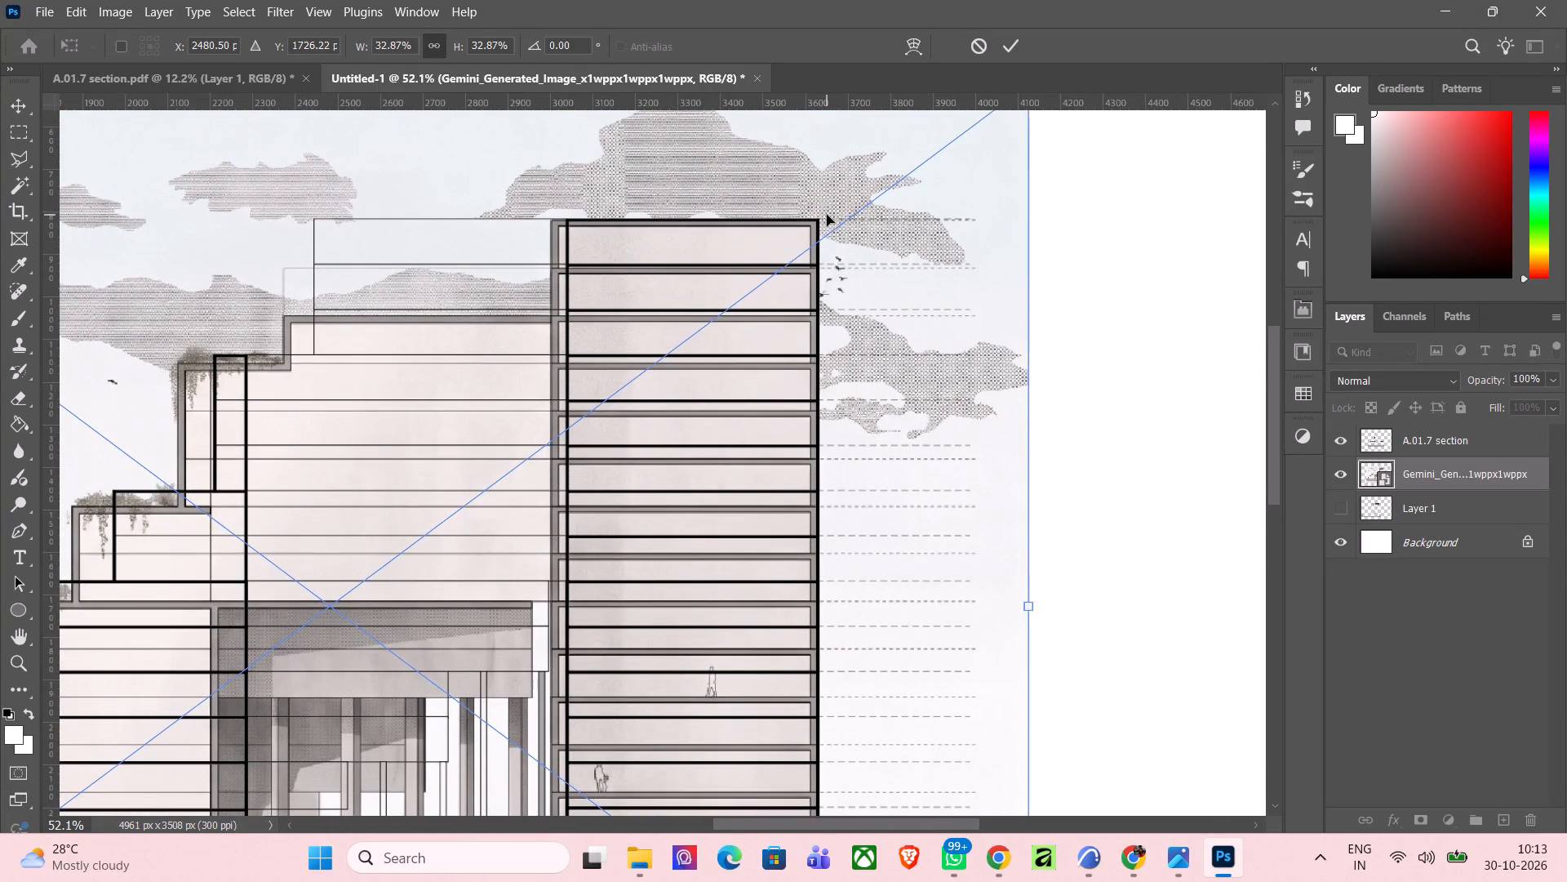
Compress the generated image's height to about 31.37% from its bottom edge, matching its floors and ground line to the linework.
scroll(827, 215, down, 7)
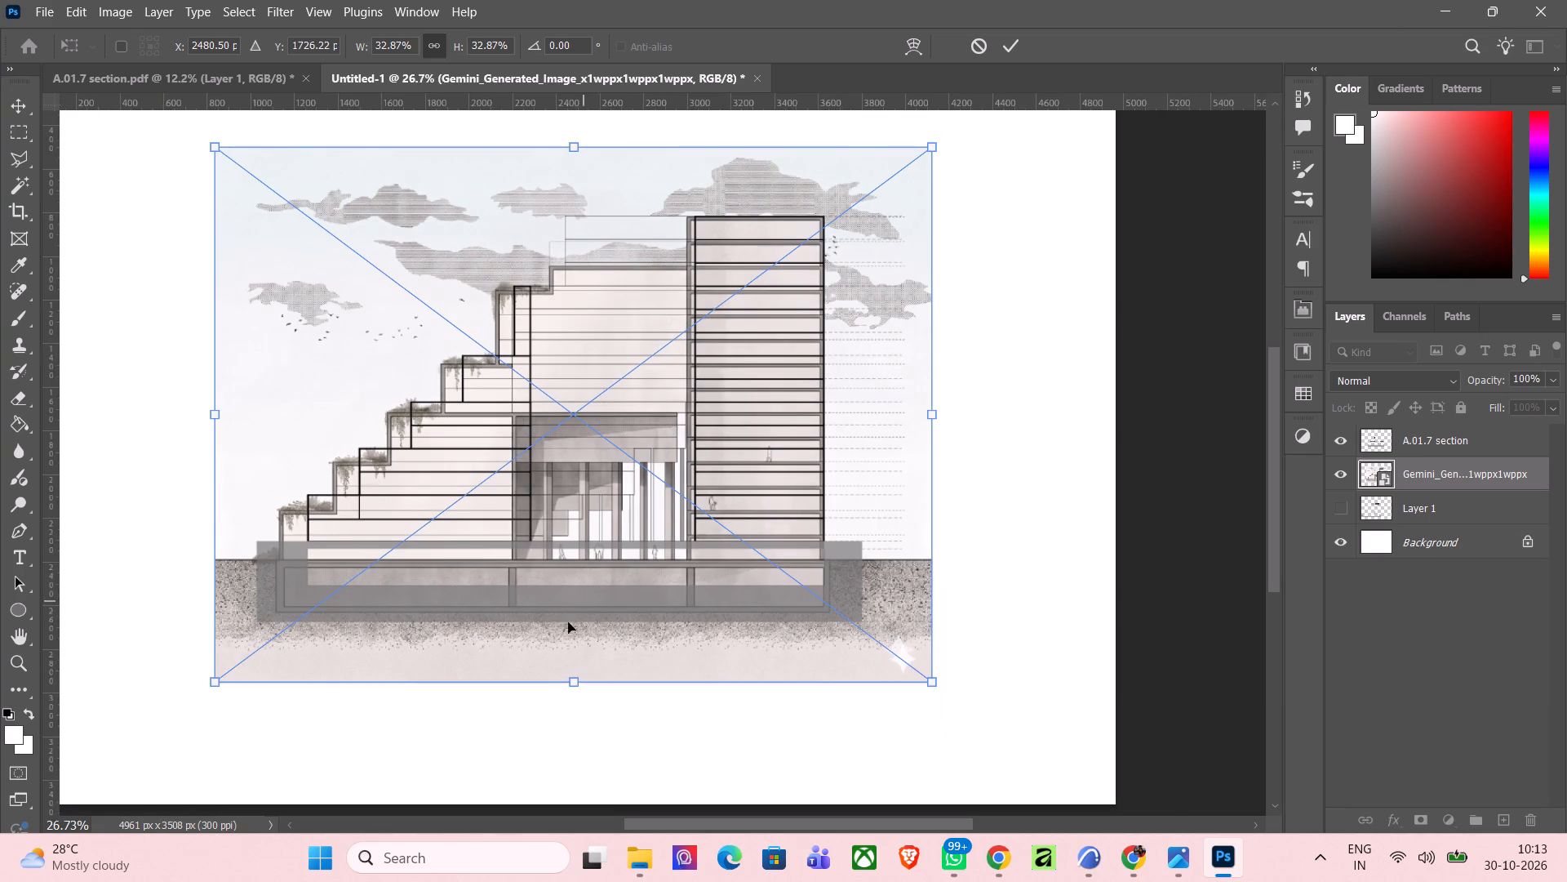
shift+drag(574, 687, 580, 657)
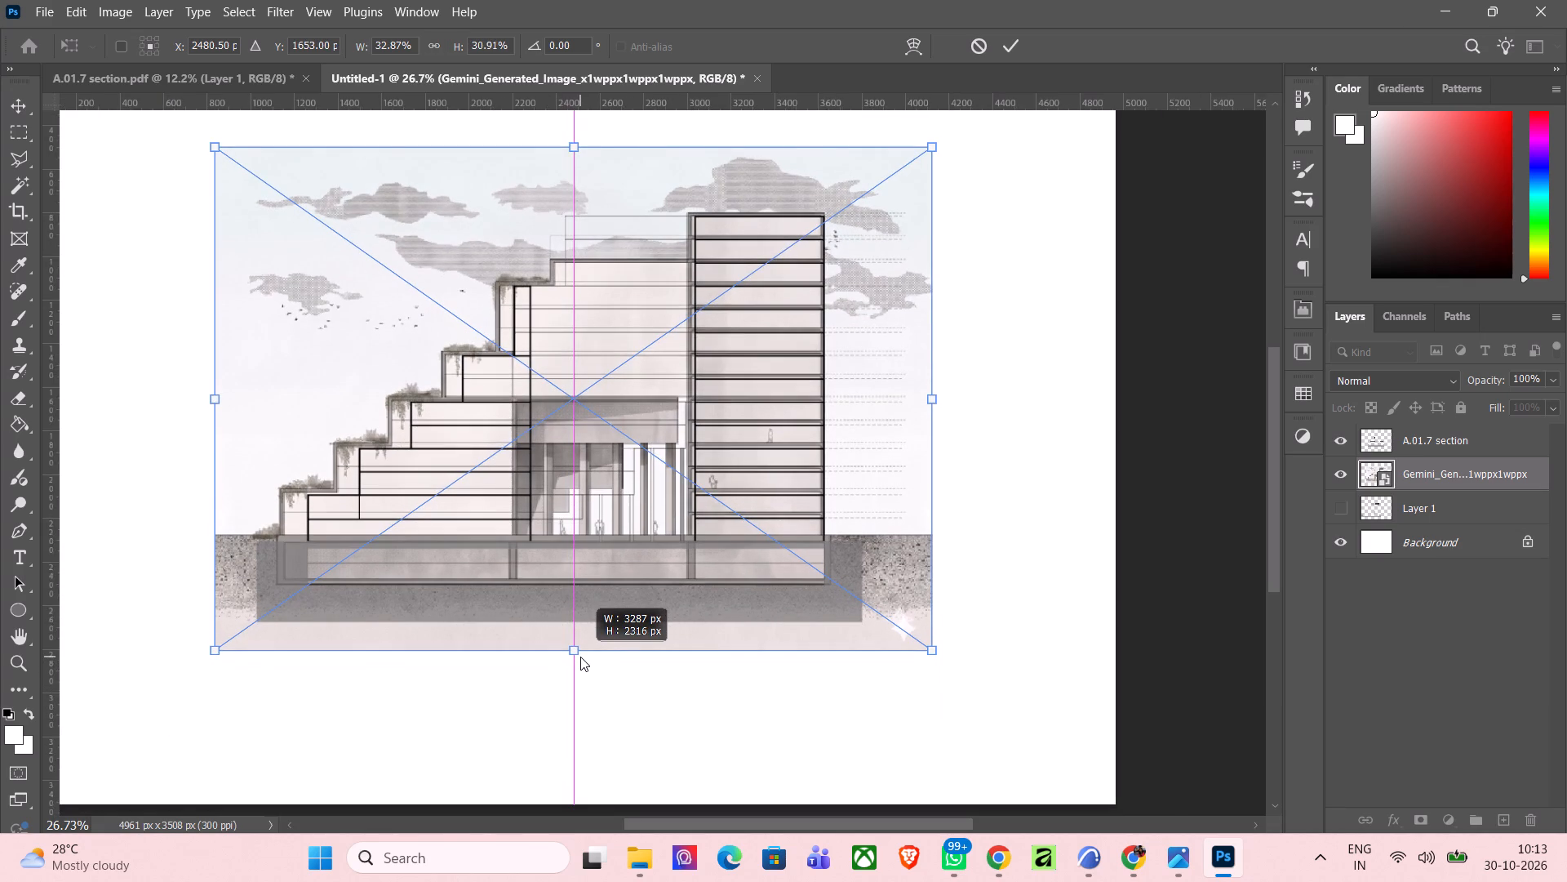
shift+drag(580, 657, 580, 656)
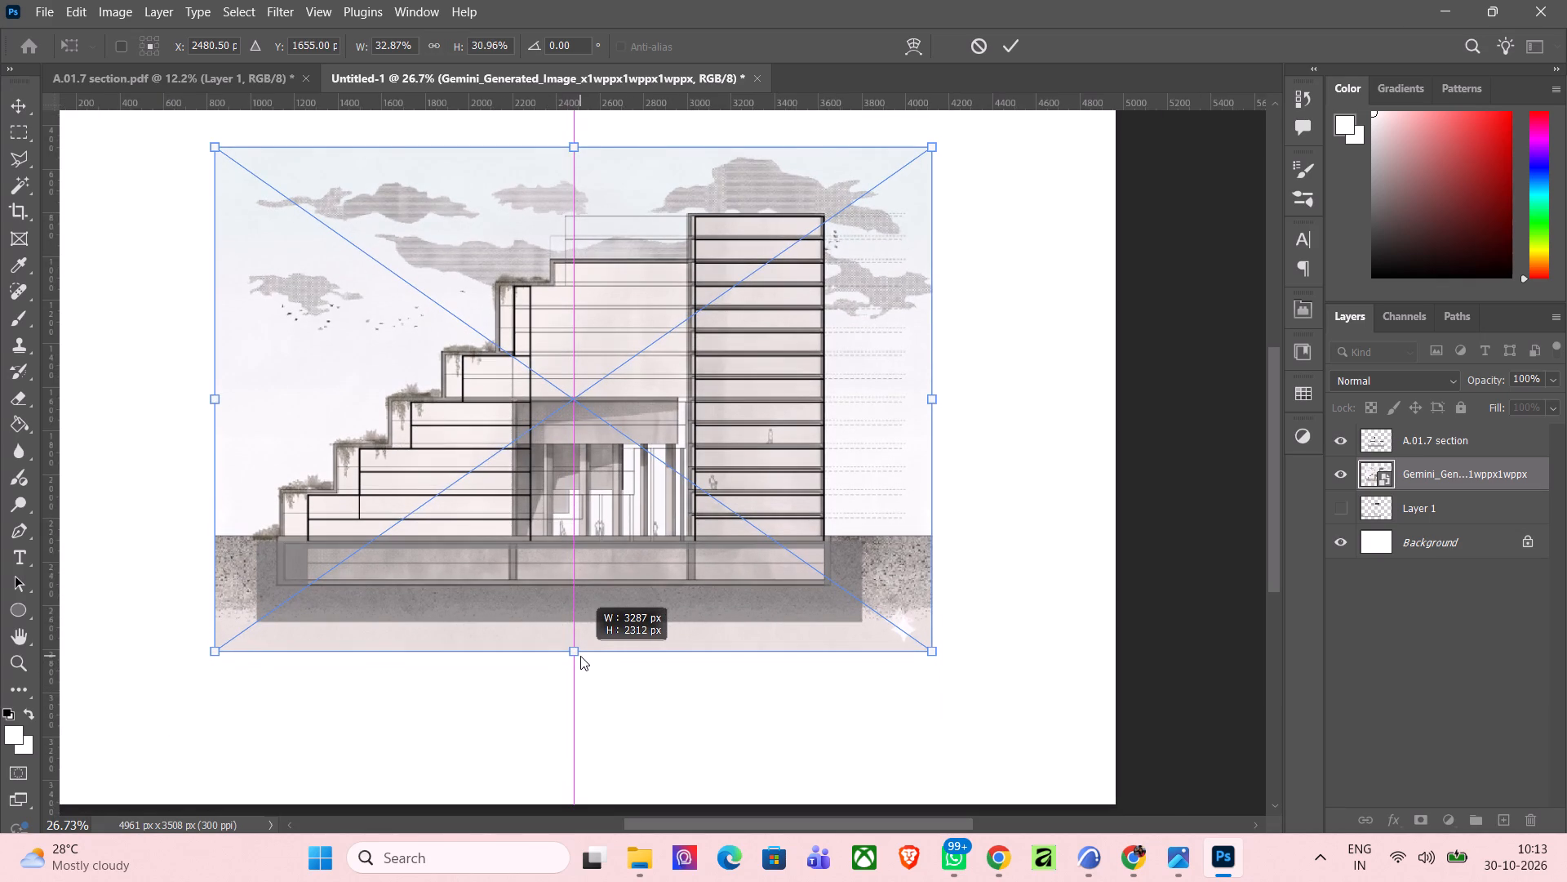
shift+drag(580, 656, 587, 669)
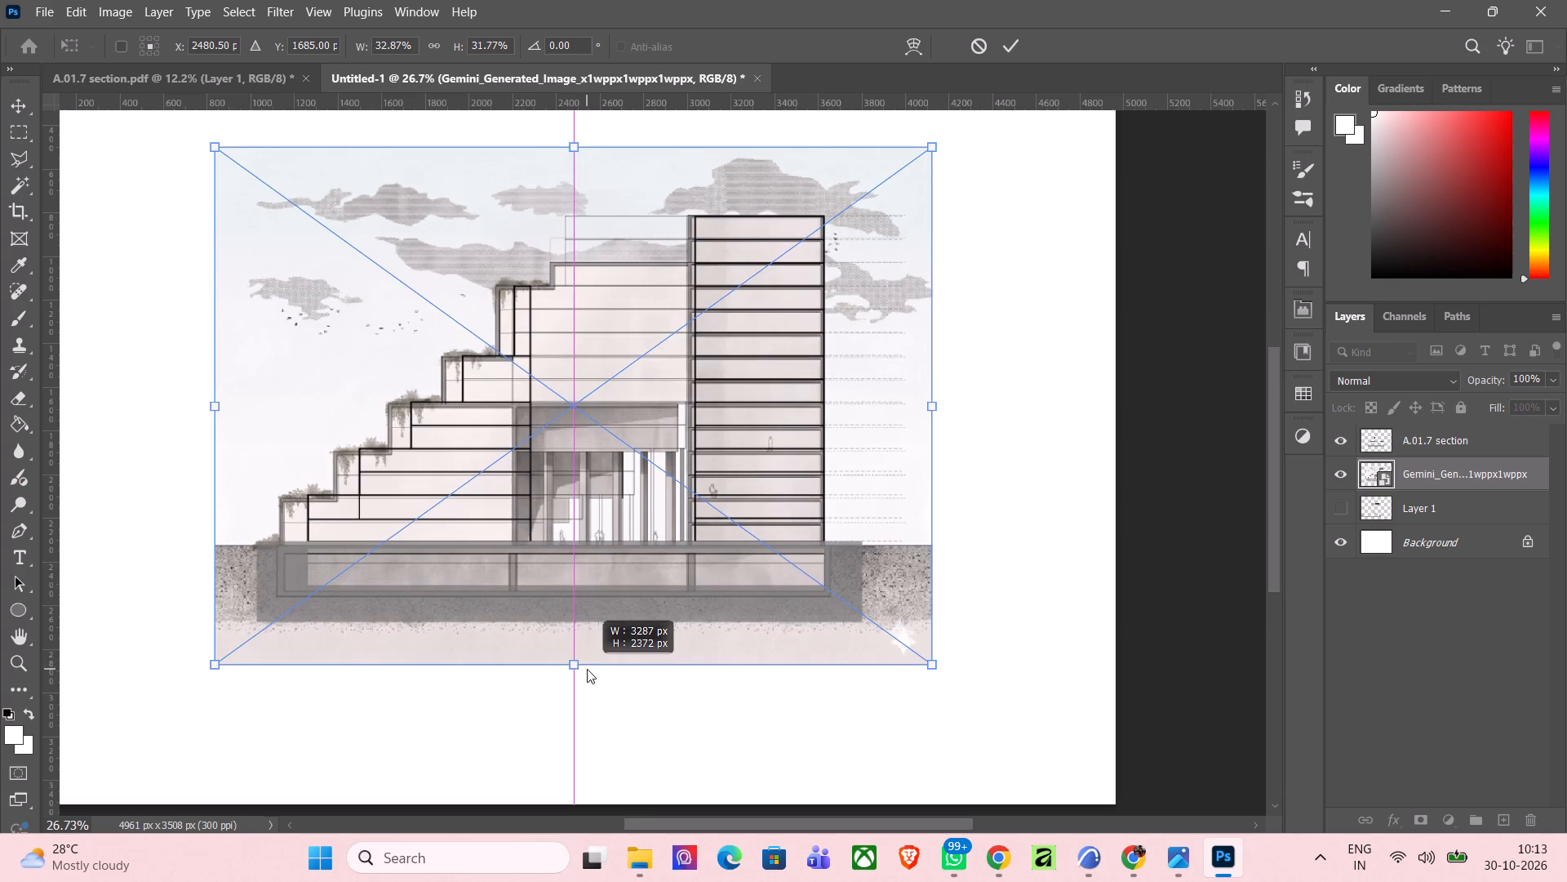
shift+drag(587, 669, 588, 661)
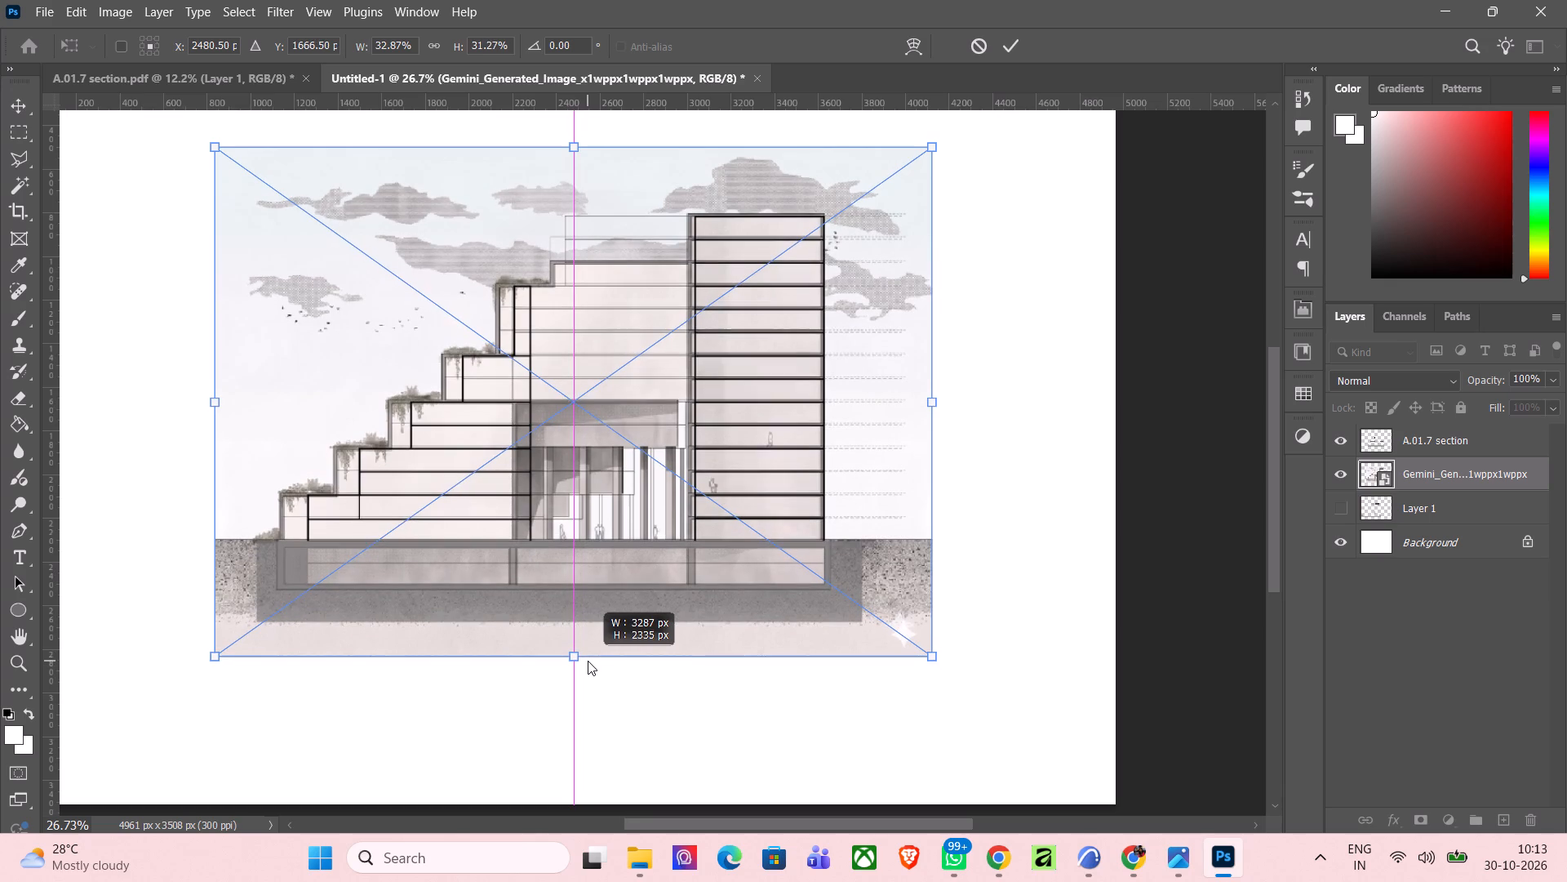
shift+drag(588, 661, 588, 662)
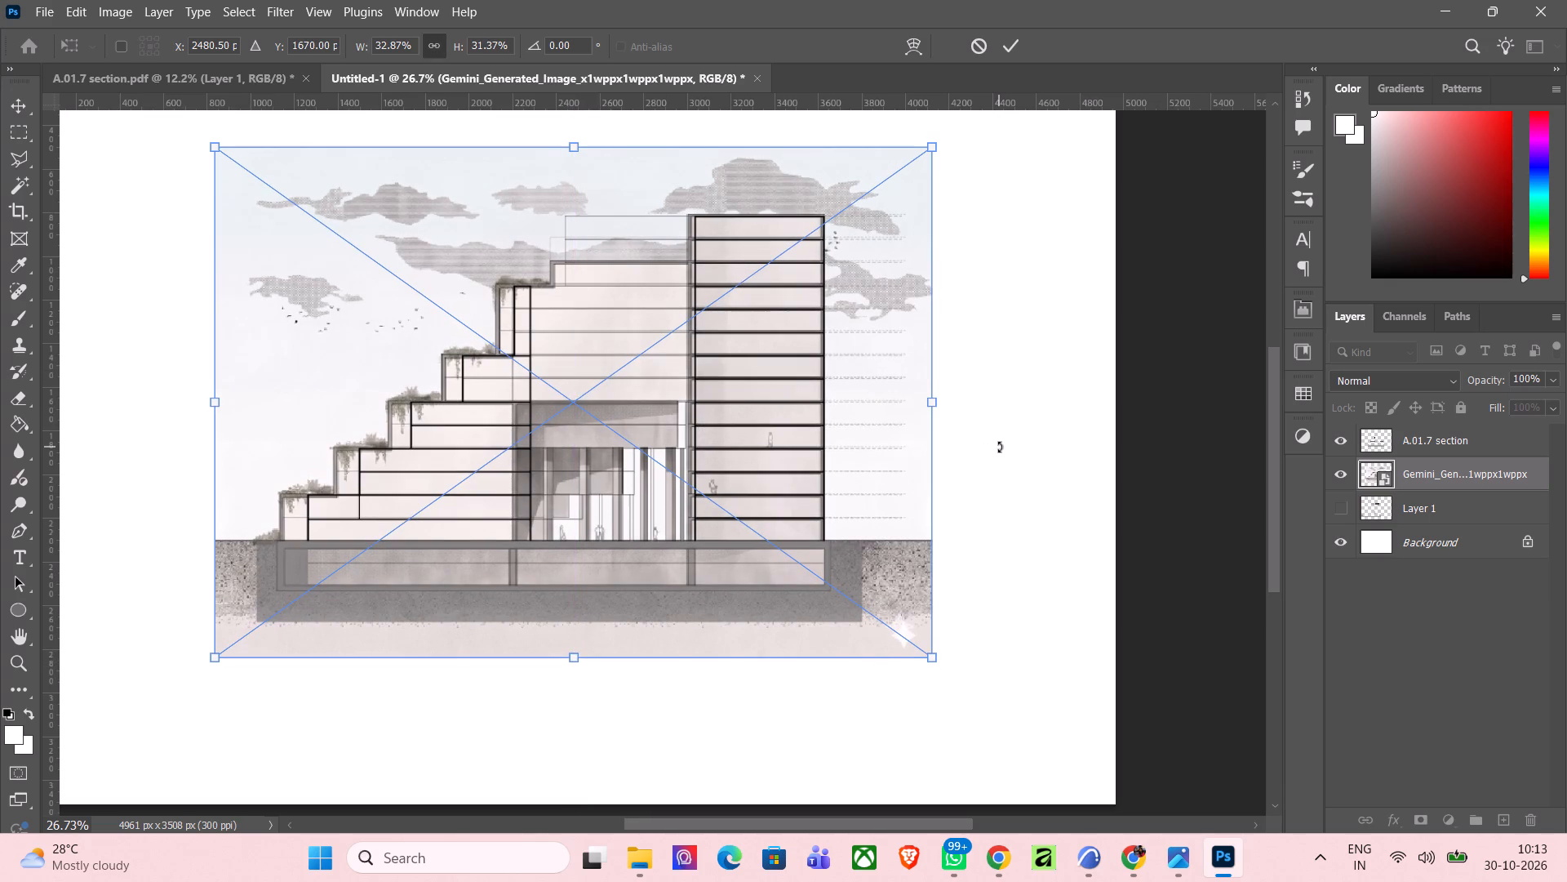
Nudge the generated image horizontally to about X 2506.7 px, lining up its tower's inner wall with the section linework.
key(Right)
key(Right)
key(Right)
key(Right)
key(Right)
key(Right)
key(Right)
key(Right)
key(Right)
key(Right)
key(Right)
key(Right)
key(Right)
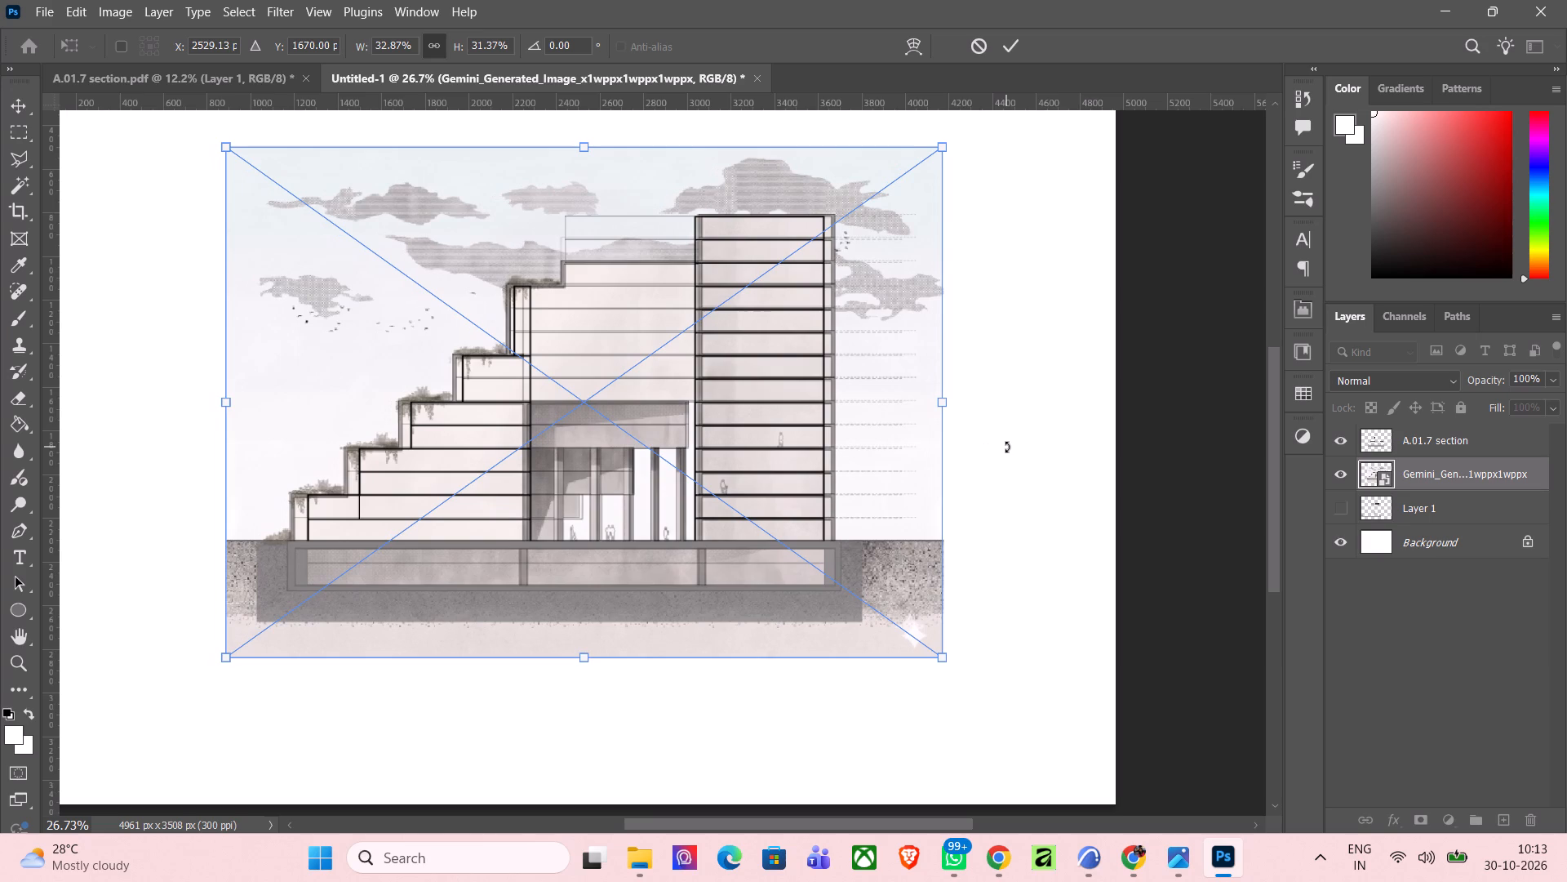
key(Left)
key(Left)
key(Left)
key(Left)
key(Left)
key(Left)
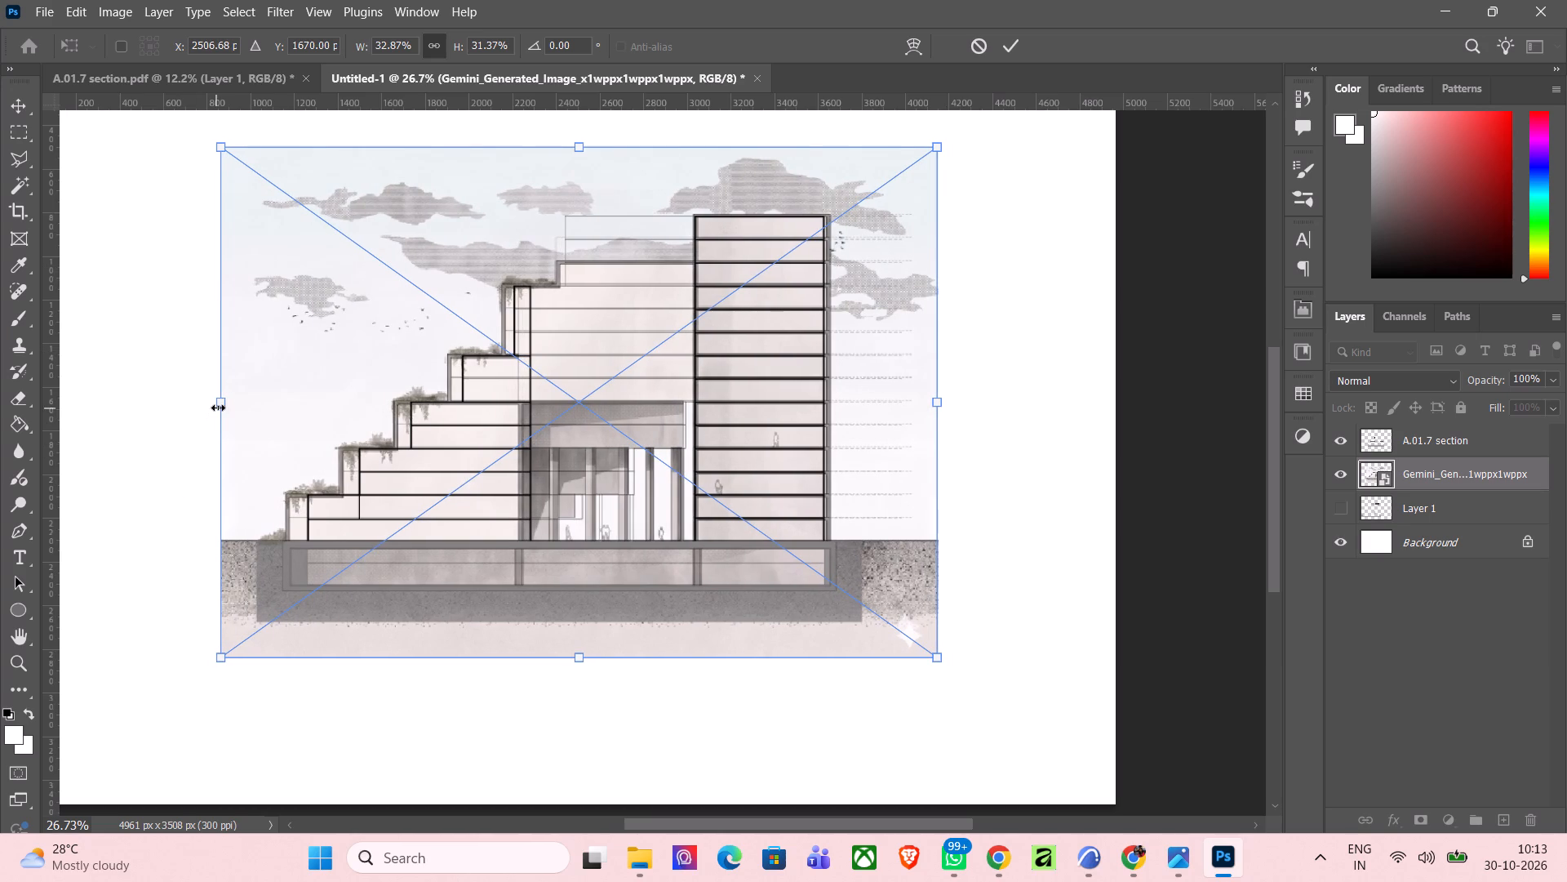
Narrow the generated image to about 31.19% width from both sides, fitting its terraces and tower to the linework, and apply the transform.
shift+drag(222, 400, 246, 399)
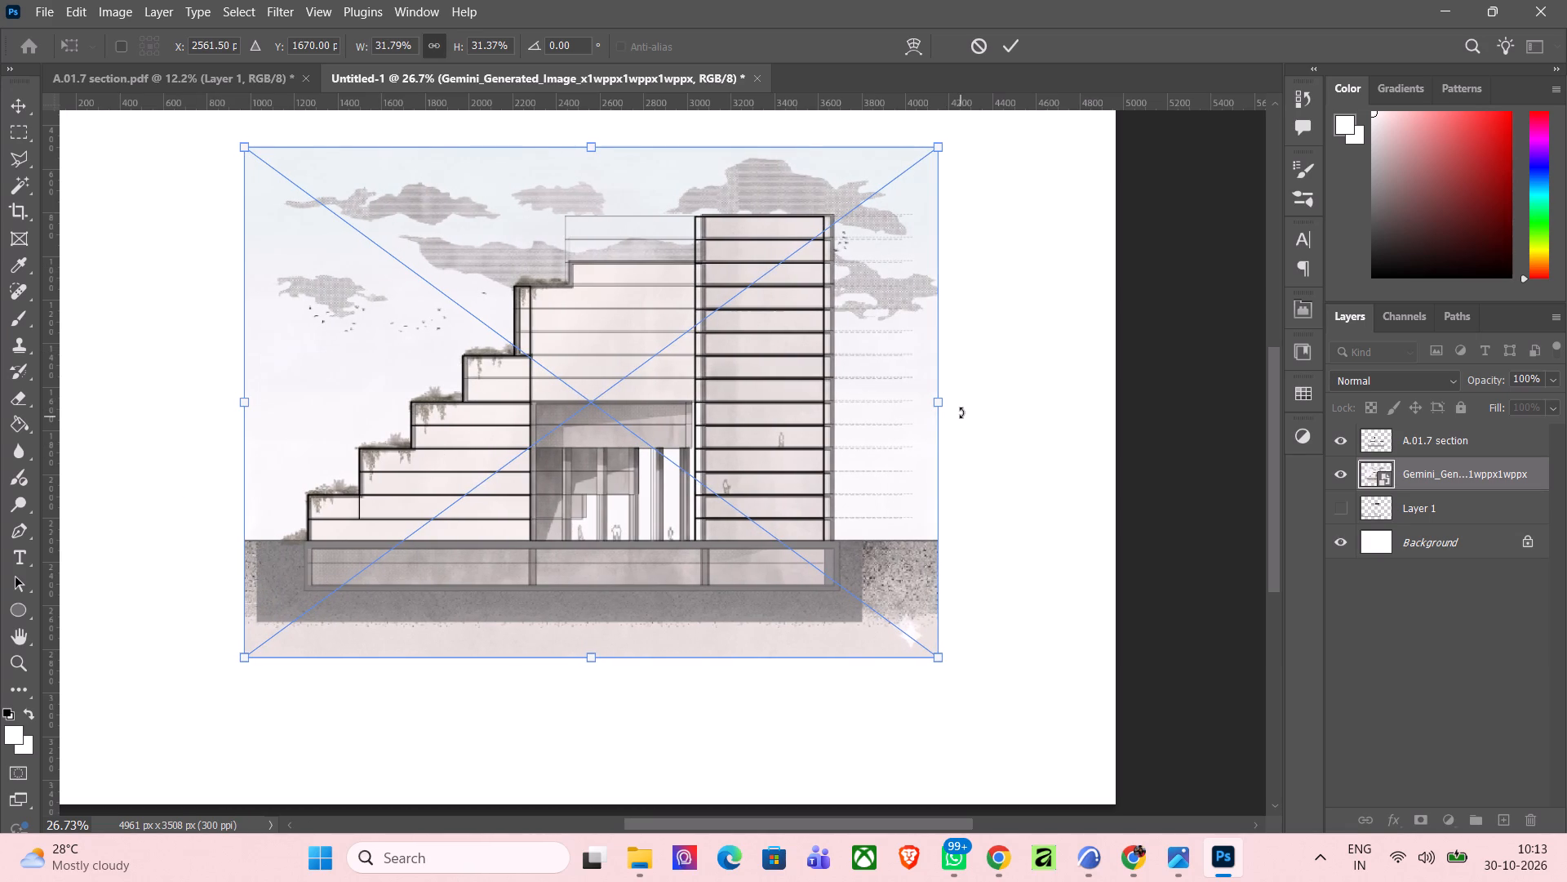
shift+drag(945, 403, 936, 411)
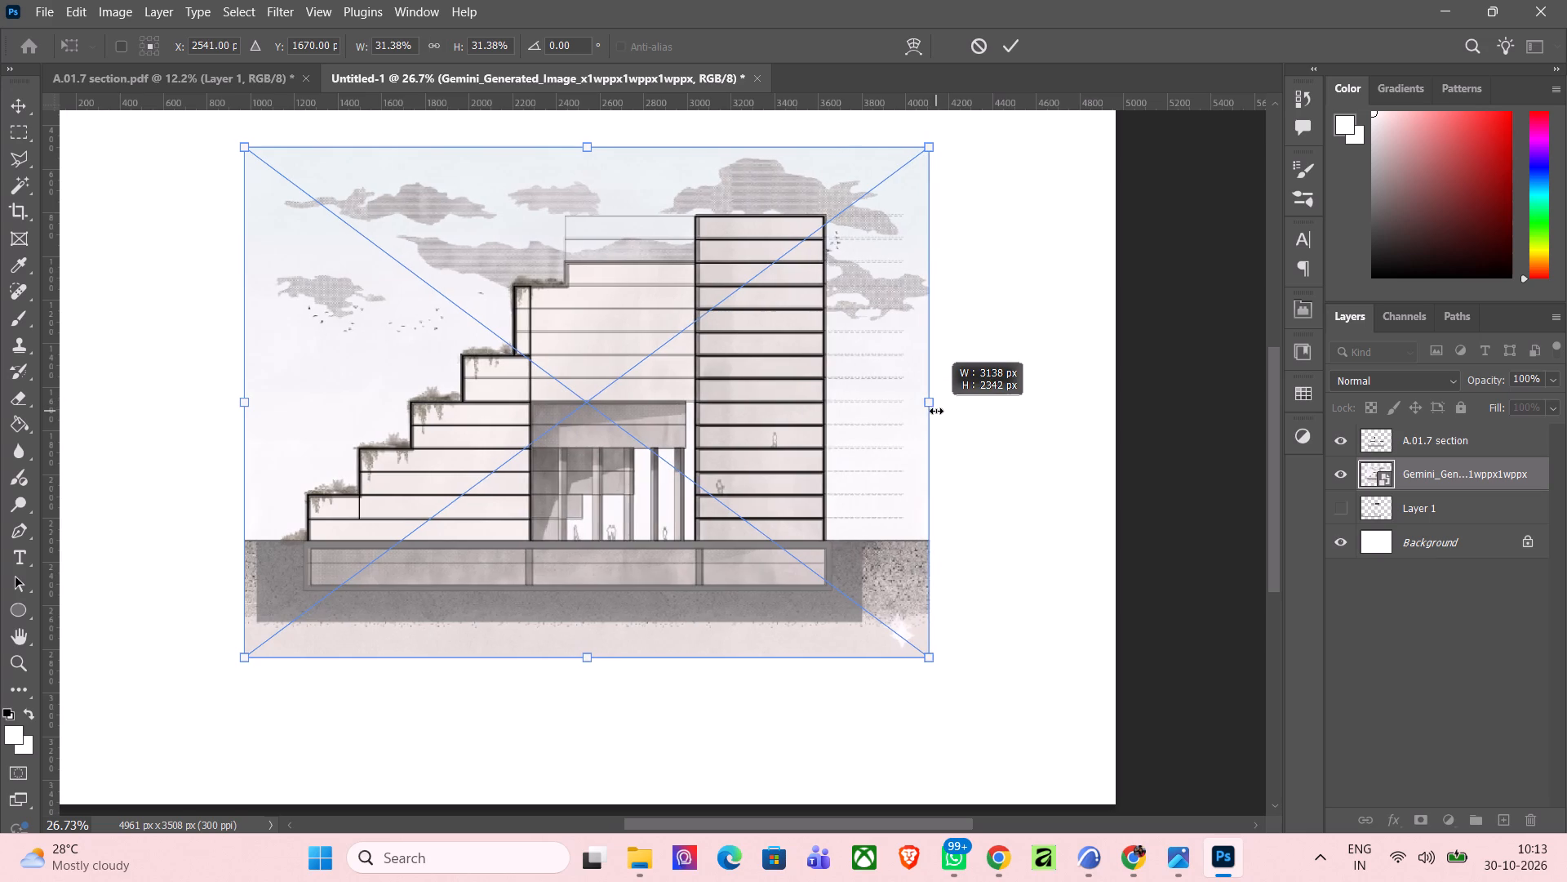
shift+drag(936, 411, 933, 411)
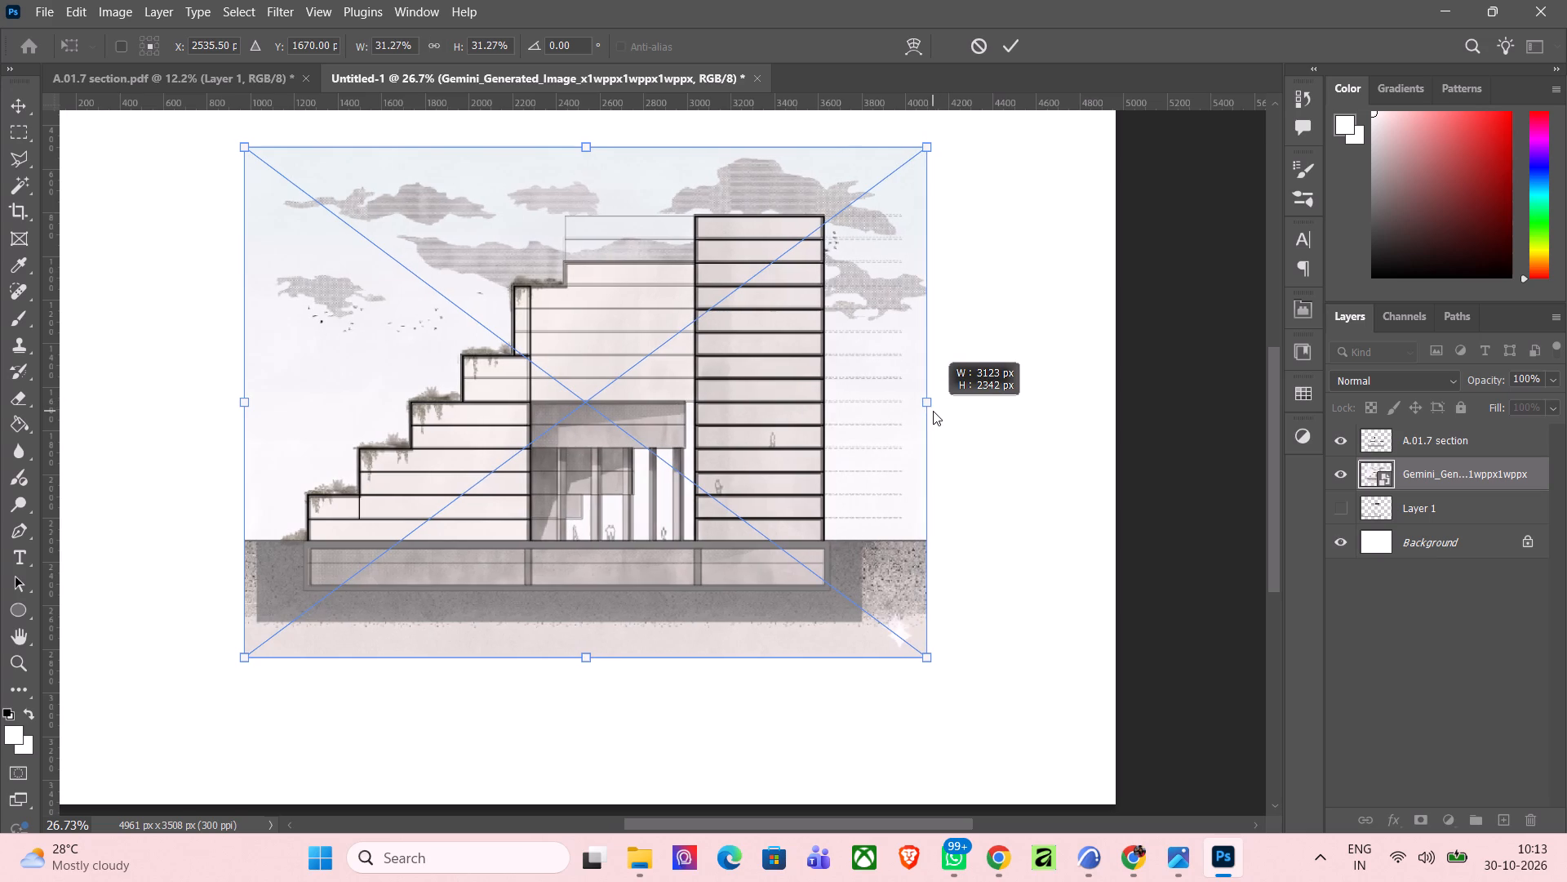
shift+drag(933, 411, 934, 411)
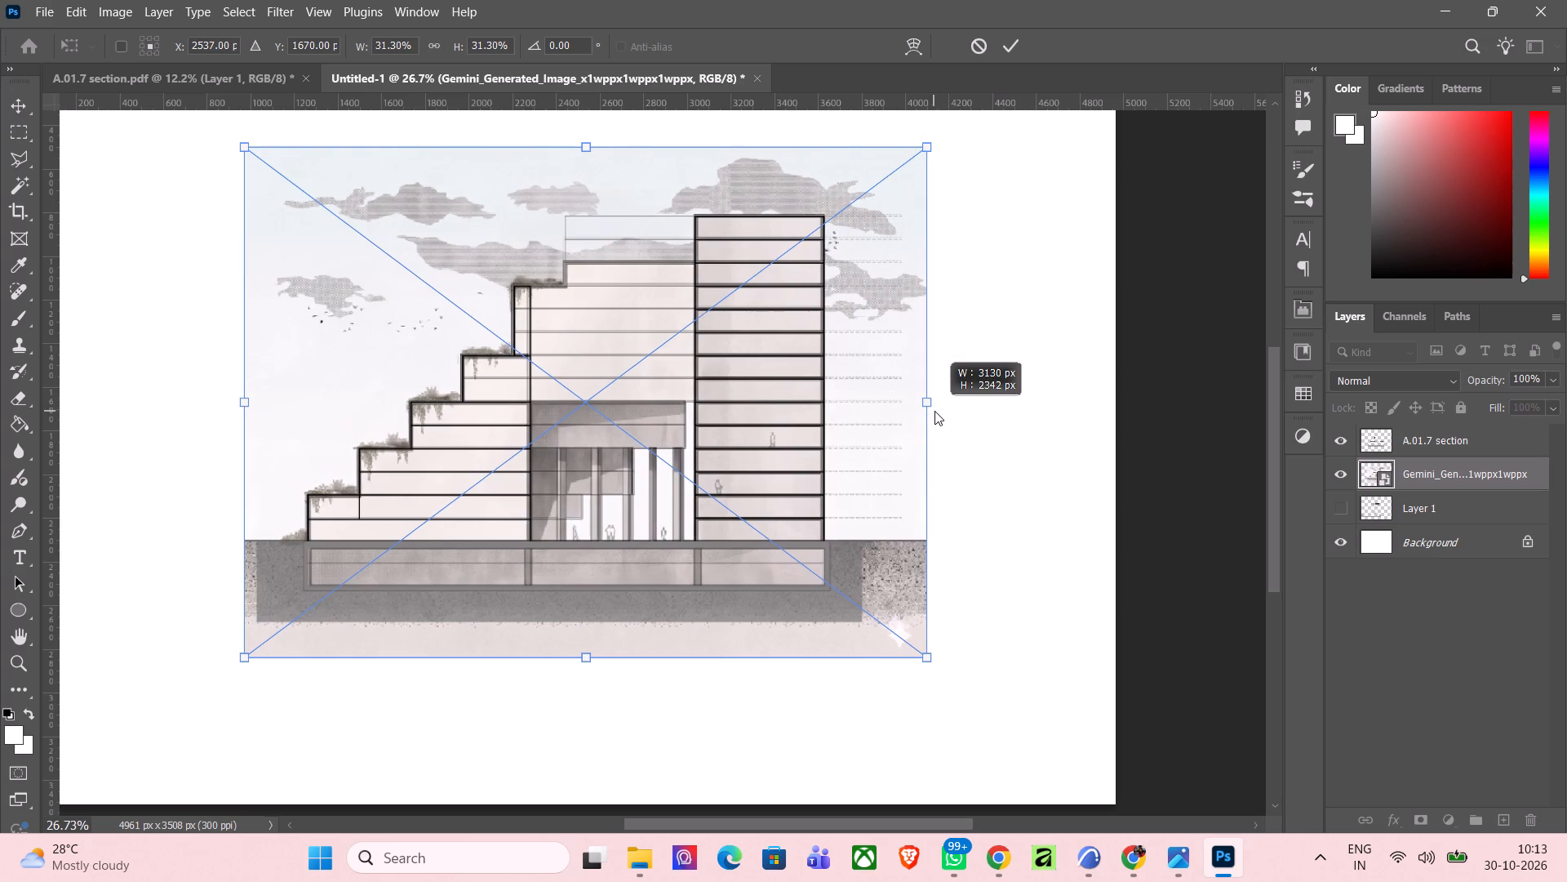
shift+drag(934, 411, 934, 407)
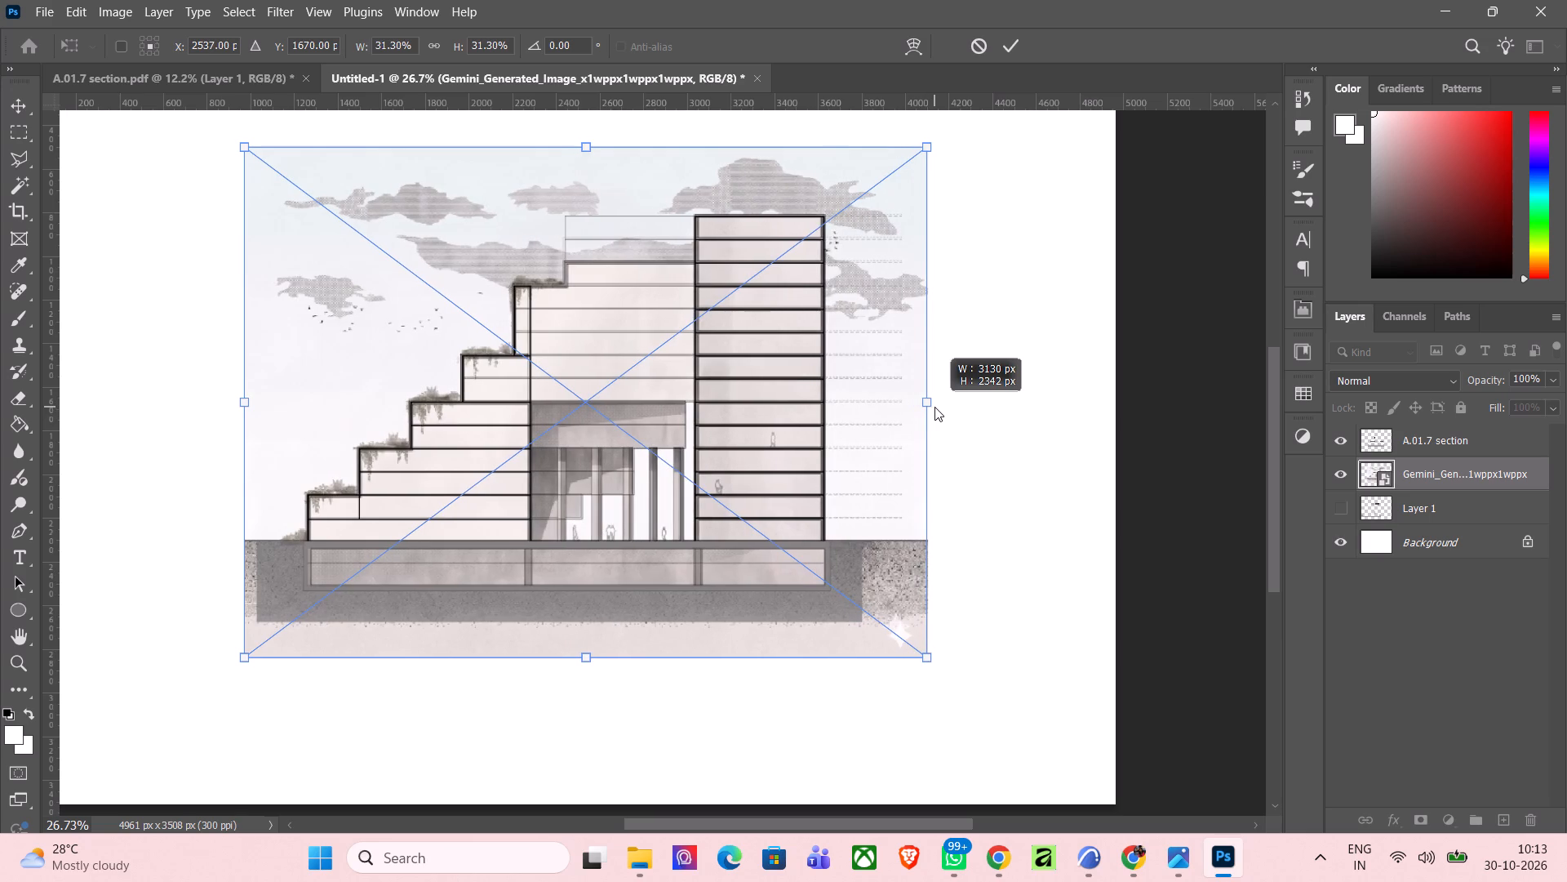
shift+drag(934, 407, 932, 408)
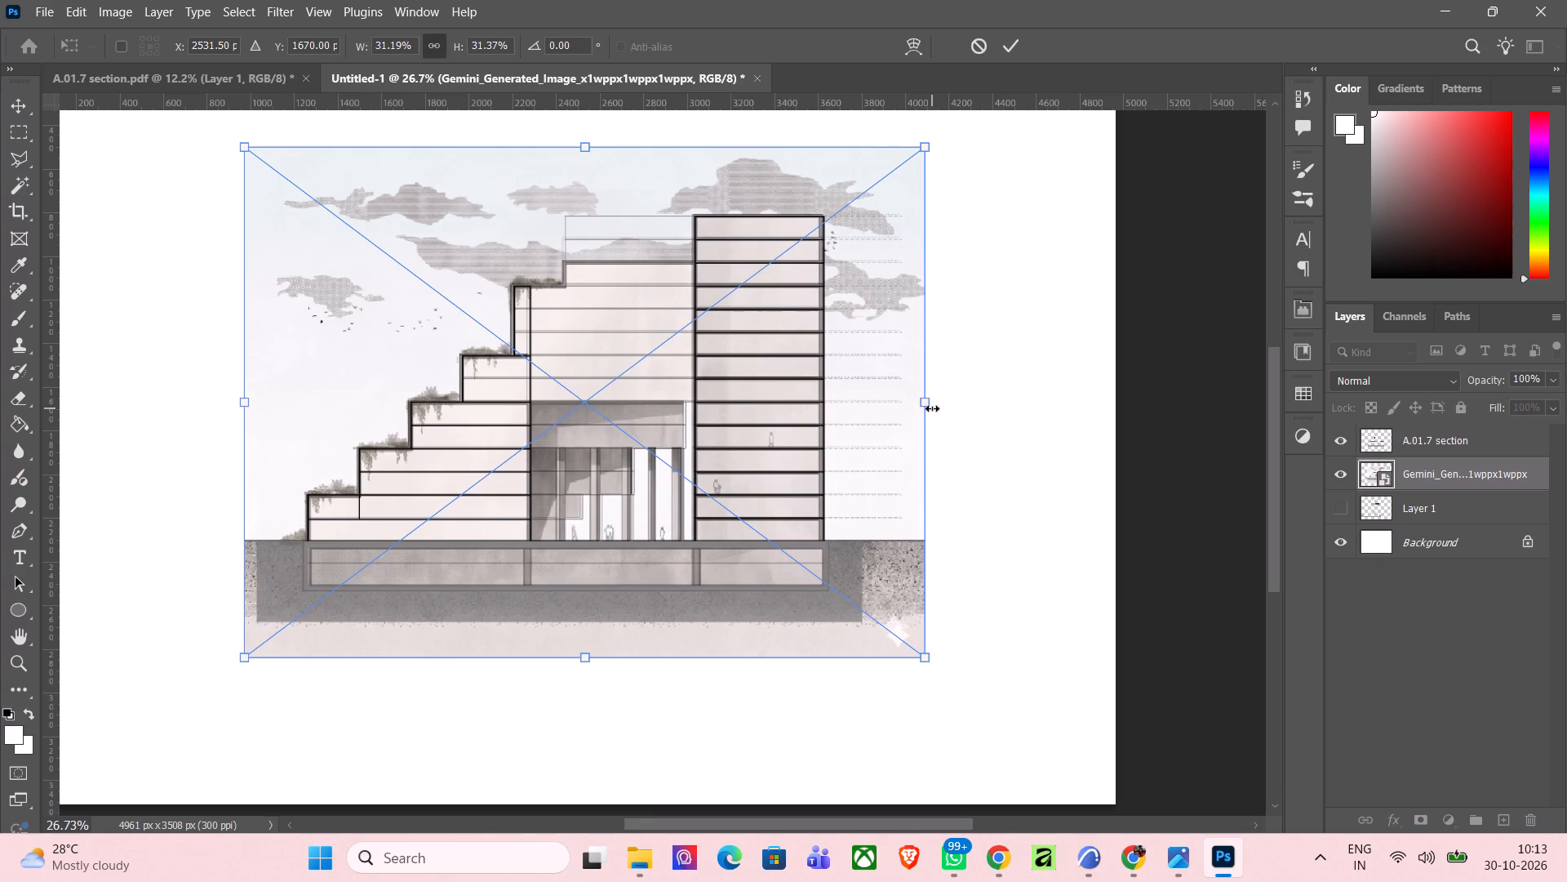
click(1008, 46)
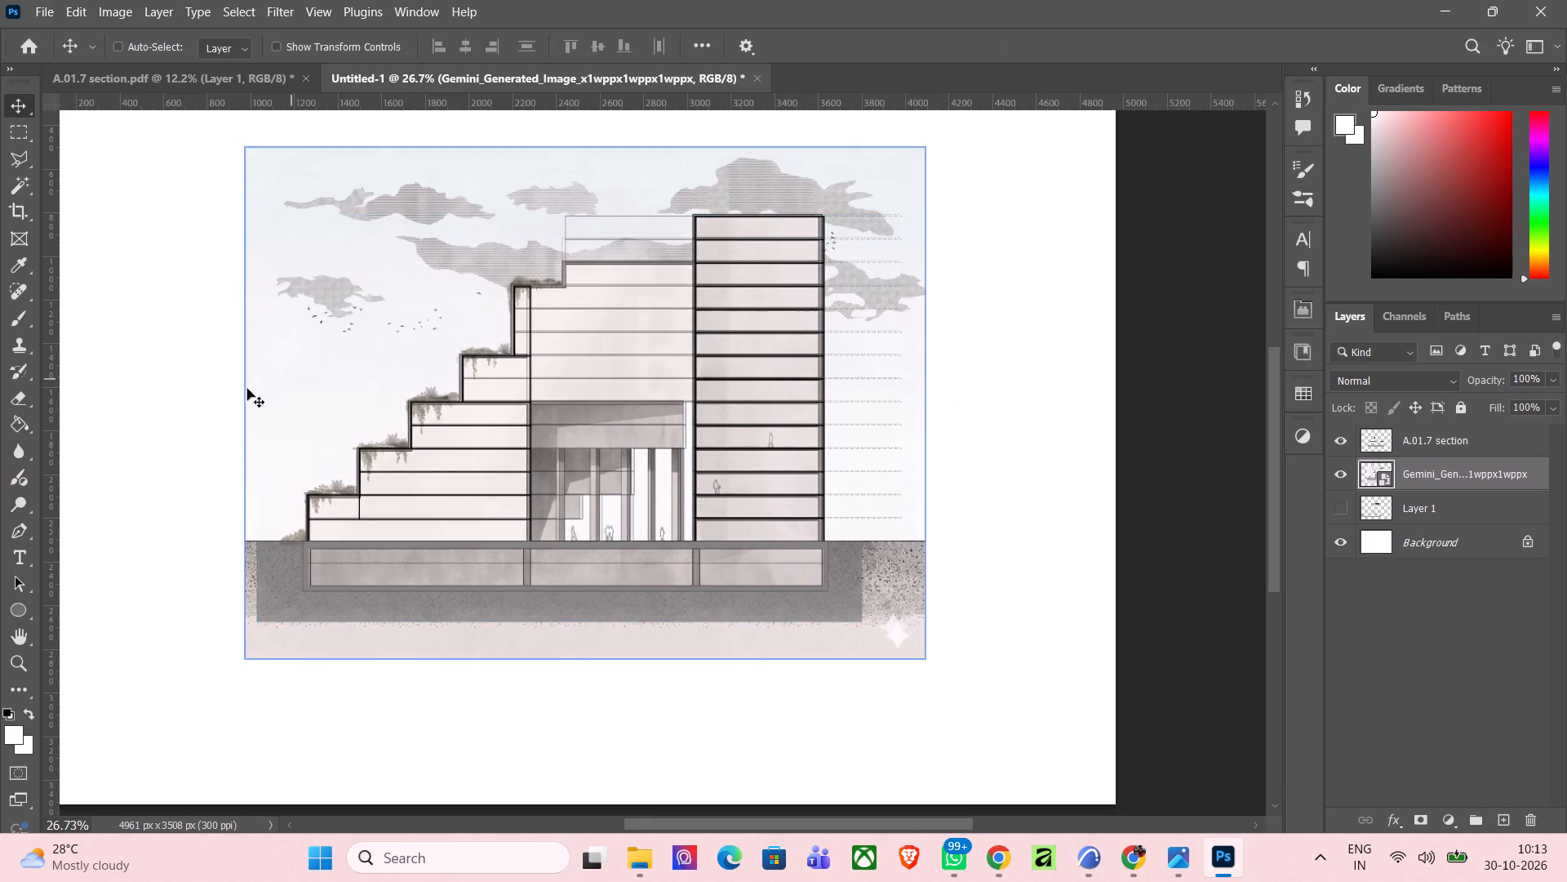
Set the generated image layer's opacity to 76%.
scroll(497, 539, down, 1)
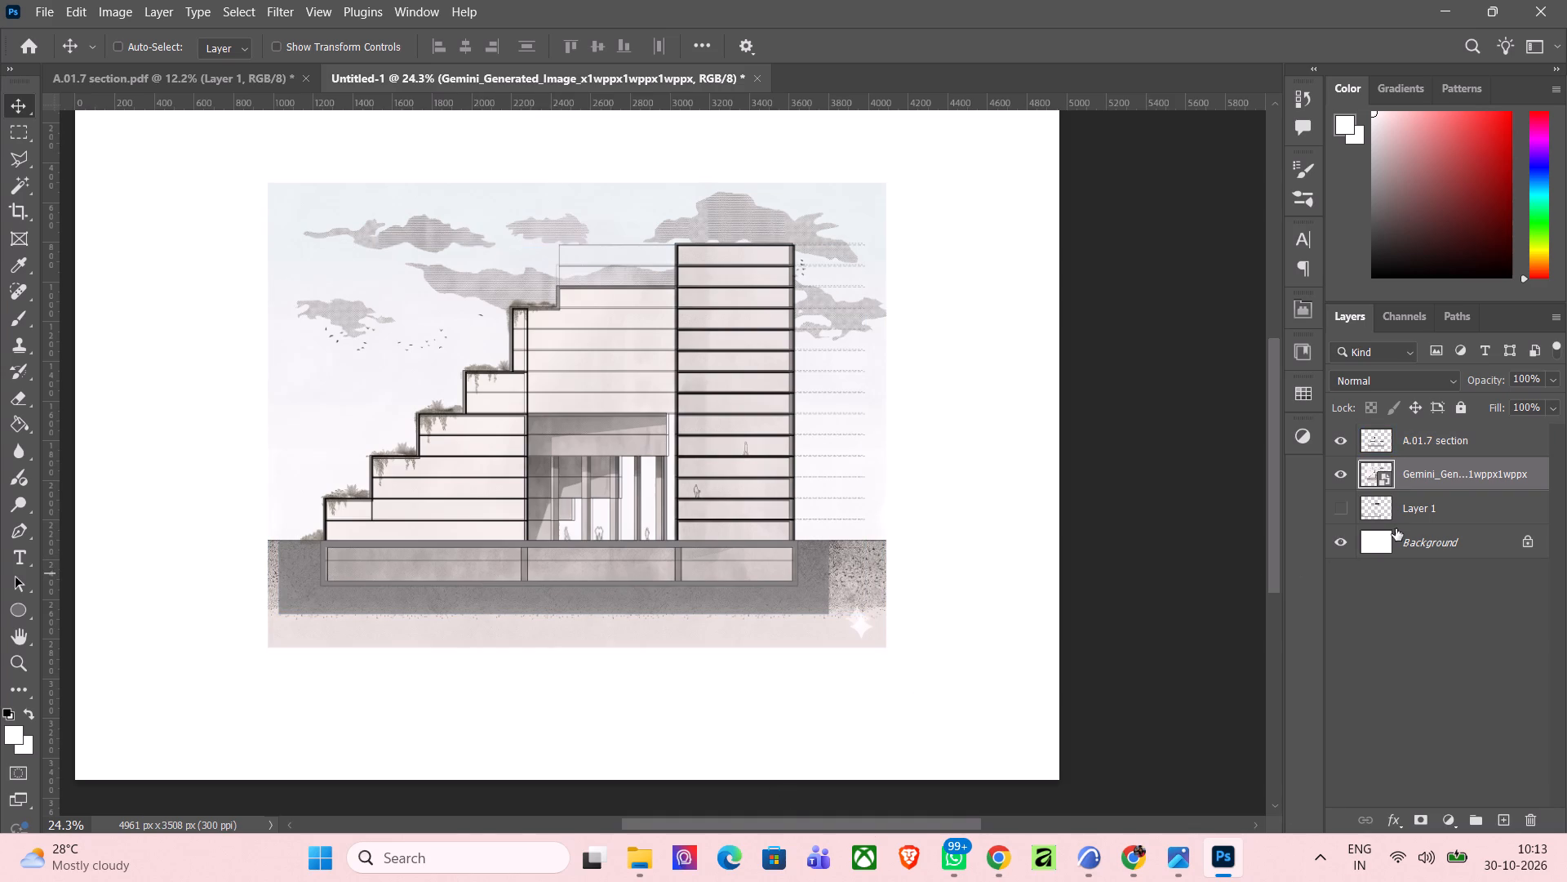
click(1558, 376)
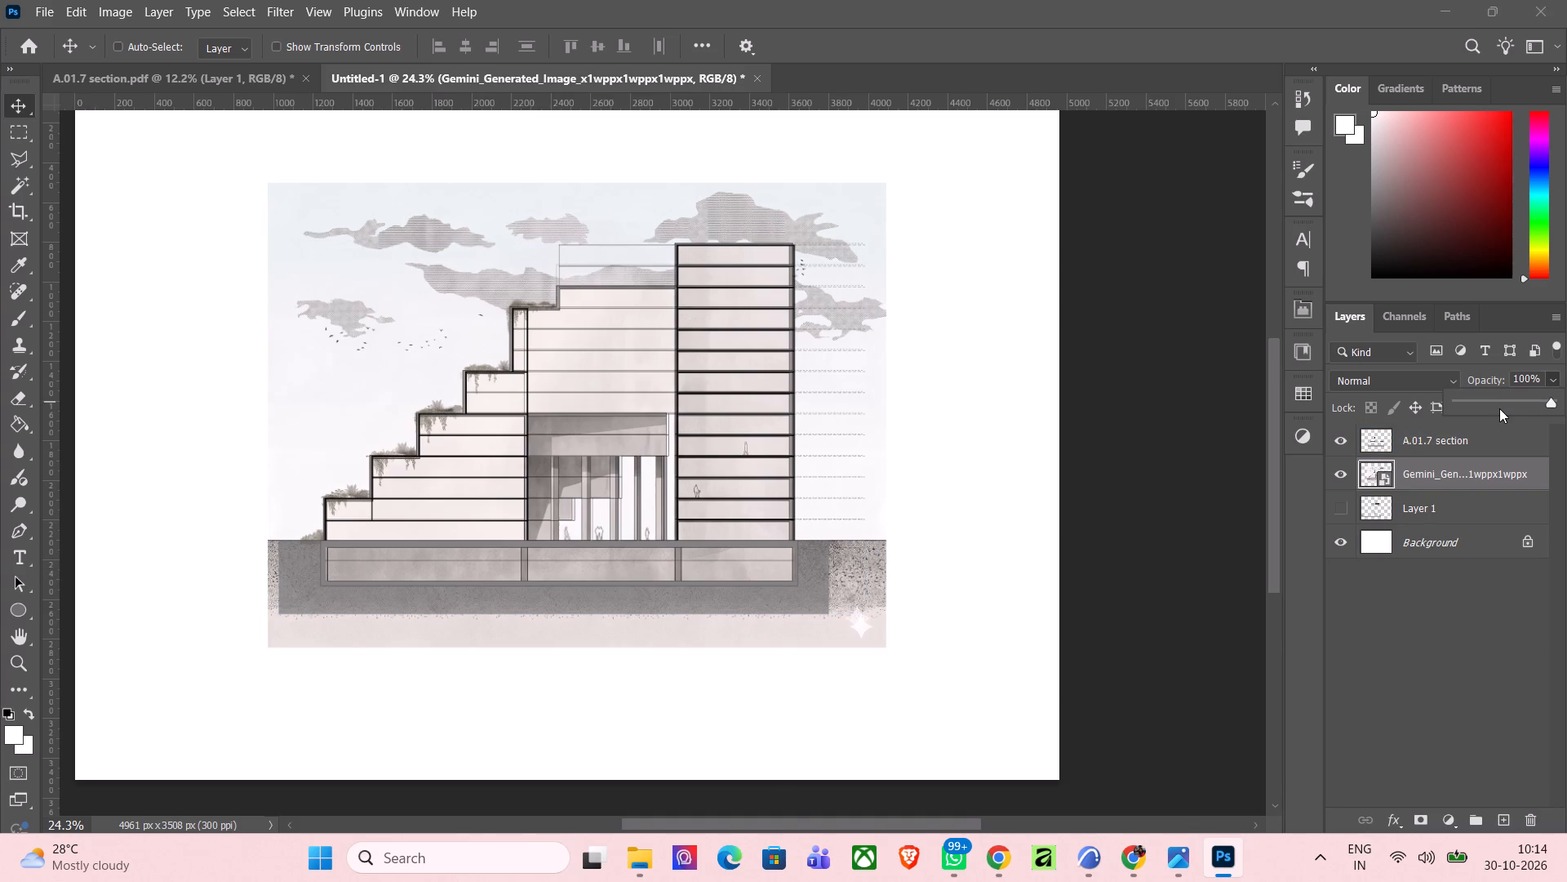
click(1497, 395)
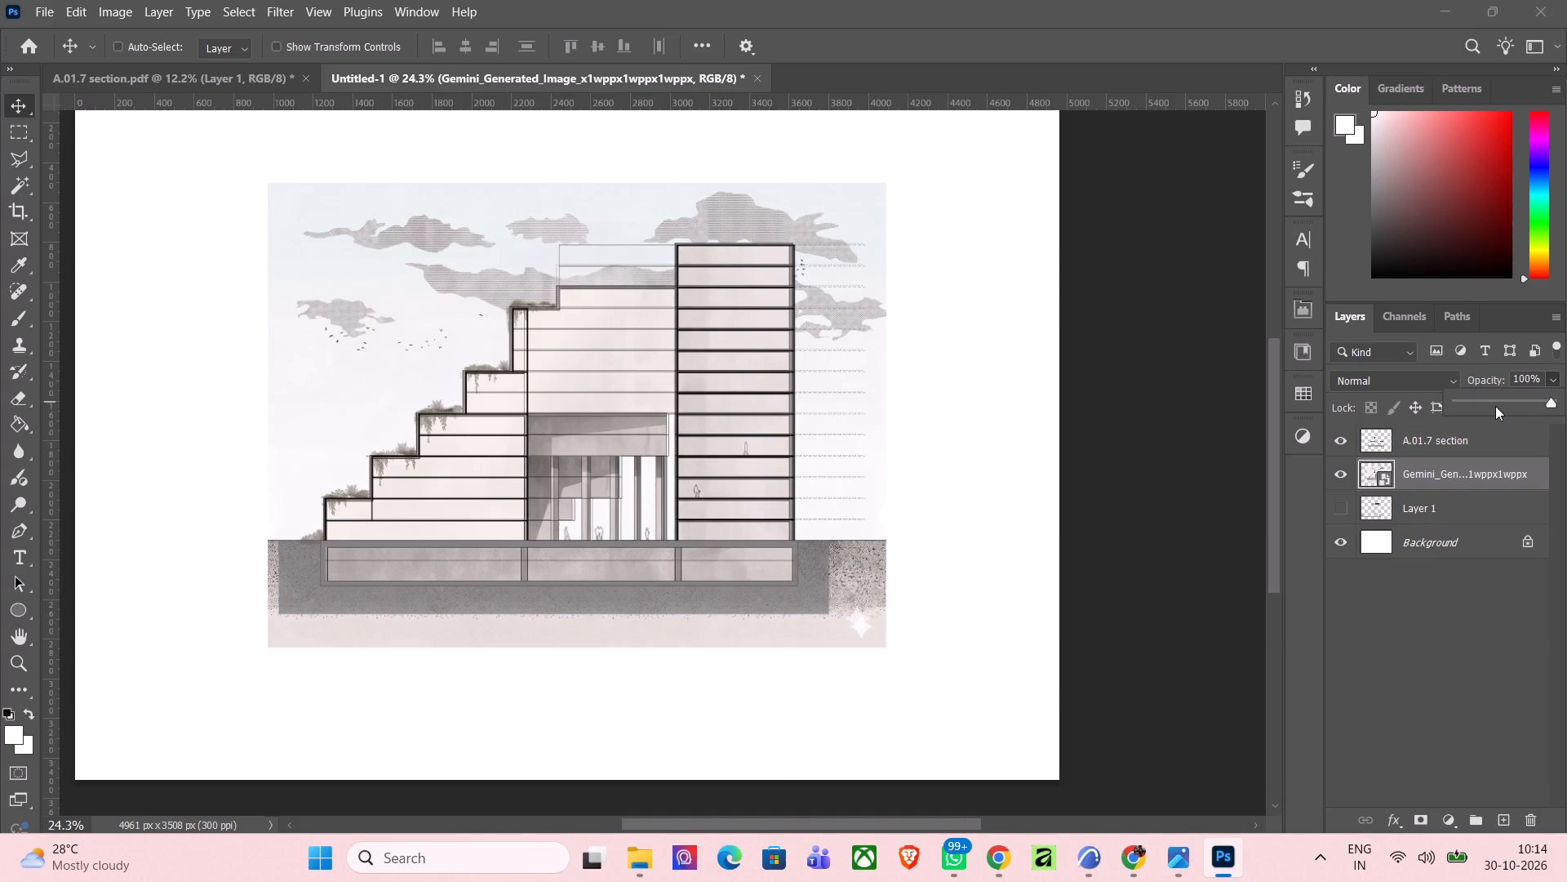
click(1502, 401)
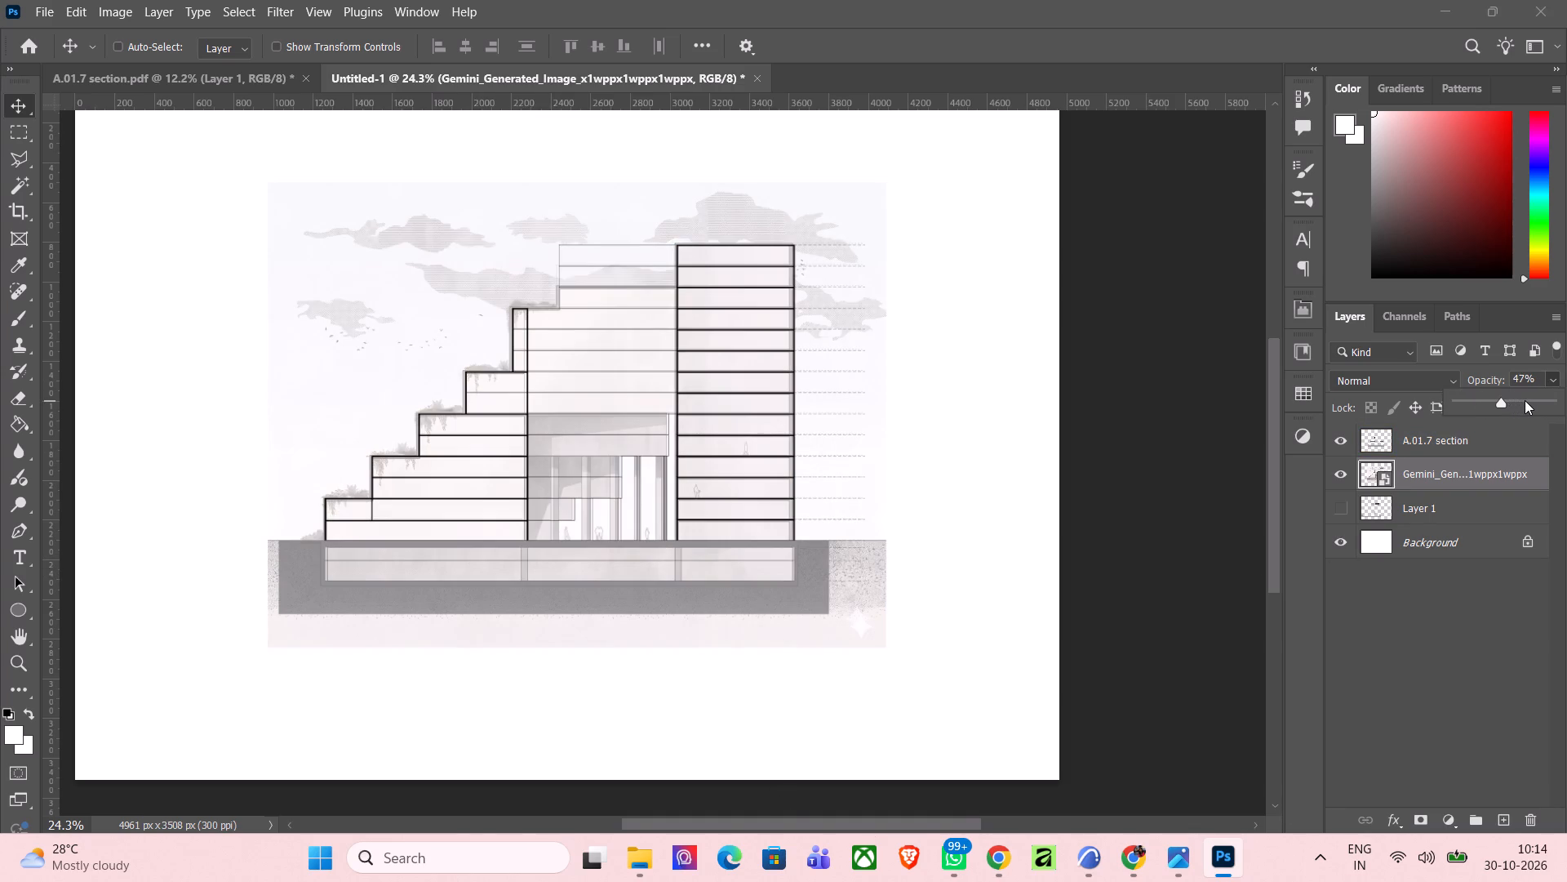
click(1529, 404)
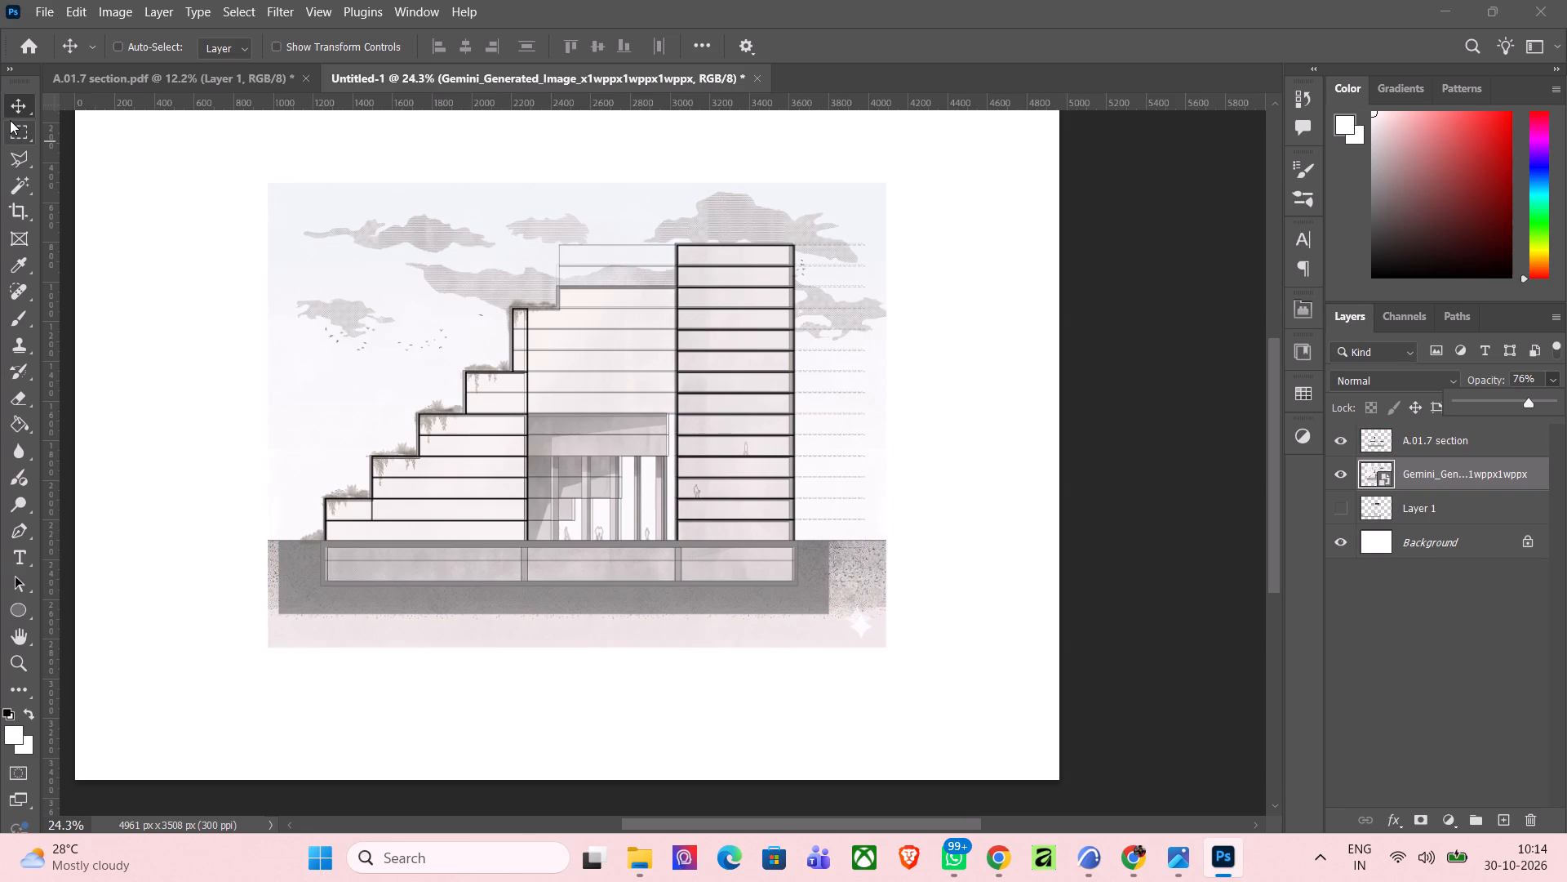
Rasterize the generated image layer.
right_click(1492, 472)
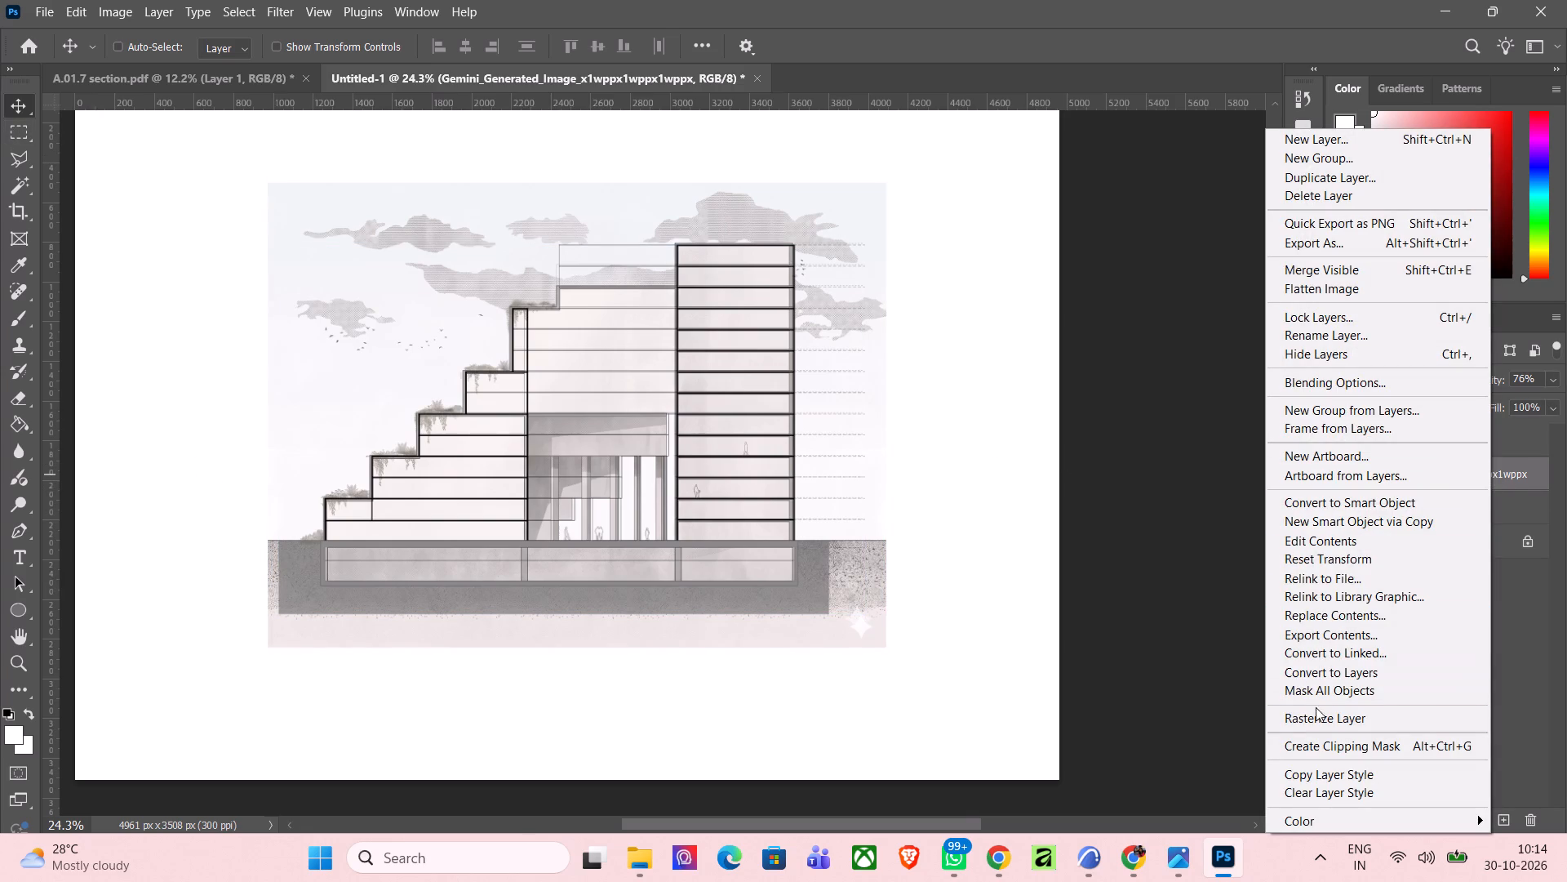
click(1305, 719)
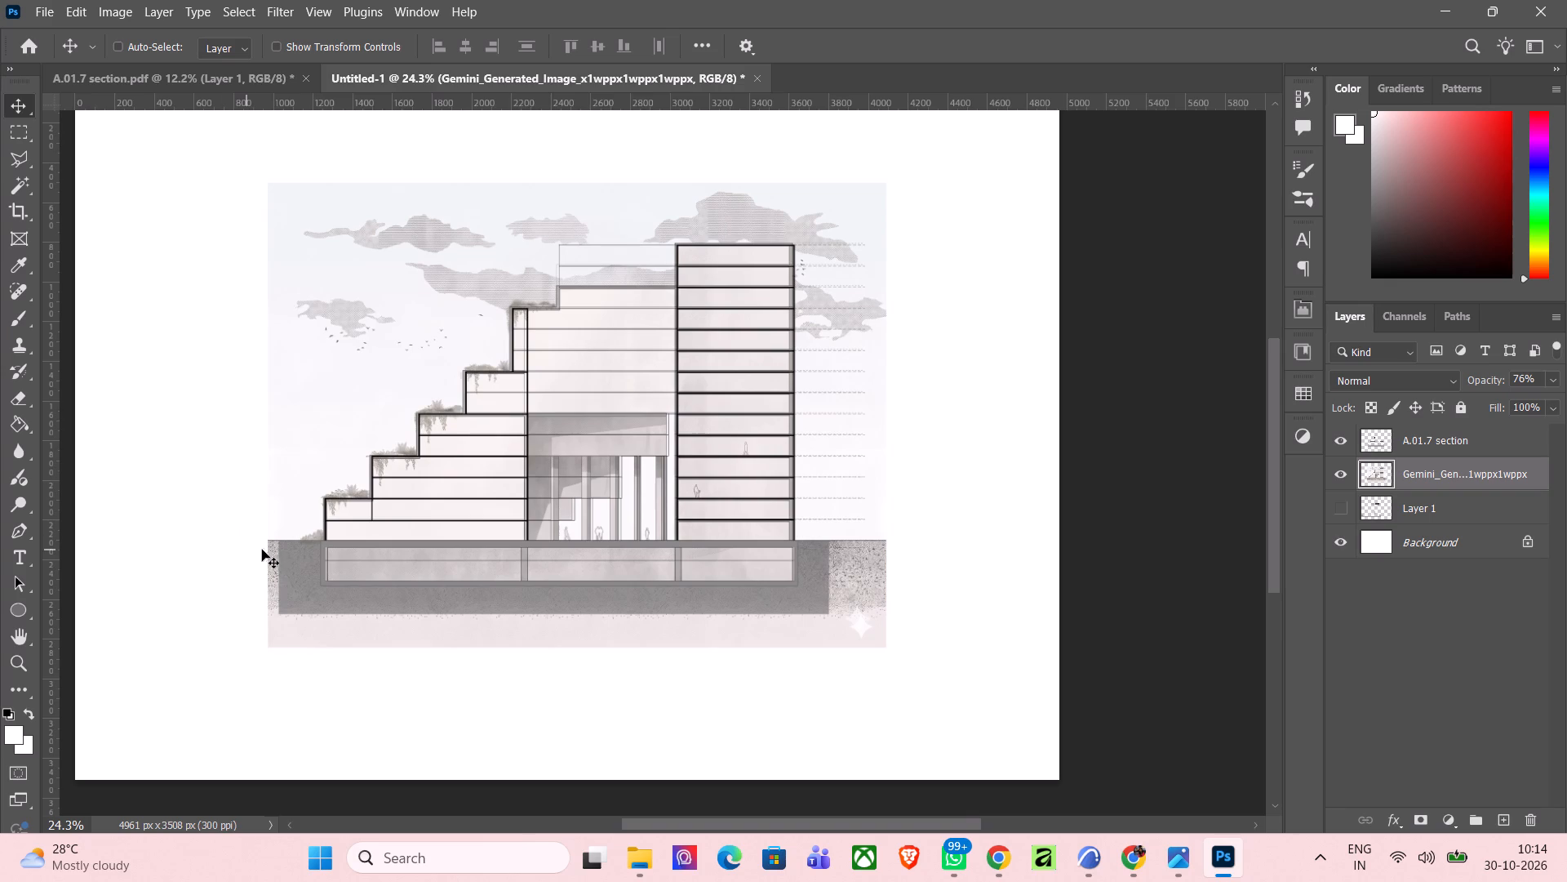
Select the generated image's ground beyond the tower-side end of the basement block with a rectangular marquee and delete it.
click(7, 131)
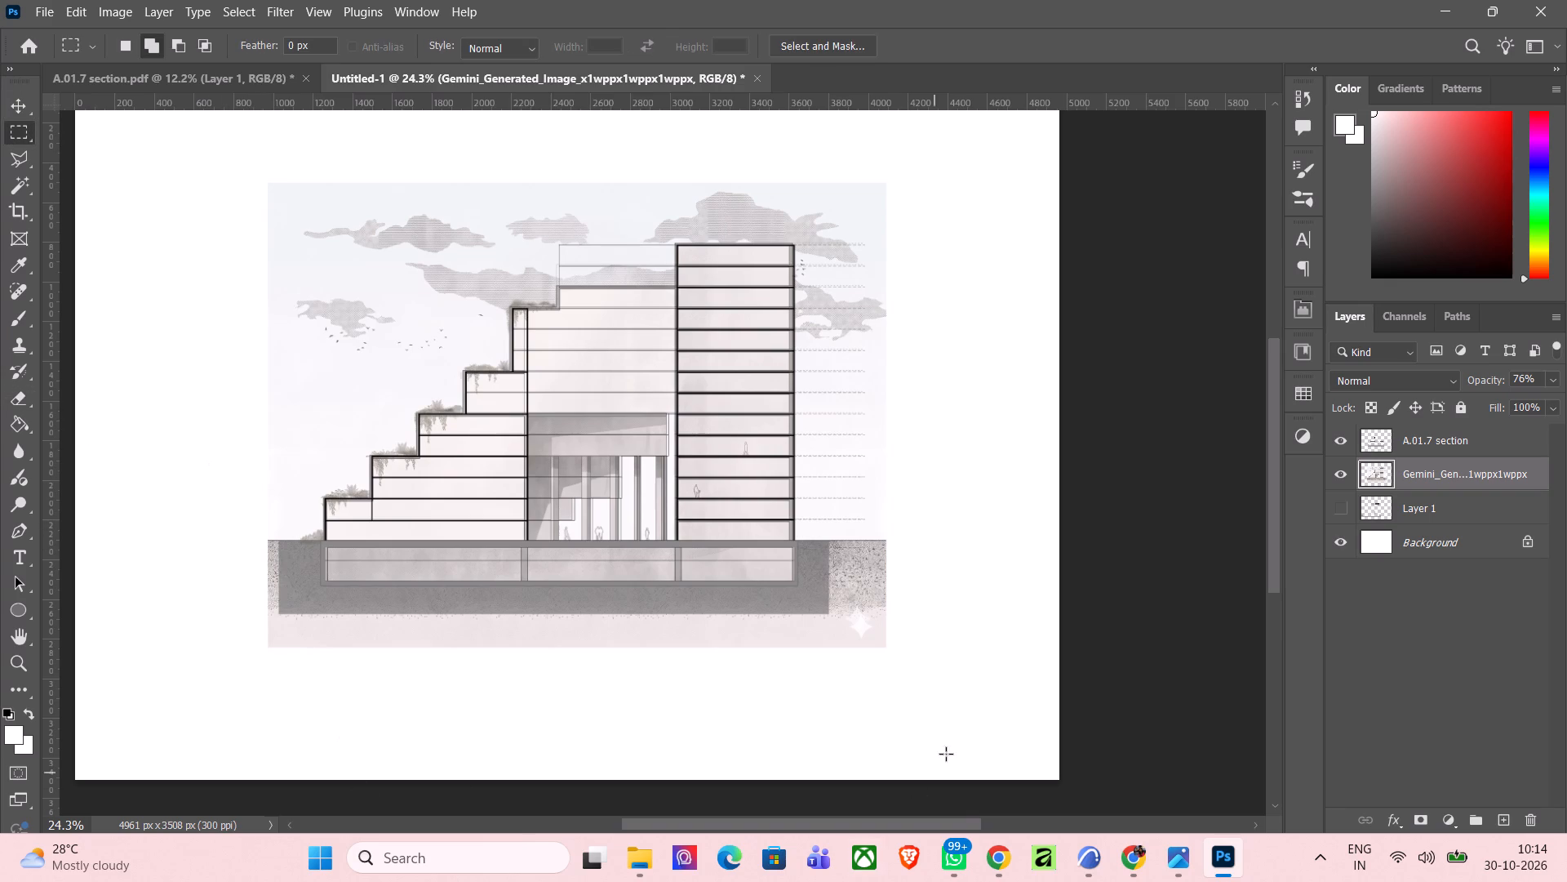
scroll(846, 557, up, 1)
drag(828, 533, 850, 532)
drag(826, 532, 922, 677)
key(Delete)
Add the narrow ground strip beyond the terrace-side end of the basement block to the selection and delete it.
drag(167, 520, 182, 571)
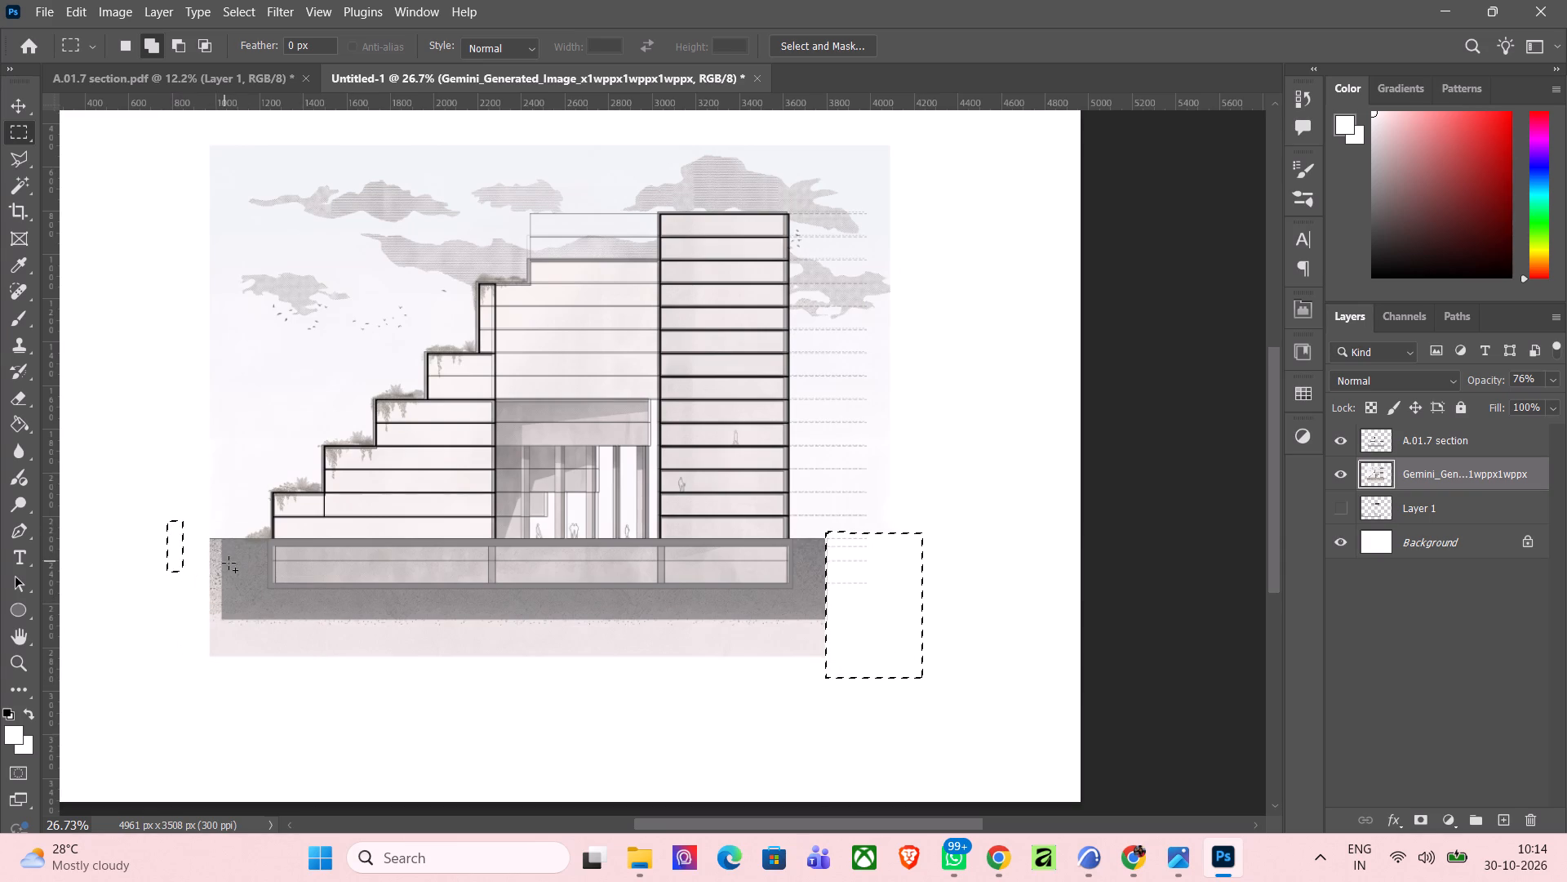
scroll(215, 558, up, 1)
drag(198, 532, 220, 700)
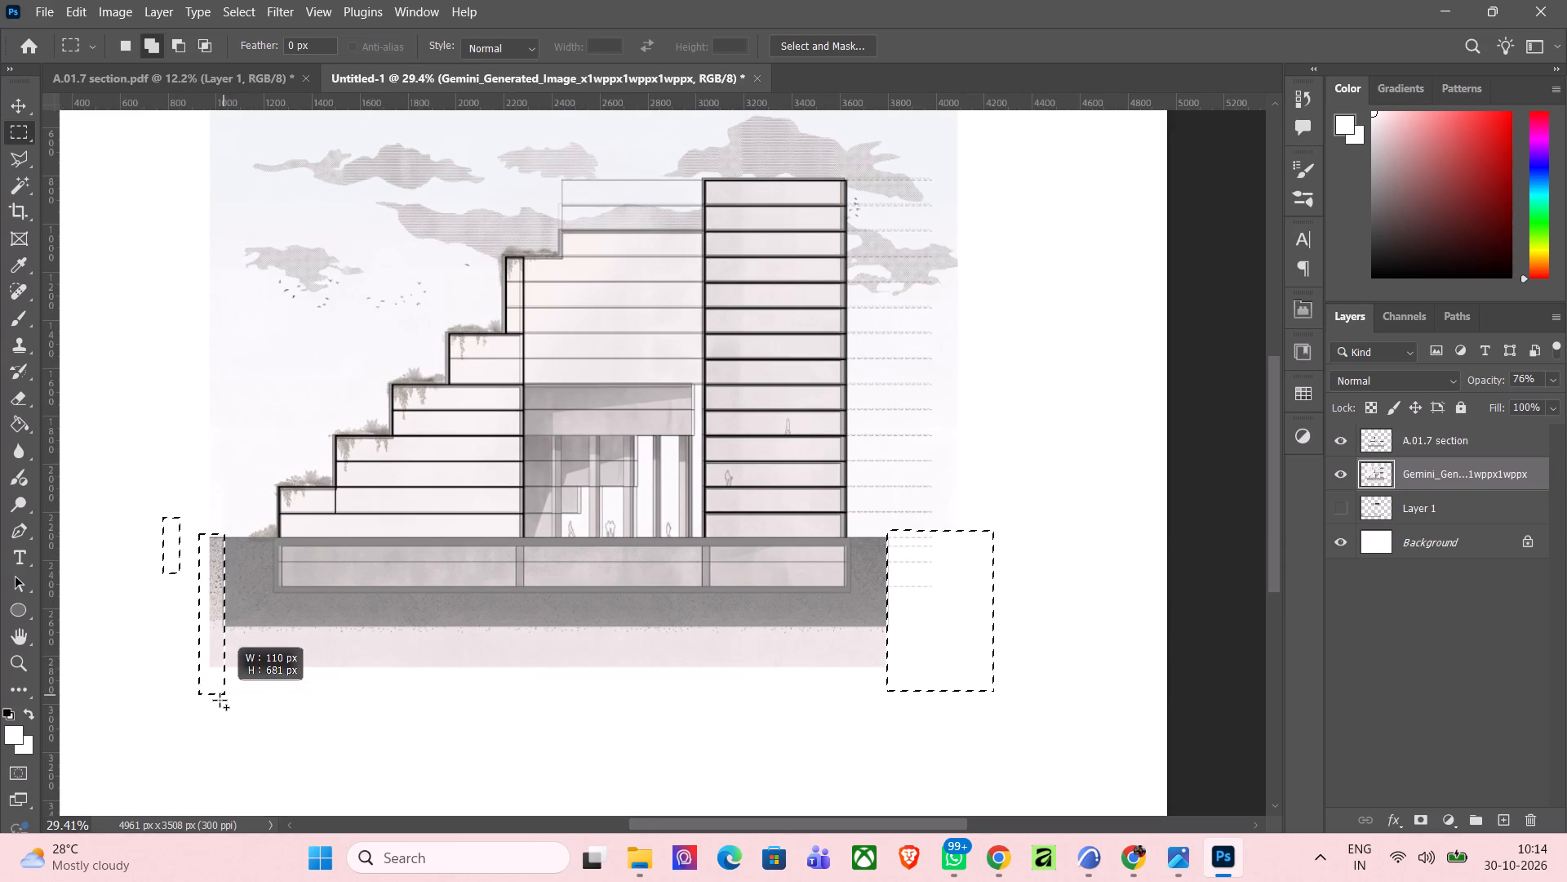
drag(220, 700, 222, 696)
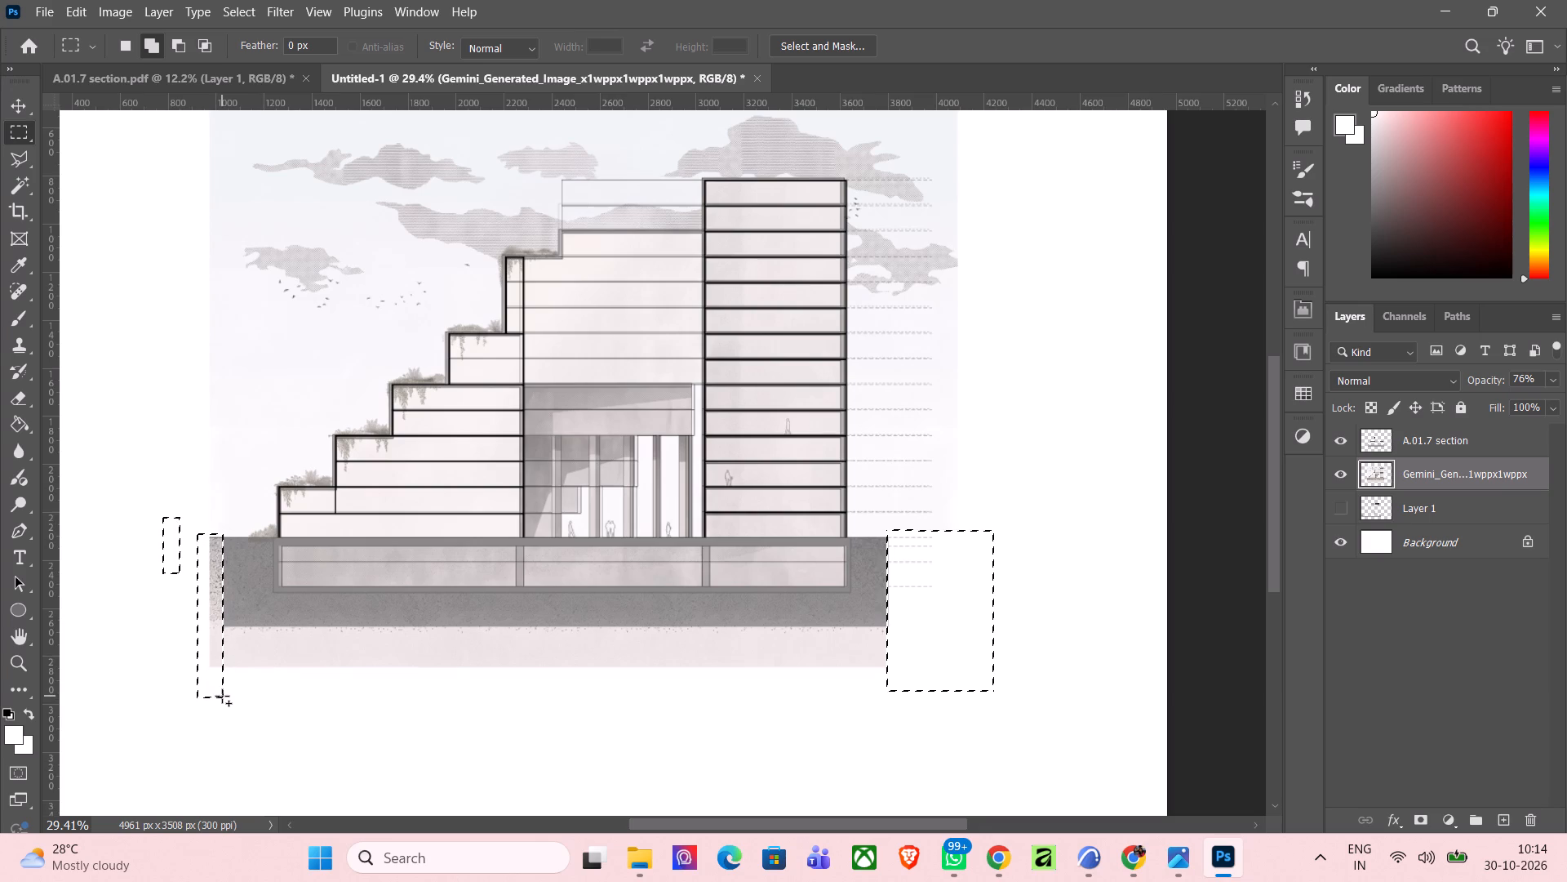
key(Delete)
Add the generated image's strip below the basement block to the selection, delete it, and deselect.
drag(898, 623, 120, 728)
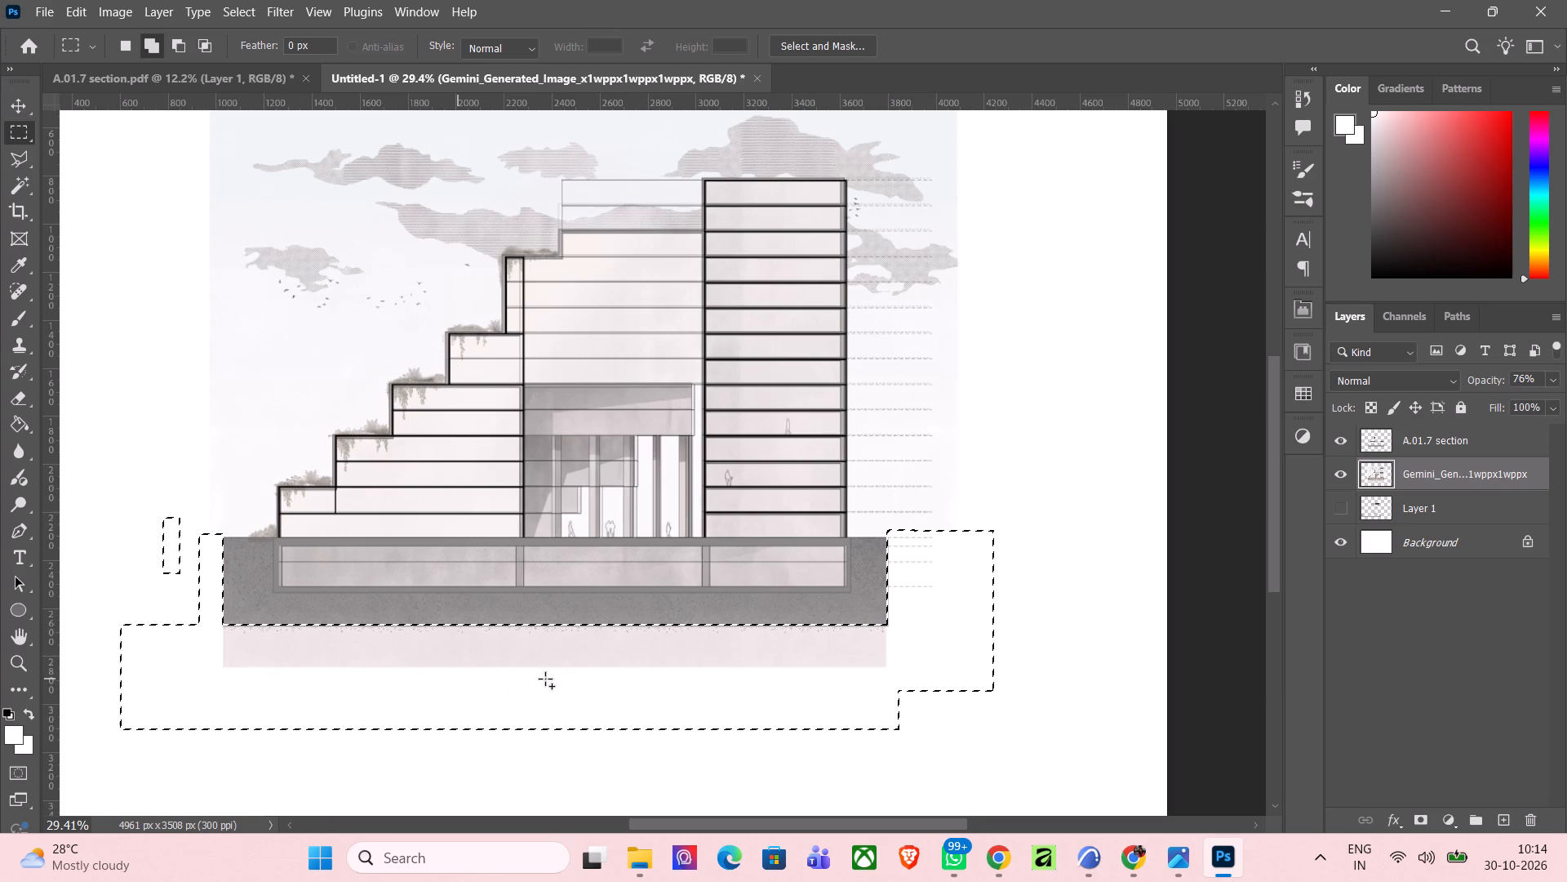
key(Delete)
scroll(1062, 573, down, 3)
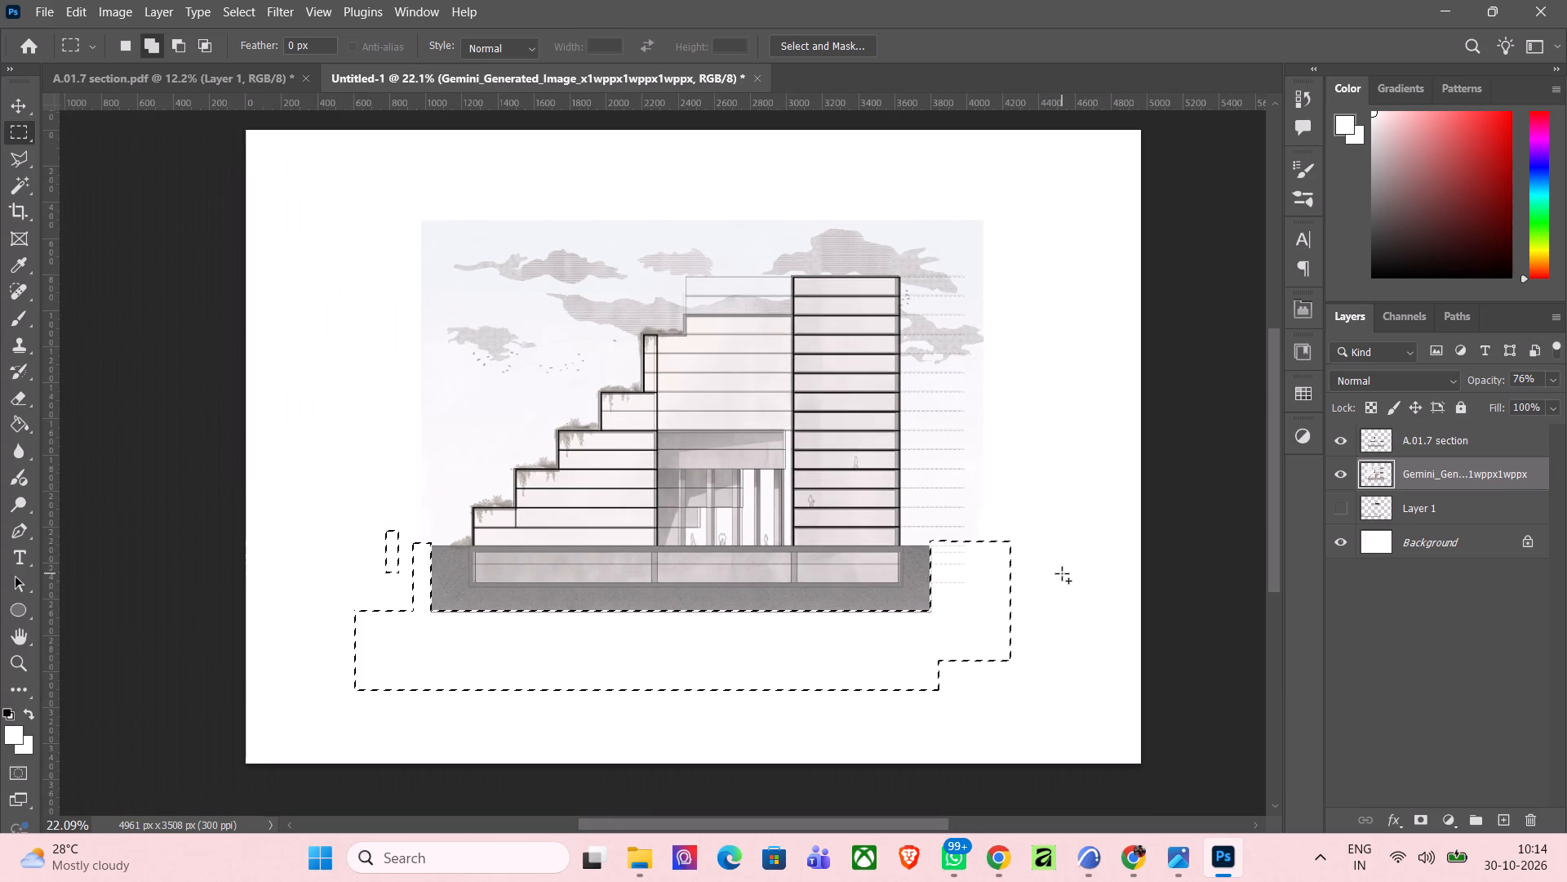
scroll(1044, 584, up, 2)
key(ctrl+d)
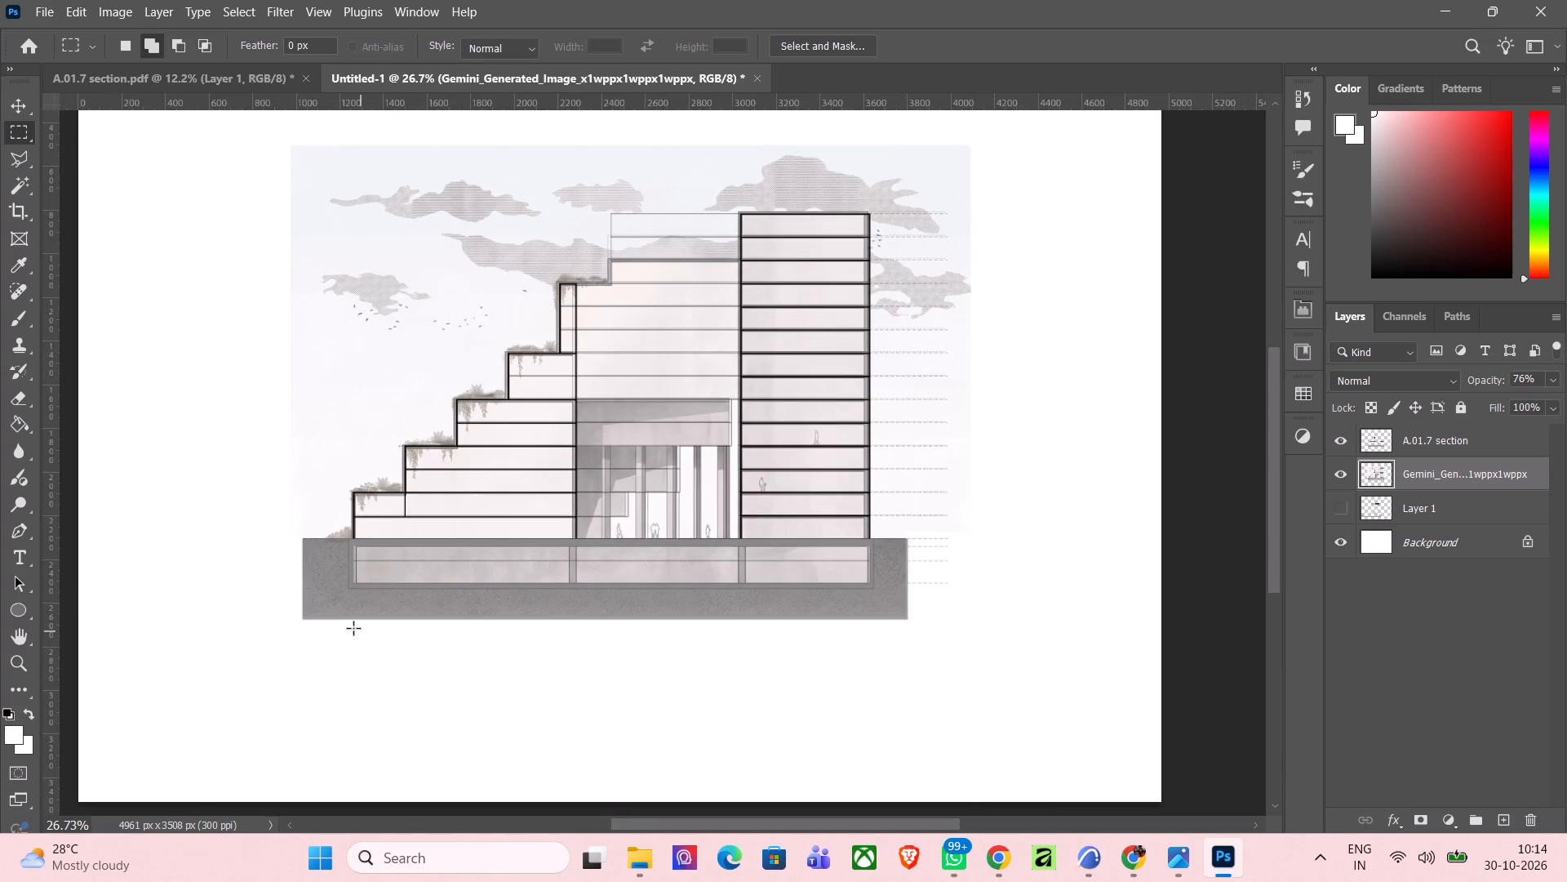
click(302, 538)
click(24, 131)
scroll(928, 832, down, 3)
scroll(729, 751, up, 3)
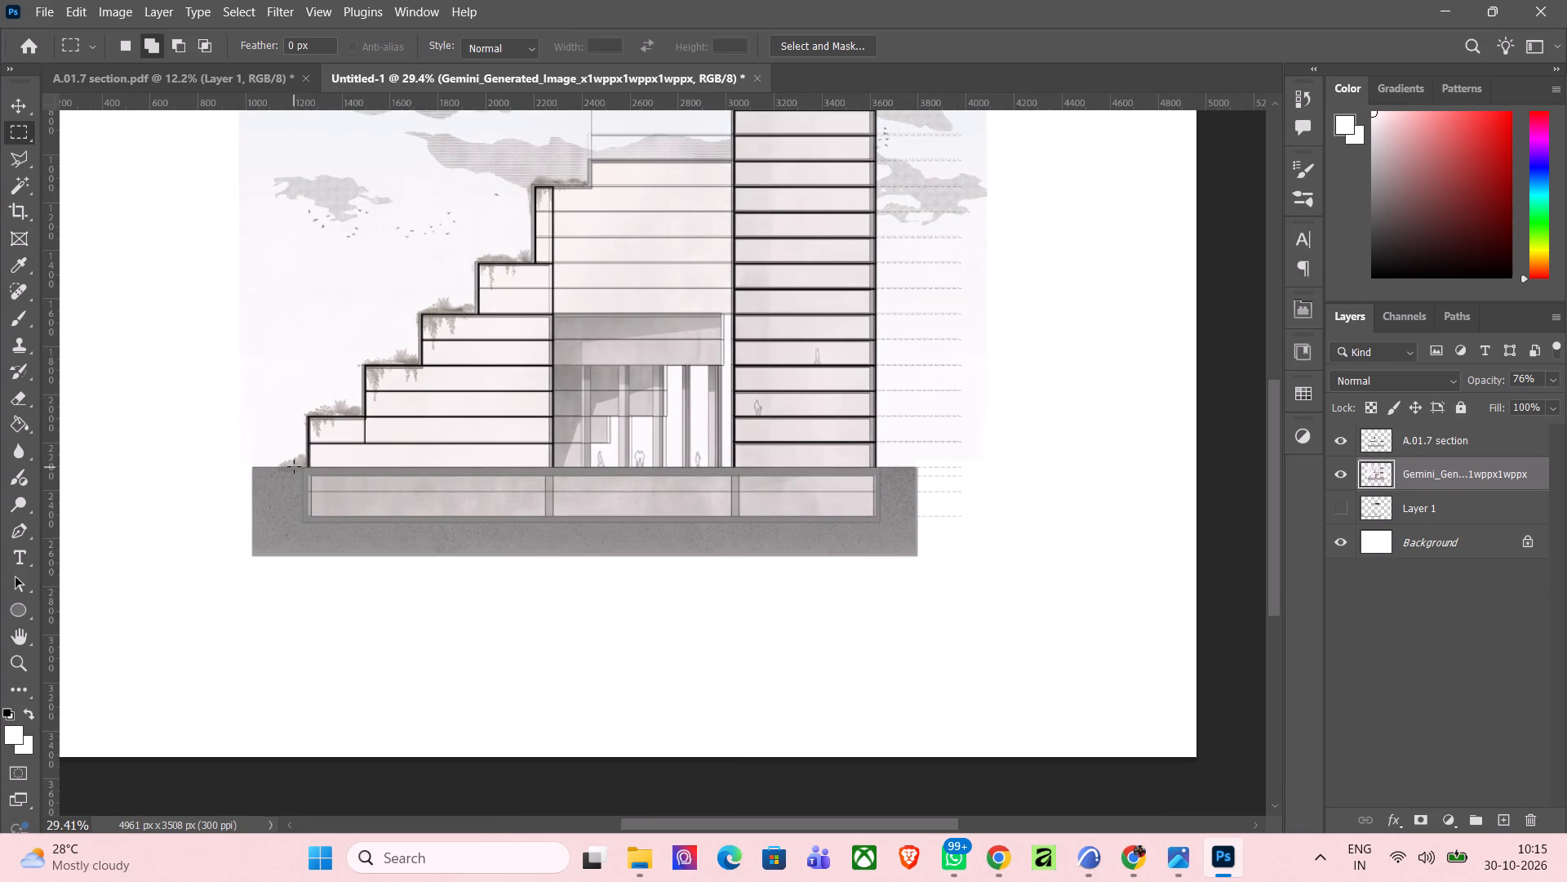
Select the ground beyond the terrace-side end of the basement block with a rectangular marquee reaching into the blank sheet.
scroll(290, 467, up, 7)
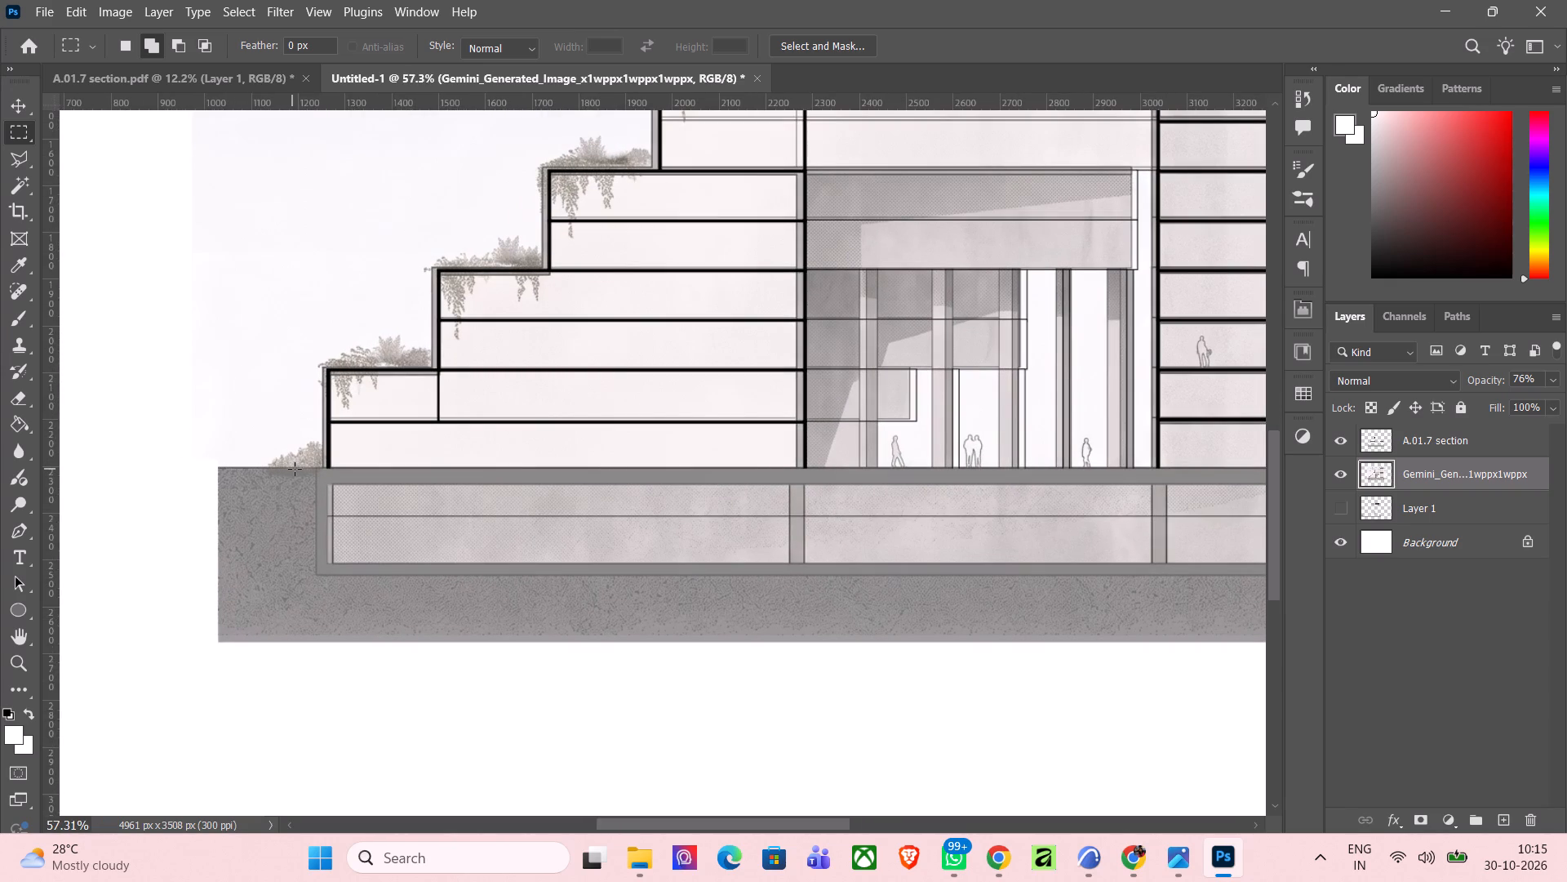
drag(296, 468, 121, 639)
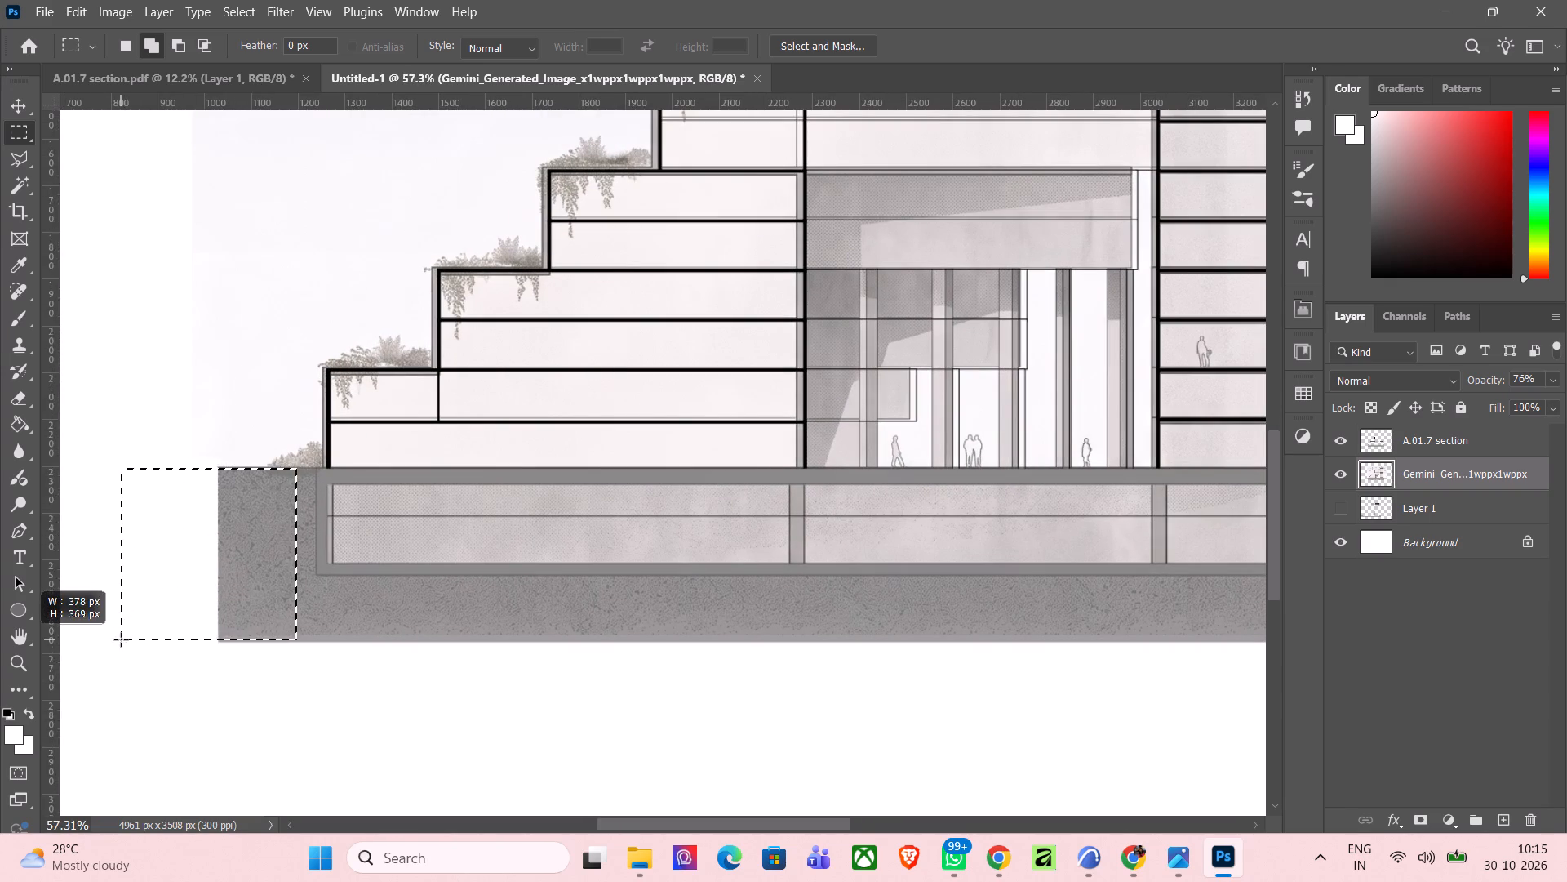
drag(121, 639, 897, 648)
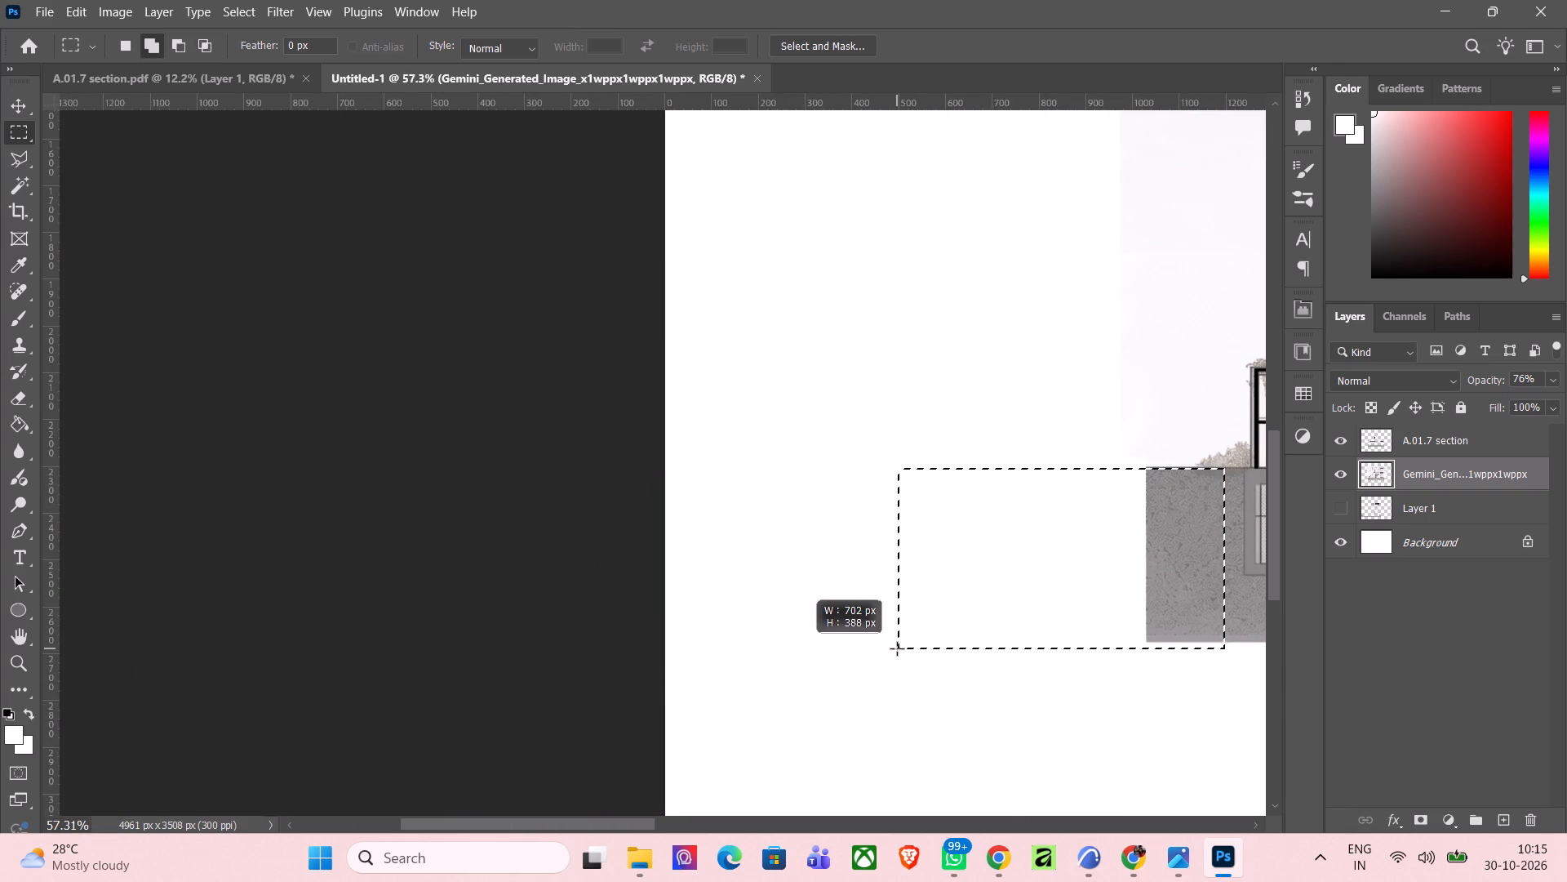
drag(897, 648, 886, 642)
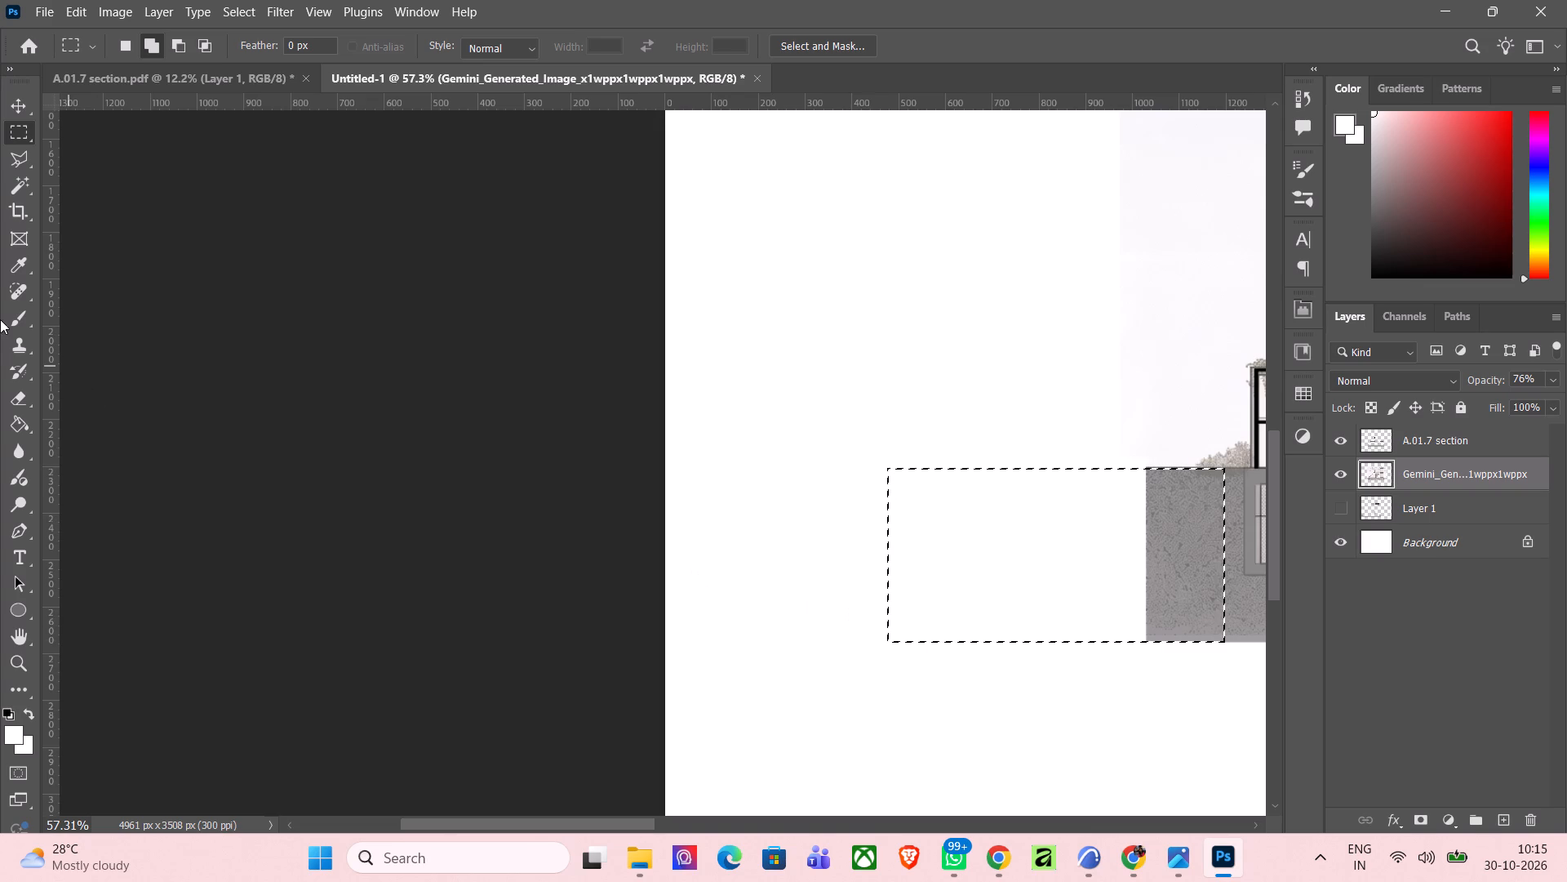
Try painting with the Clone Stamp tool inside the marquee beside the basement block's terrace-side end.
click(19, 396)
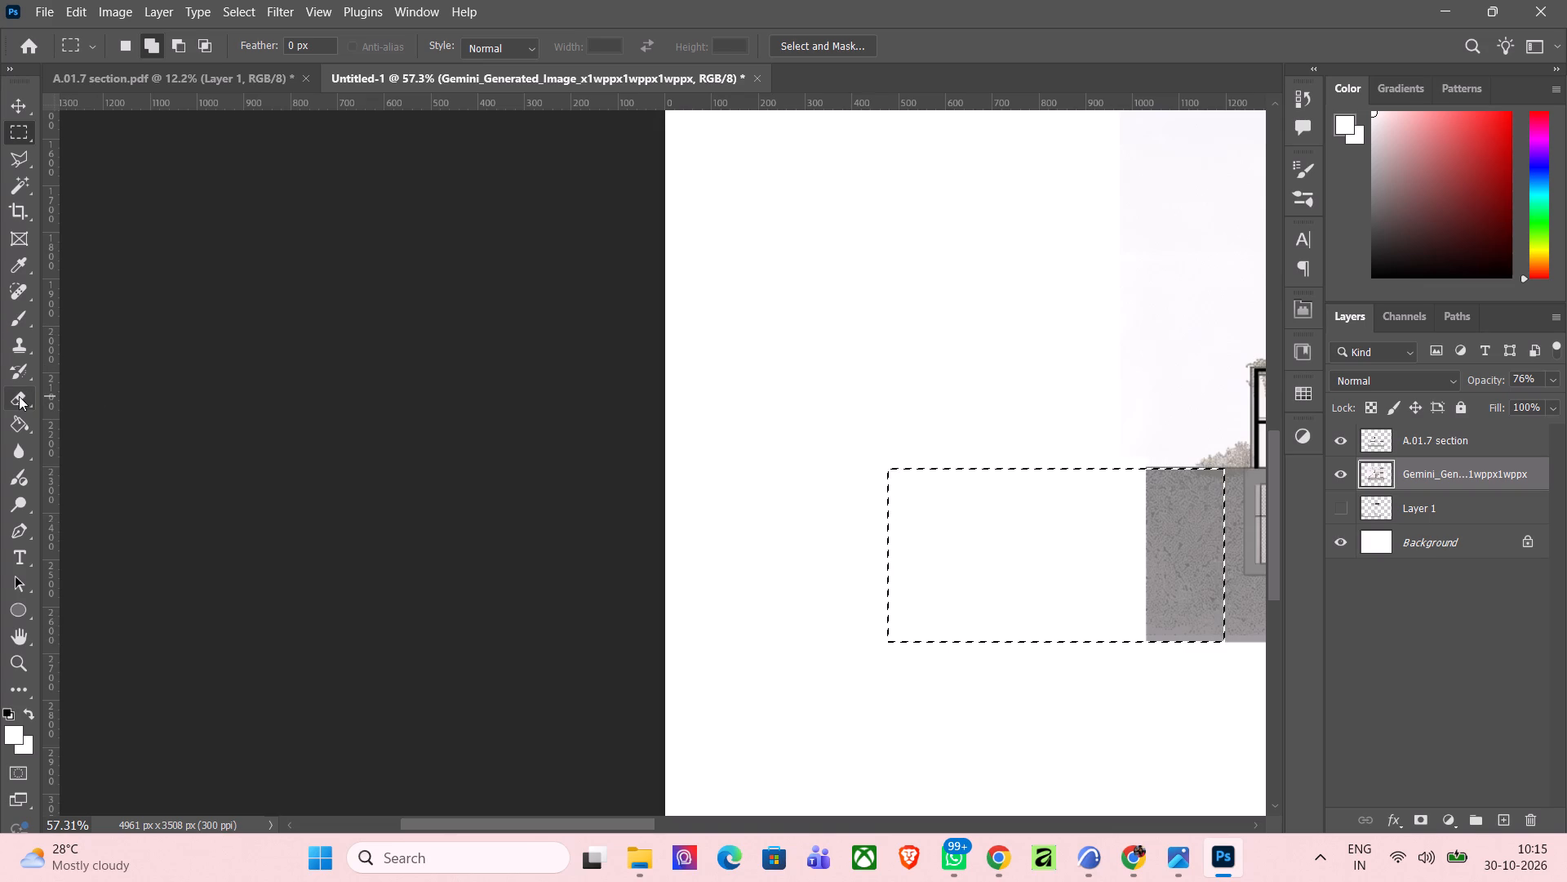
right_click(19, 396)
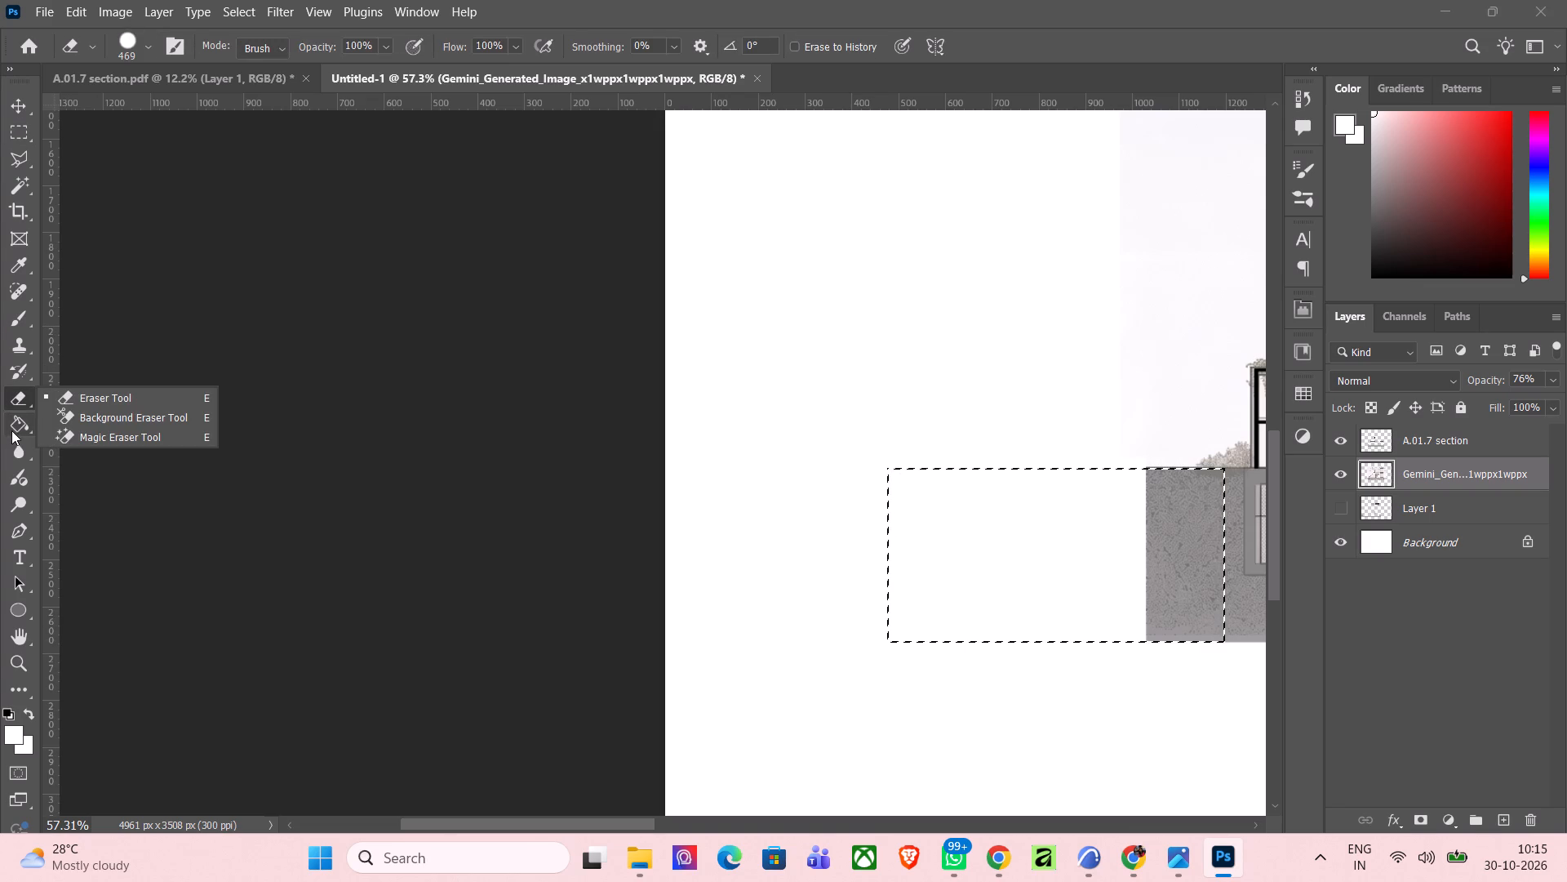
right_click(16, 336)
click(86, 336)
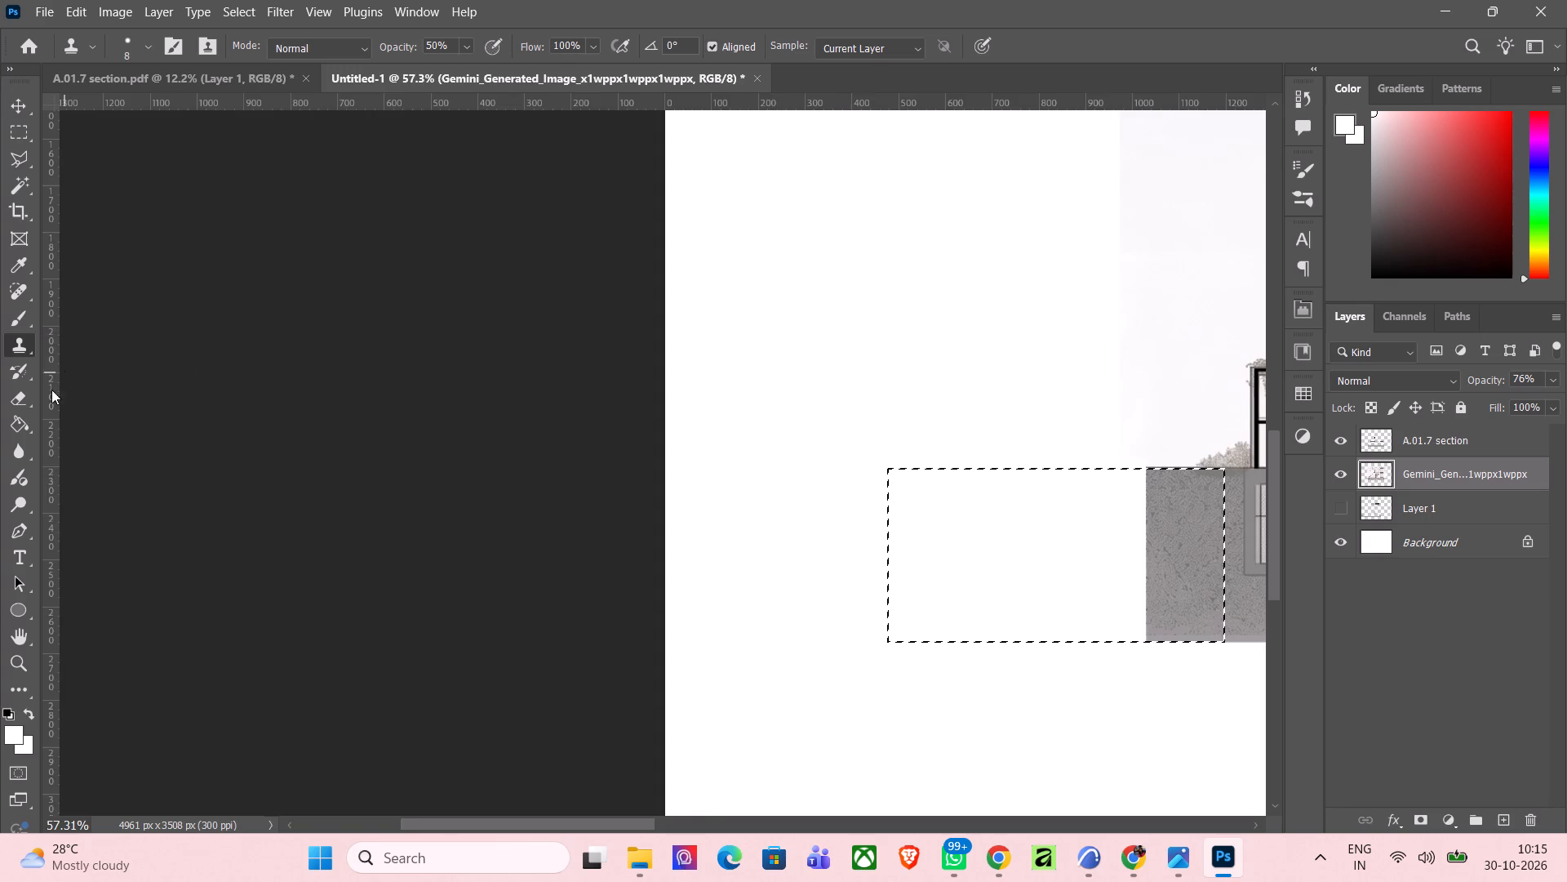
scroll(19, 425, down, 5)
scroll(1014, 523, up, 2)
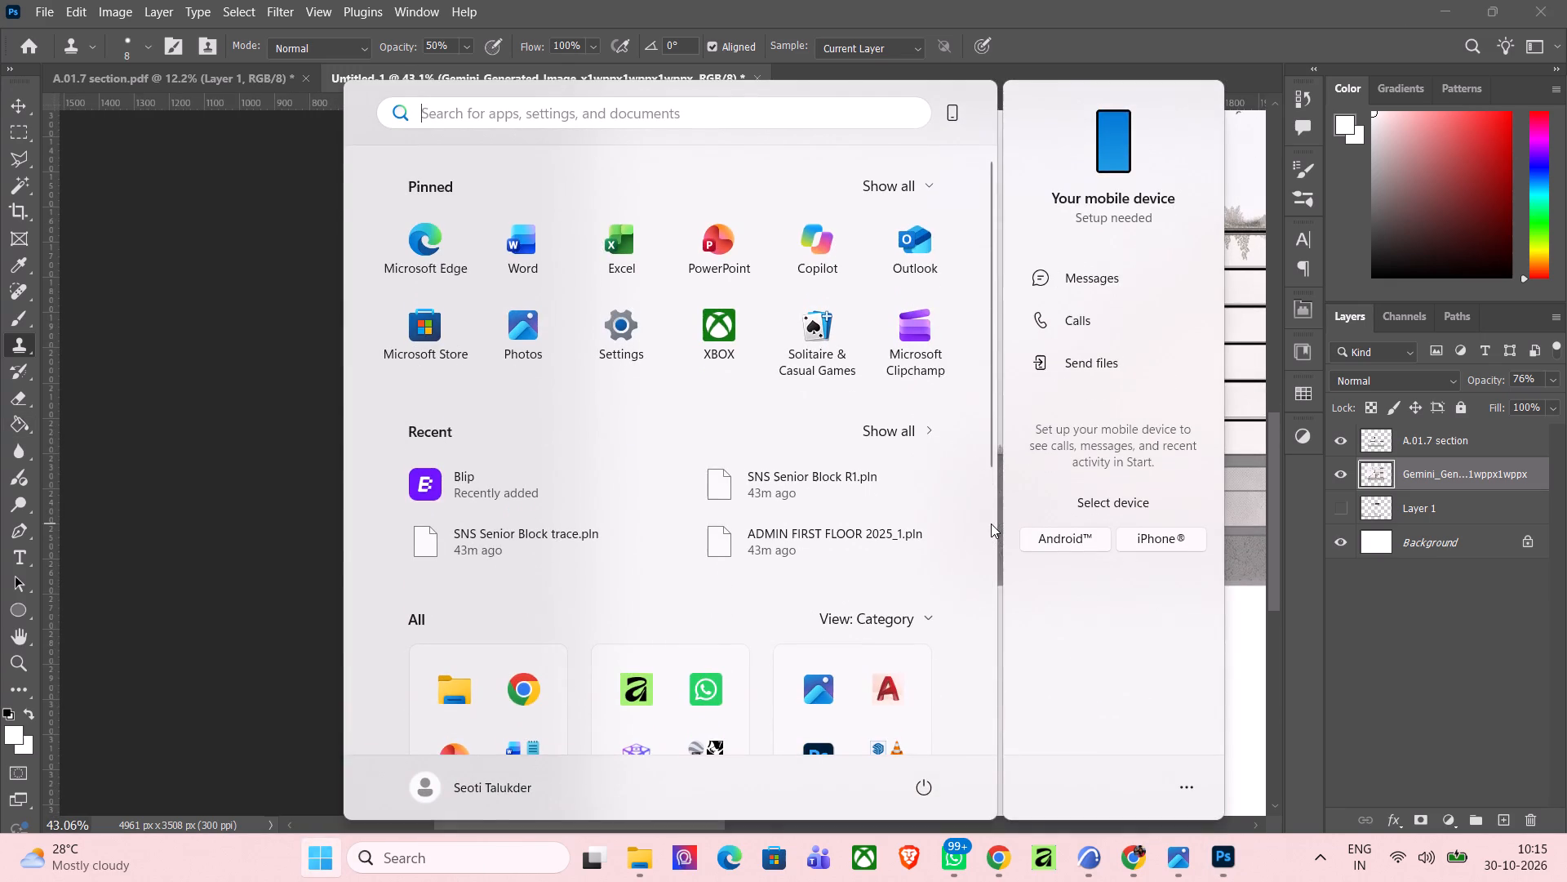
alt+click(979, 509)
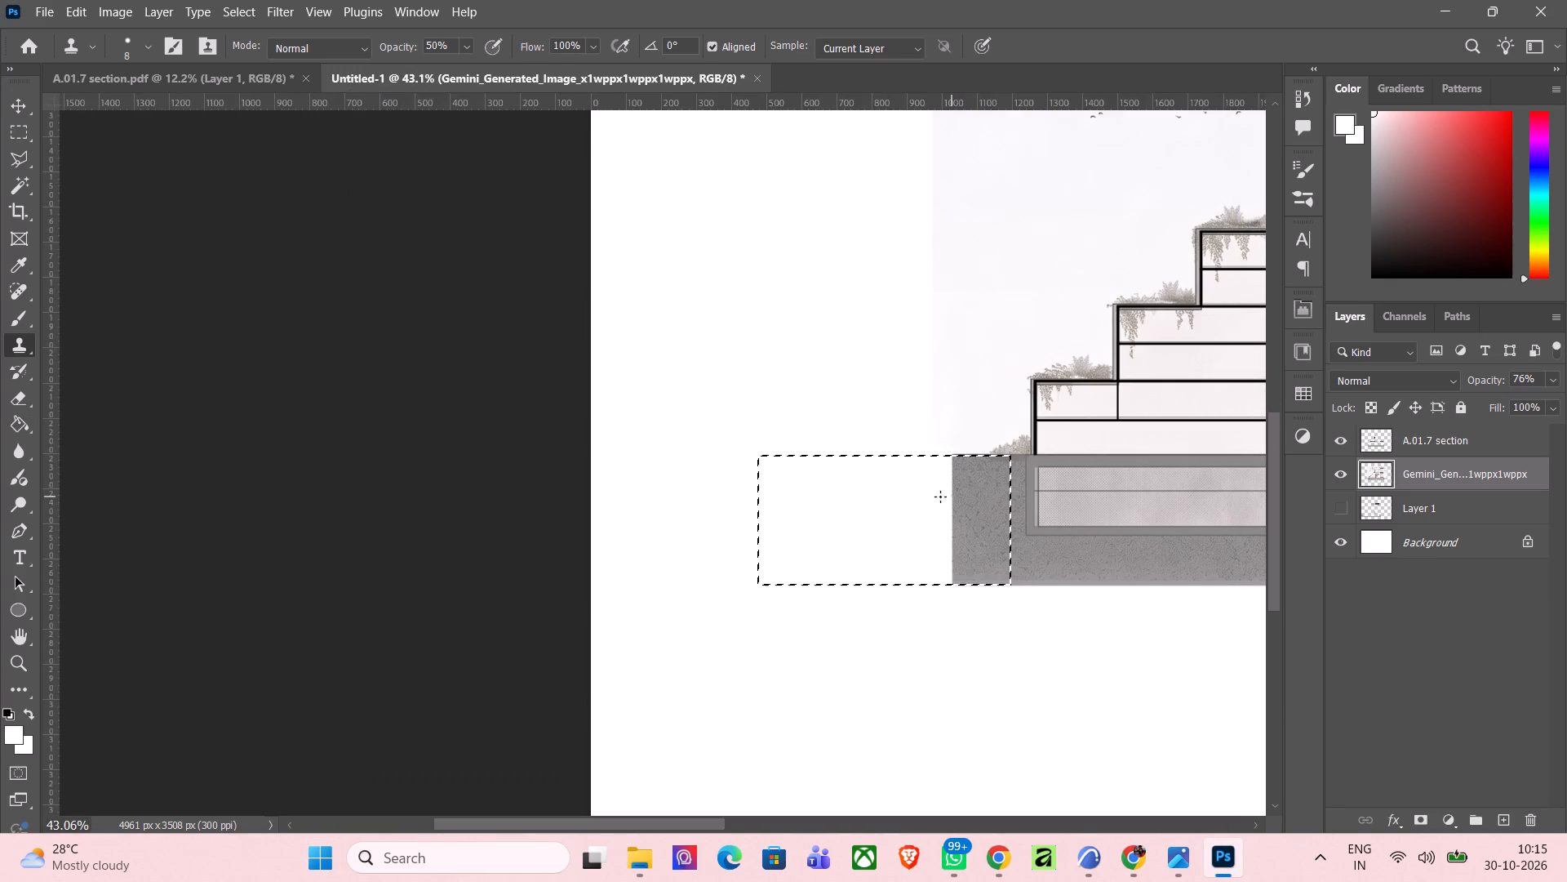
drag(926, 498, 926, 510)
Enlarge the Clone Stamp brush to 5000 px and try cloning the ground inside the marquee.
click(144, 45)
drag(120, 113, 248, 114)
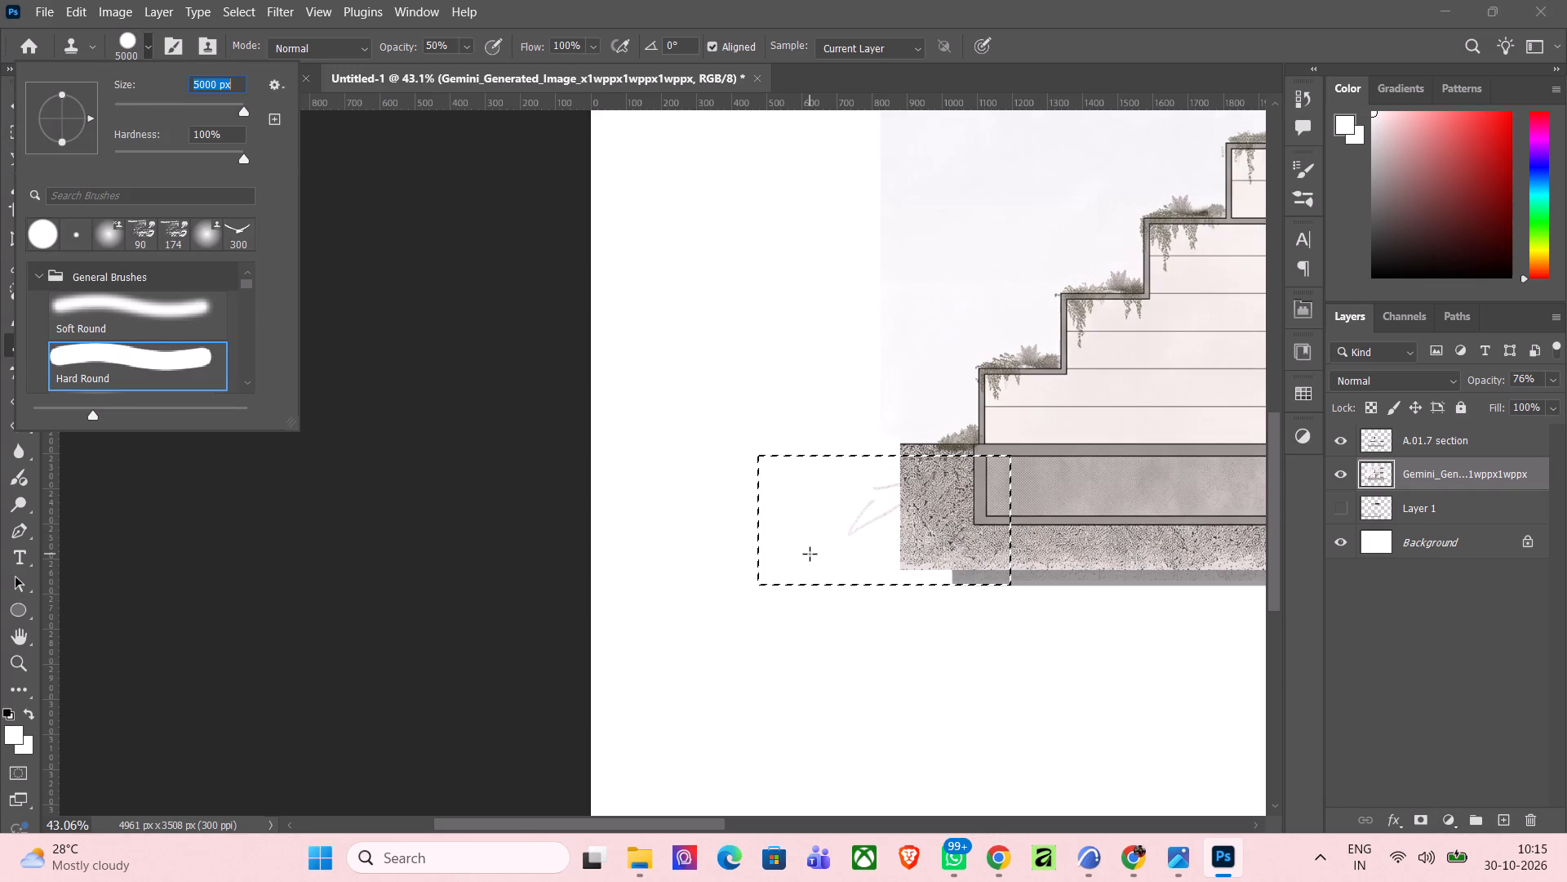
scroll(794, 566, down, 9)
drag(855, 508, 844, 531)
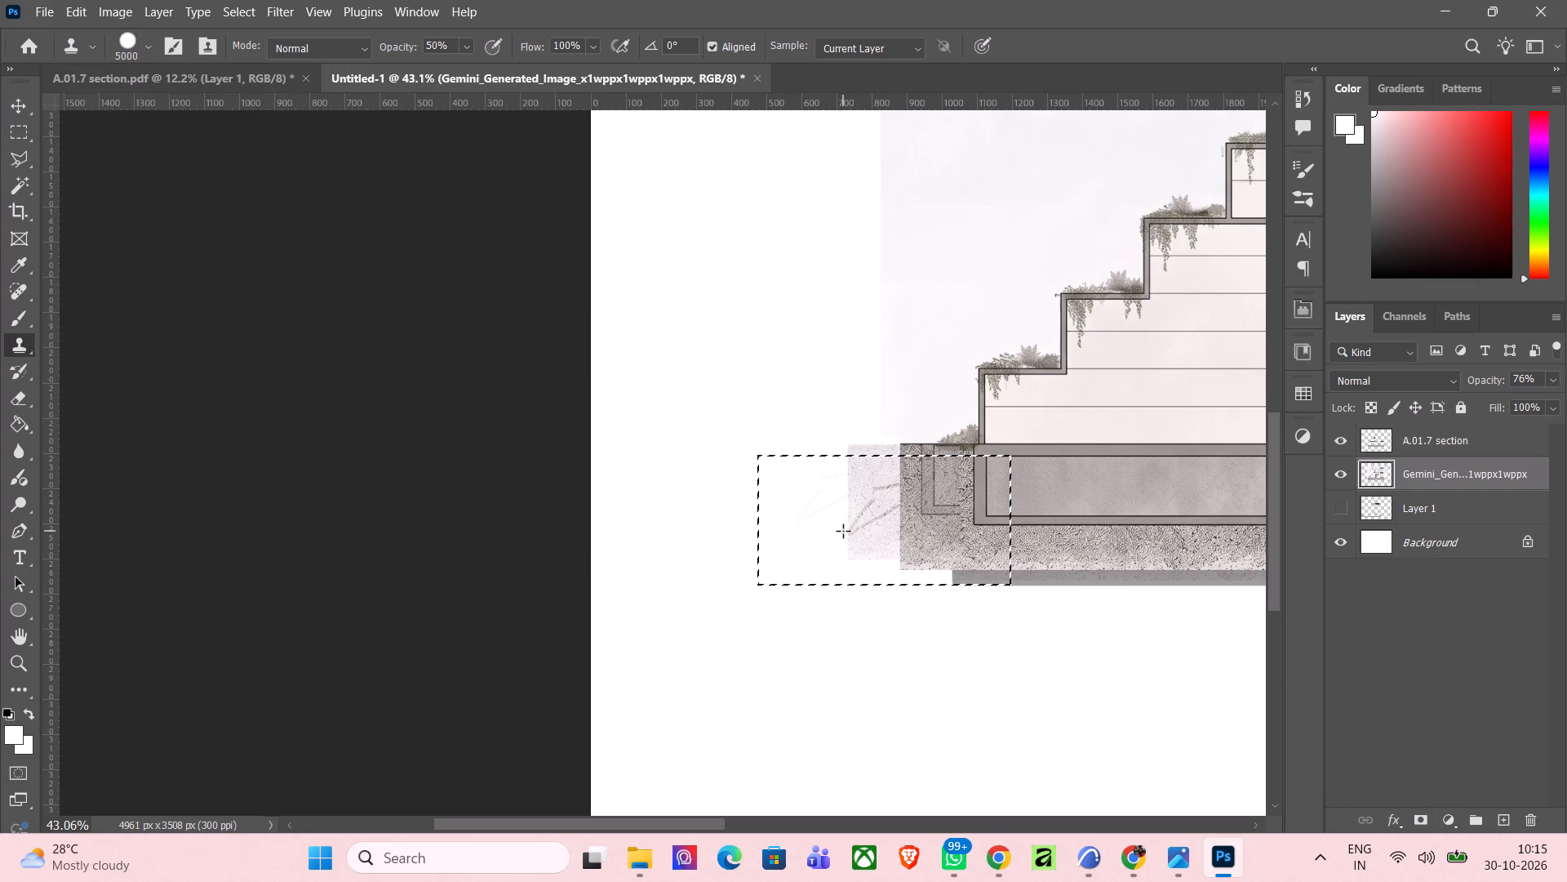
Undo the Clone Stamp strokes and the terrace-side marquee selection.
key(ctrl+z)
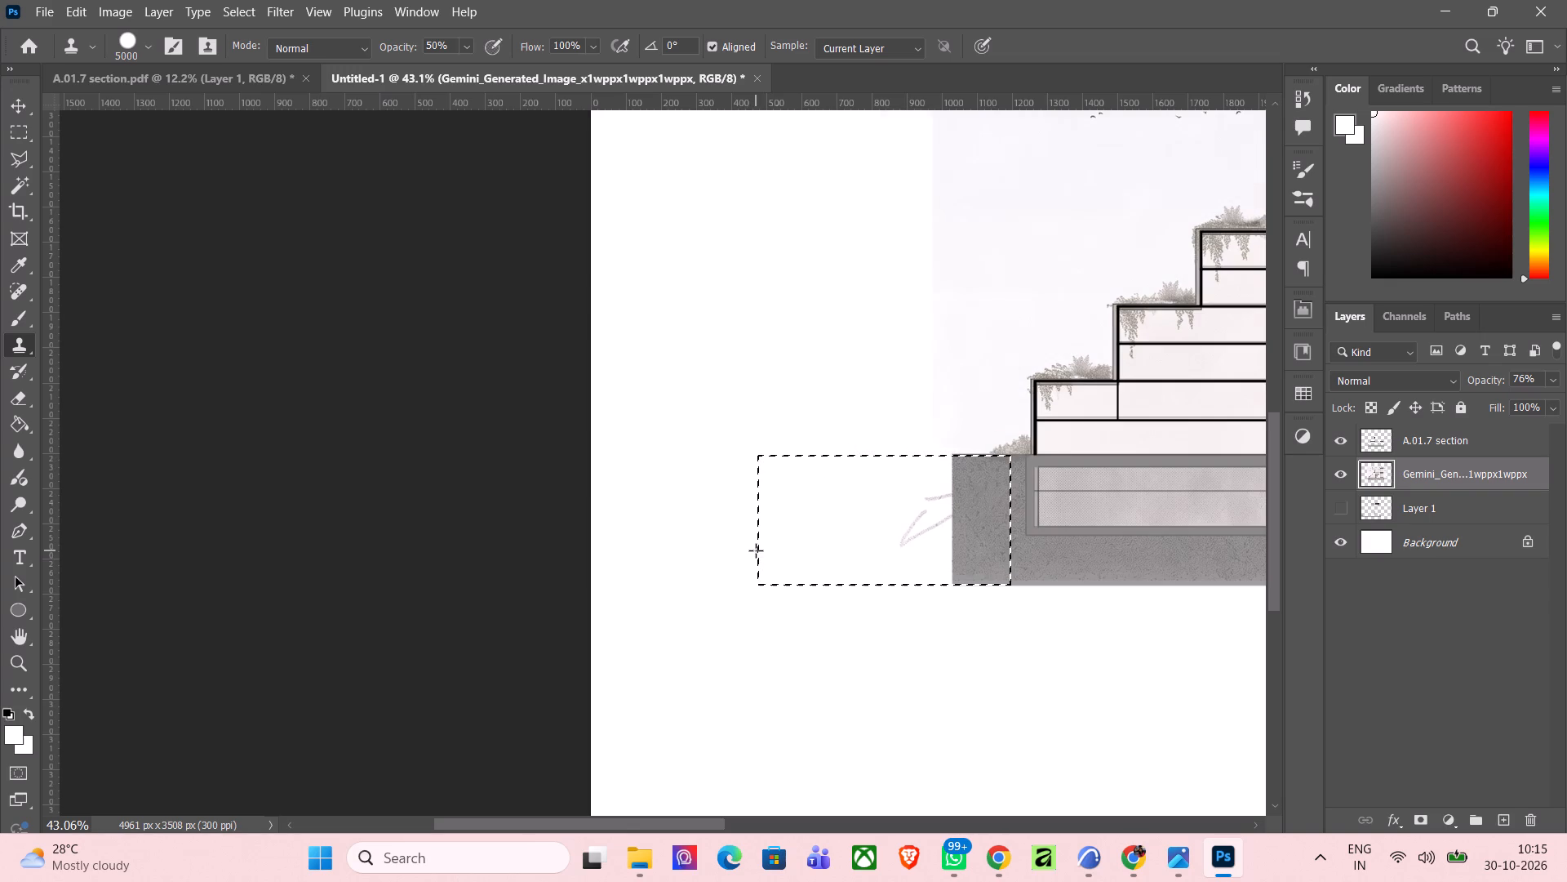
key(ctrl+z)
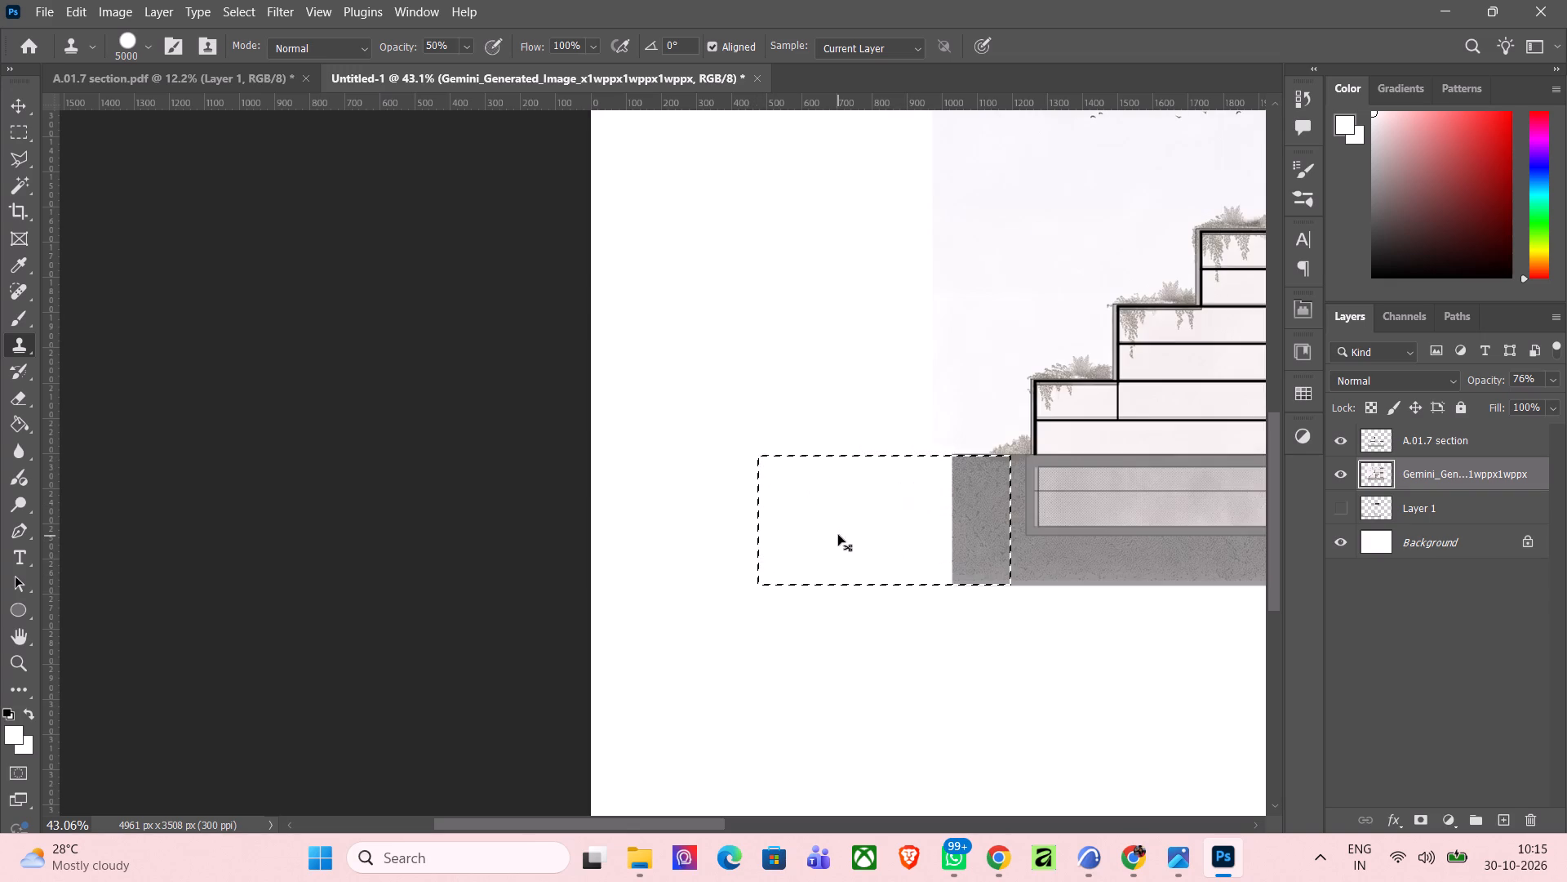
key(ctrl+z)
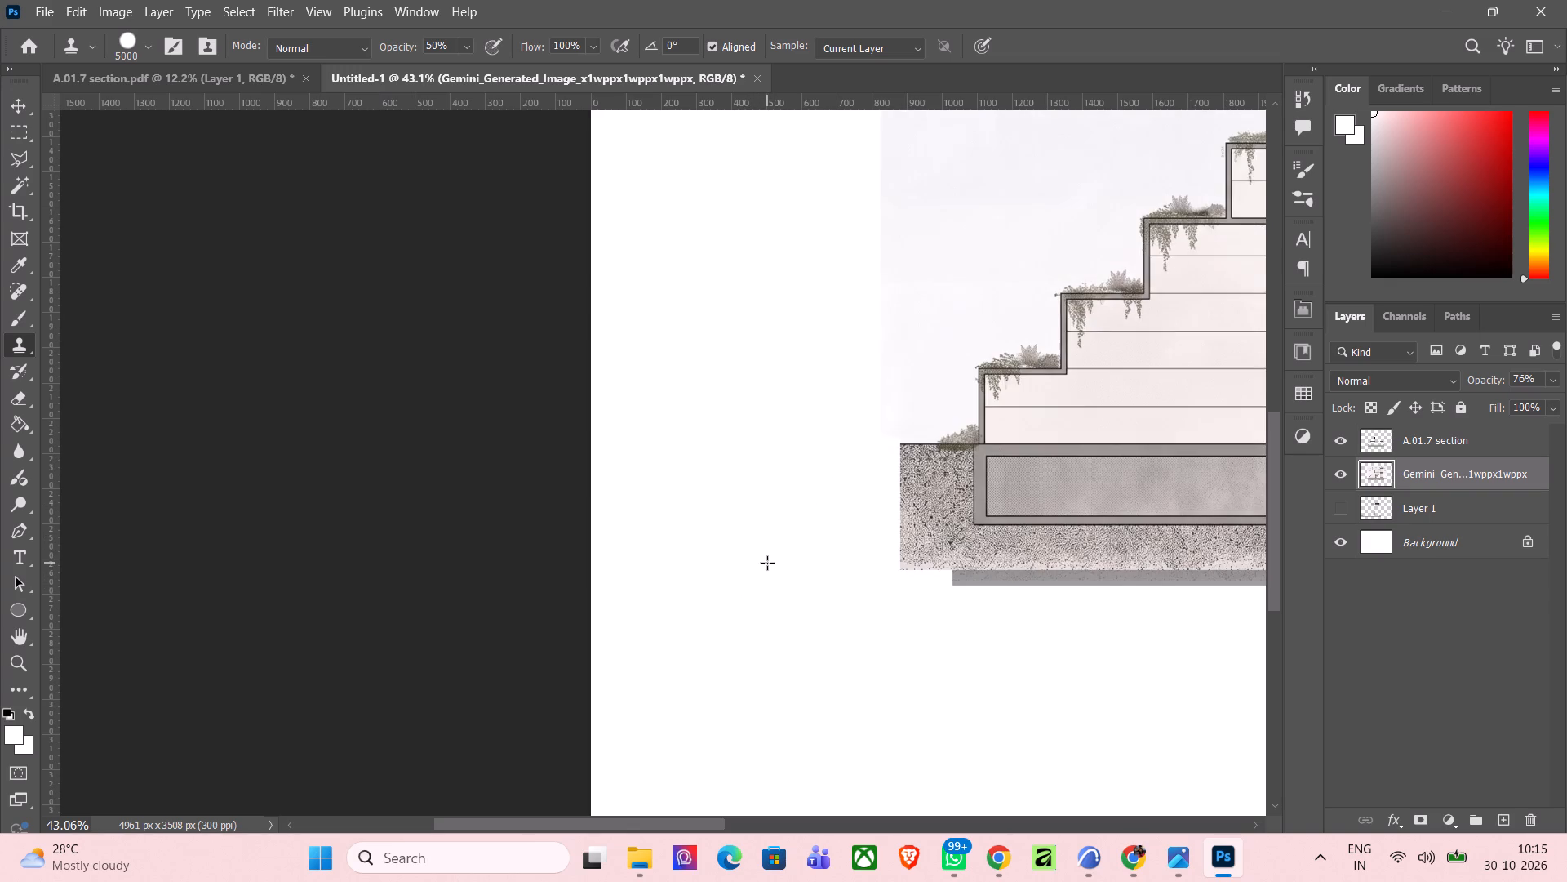
Undo the deletion of the generated image's strip below the basement block and clear the restored selection.
key(ctrl+z)
key(ctrl+z)
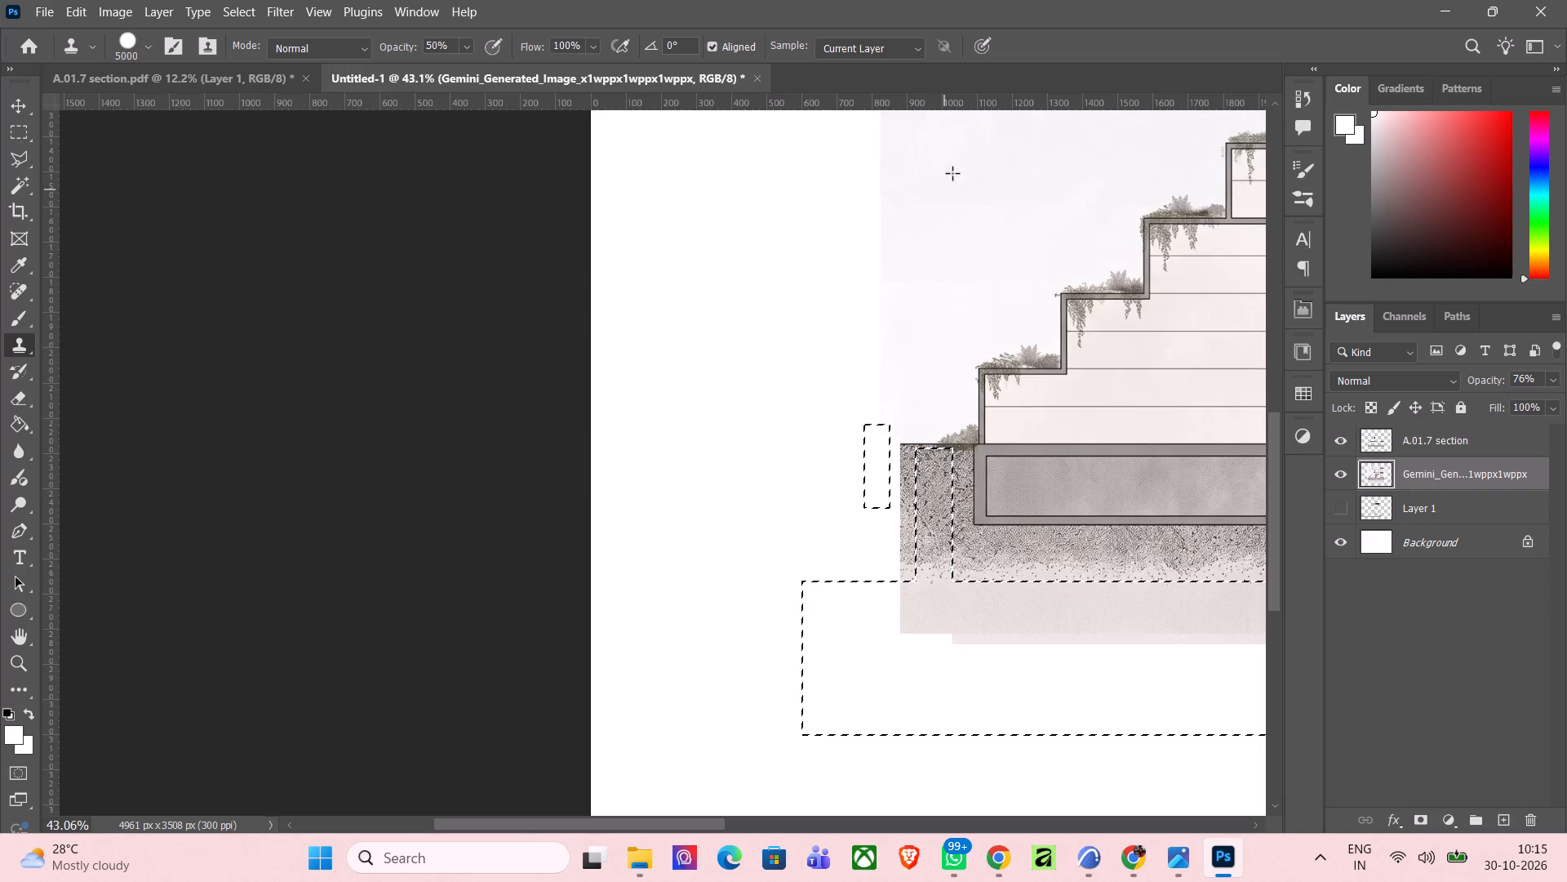
key(Escape)
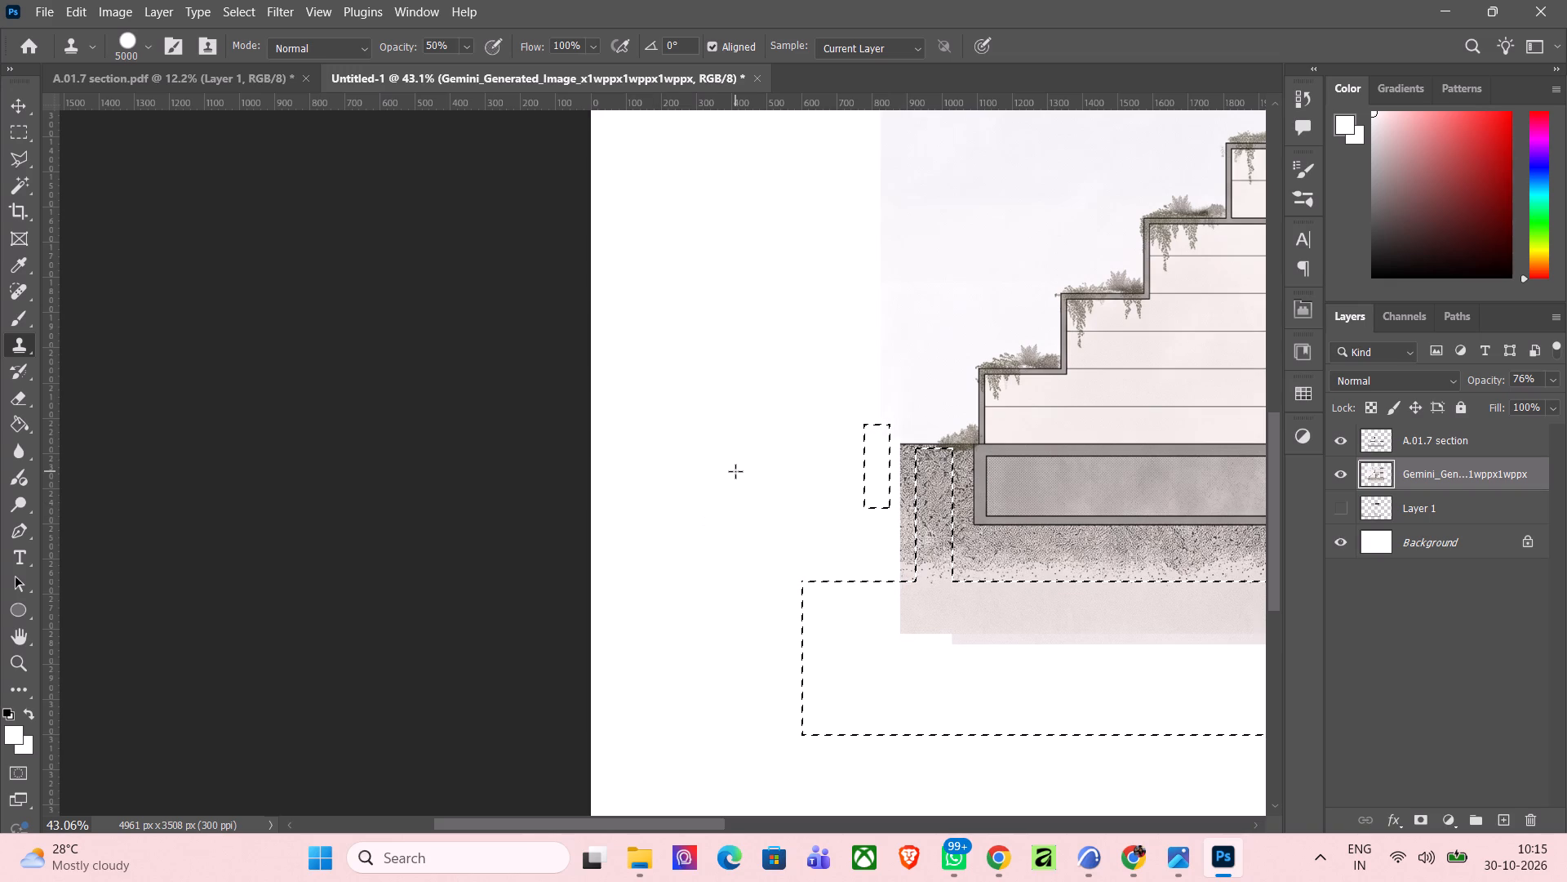
key(ctrl+d)
Undo the ground deletions and selections at both ends of the basement block, then leave the Clone Stamp for the Move tool.
scroll(726, 476, down, 8)
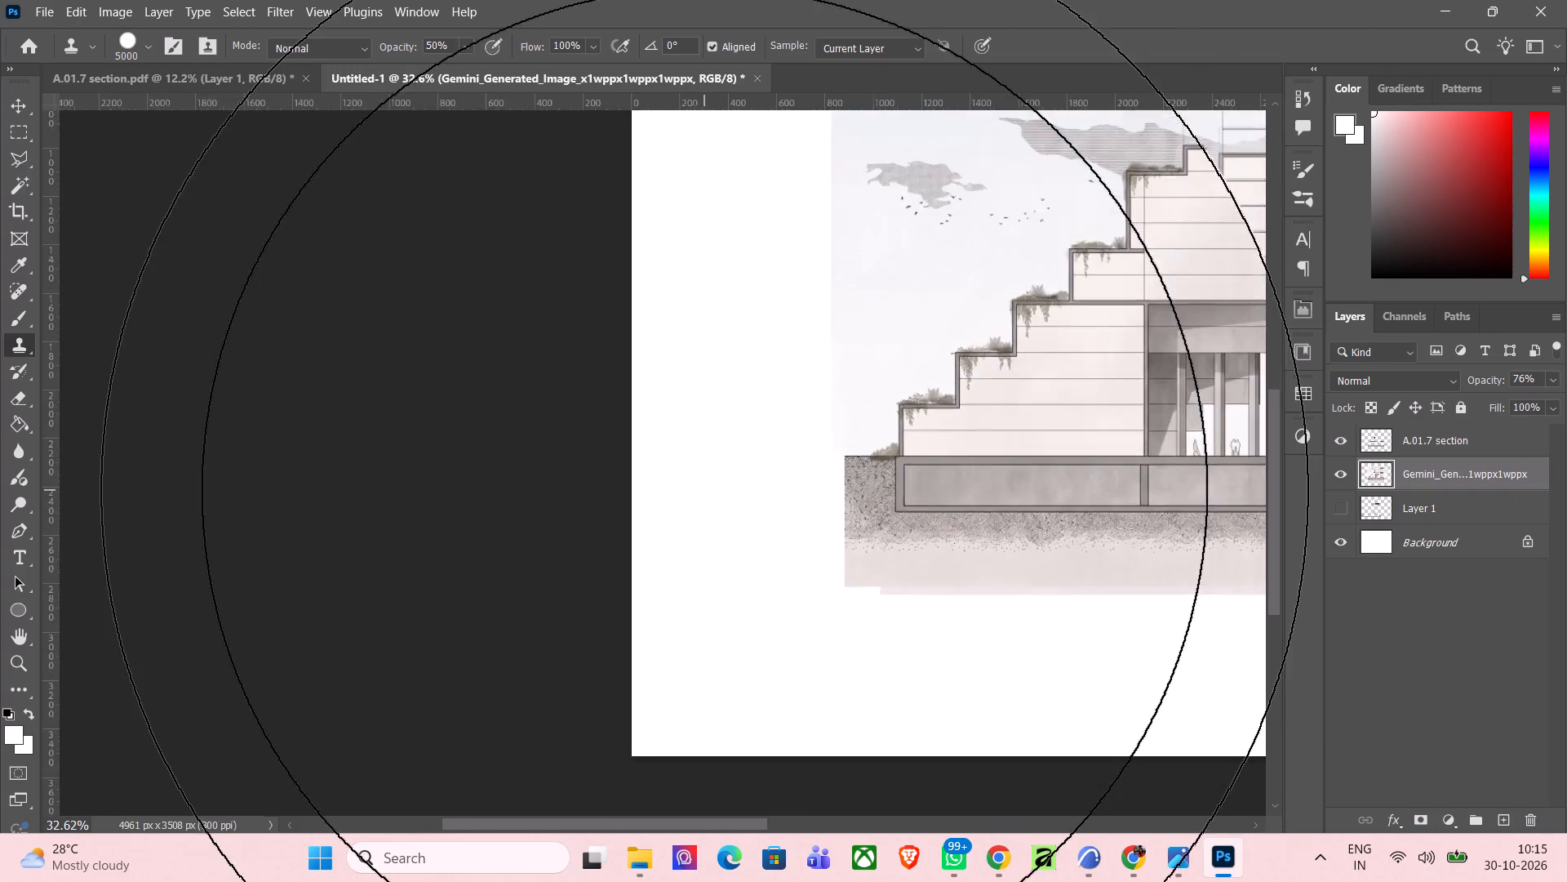
scroll(704, 490, down, 2)
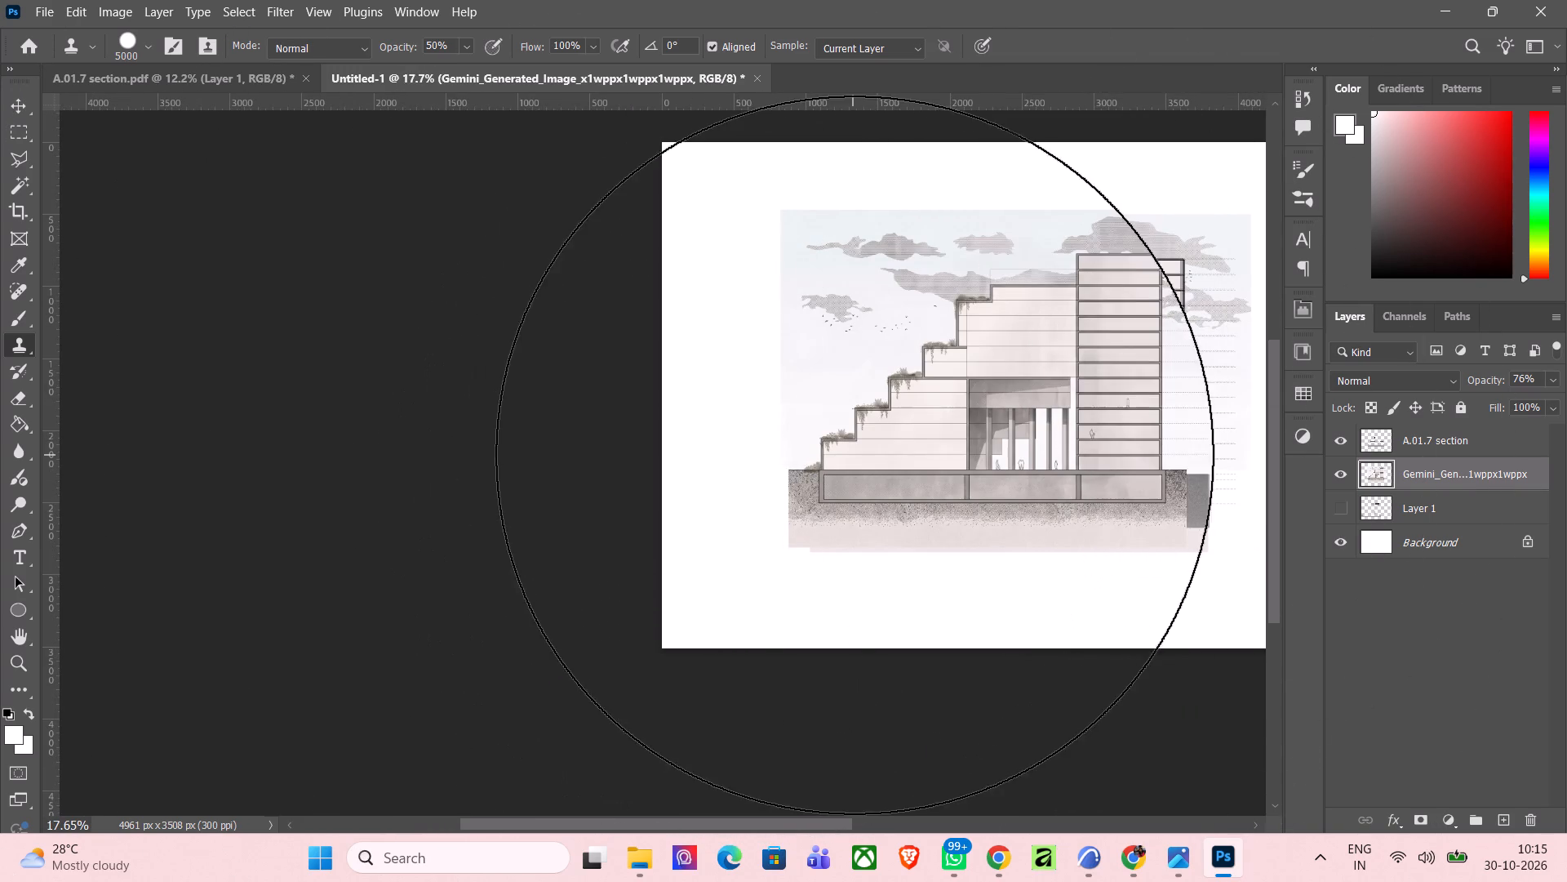
key(ctrl+z)
key(ctrl+z)
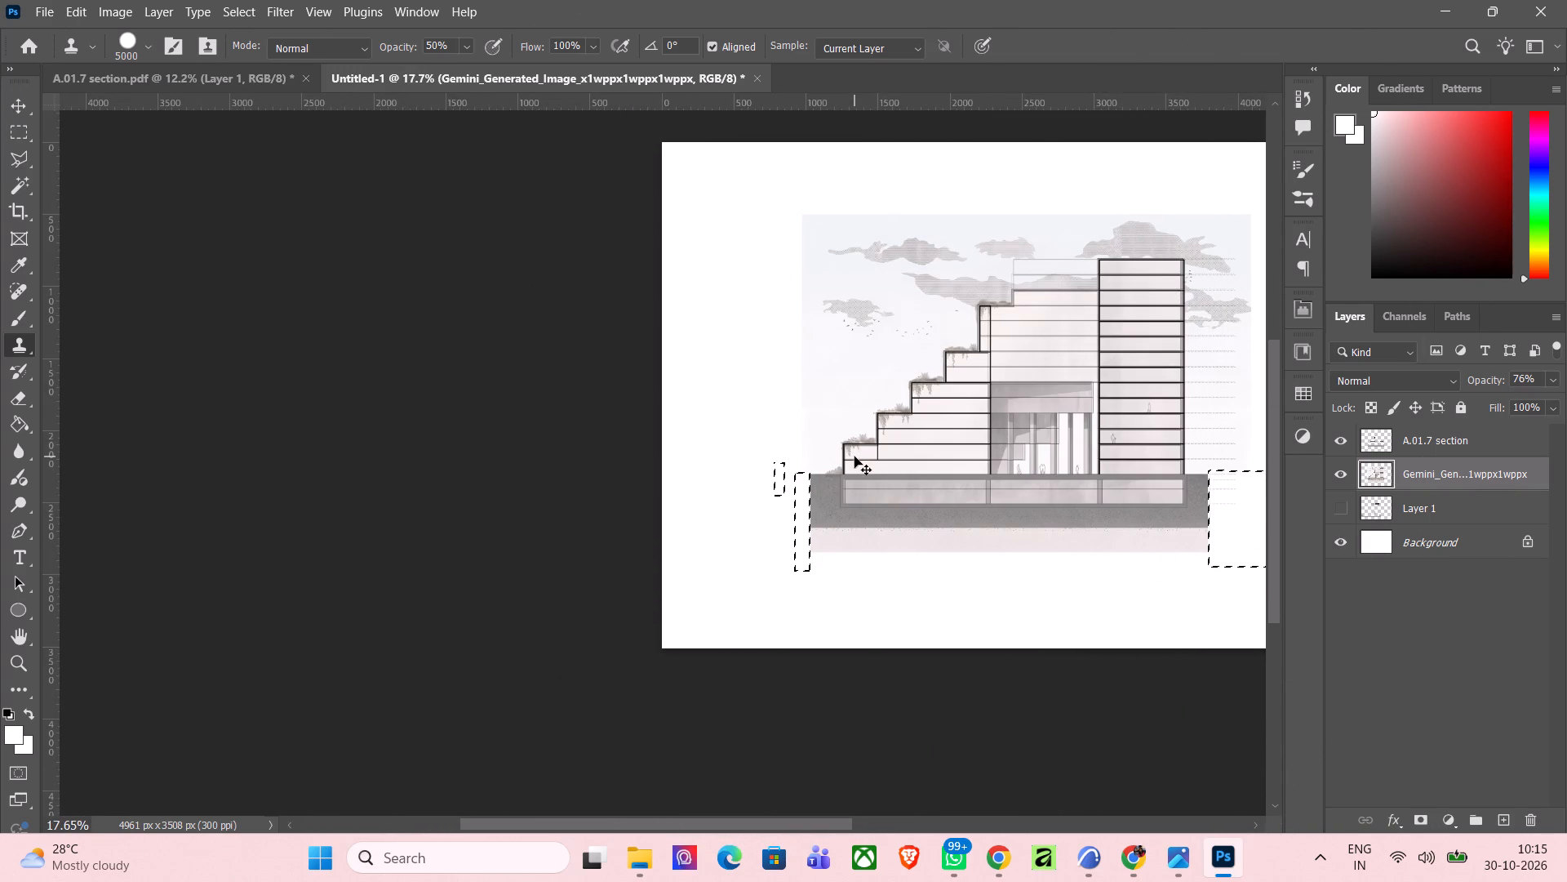
key(ctrl+z)
key(ctrl+z)
key(ctrl+z)
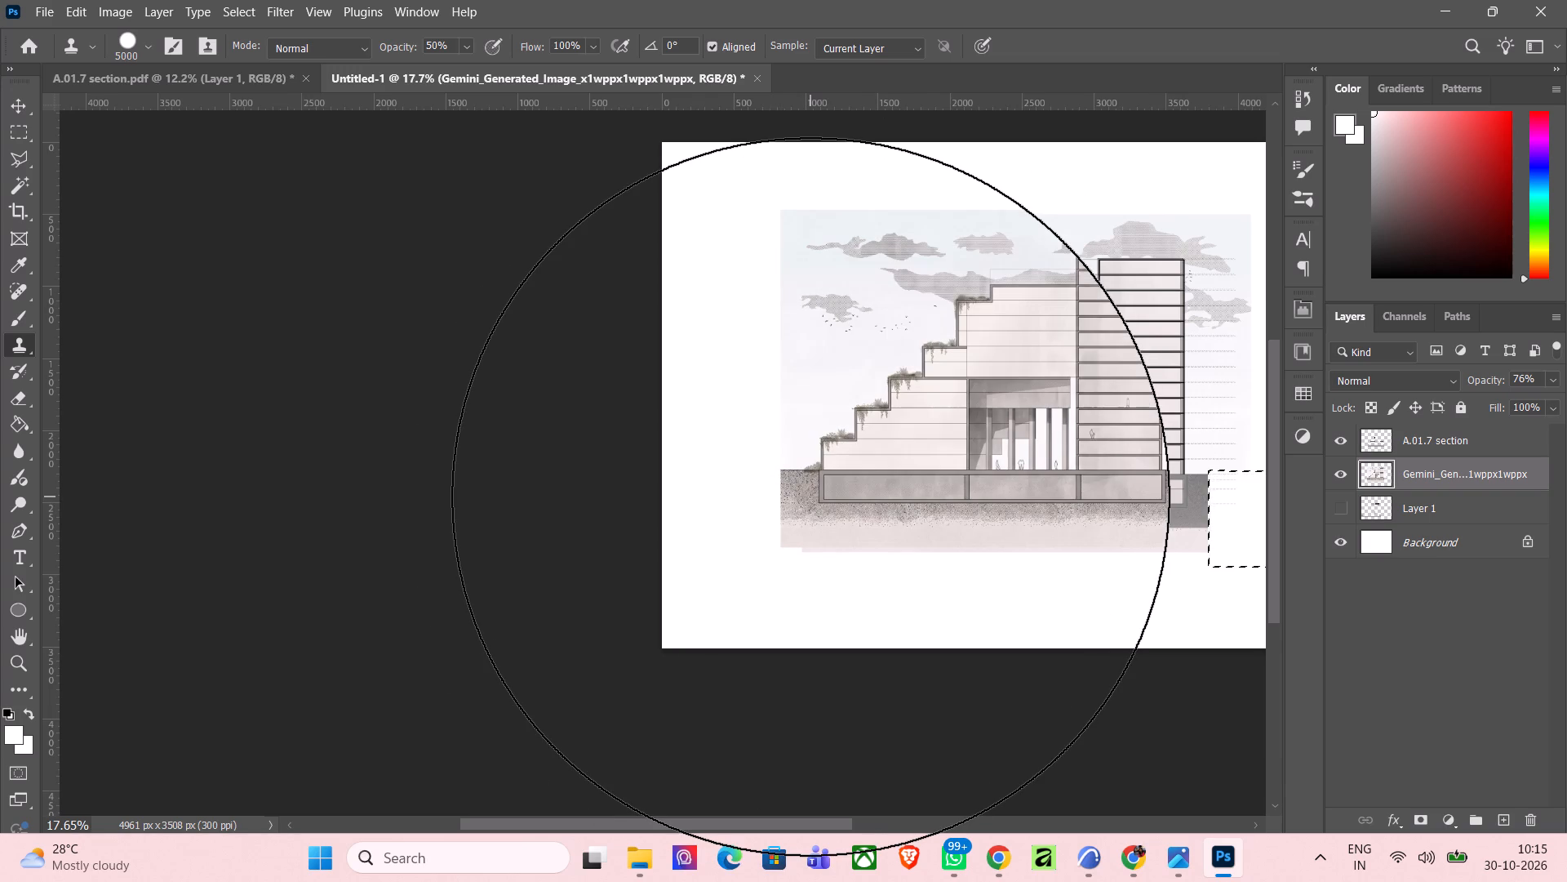
key(ctrl+z)
key(ctrl+z)
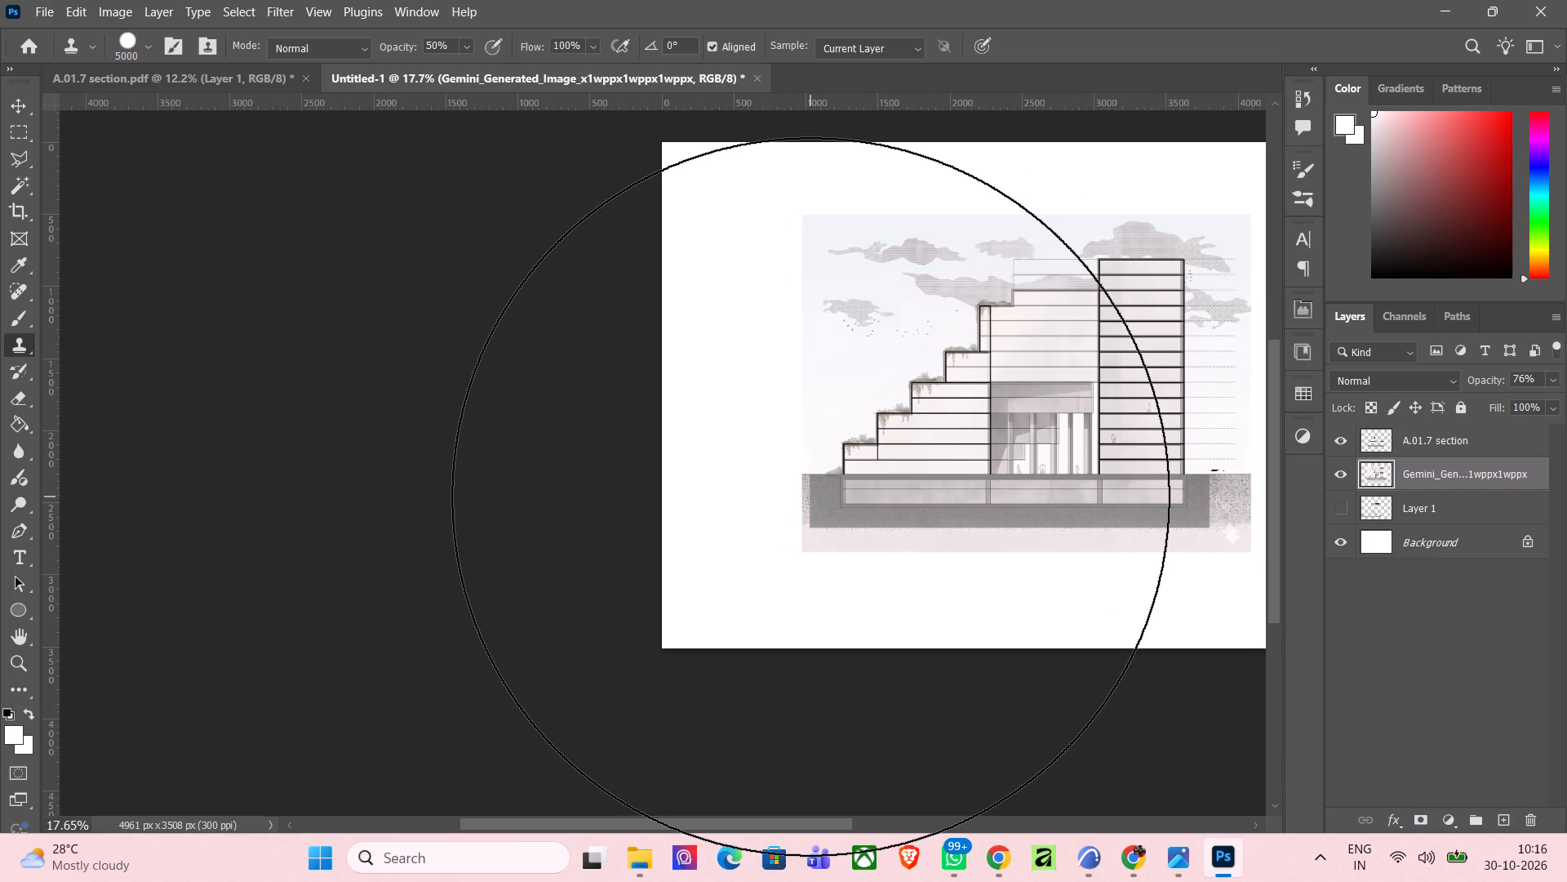
key(ctrl+z)
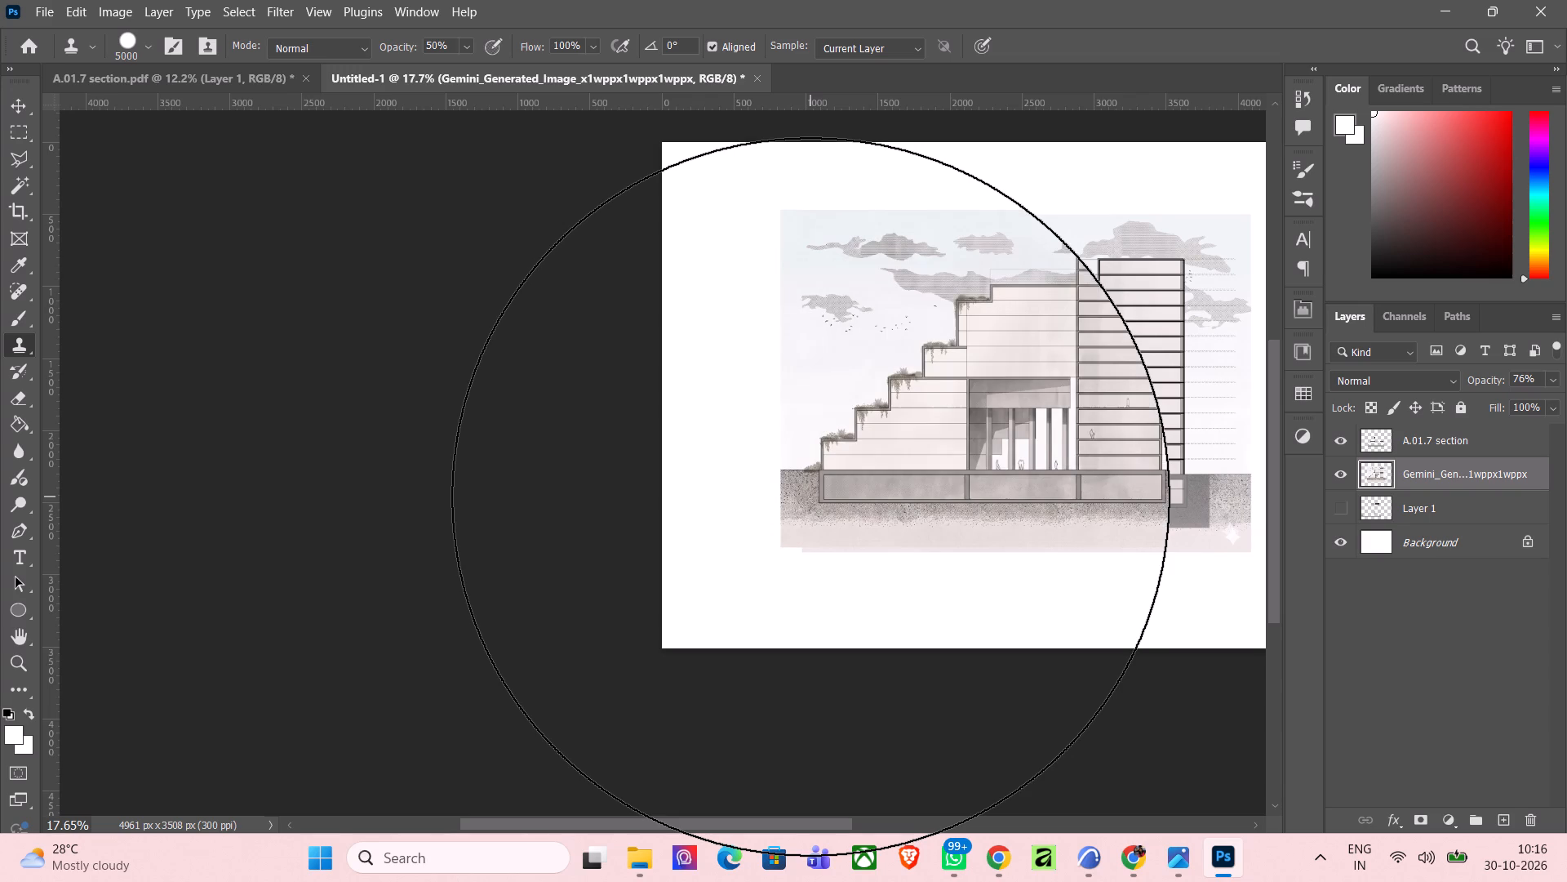
key(Escape)
key(Escape)
key(Escape)
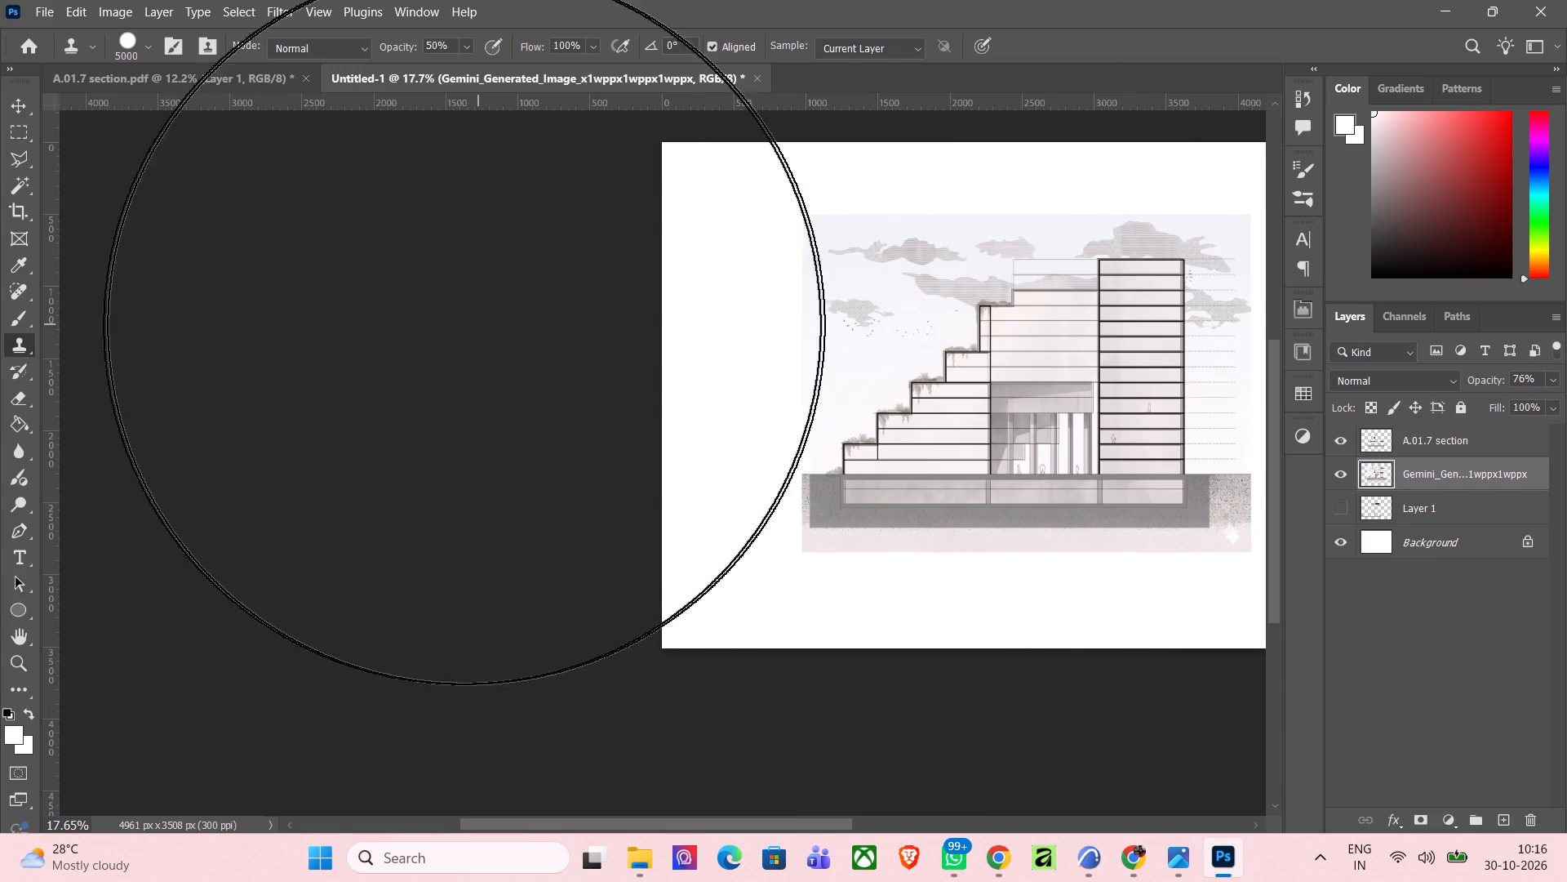
click(28, 108)
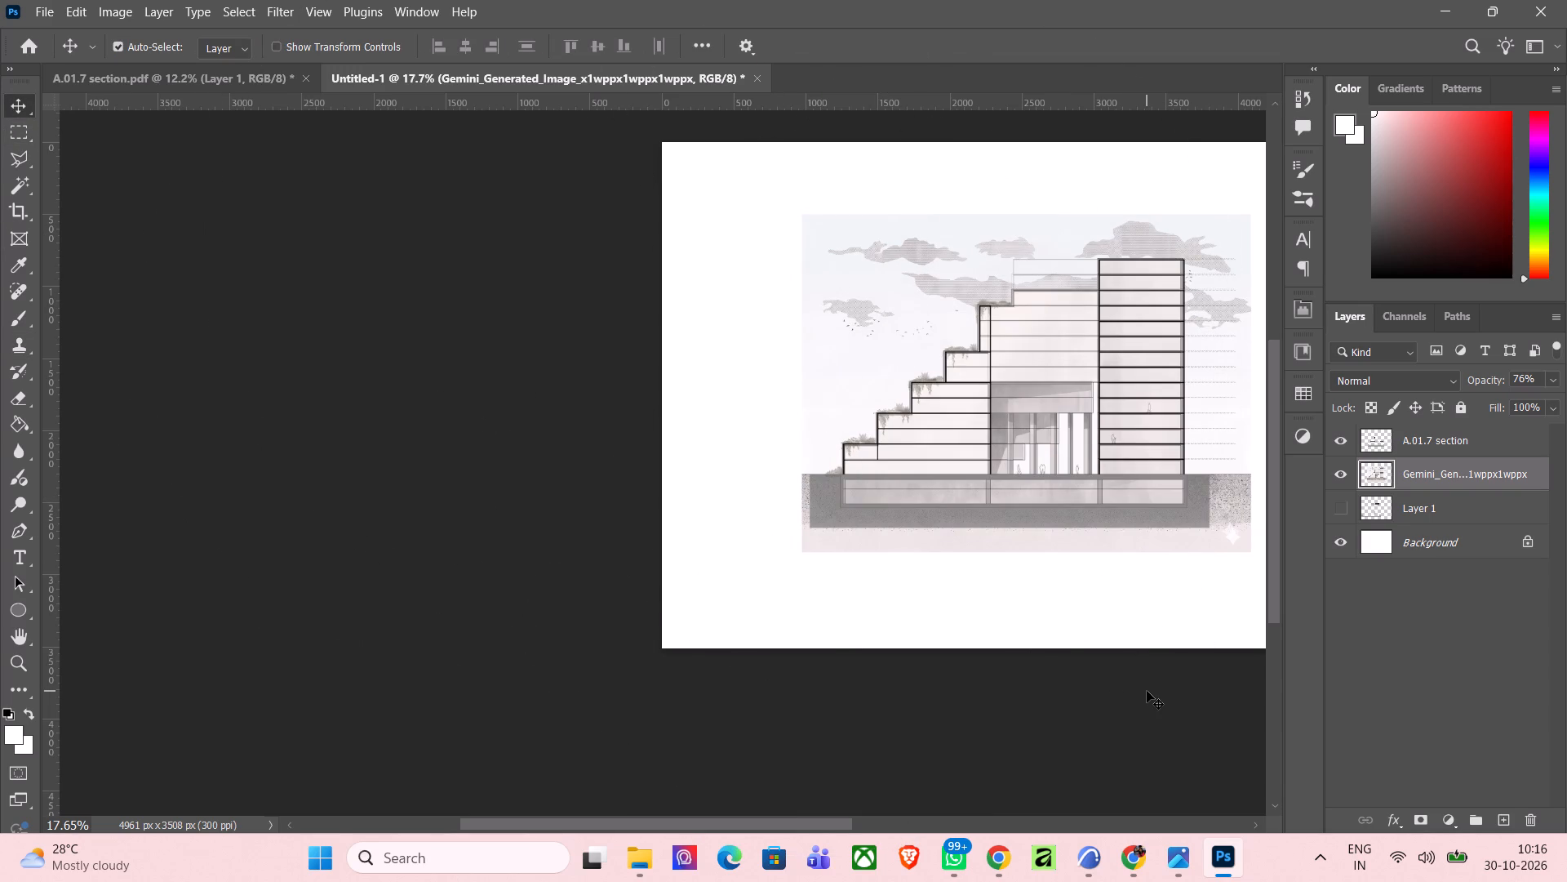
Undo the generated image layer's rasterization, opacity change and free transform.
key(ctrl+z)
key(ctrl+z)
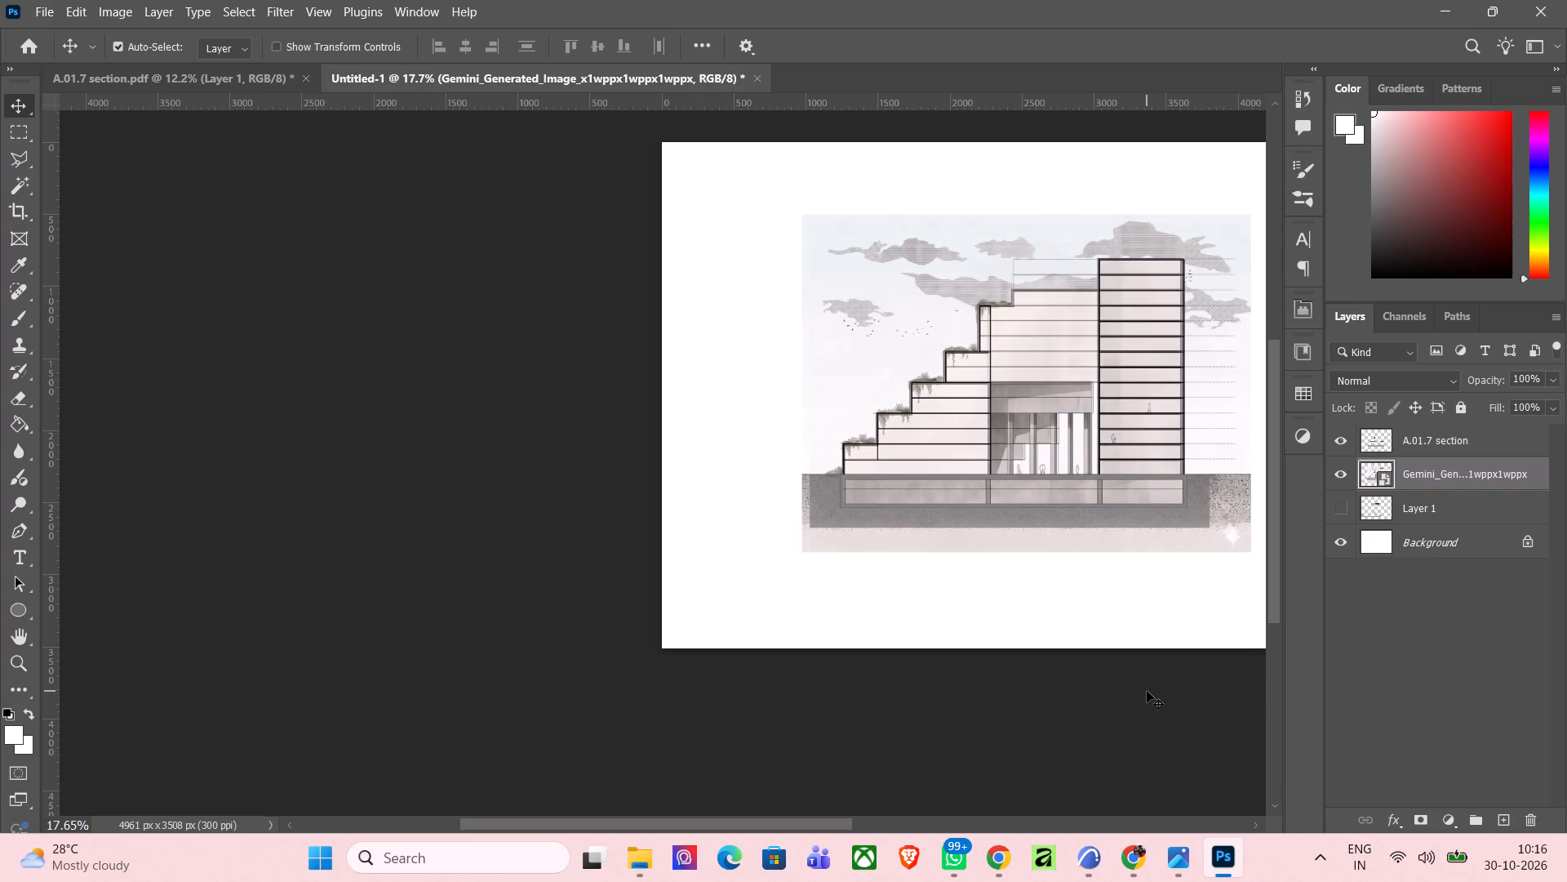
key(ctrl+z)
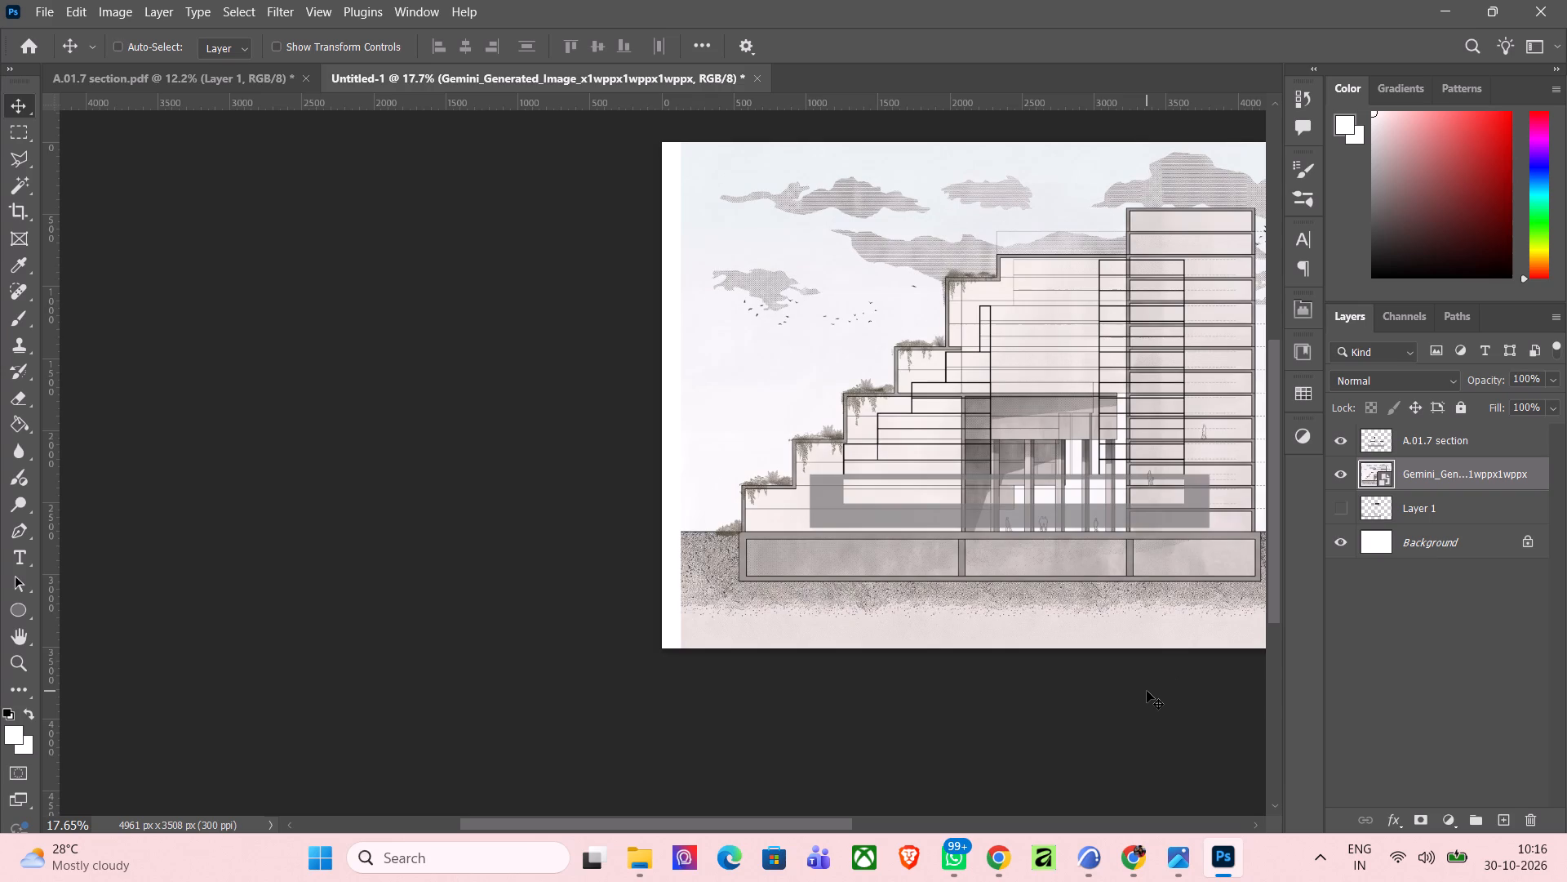
Redo the generated image's free transform and its opacity change to 76%, keeping it fitted to the section linework.
scroll(681, 565, down, 4)
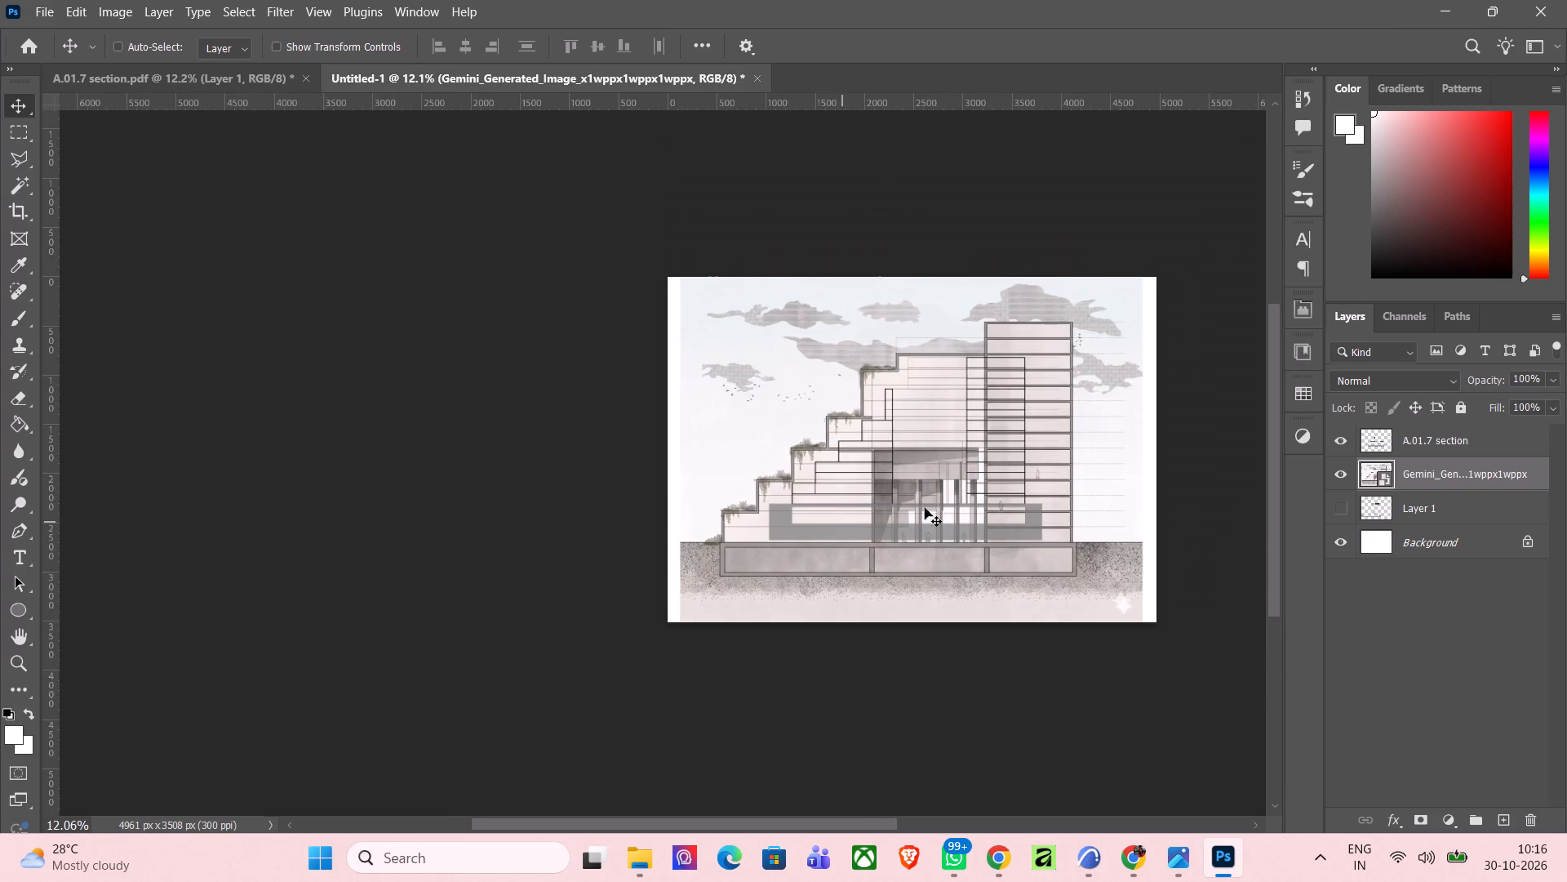
click(1102, 462)
click(69, 7)
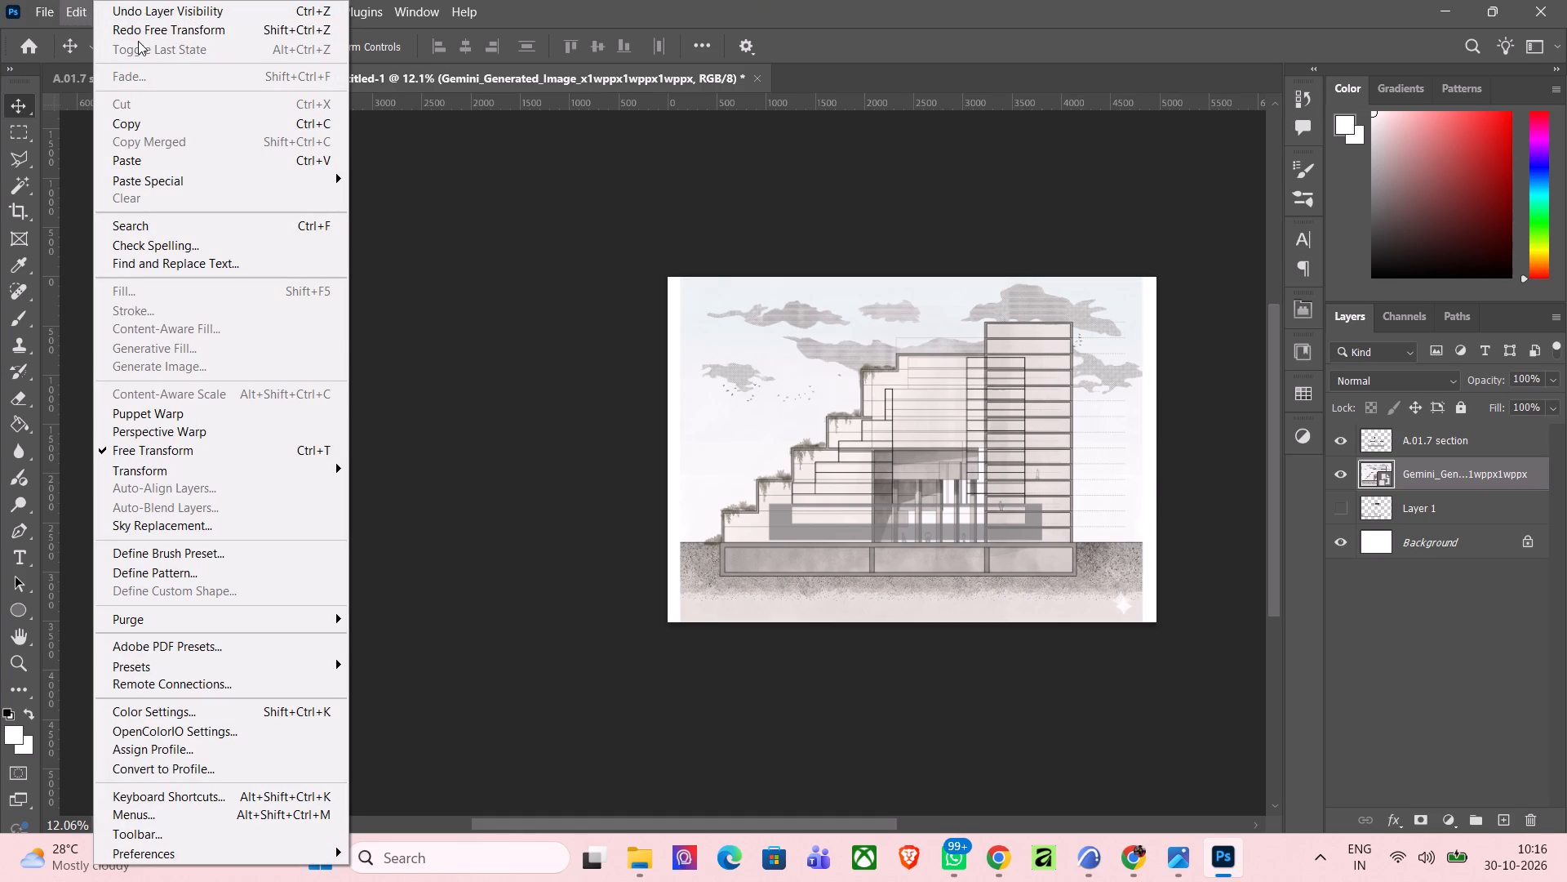
click(146, 35)
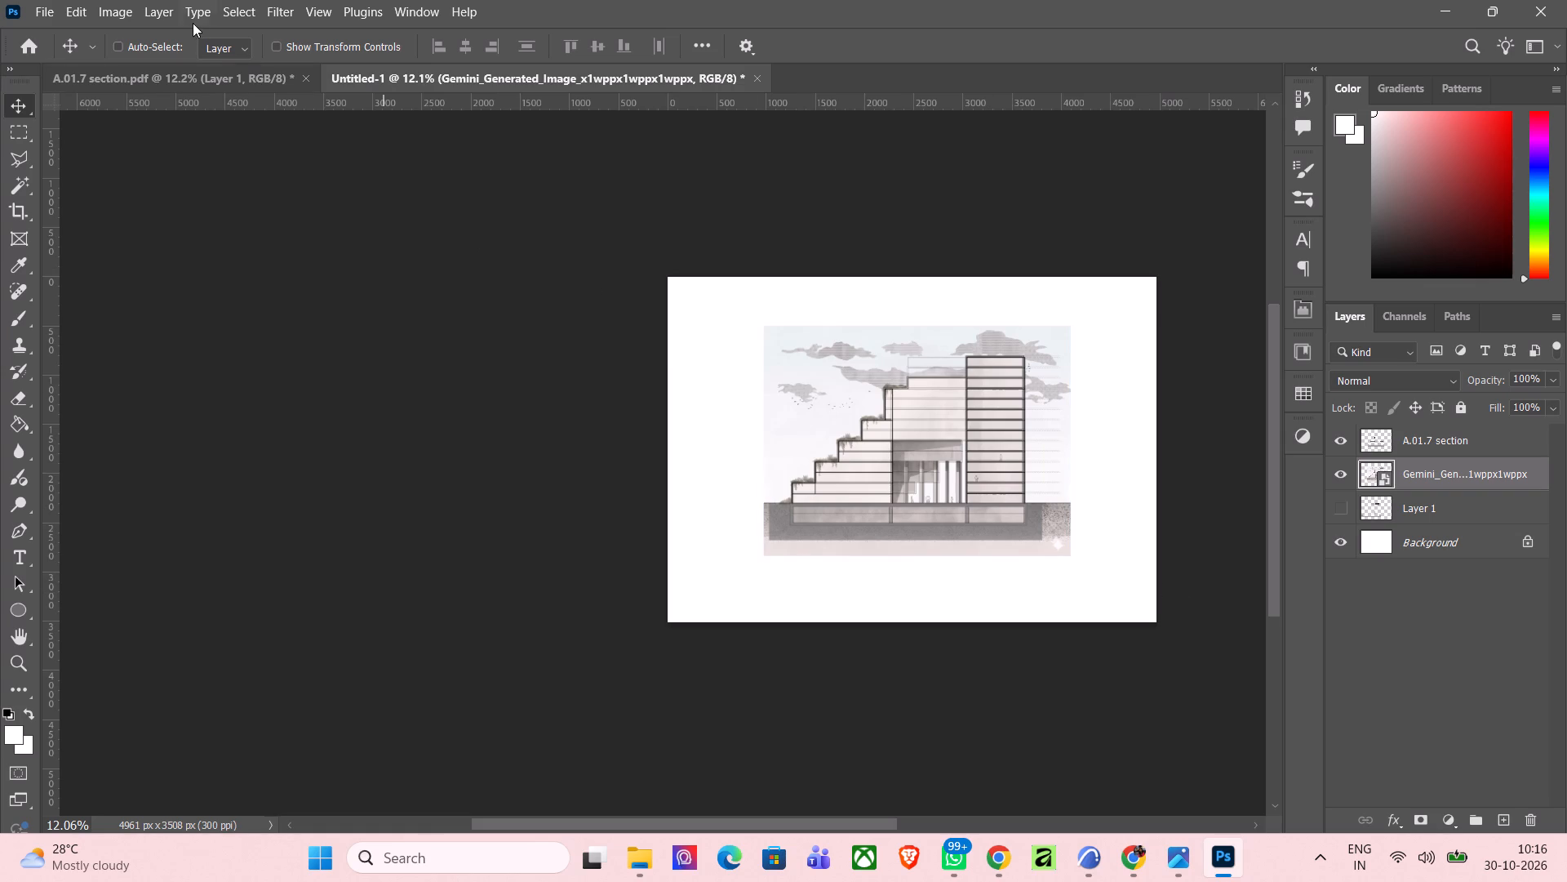
click(94, 15)
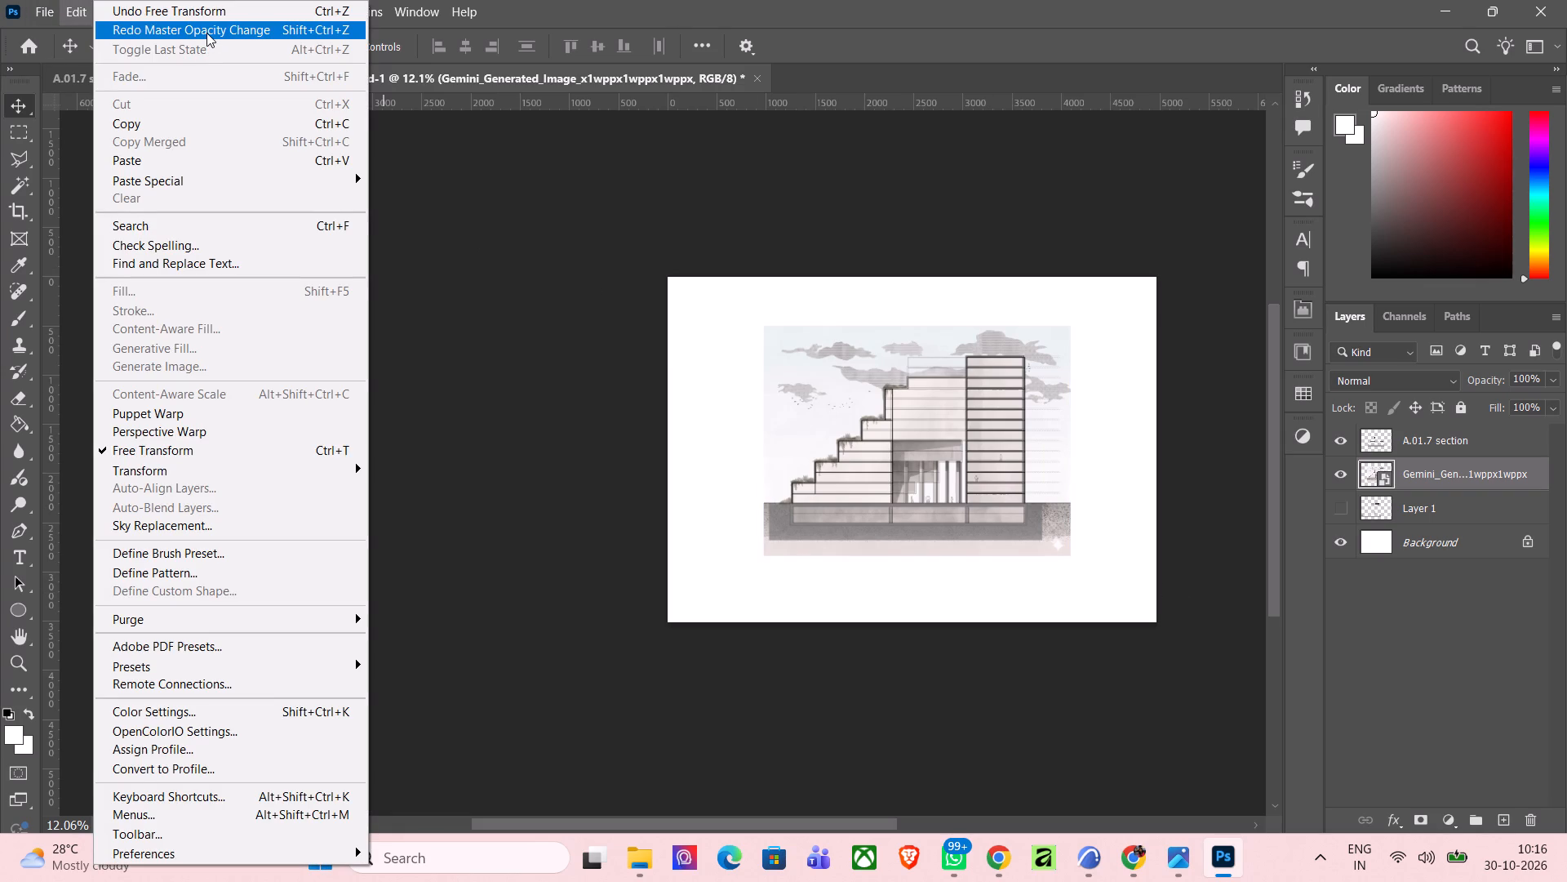
click(206, 33)
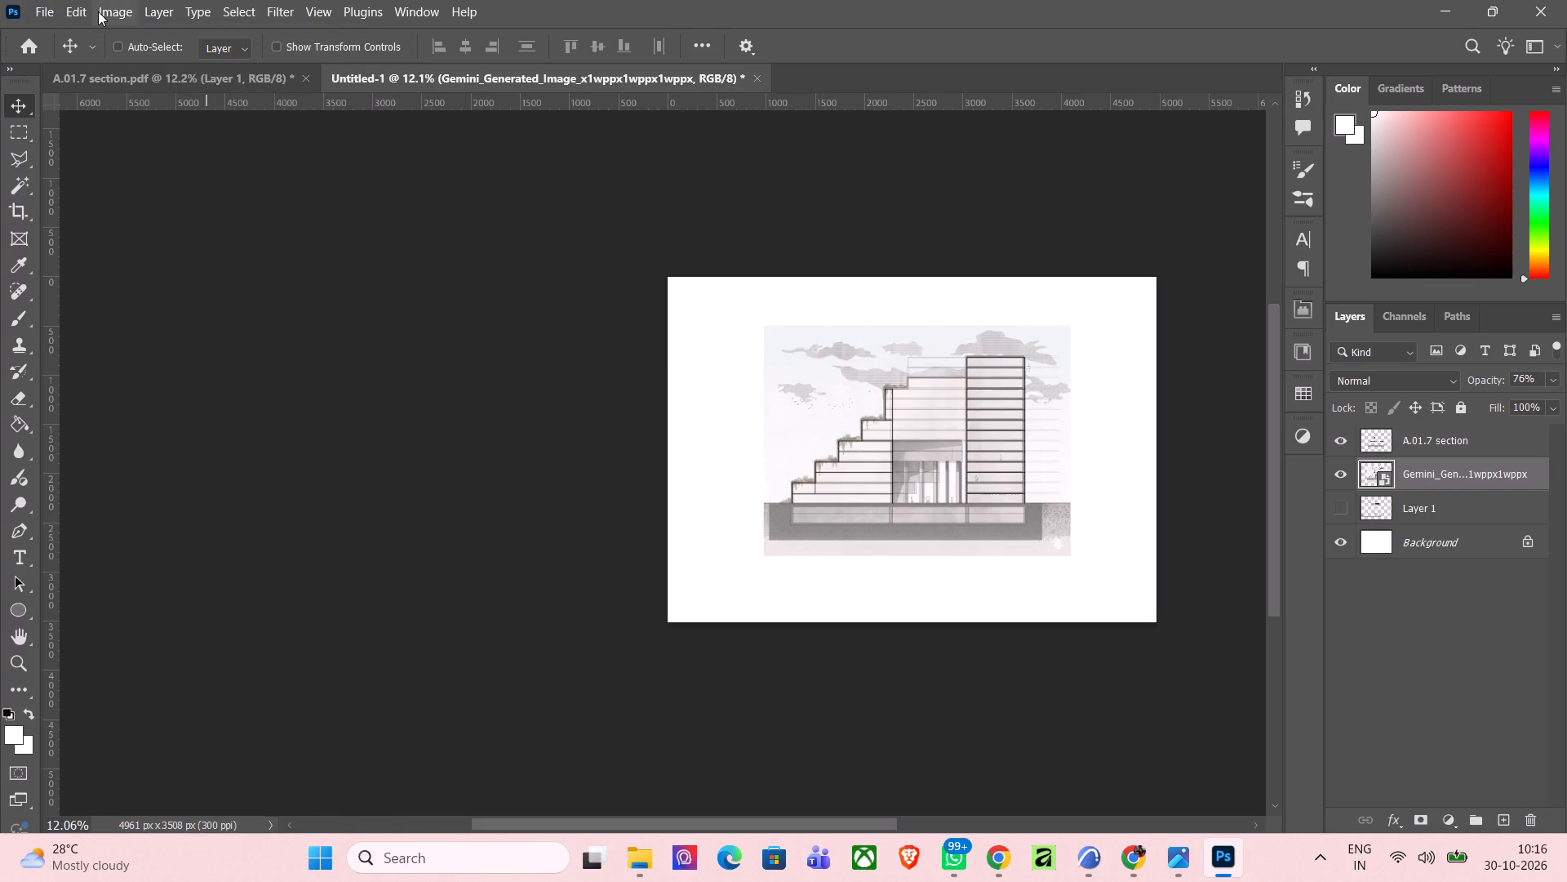
Redo the generated image's rasterization and the selection and deletion of its ground beyond the basement block's right end.
click(121, 10)
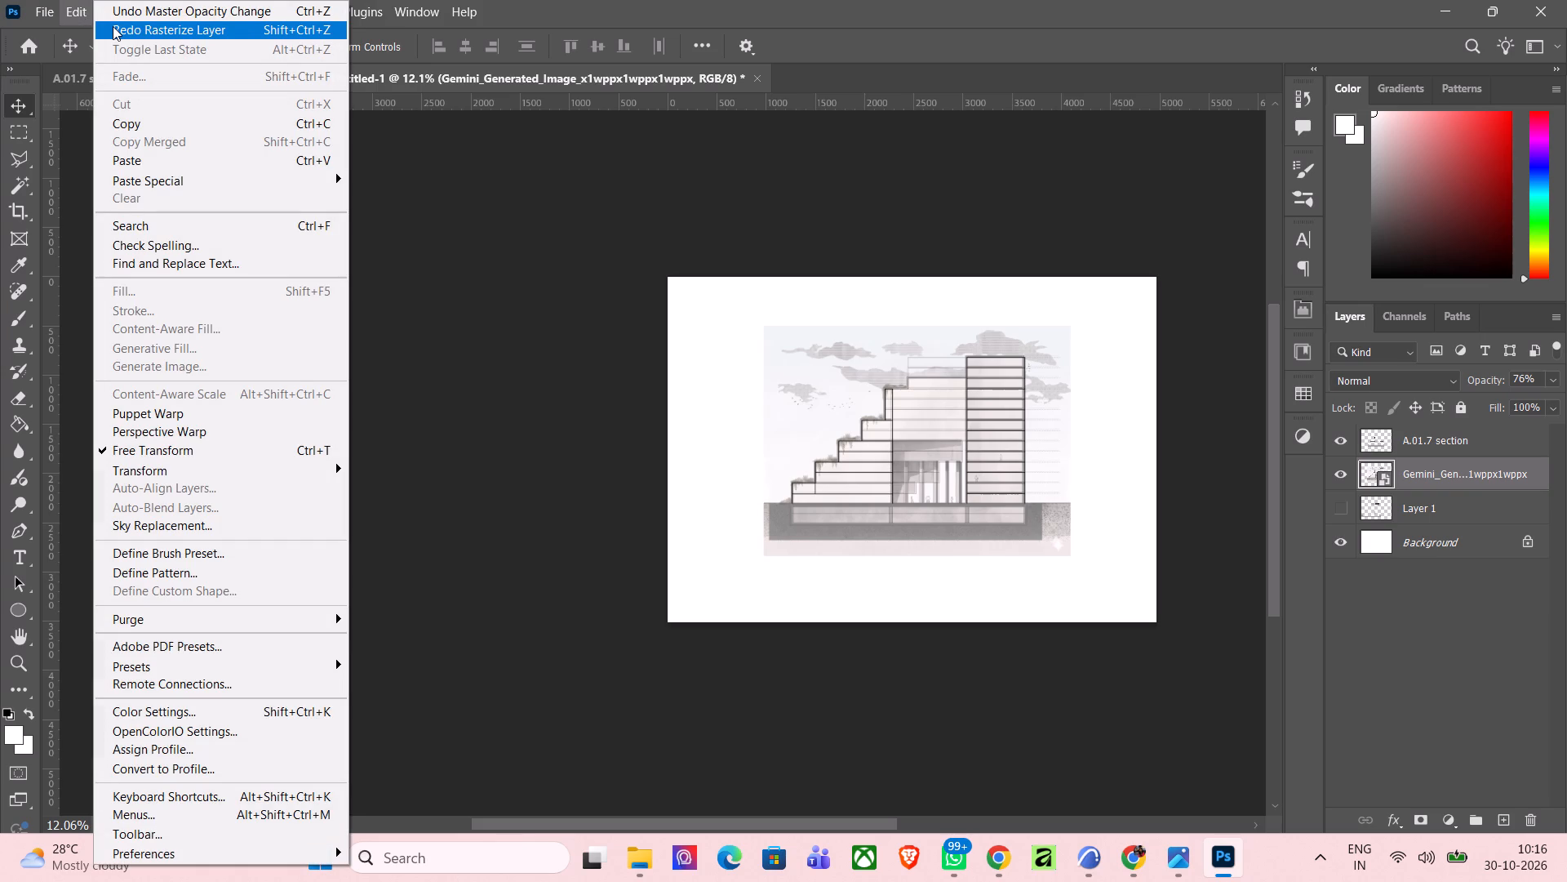
click(113, 26)
click(80, 5)
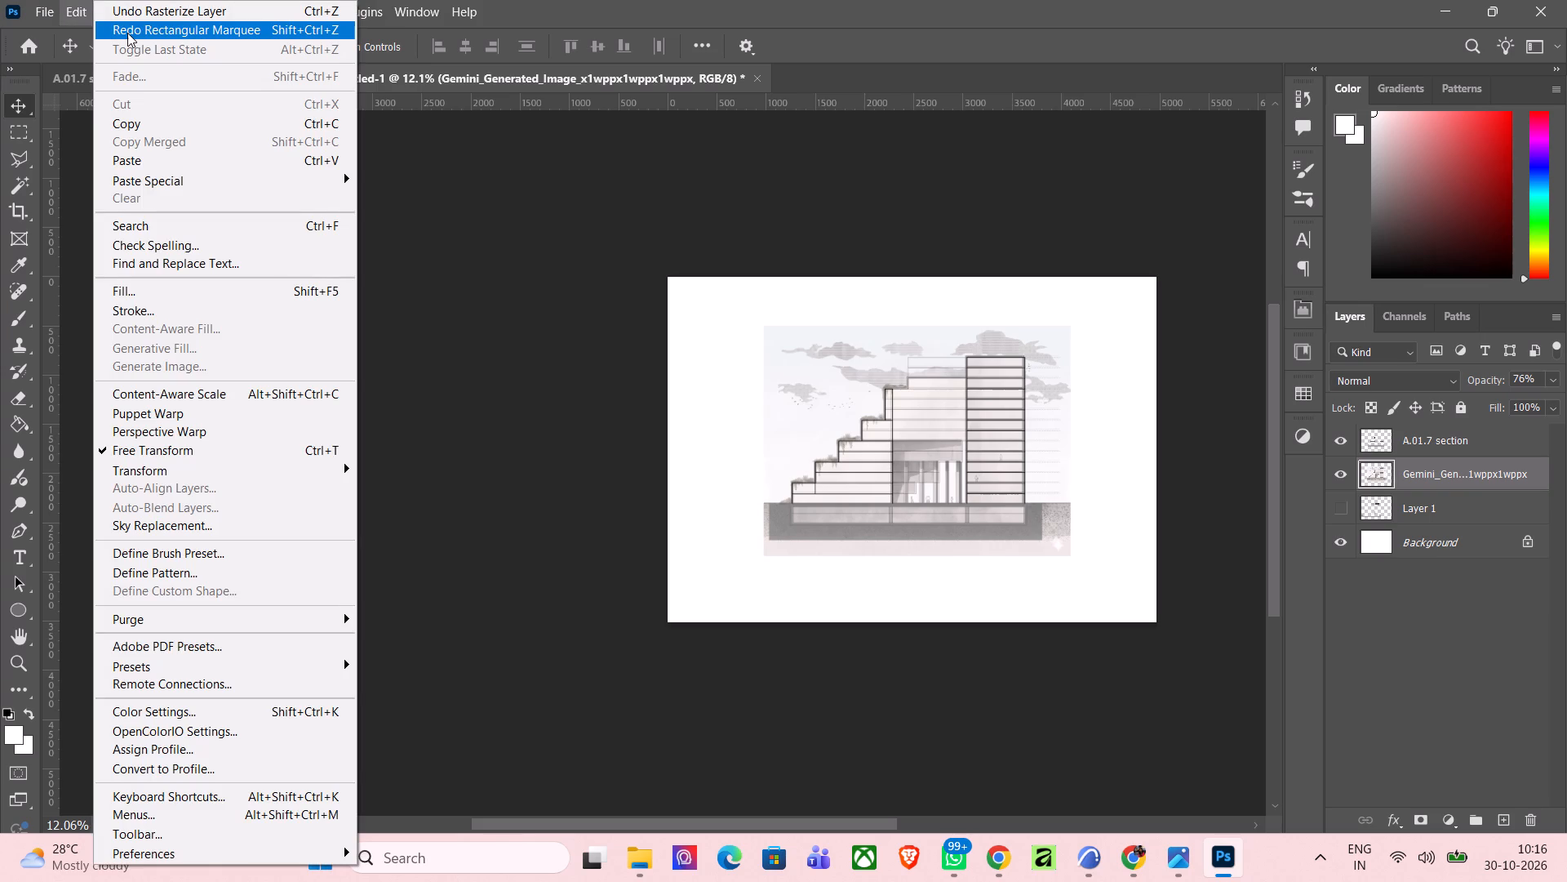
click(127, 33)
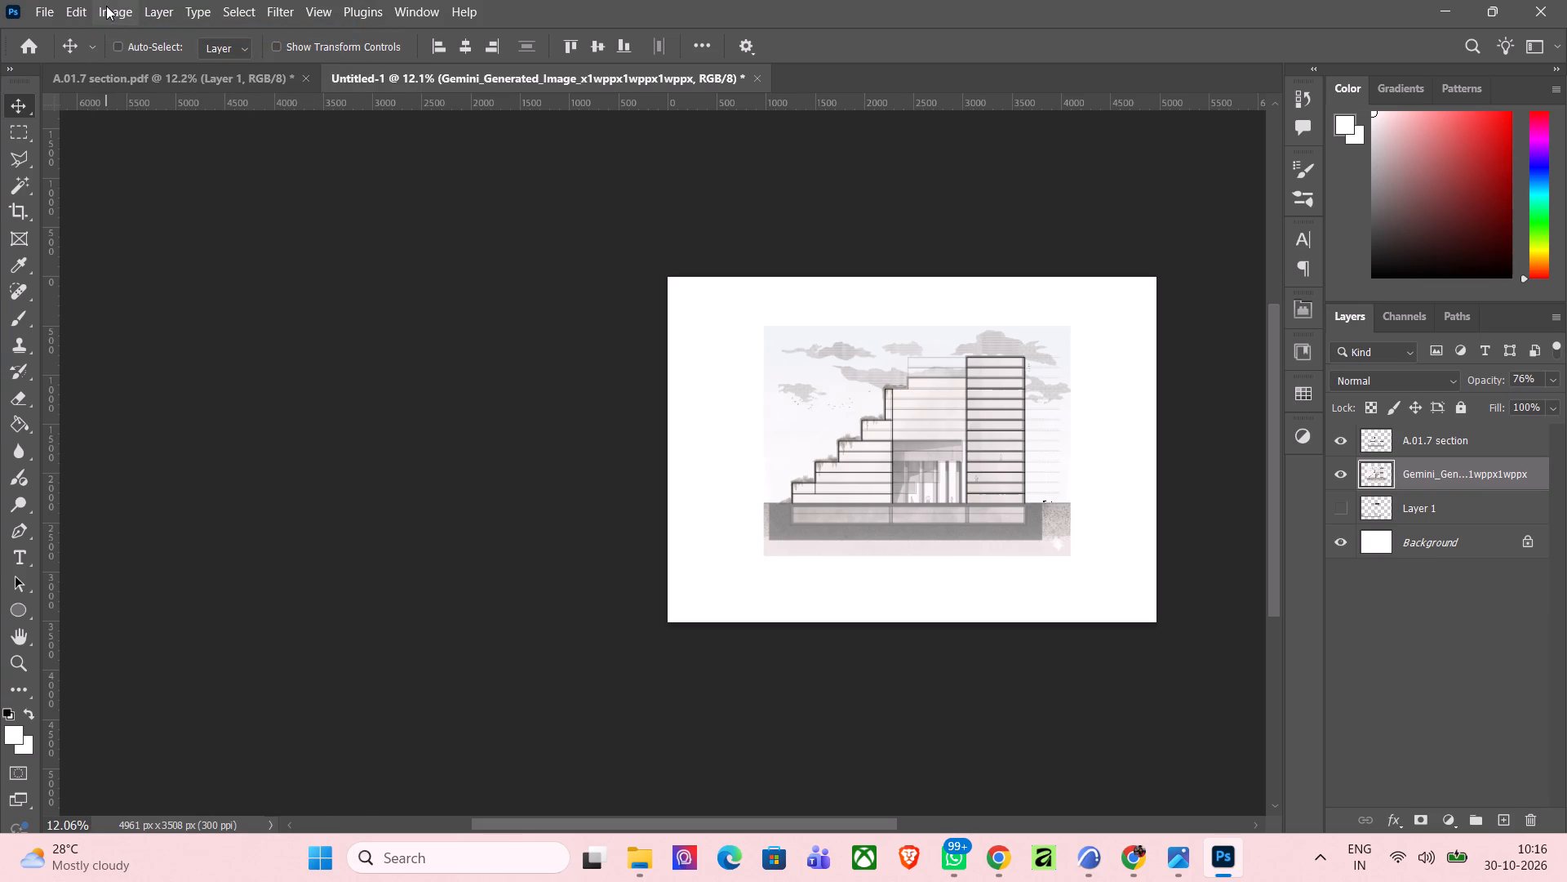
click(86, 5)
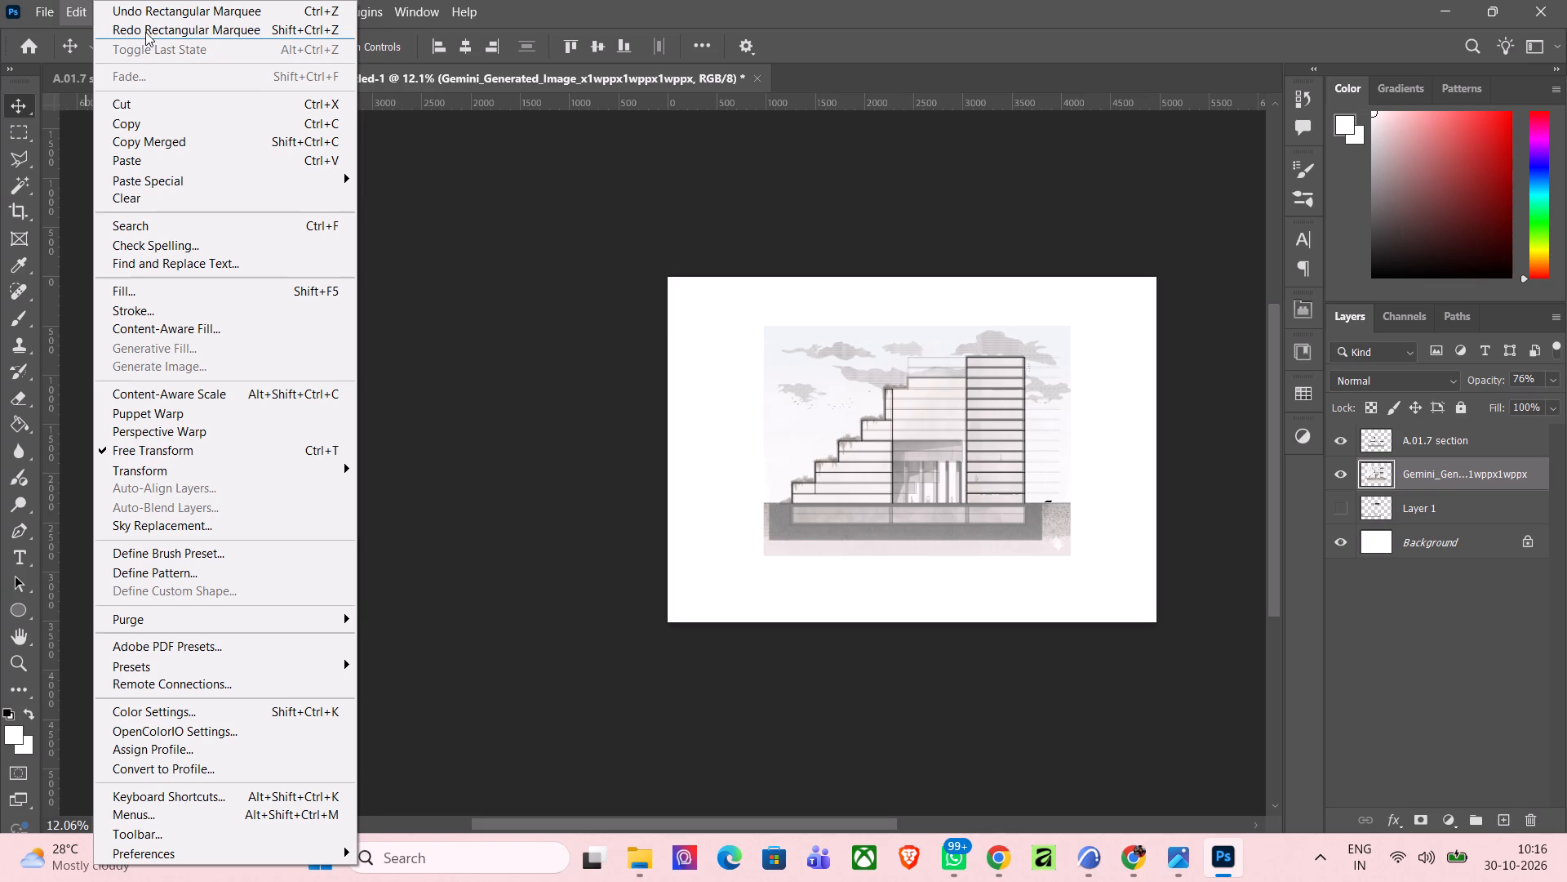
click(145, 32)
click(71, 7)
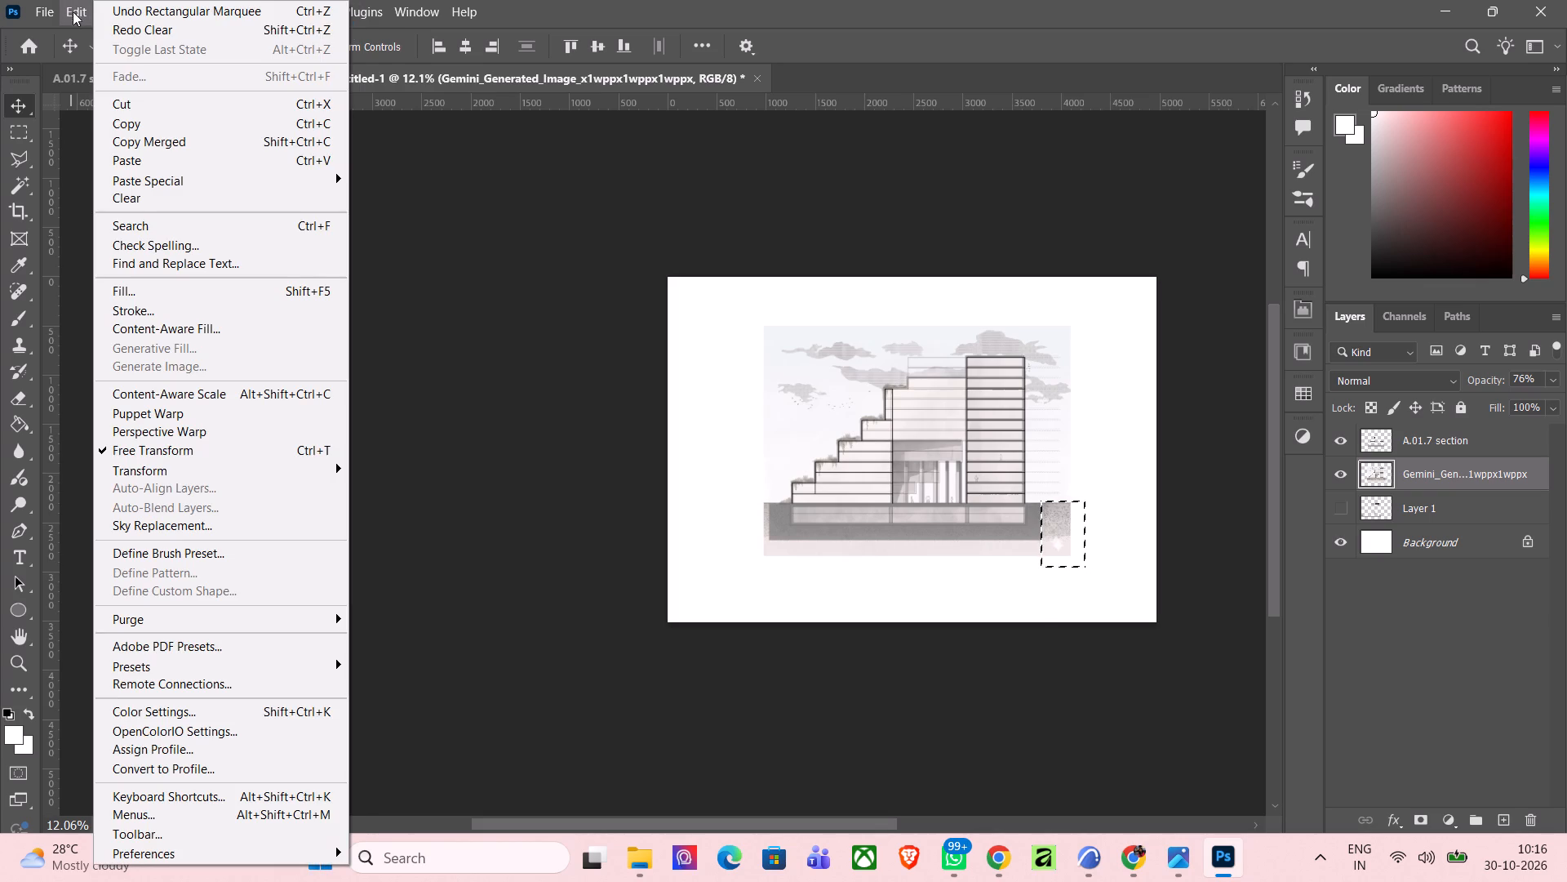
click(122, 37)
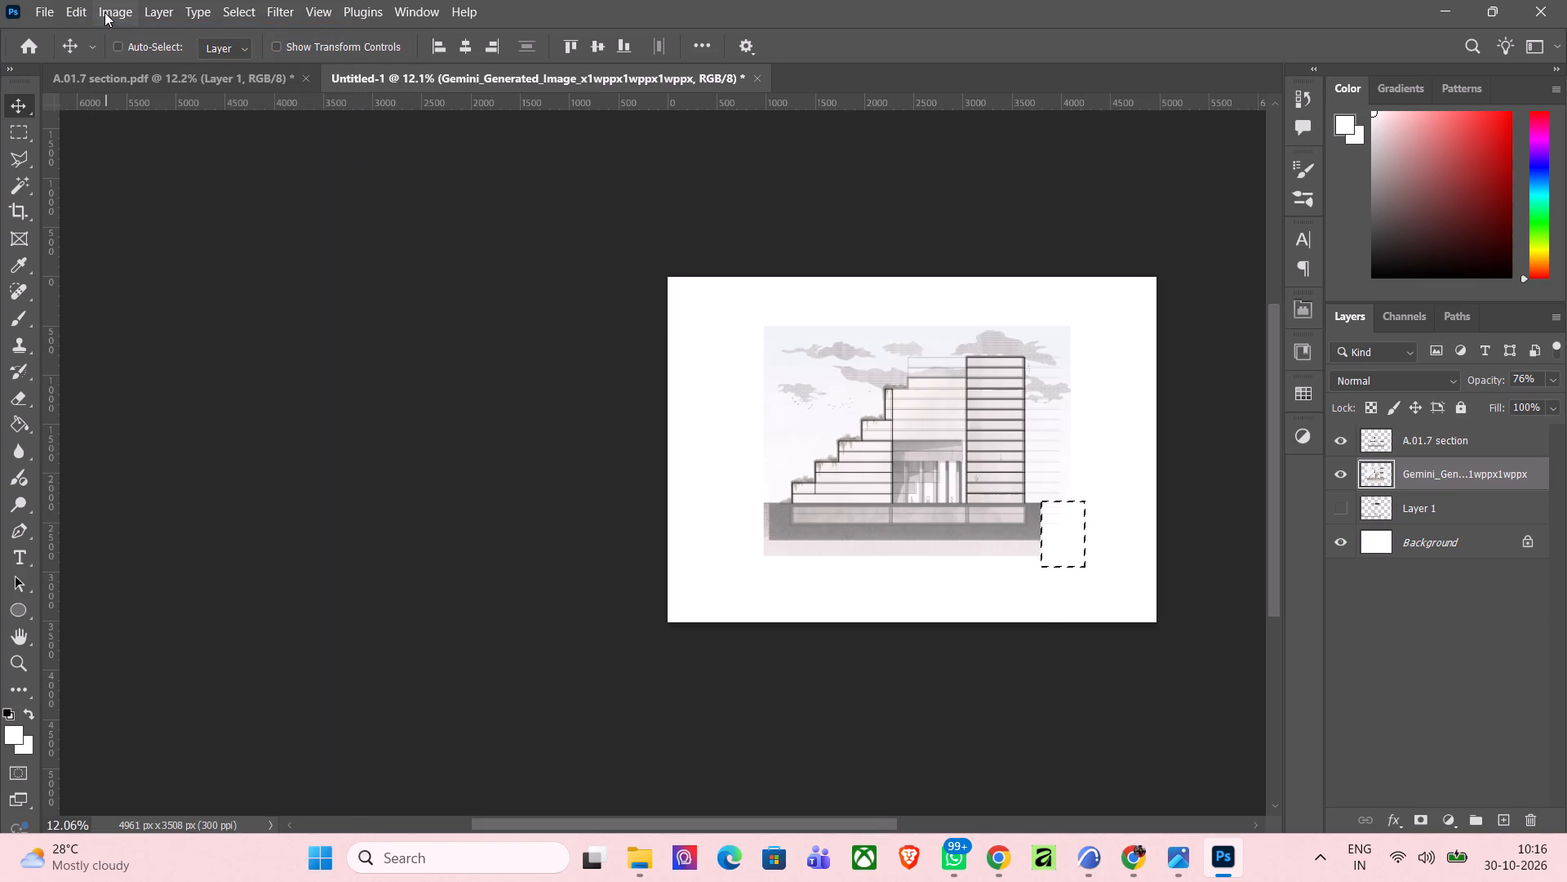
Redo the selection and deletion of the narrow ground strip beyond the basement block's left end.
click(80, 8)
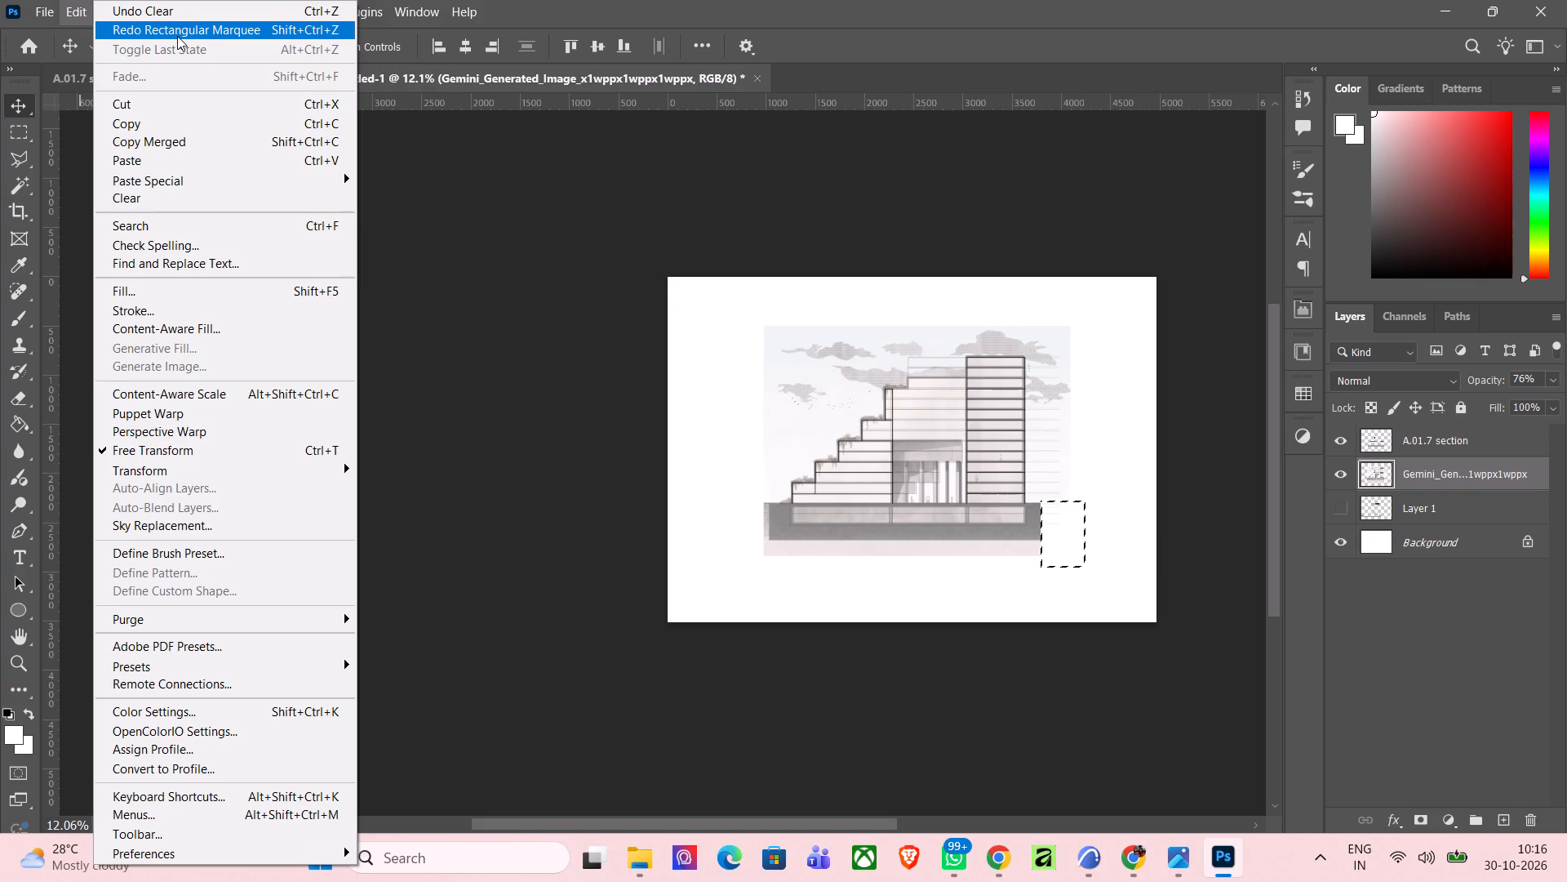
key(ctrl+shift+z)
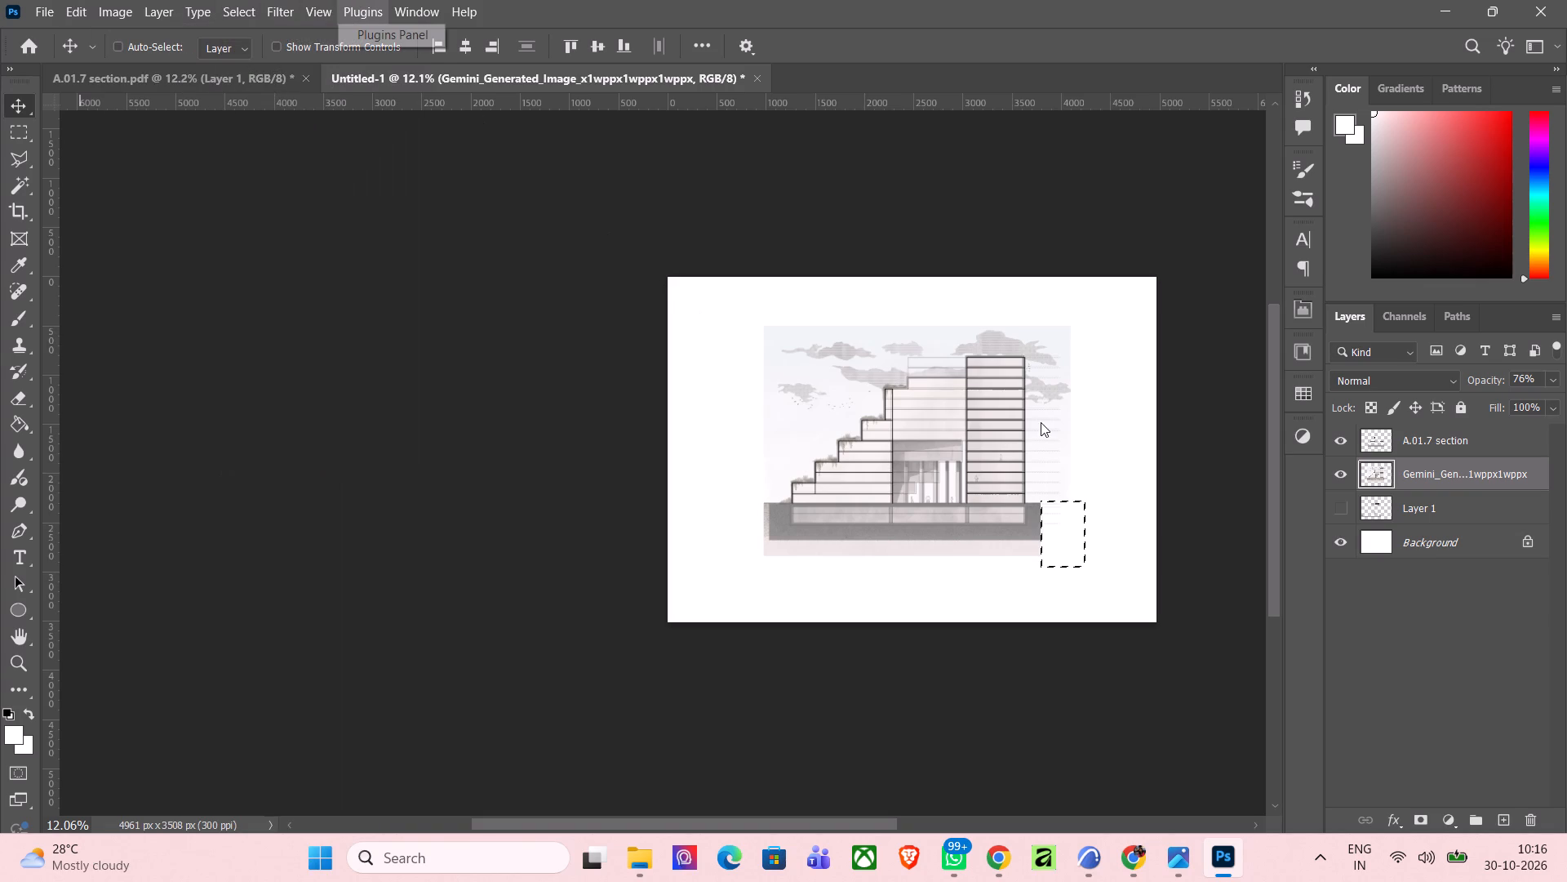
key(ctrl+shift+z)
key(ctrl+d)
key(Escape)
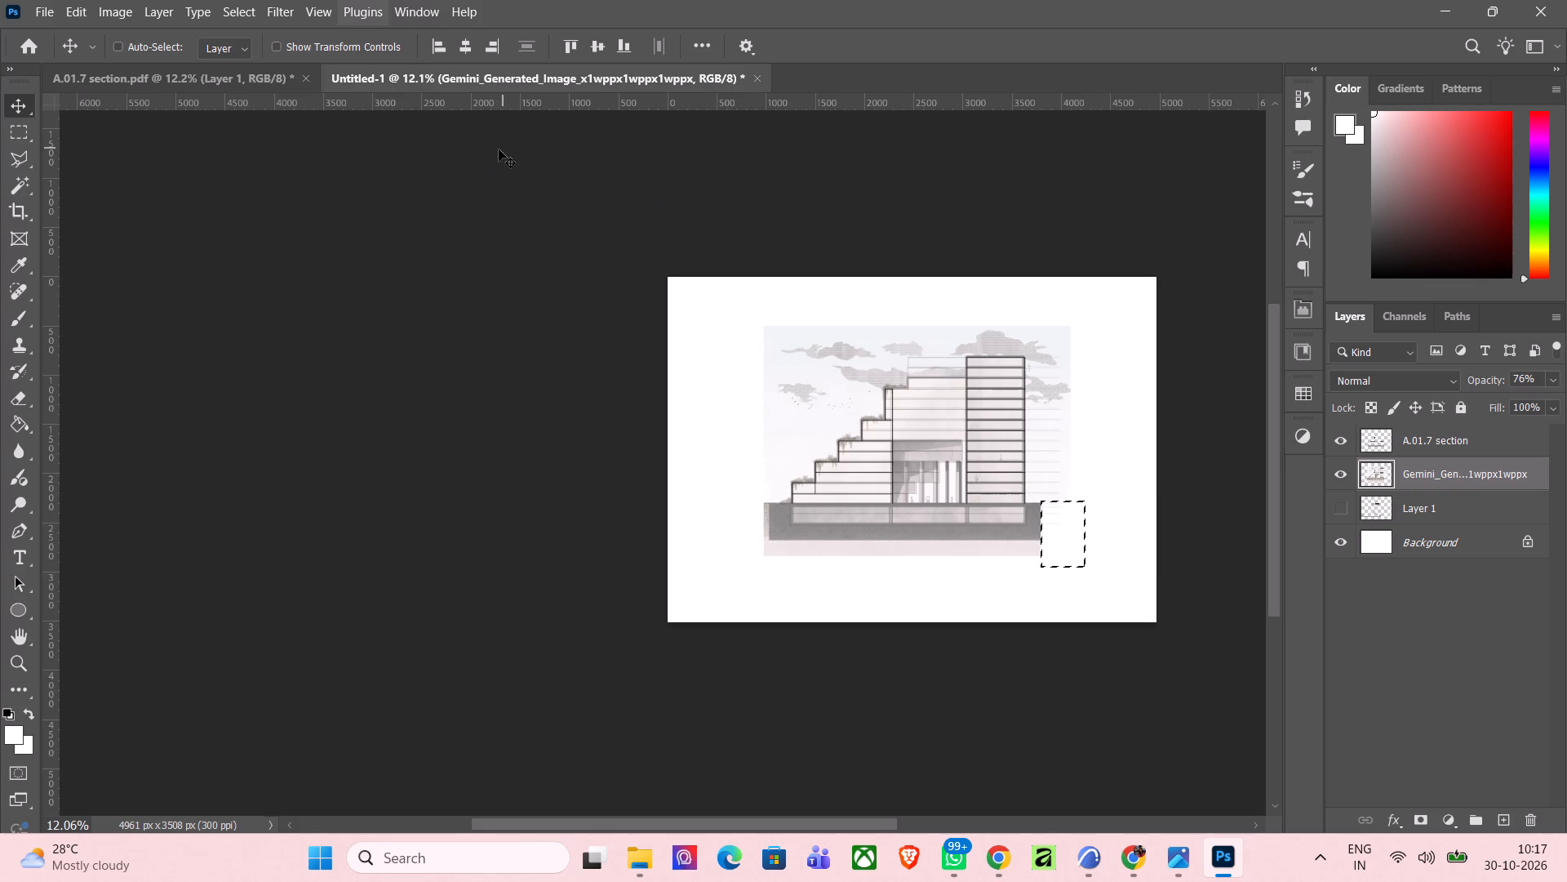
key(Escape)
click(78, 16)
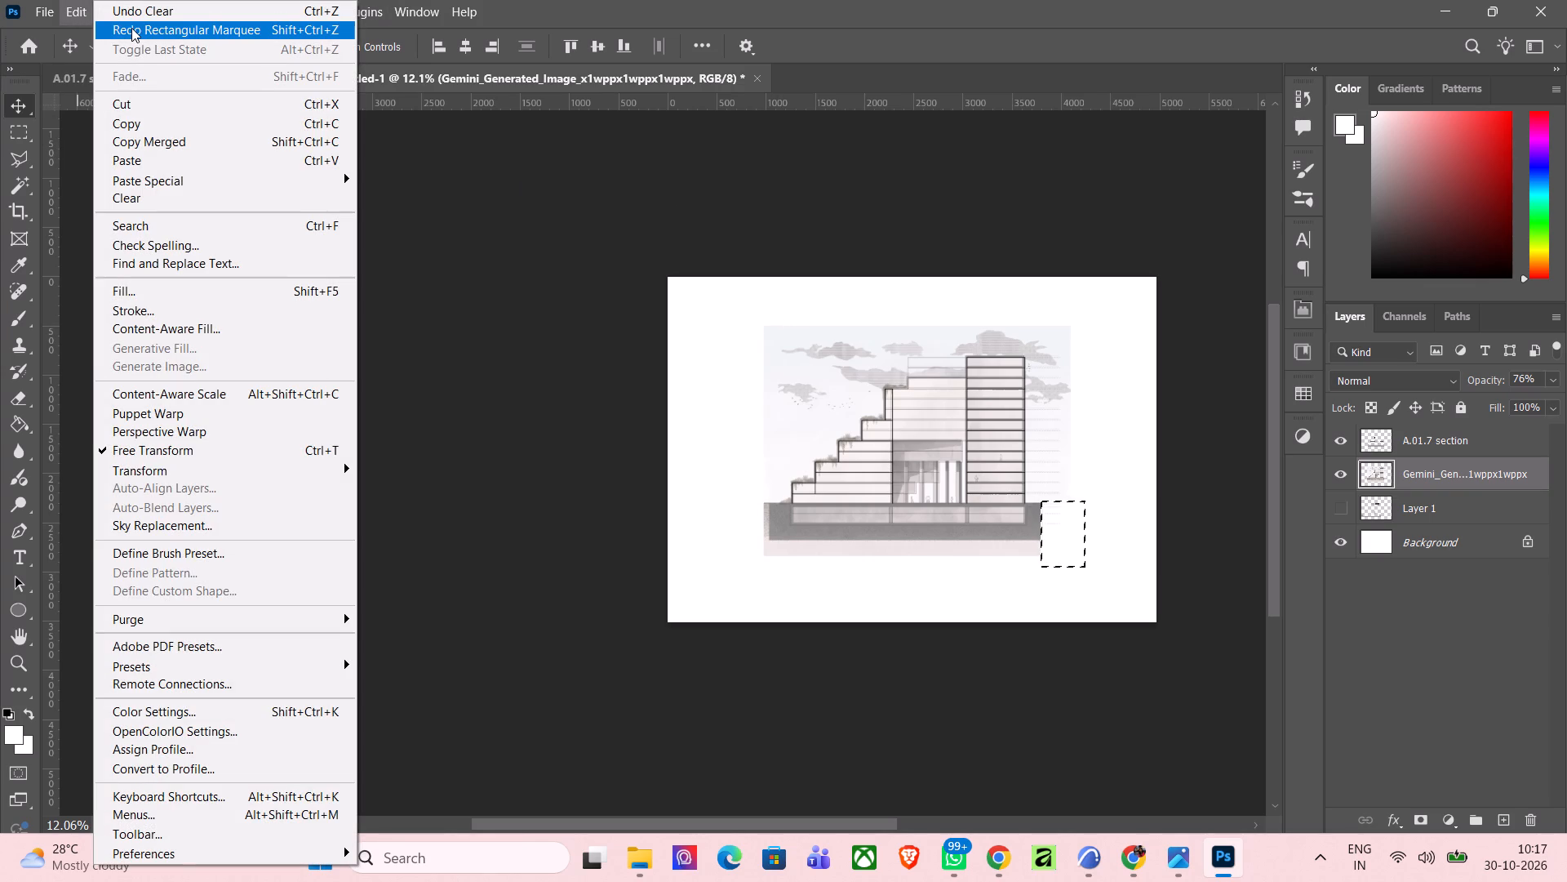
click(131, 28)
click(86, 0)
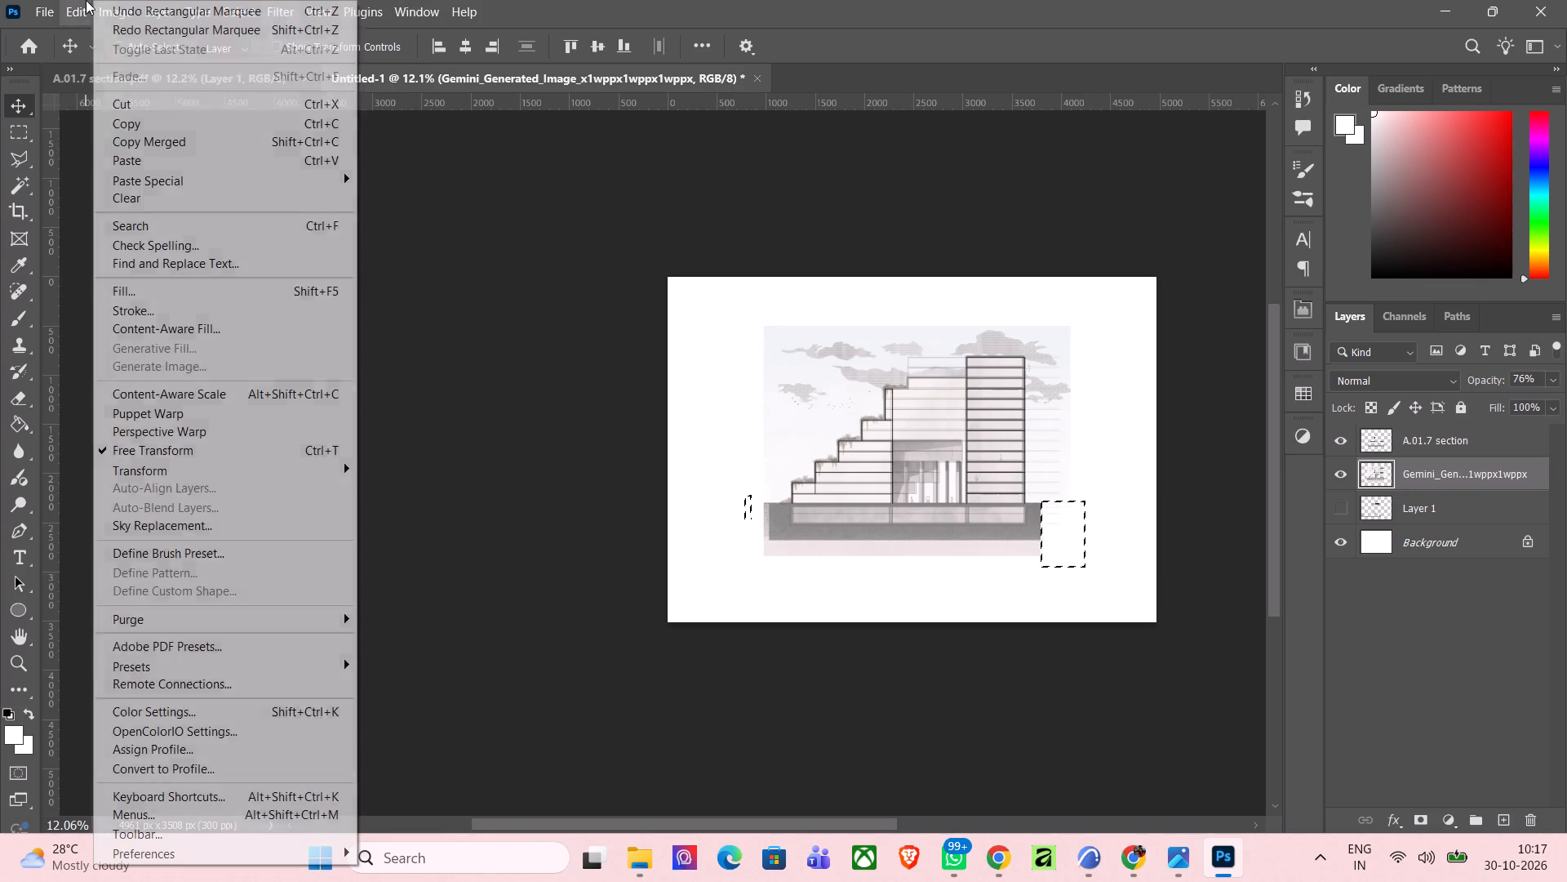
click(122, 34)
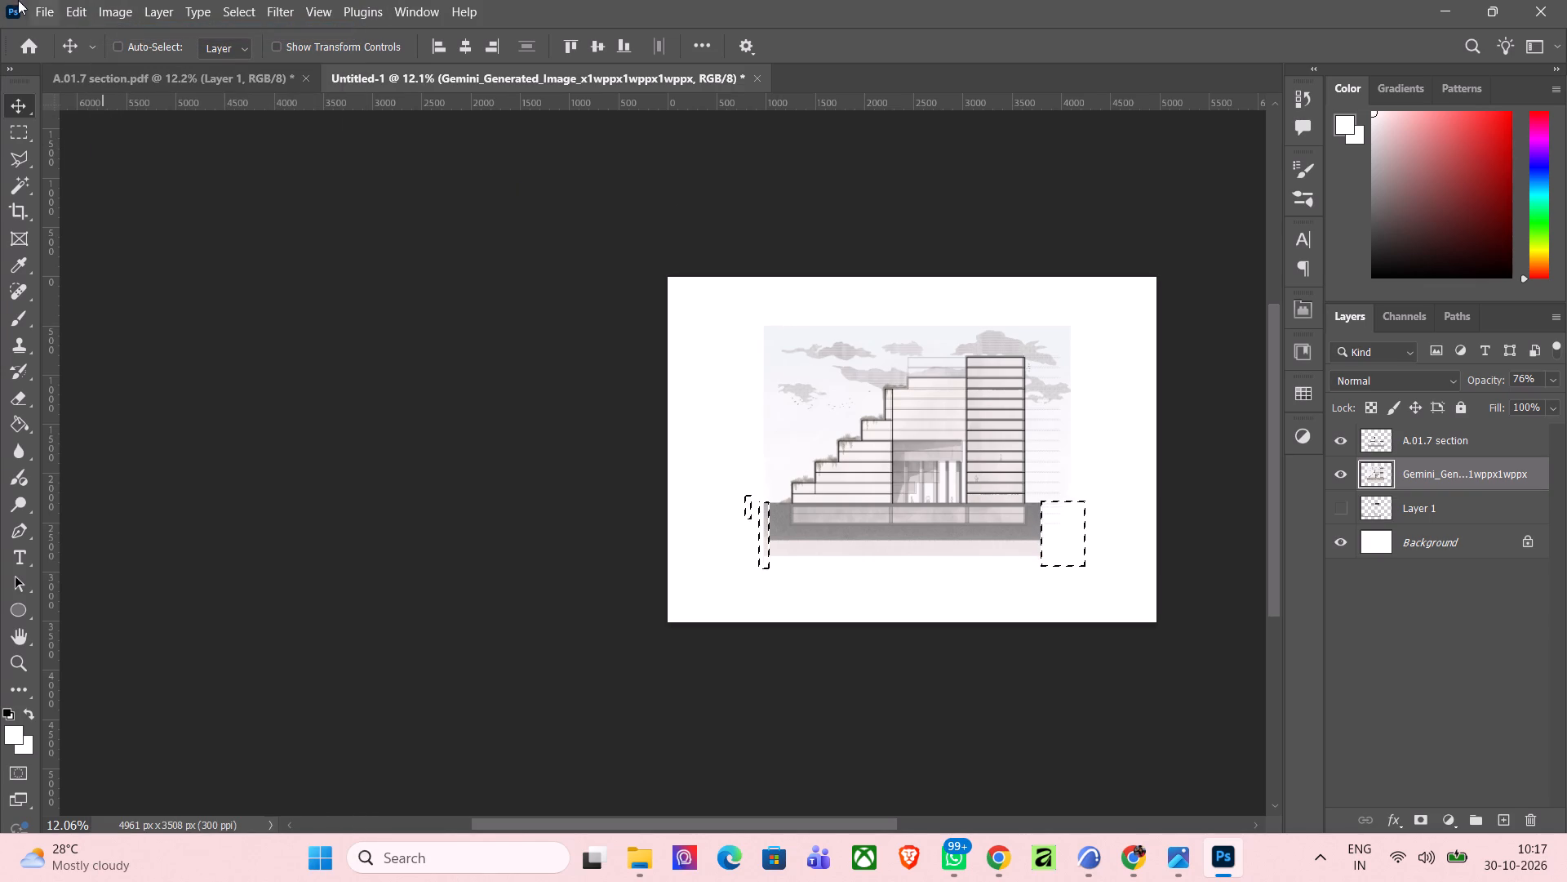
click(68, 9)
click(173, 31)
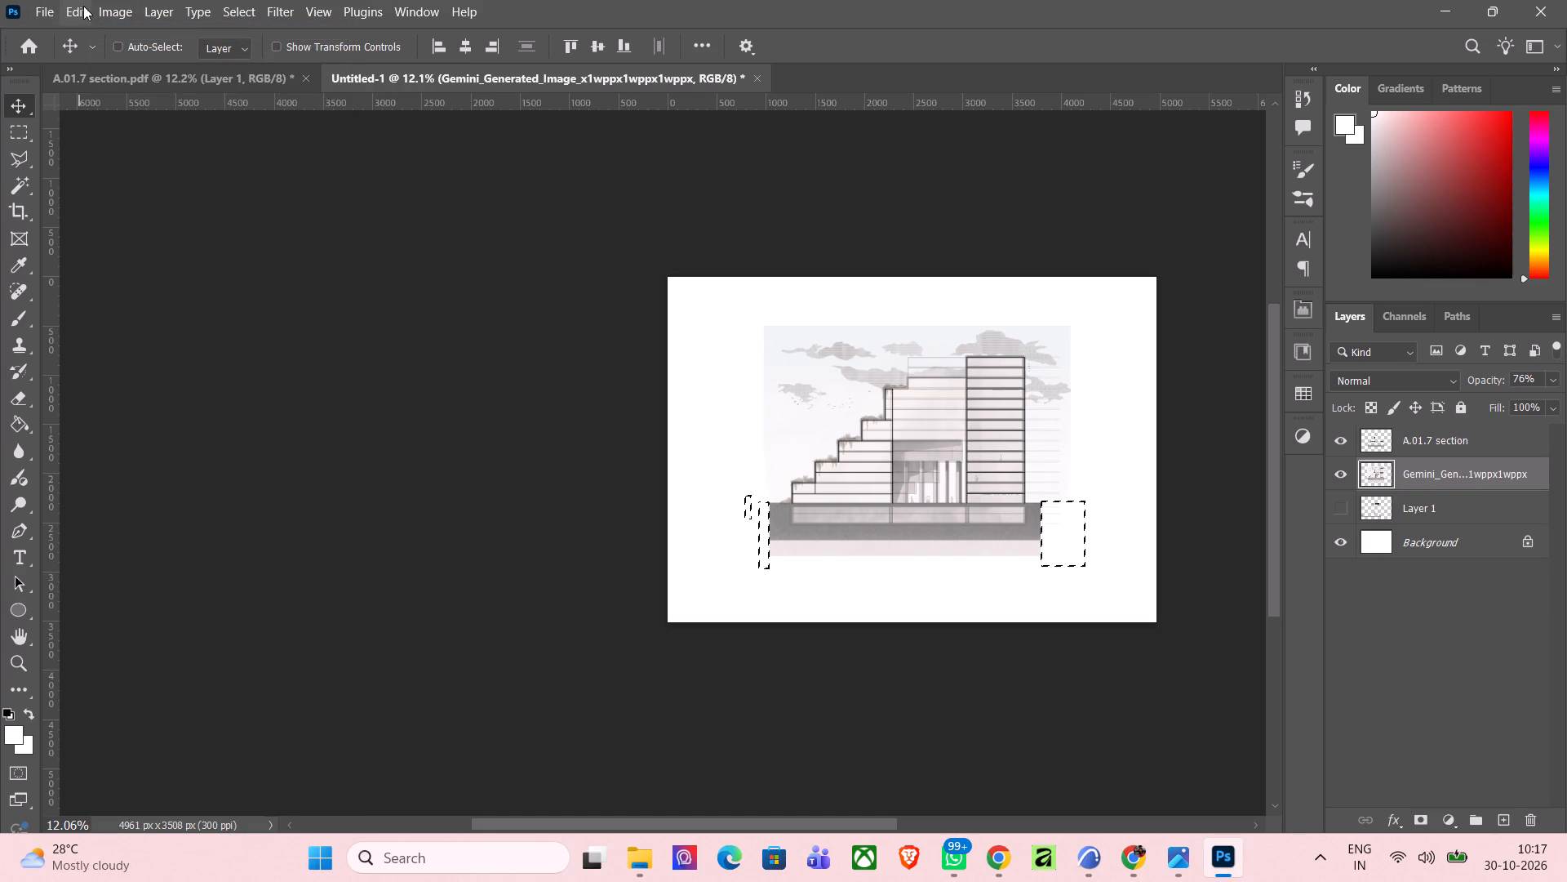
Restore the selection below the basement block, delete the generated image's strip there and clear the selection.
click(83, 6)
click(152, 36)
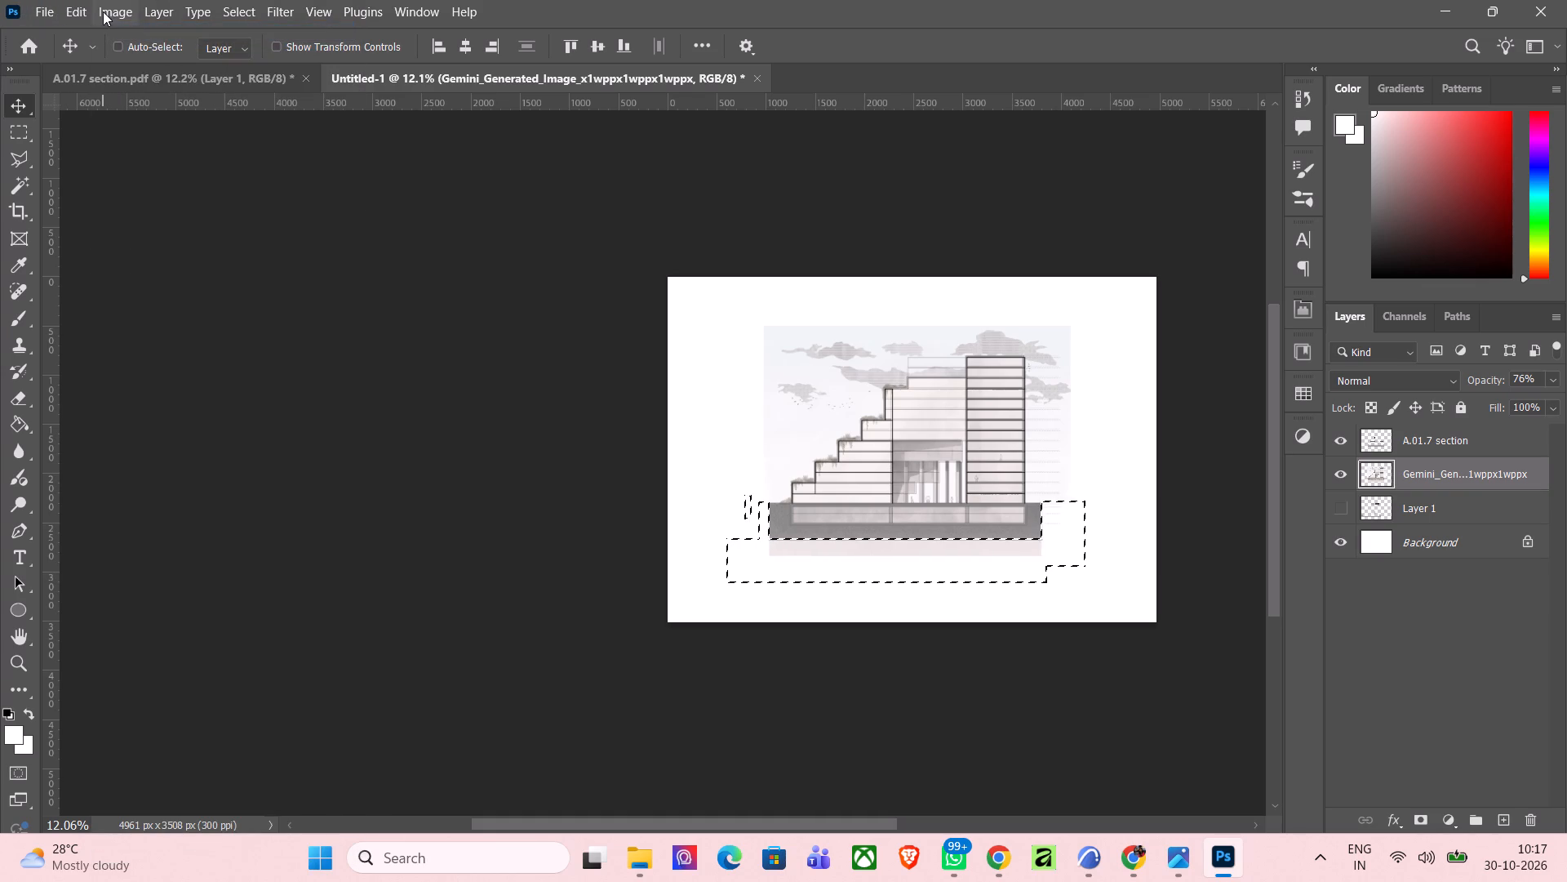
click(82, 11)
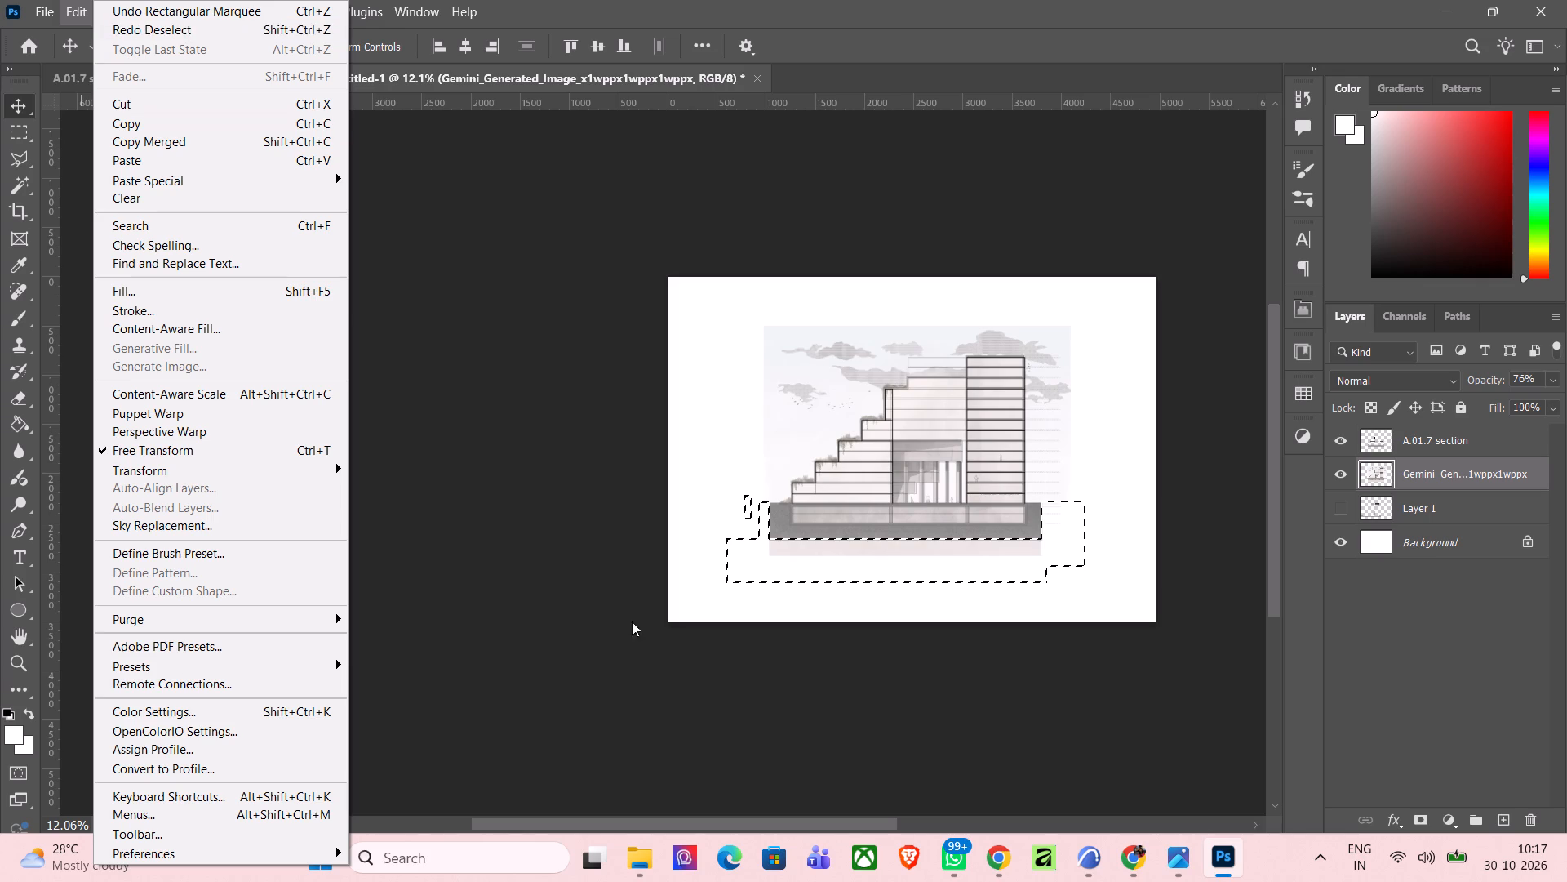
click(600, 532)
key(Delete)
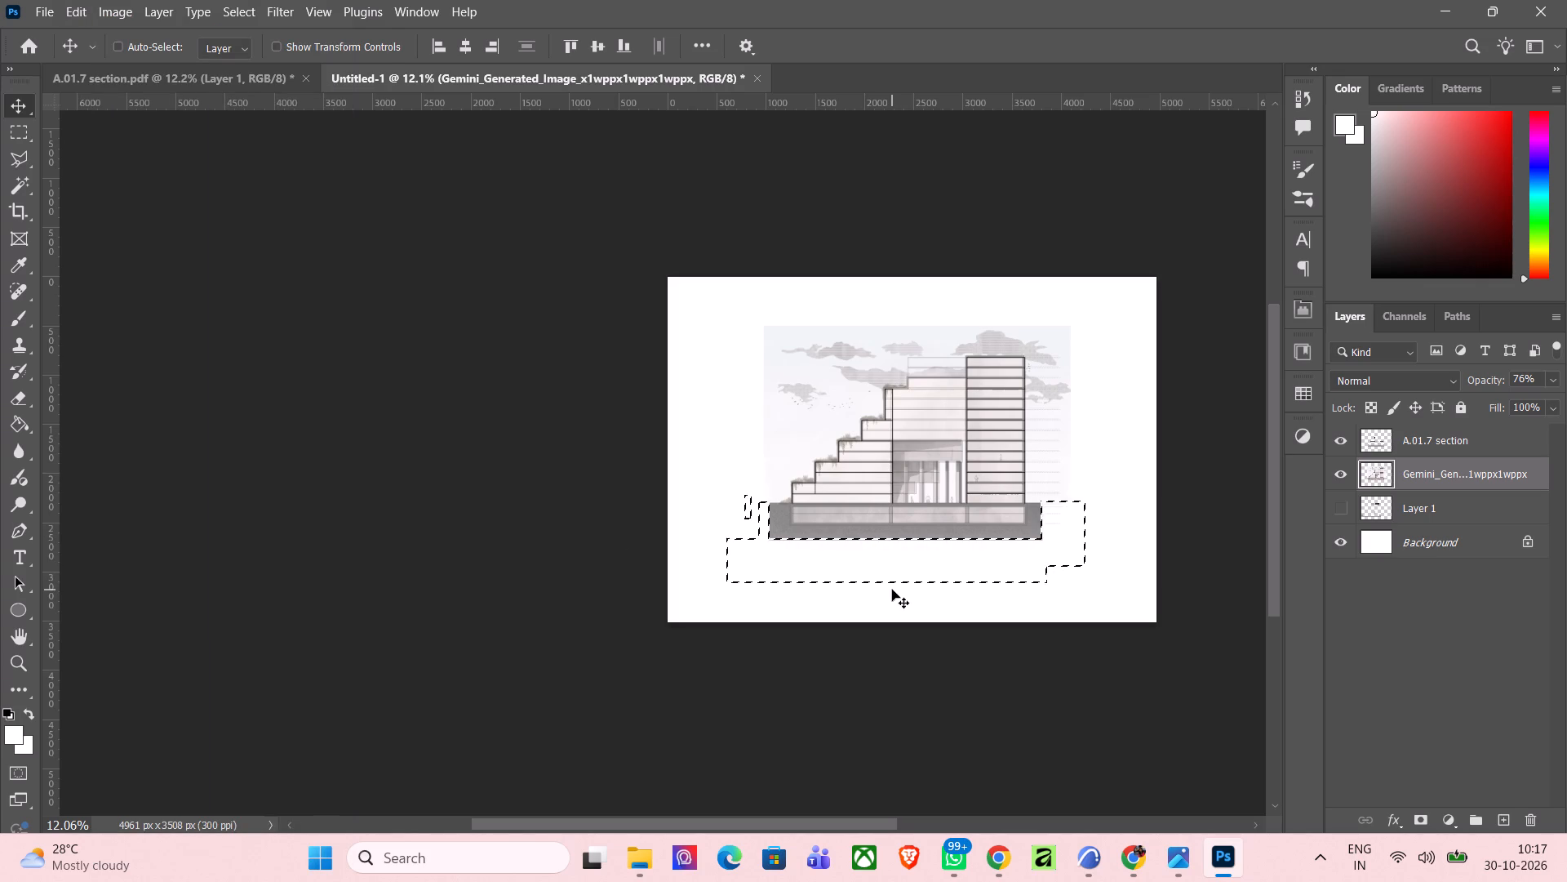
key(ctrl+d)
Select a full-height patch of ground texture about 188 px wide at the basement block's left end and copy it to a new layer.
scroll(837, 518, up, 3)
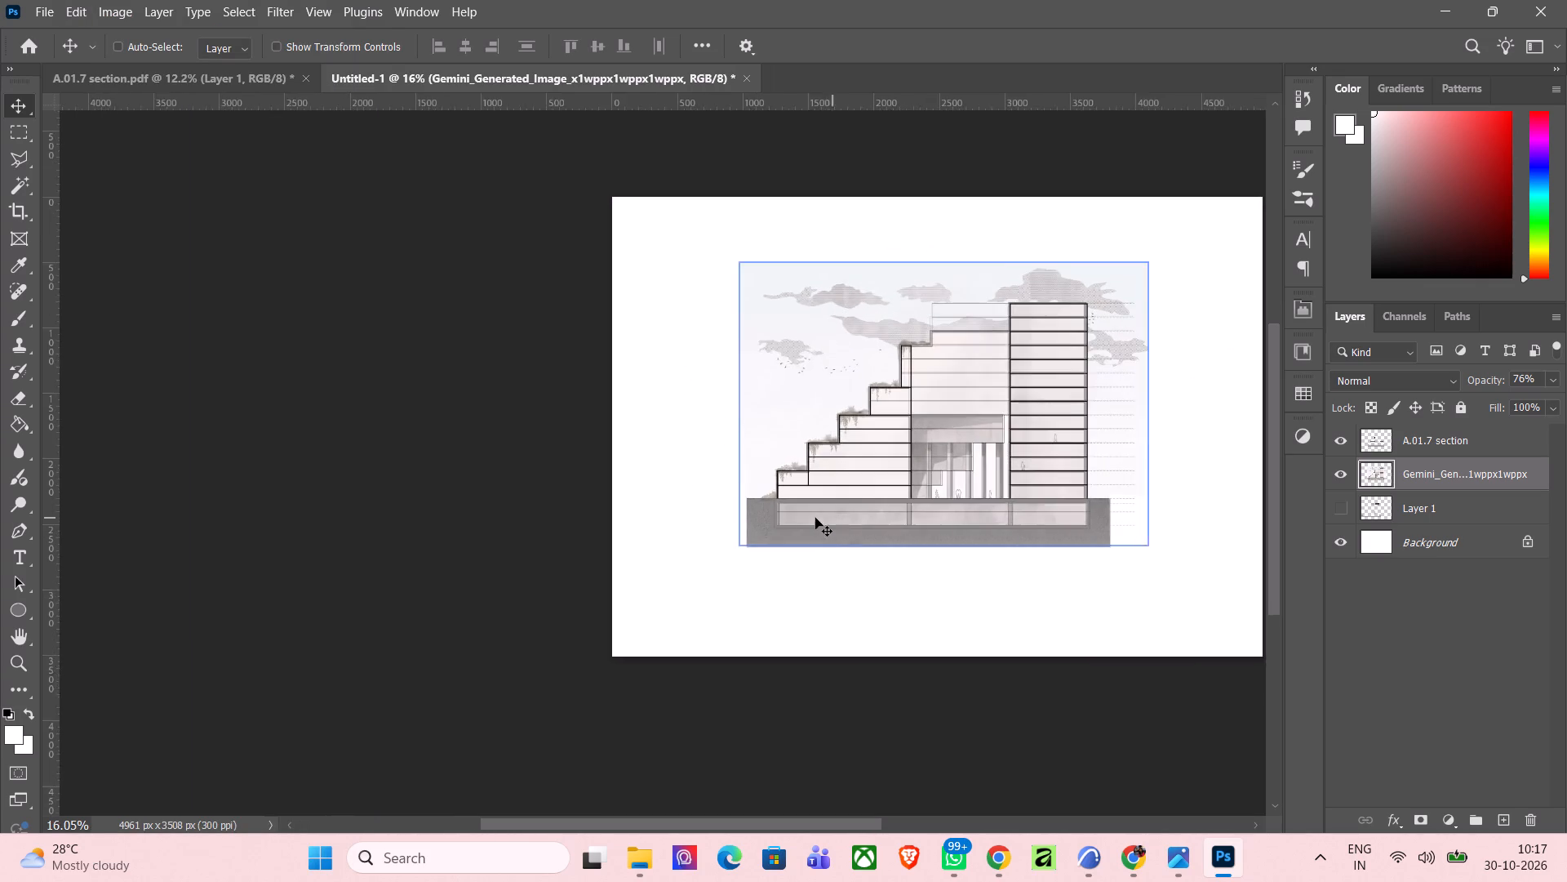
scroll(815, 518, up, 6)
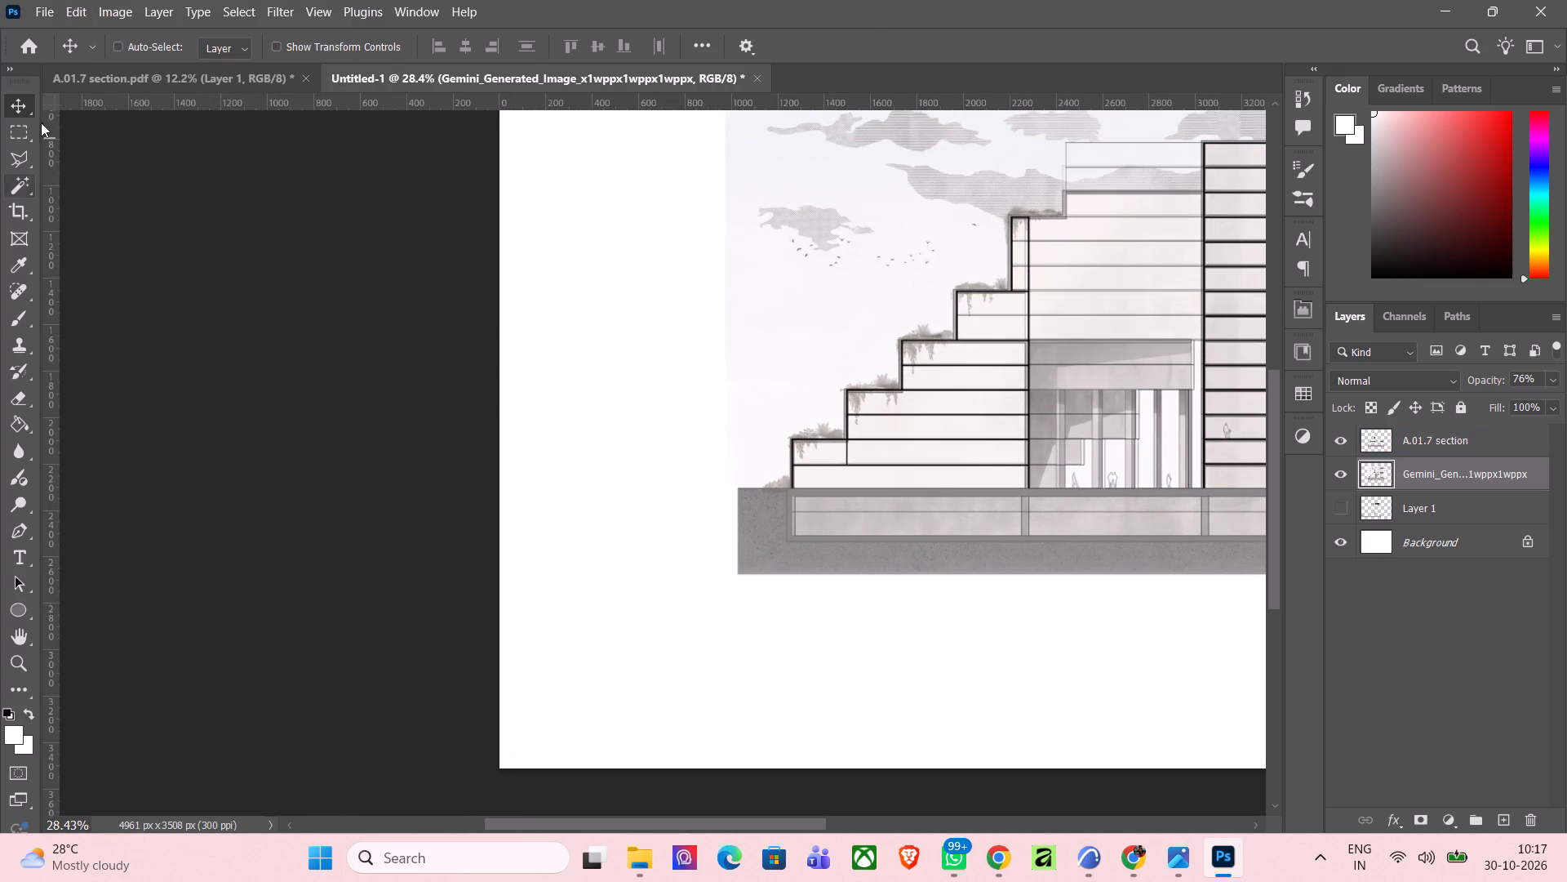
click(23, 130)
scroll(1311, 779, up, 3)
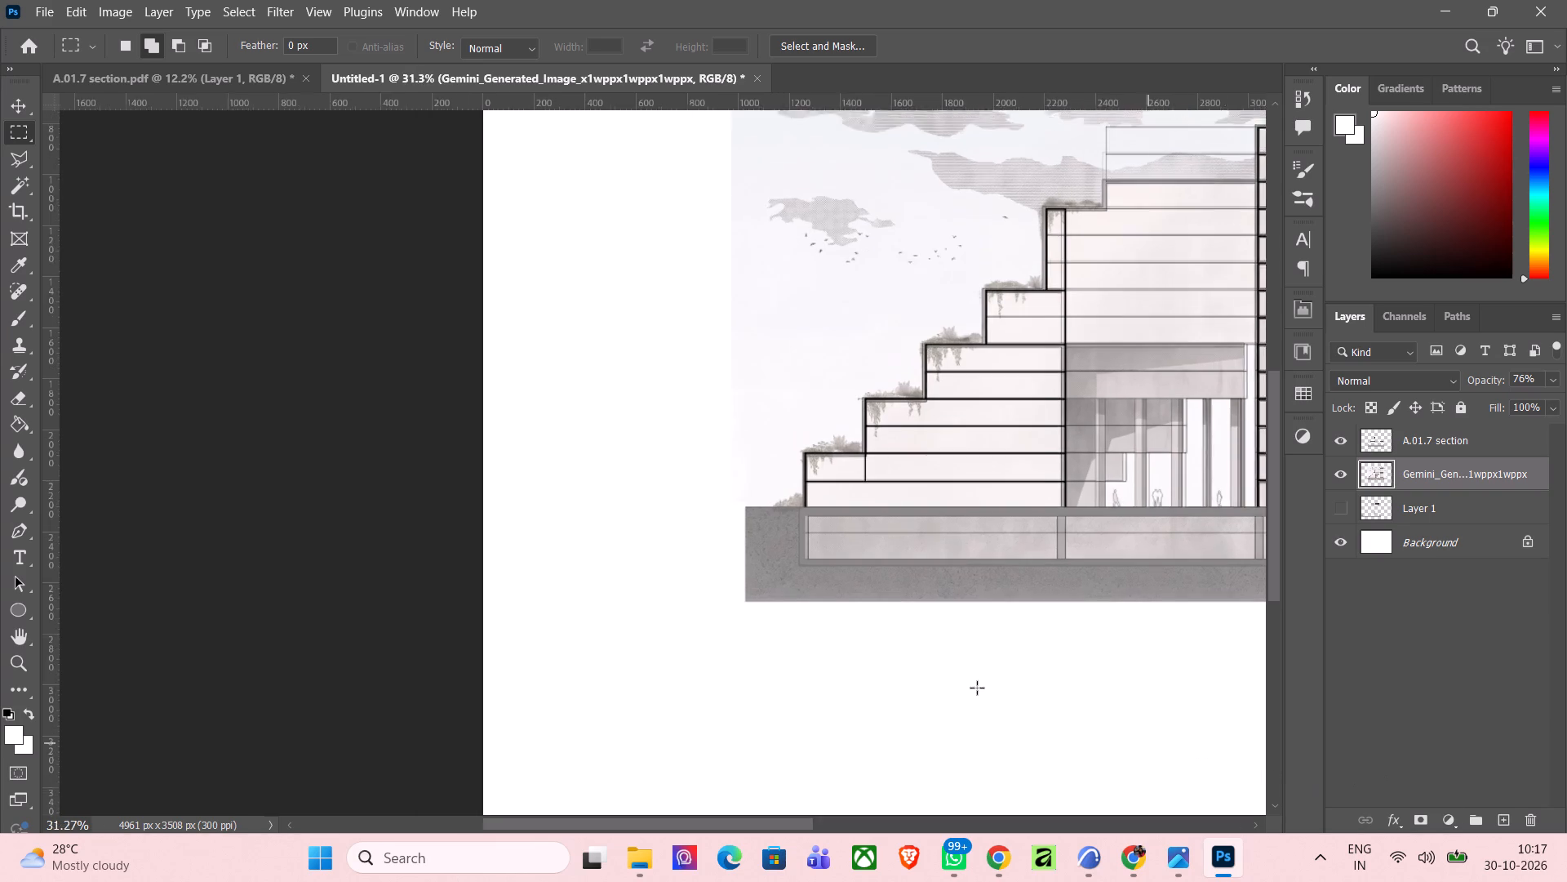
scroll(720, 501, up, 8)
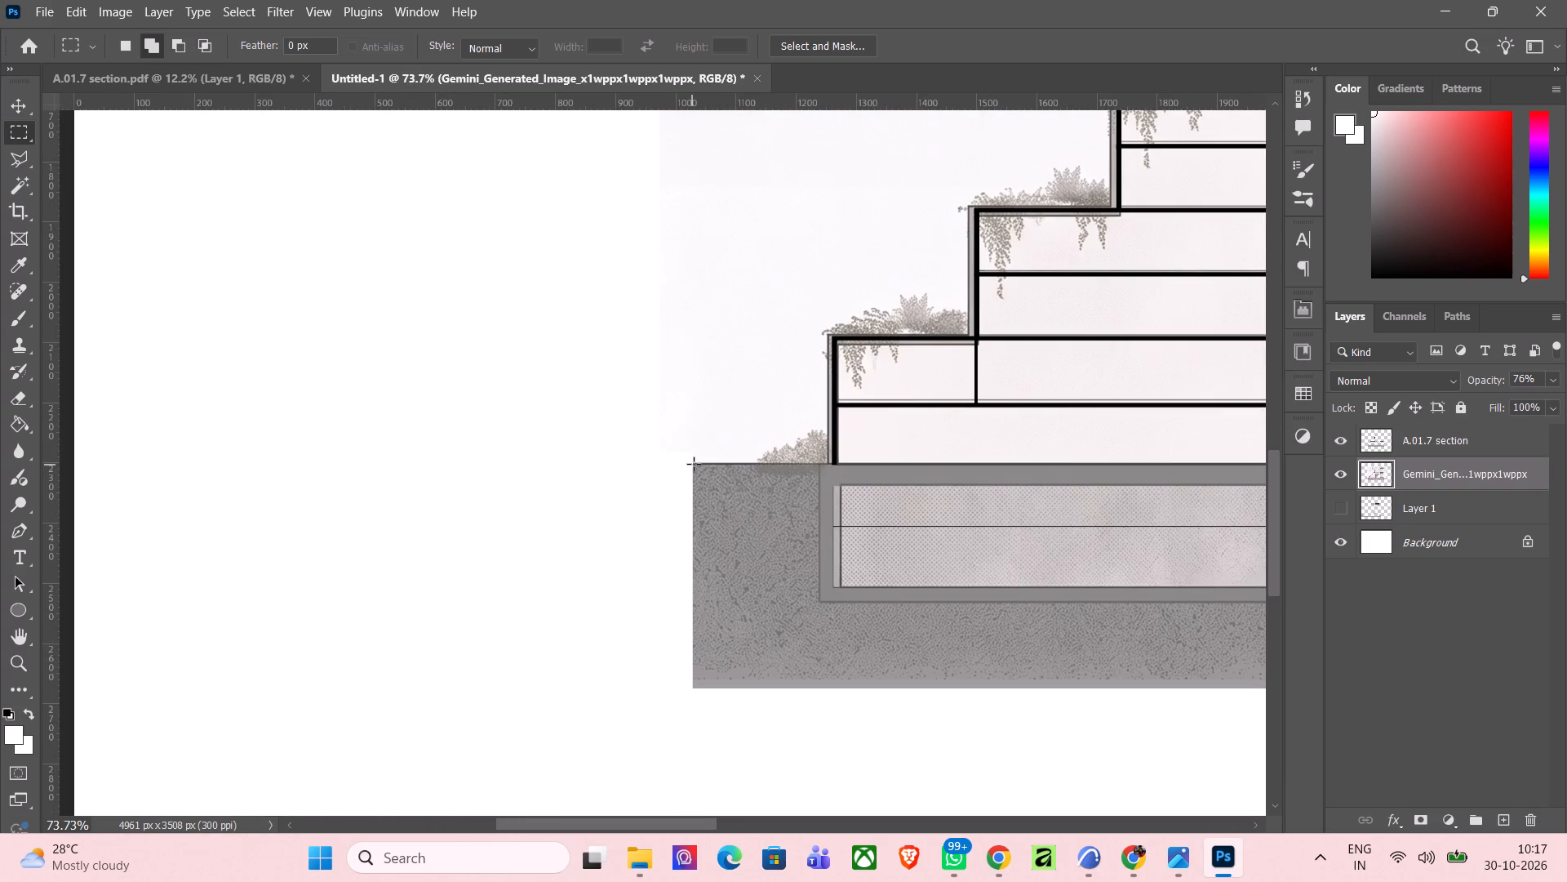
scroll(694, 460, up, 4)
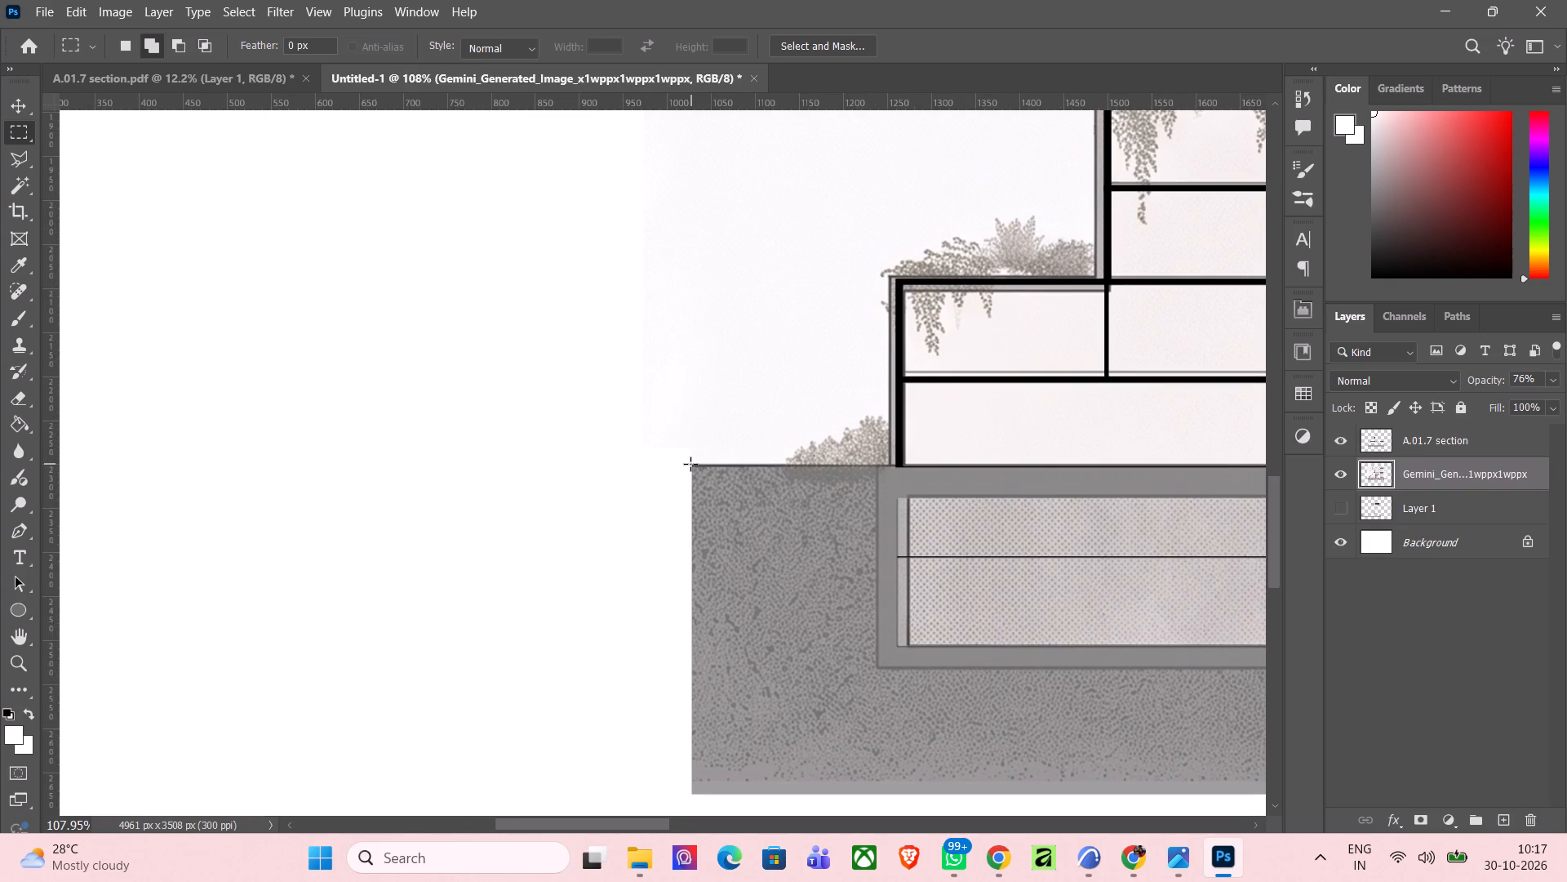
drag(690, 464, 853, 780)
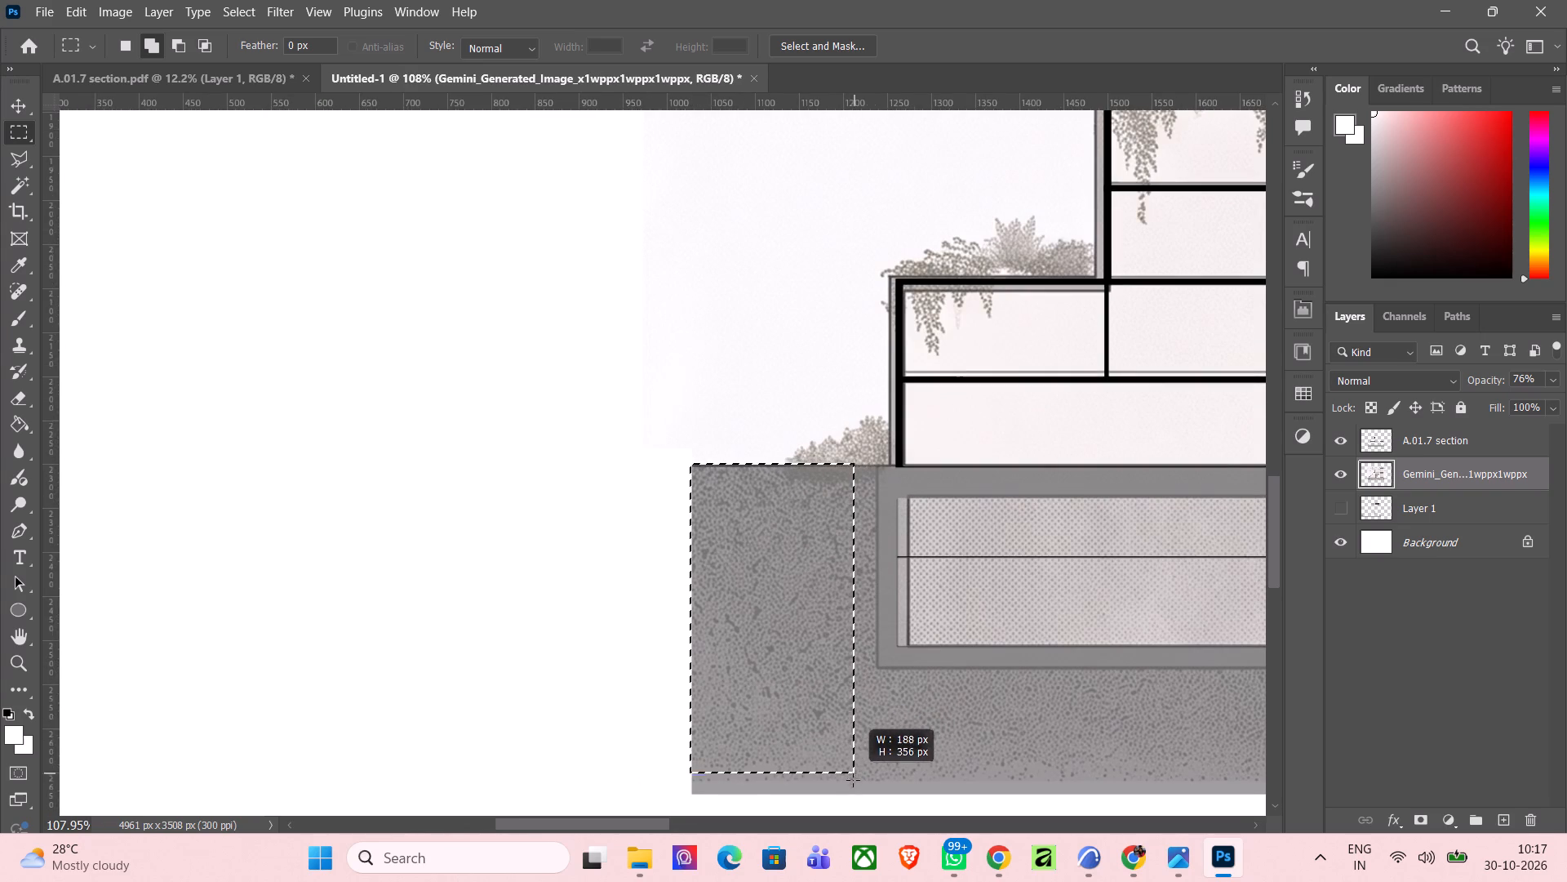
drag(853, 780, 855, 795)
scroll(813, 590, down, 9)
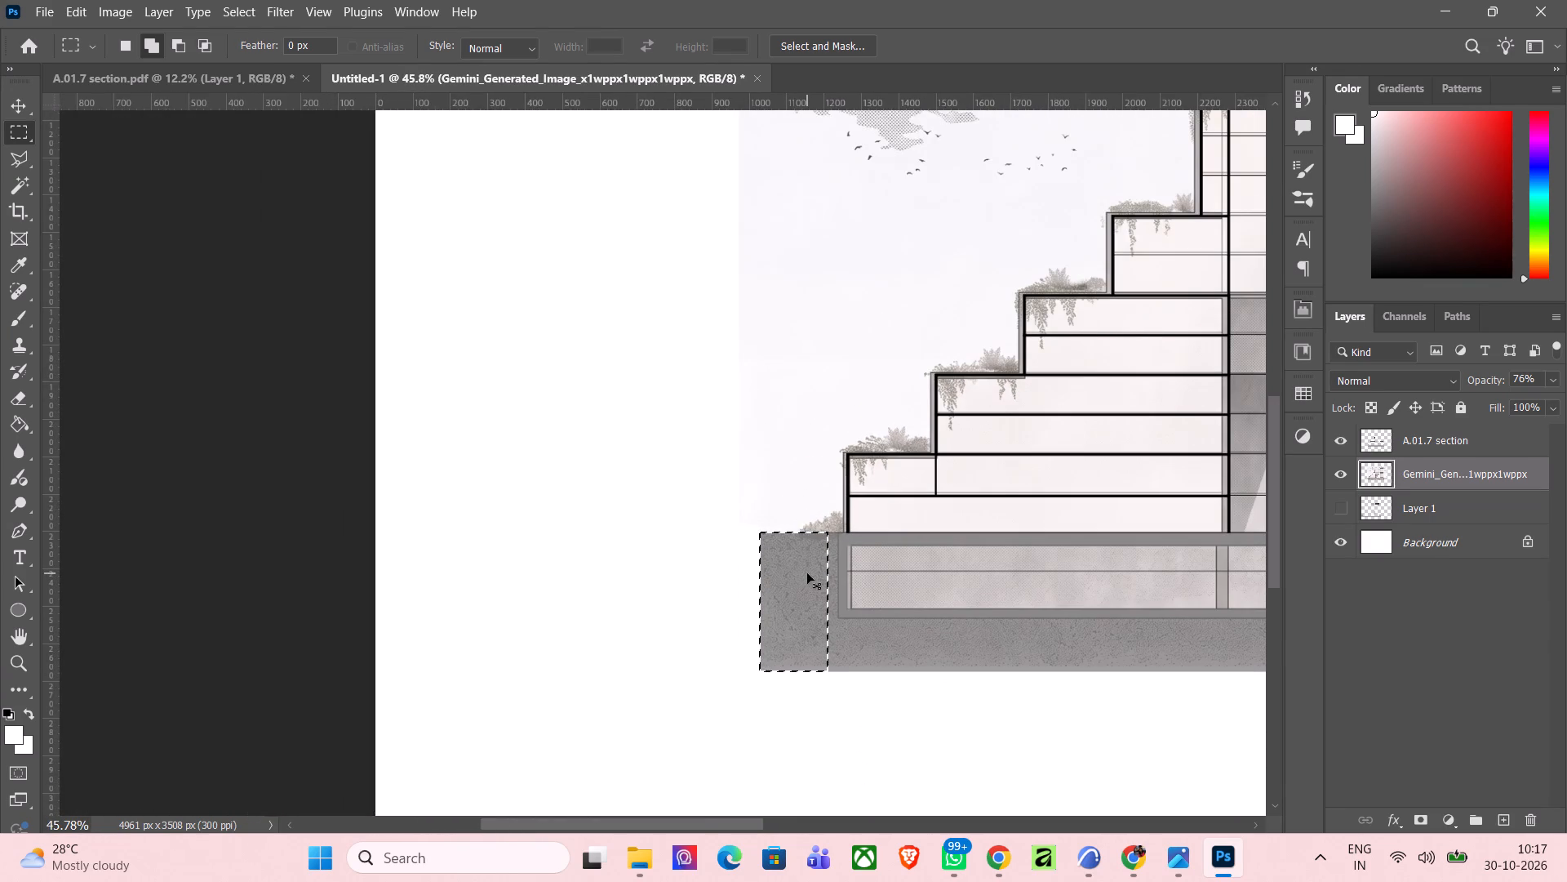
right_click(791, 615)
click(882, 287)
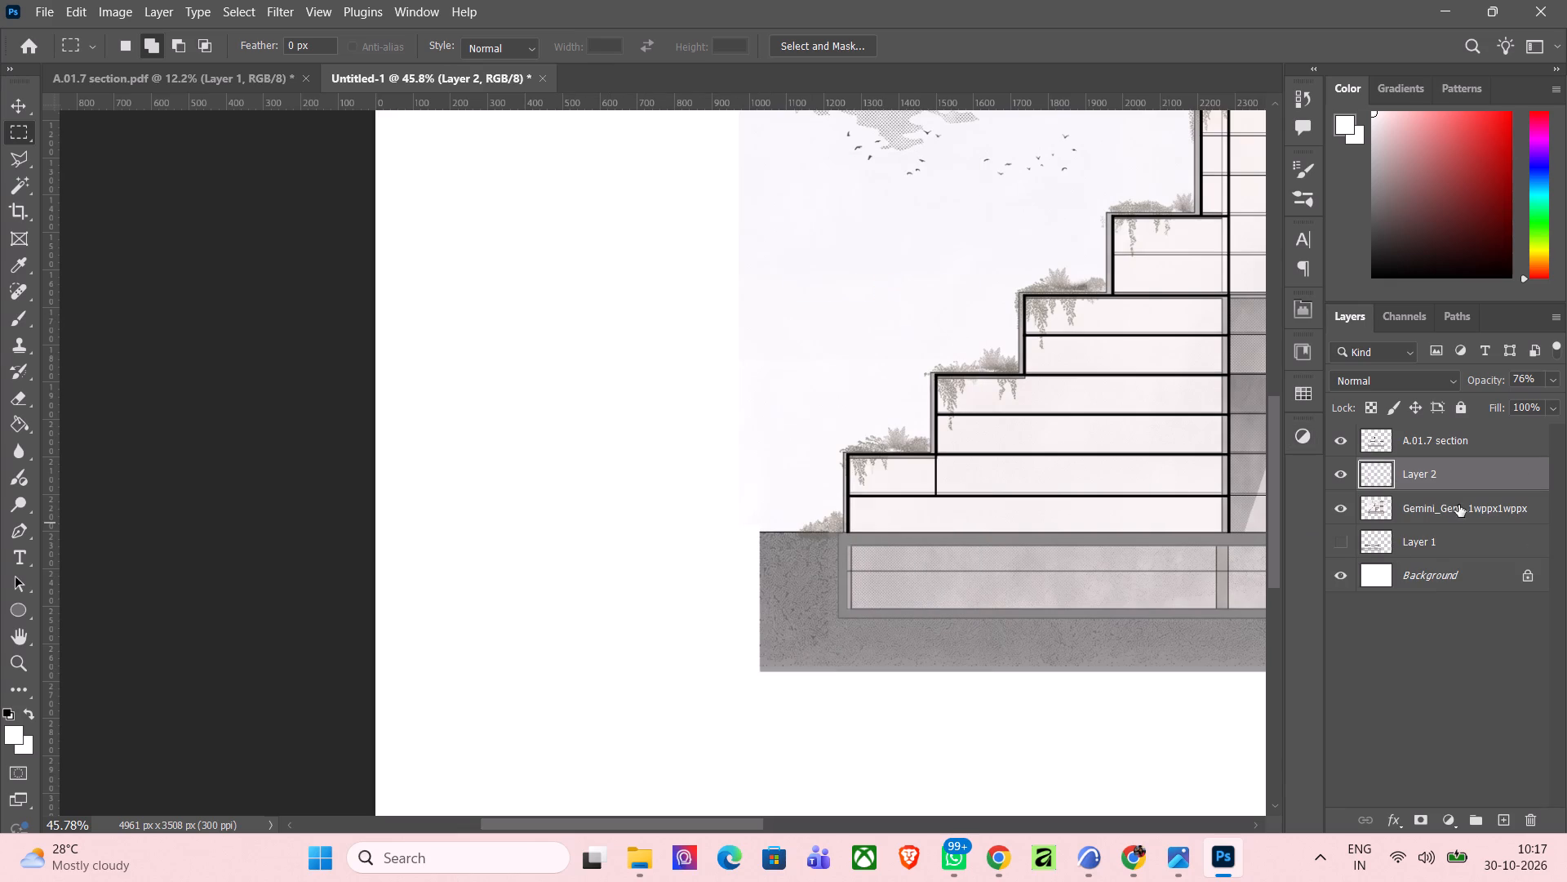
Move the copied ground patch left to about X 939 px so it adjoins the basement block's left edge, and apply the transform.
key(ctrl+t)
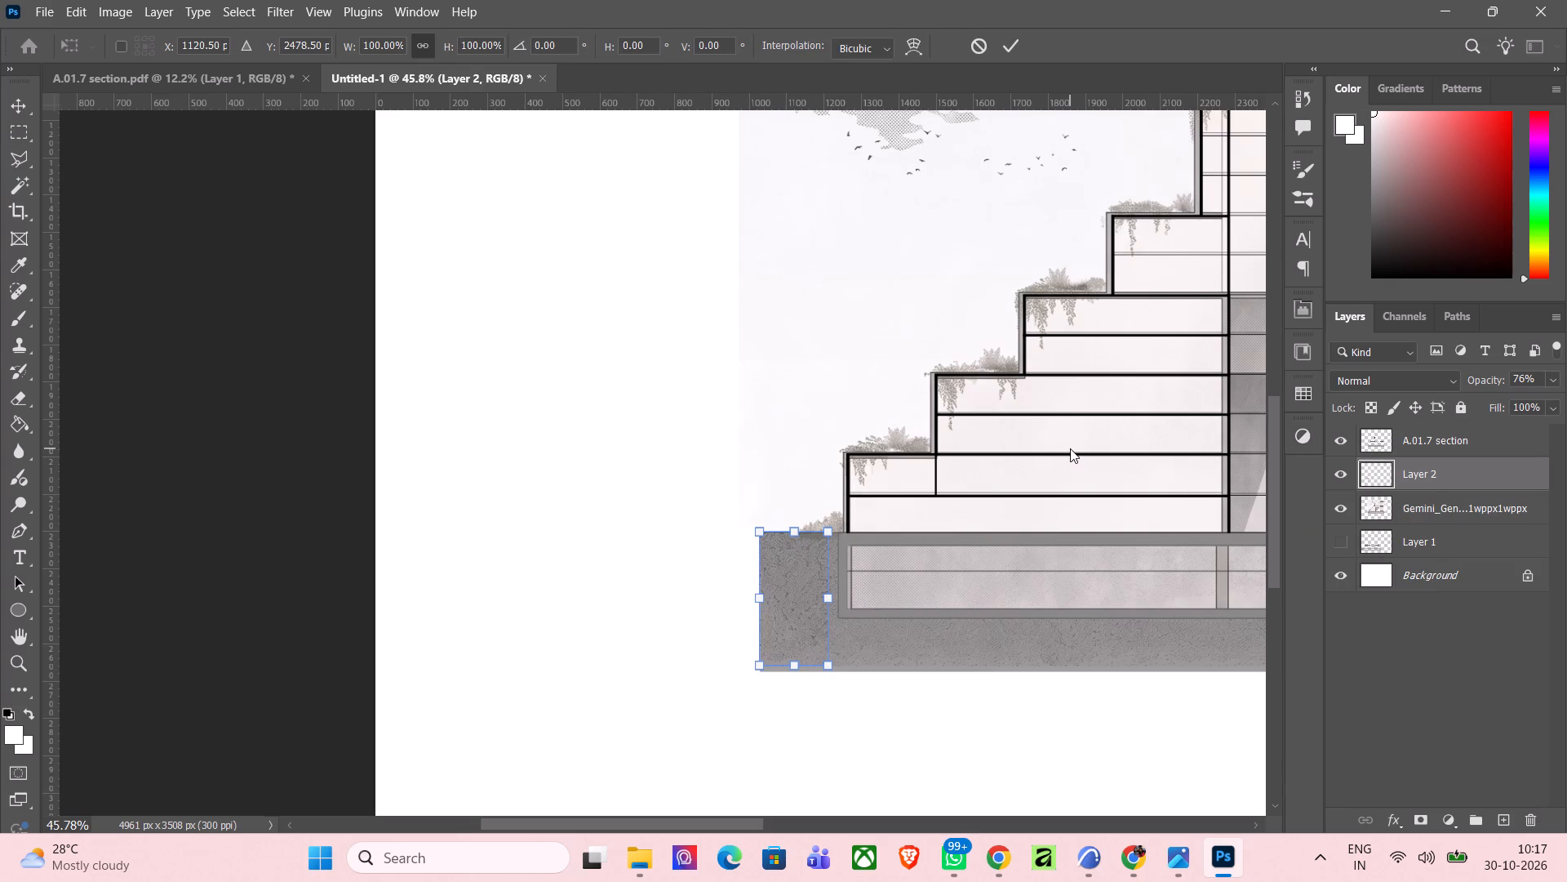
key(Left)
key(Left)
key(Left)
key(Left)
key(Left)
key(Left)
key(Left)
key(Left)
key(Left)
key(Left)
key(Left)
key(Left)
key(Left)
key(Left)
key(Left)
key(Left)
key(Left)
key(Left)
key(Left)
key(Left)
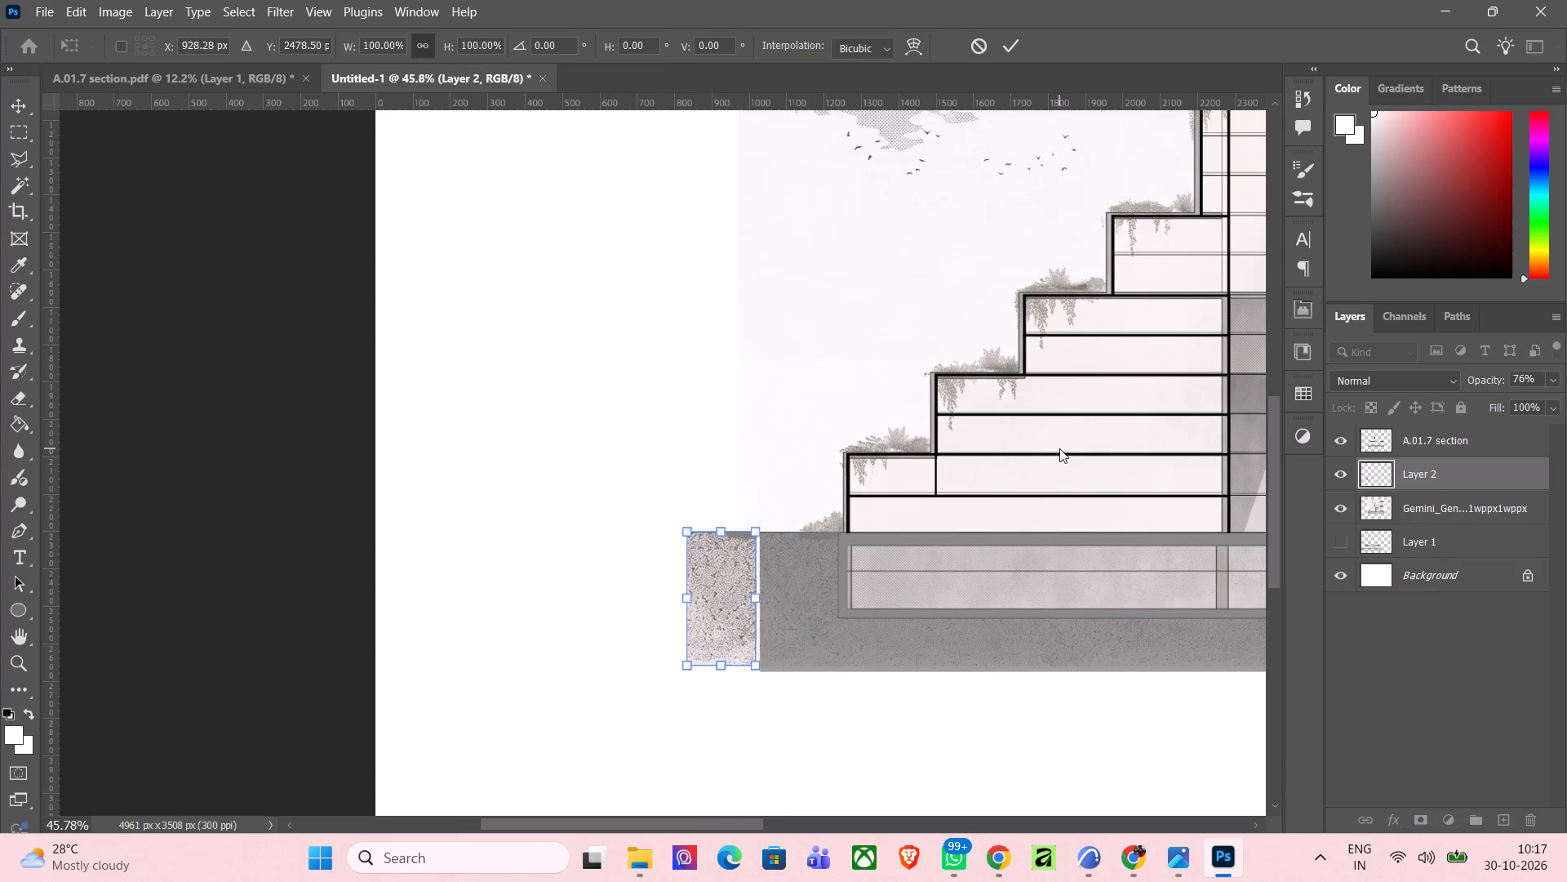
key(Right)
key(Right)
key(Right)
key(Right)
key(Right)
key(Right)
key(Right)
key(Right)
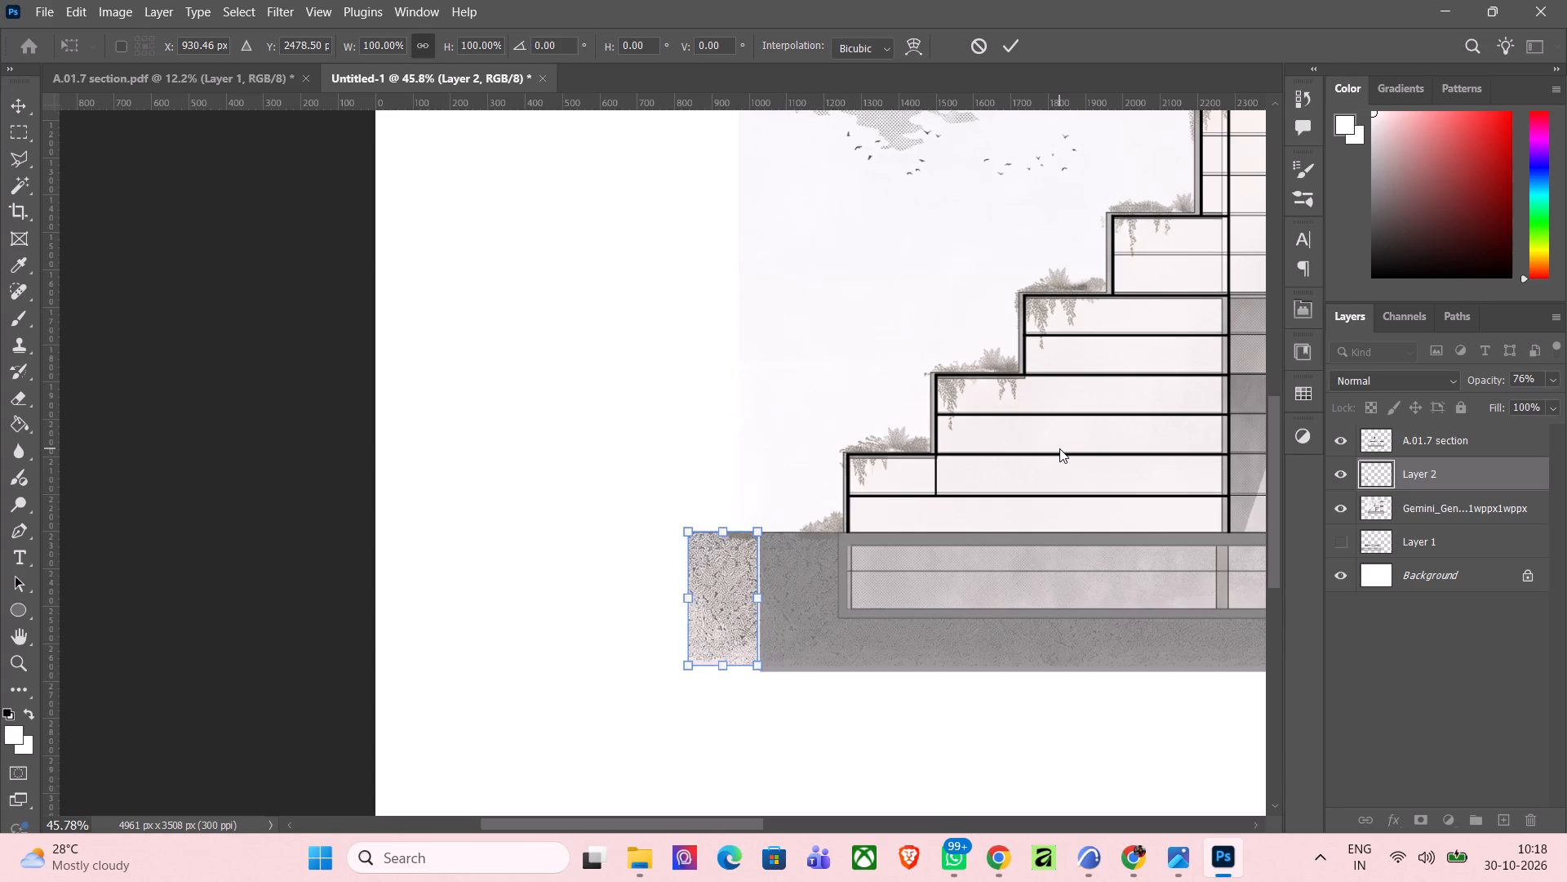
key(Right)
key(Right)
key(Right)
key(Right)
key(Right)
key(Right)
key(Right)
key(Right)
key(Right)
key(Right)
key(Left)
key(Left)
key(Left)
key(Left)
key(Left)
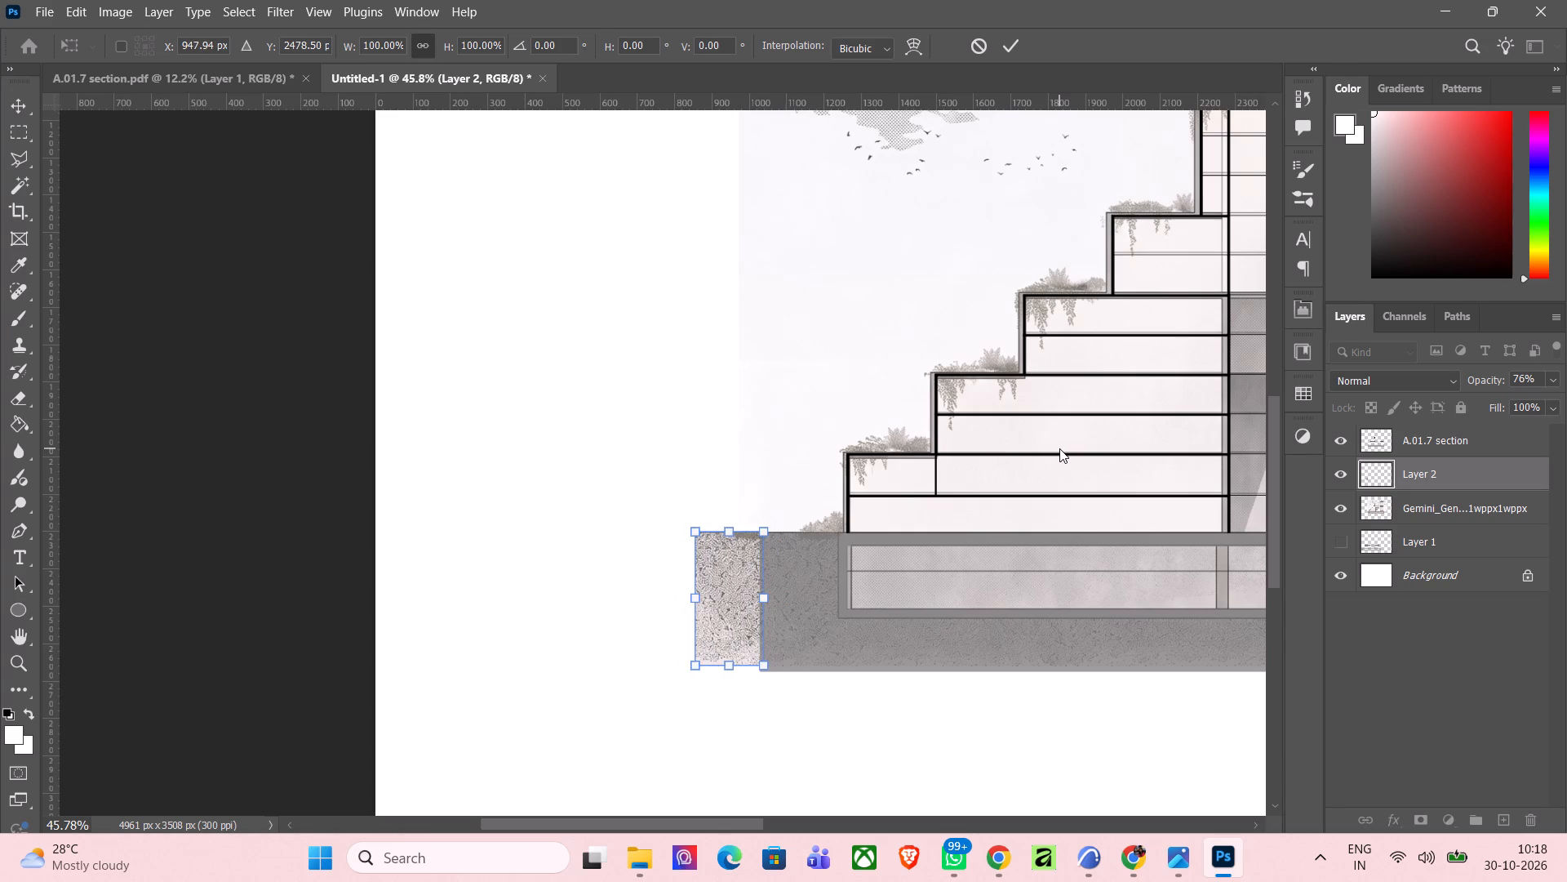
key(Right)
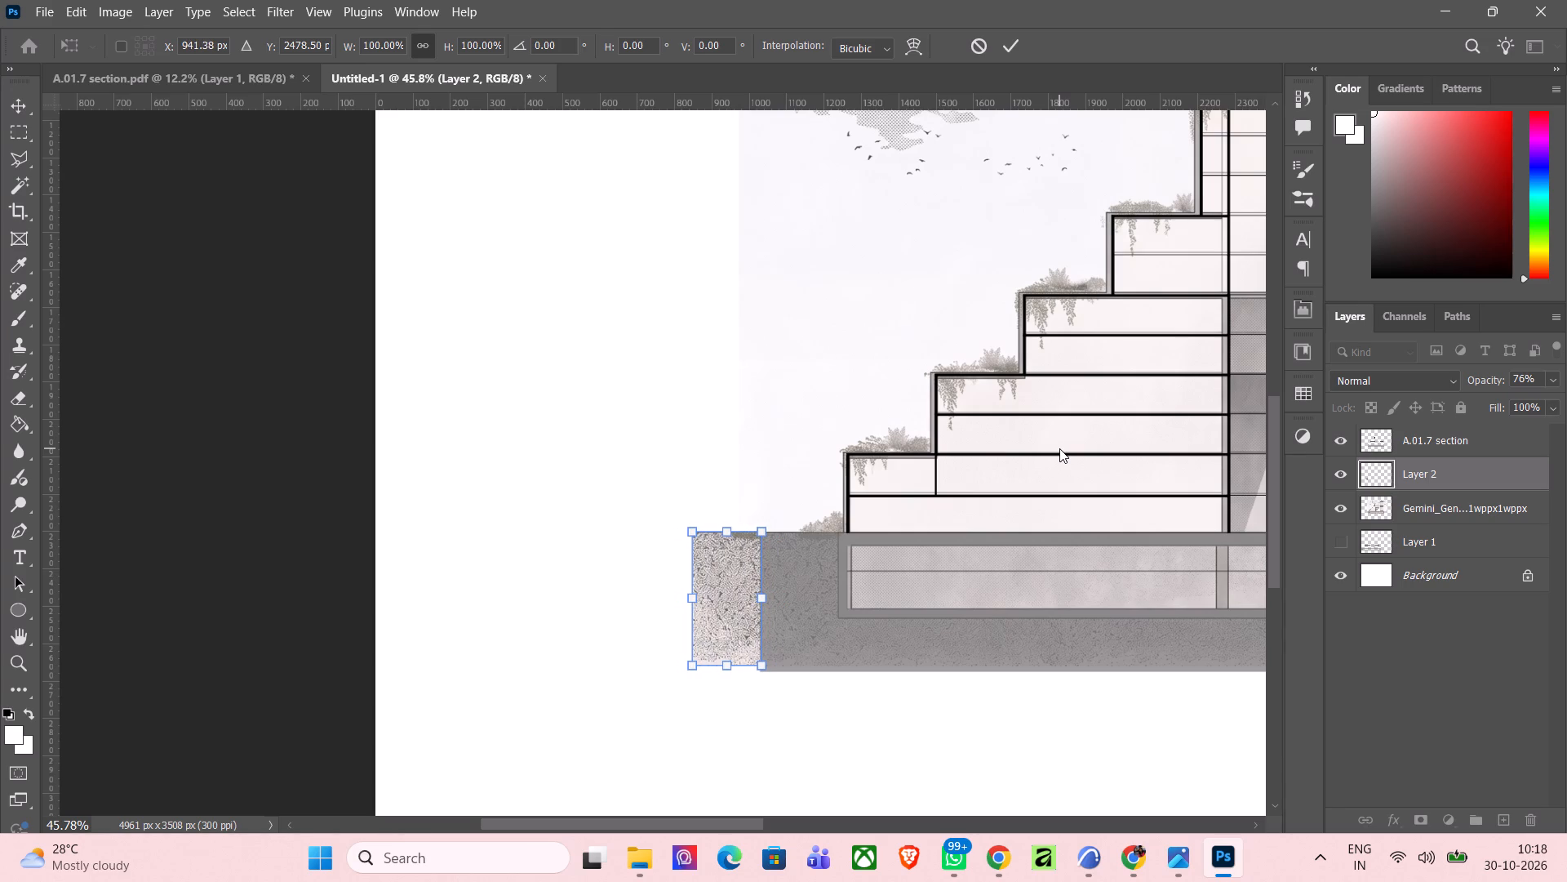
key(Left)
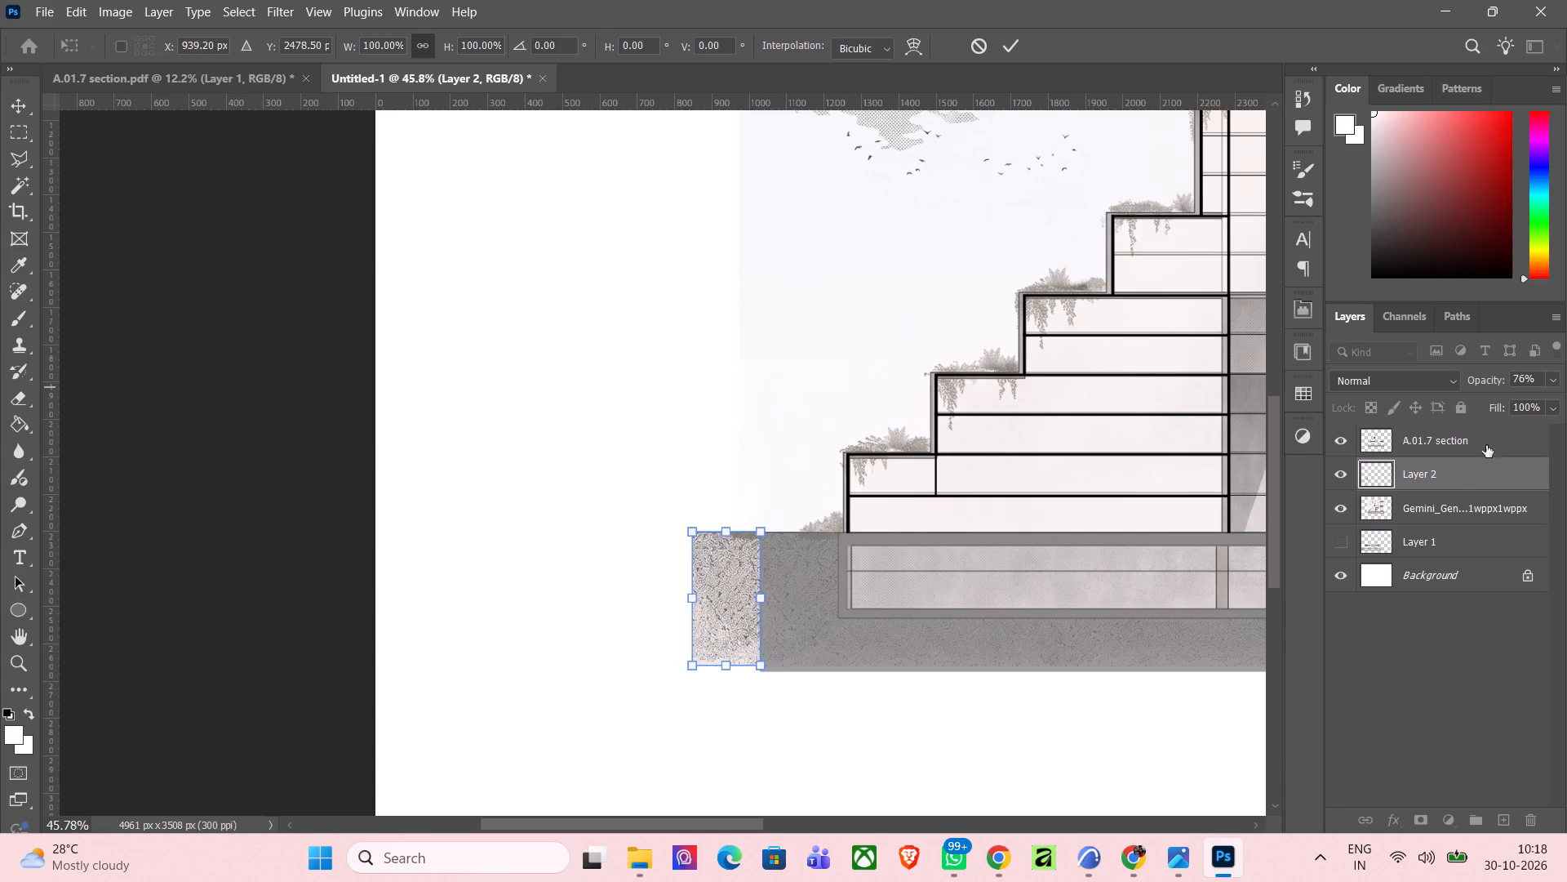
click(1460, 478)
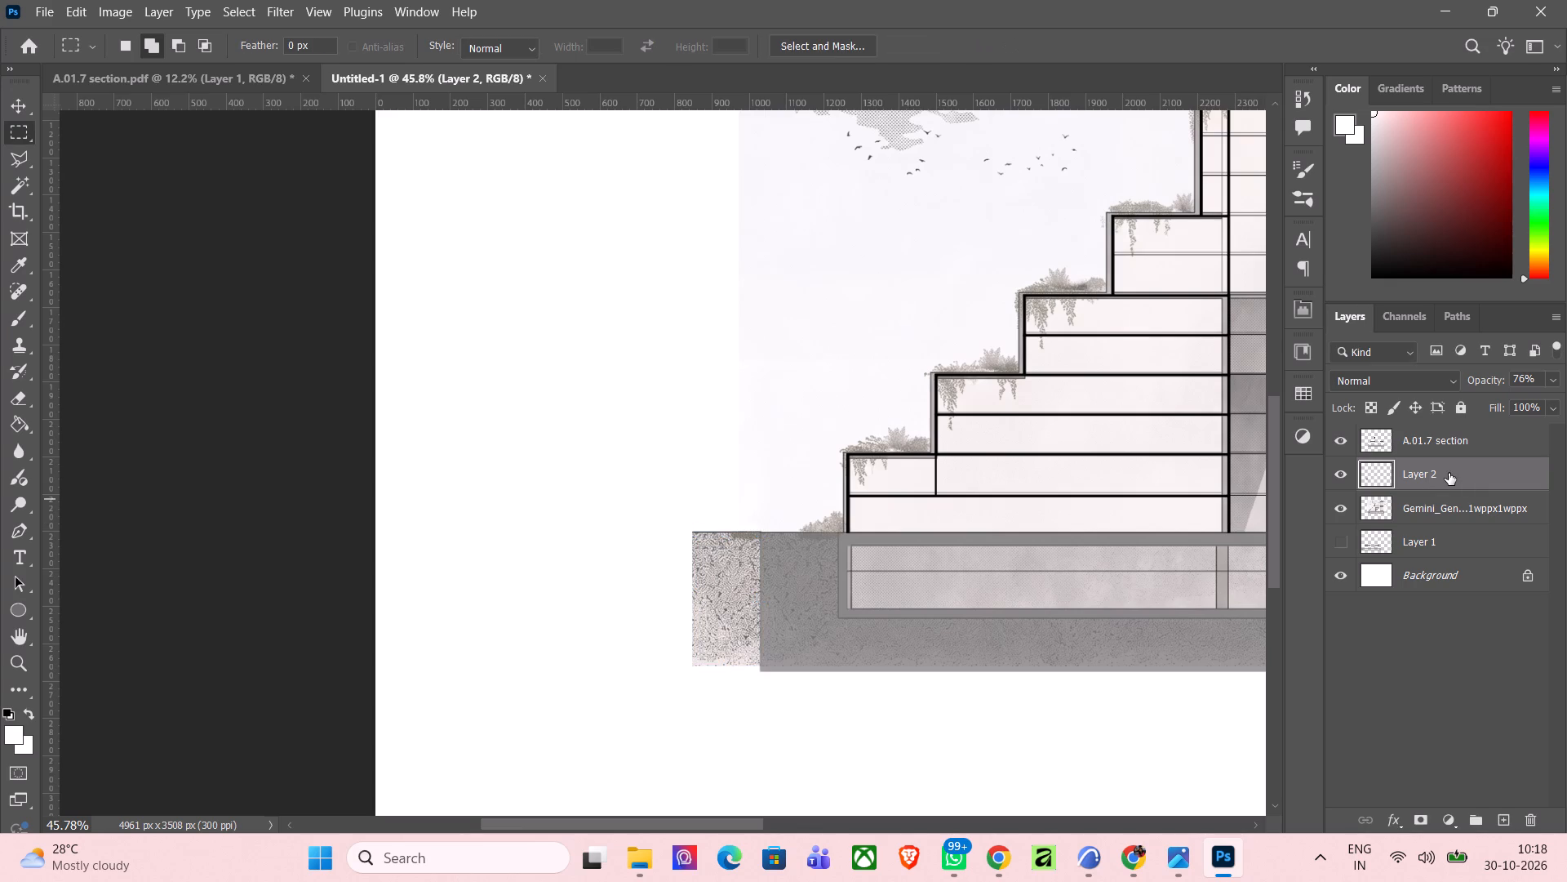
Set the opacity of the copied ground patch's layer, Layer 2, to 100%.
click(1449, 473)
click(1558, 376)
drag(1525, 400, 1552, 392)
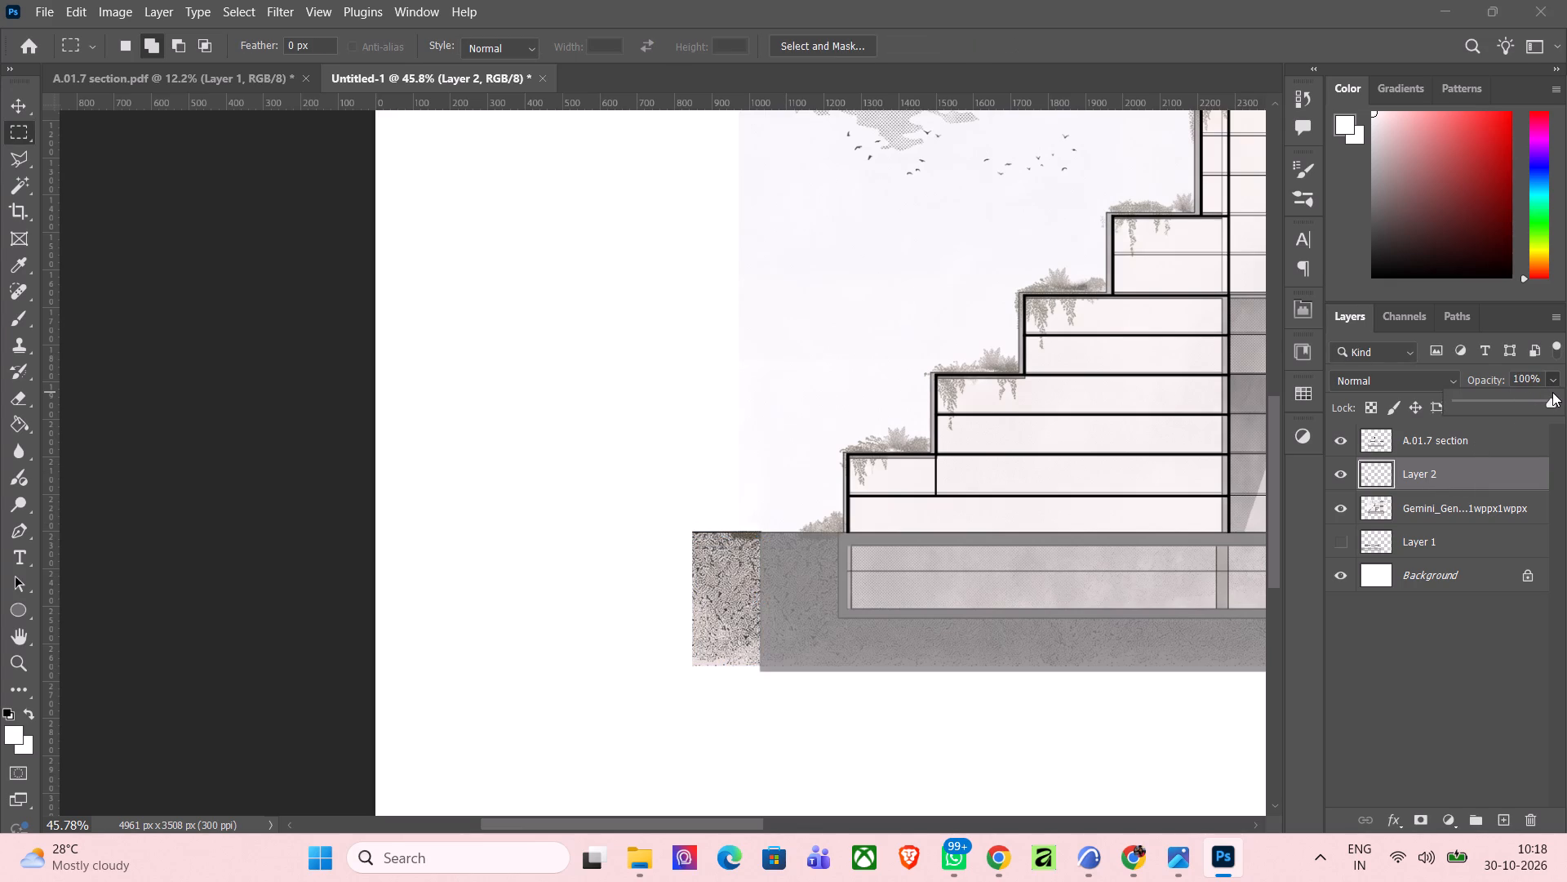
Undo the last opacity change on the copied ground patch's layer, Layer 2.
key(ctrl+z)
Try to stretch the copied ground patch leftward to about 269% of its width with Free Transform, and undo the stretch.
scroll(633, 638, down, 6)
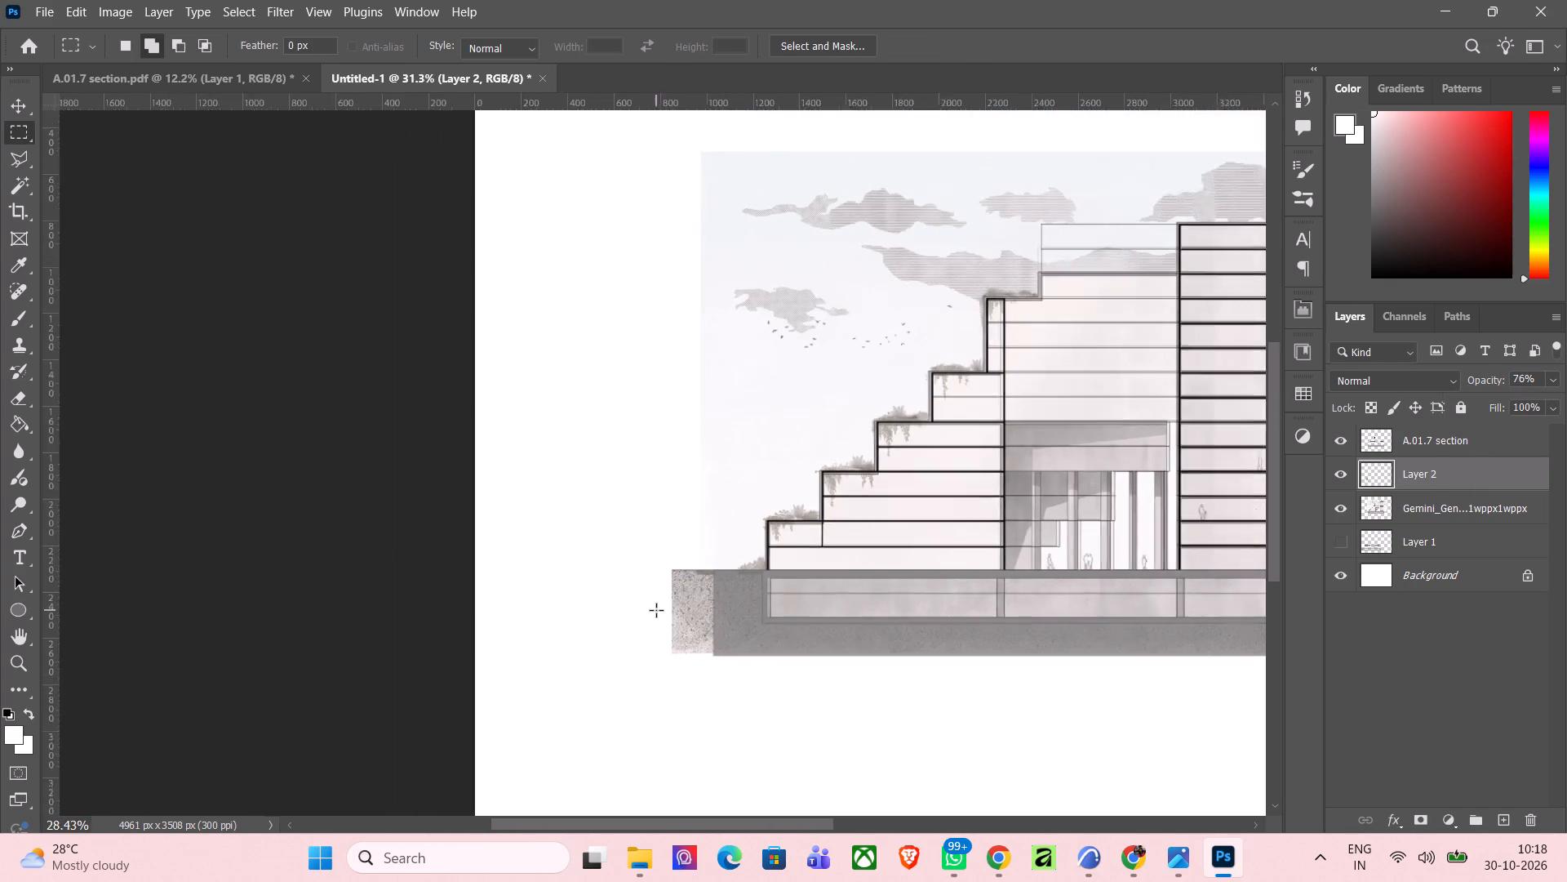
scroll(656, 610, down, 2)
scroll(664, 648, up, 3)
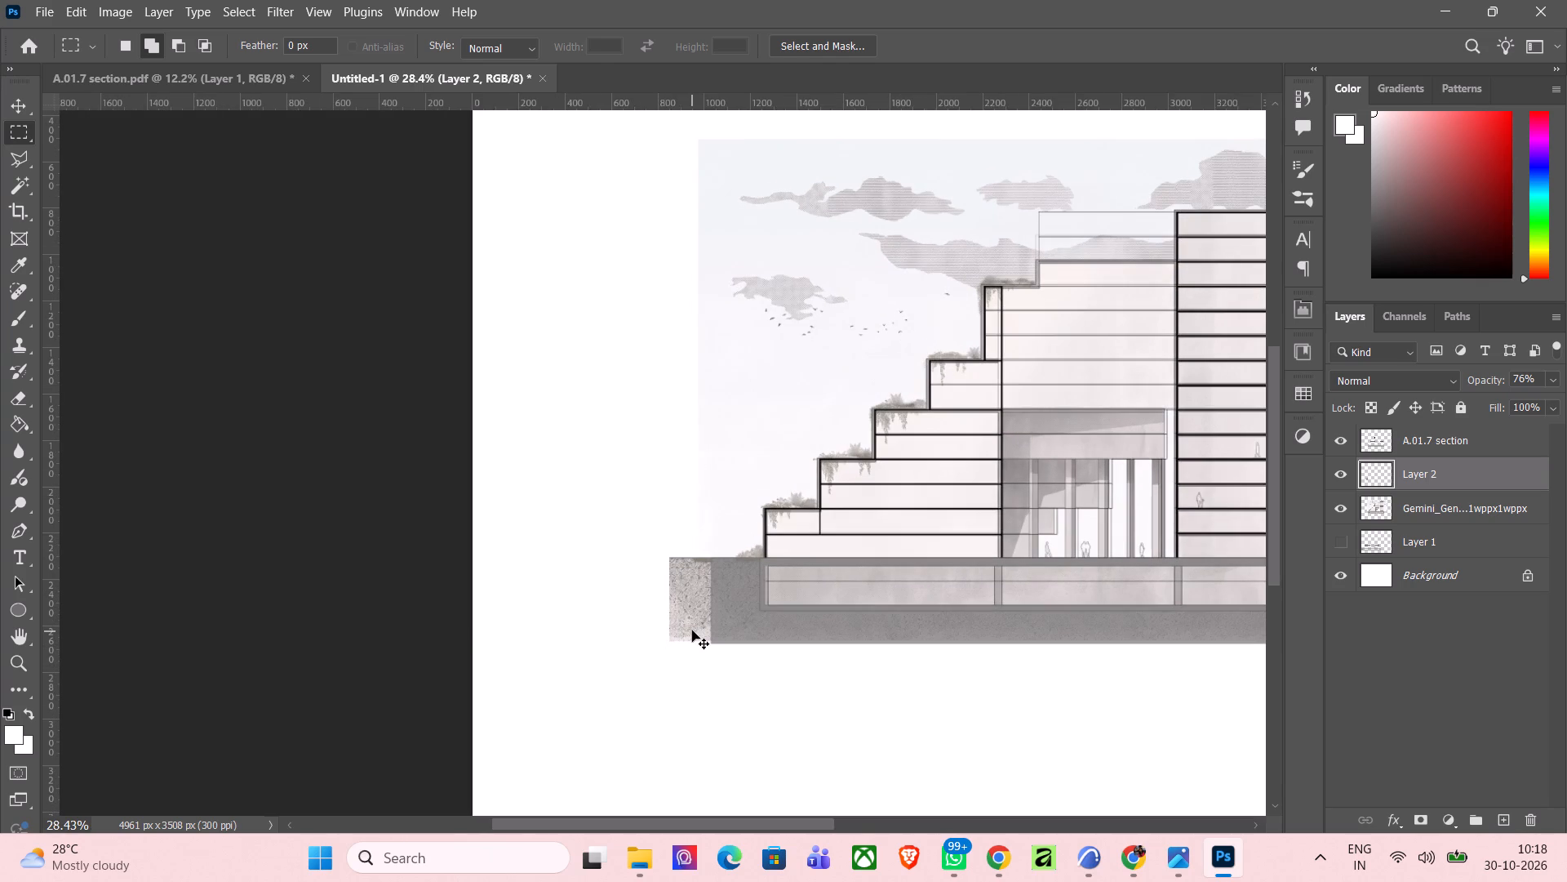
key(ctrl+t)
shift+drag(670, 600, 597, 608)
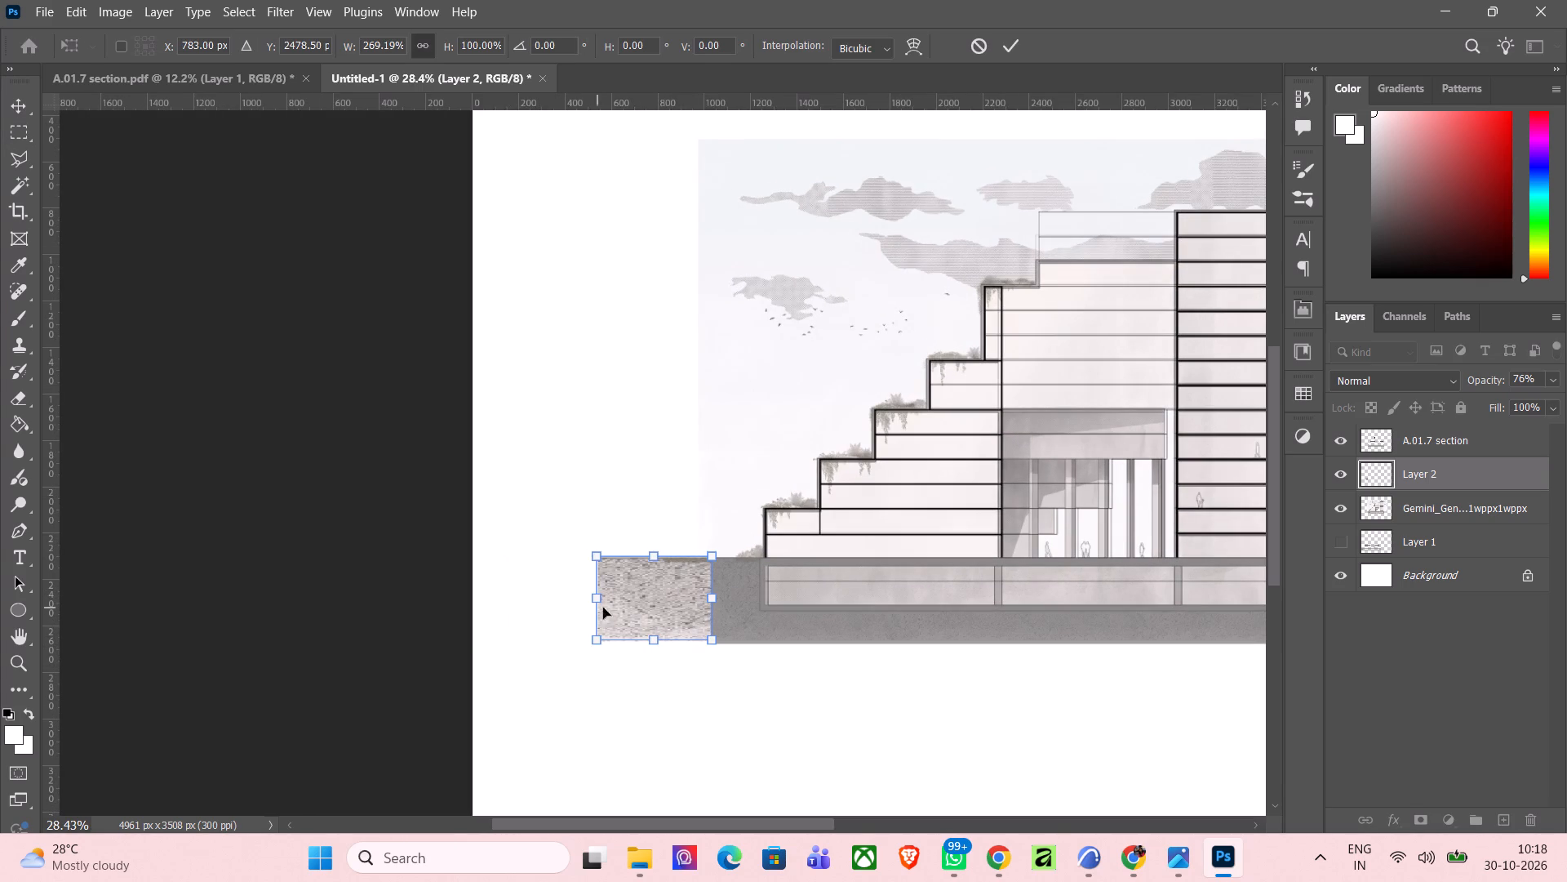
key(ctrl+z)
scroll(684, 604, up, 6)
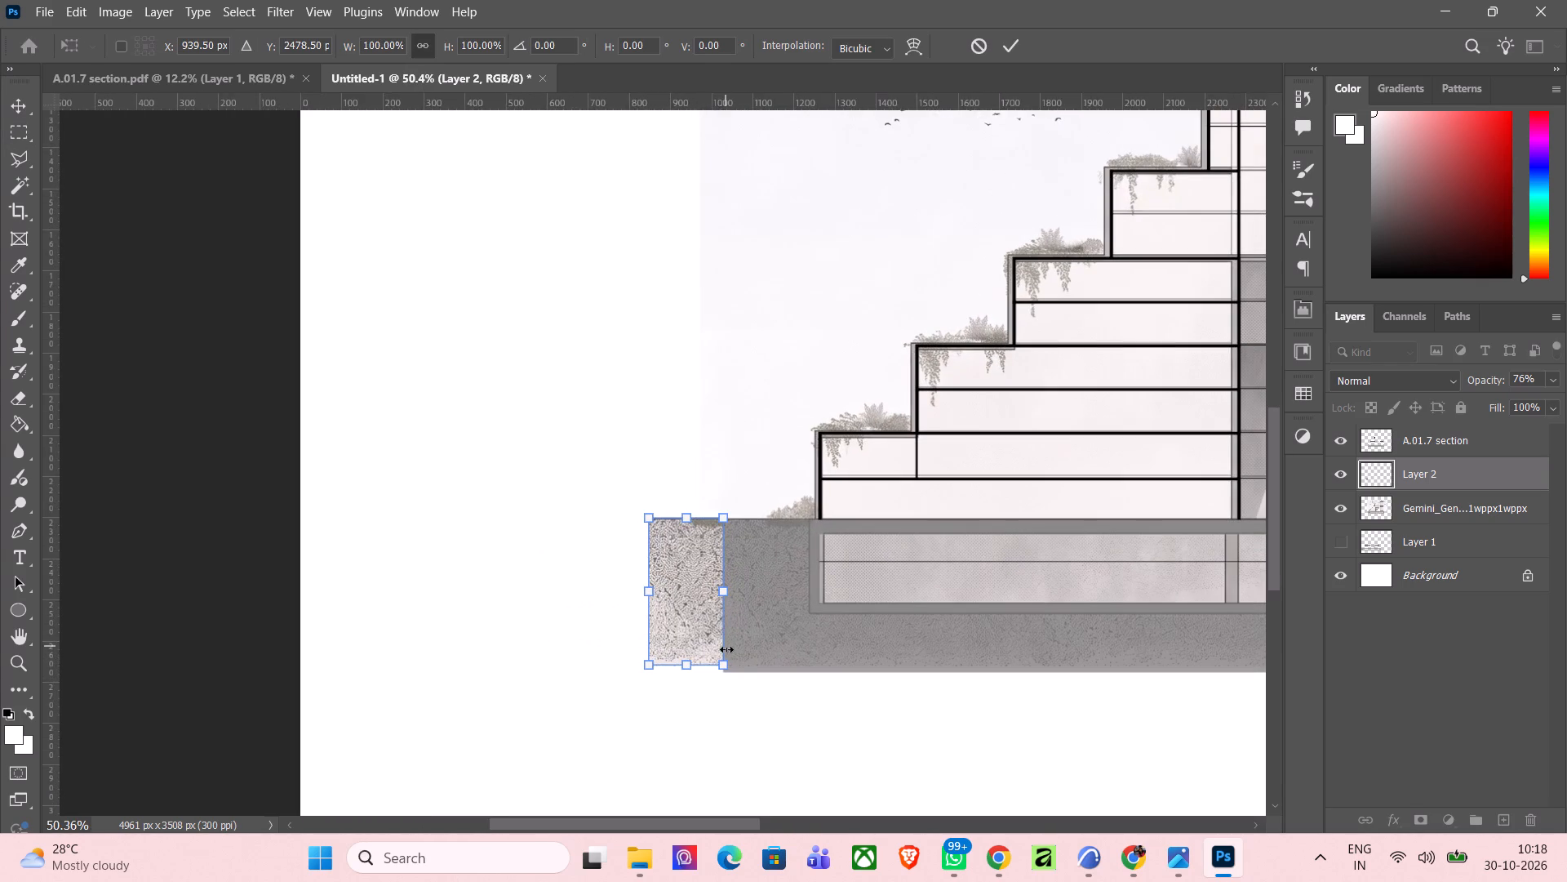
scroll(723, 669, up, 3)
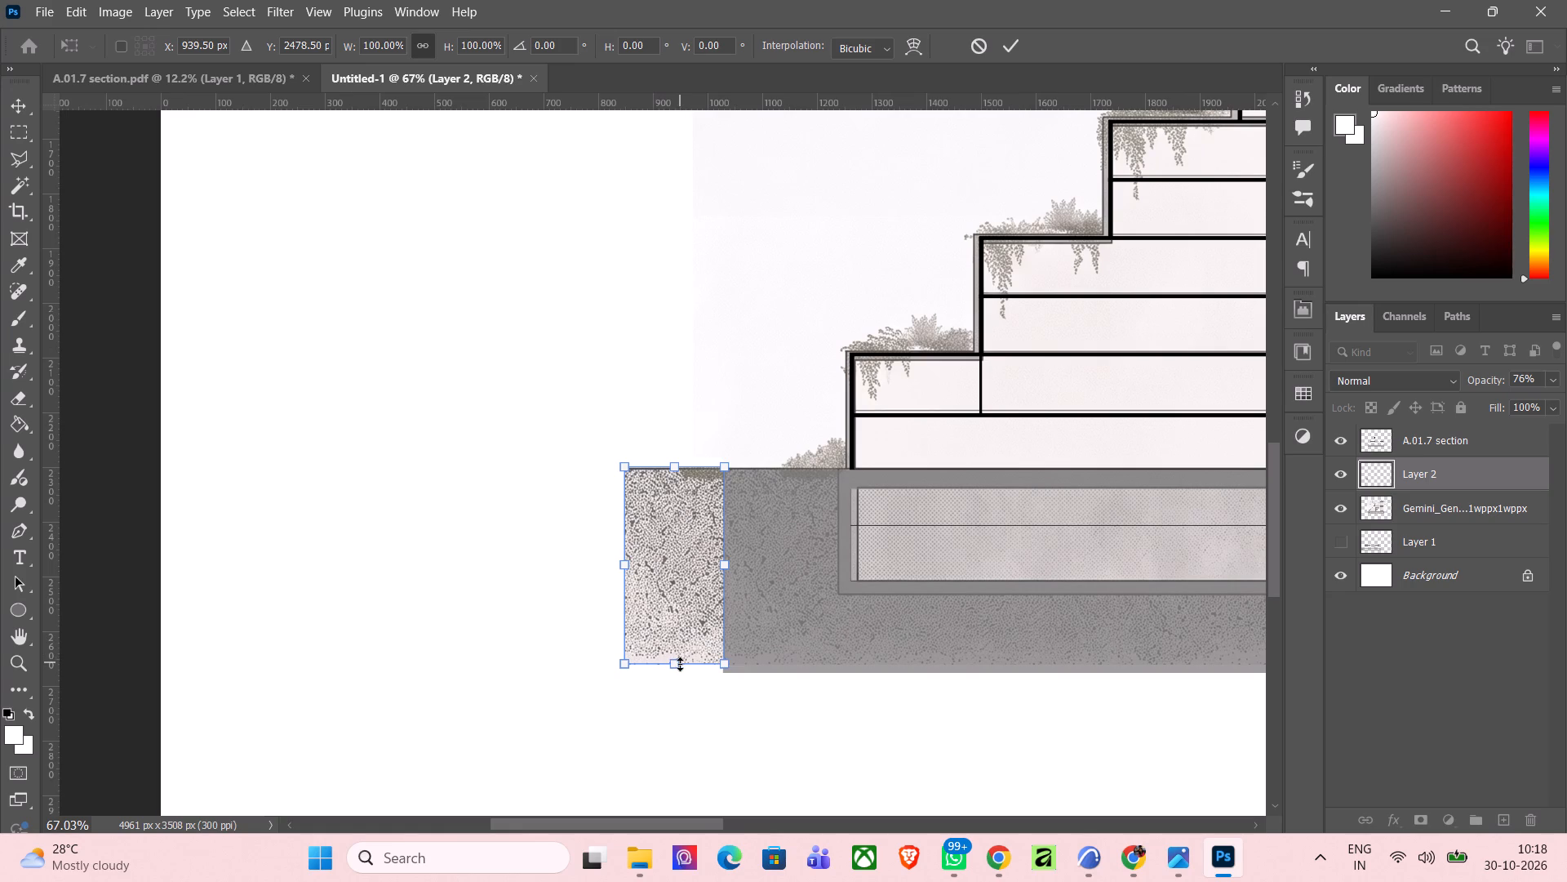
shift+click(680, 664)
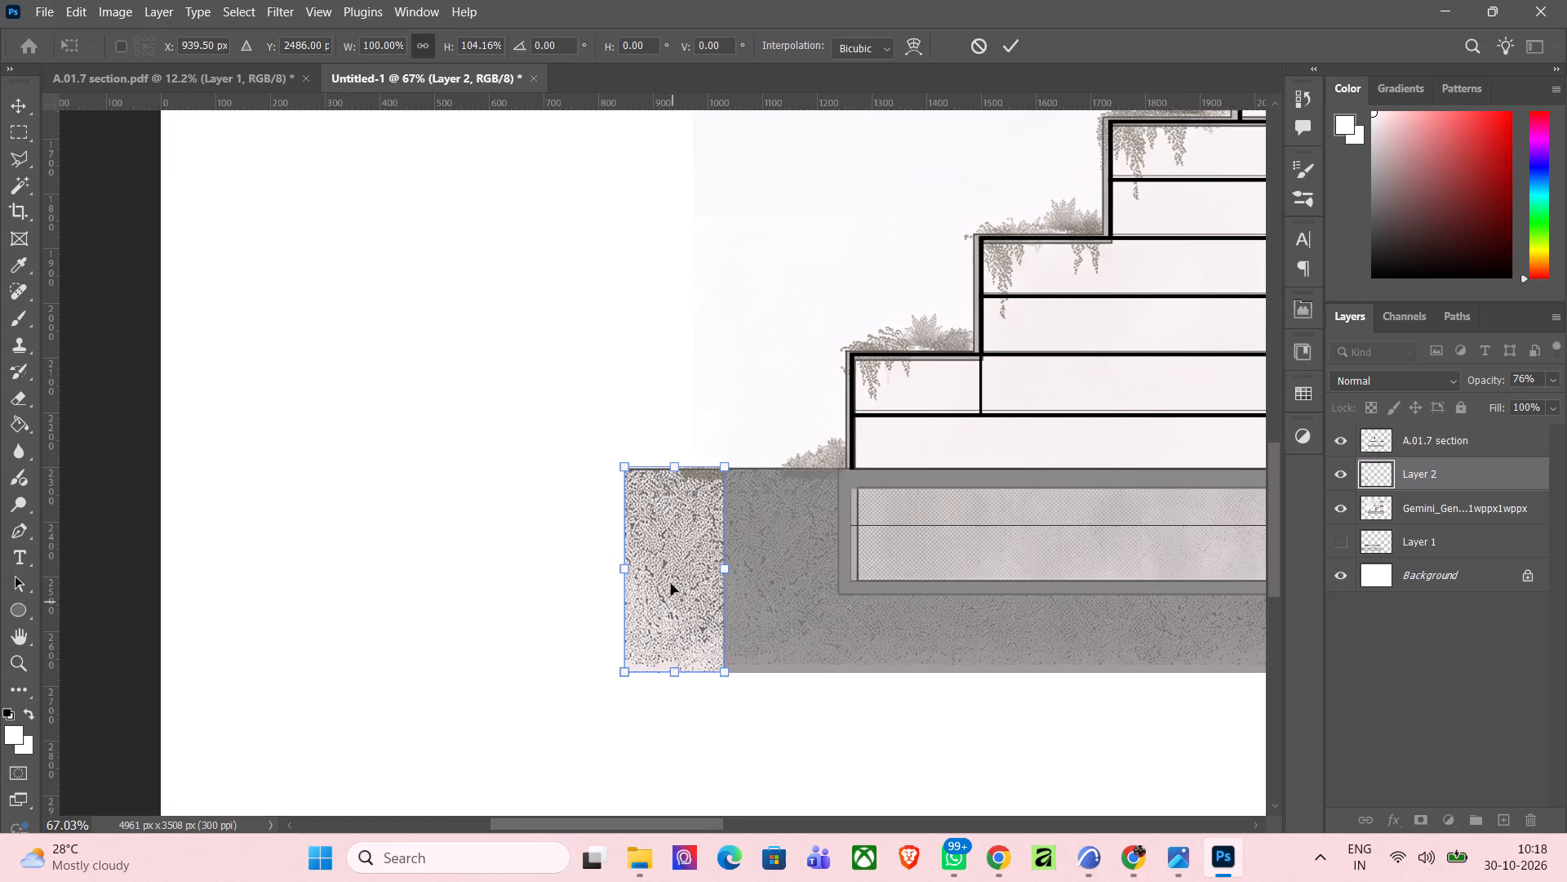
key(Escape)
Stretch the ground patch downward to about 104% height so its base meets the basement block's lower edge, and apply the transform.
scroll(741, 616, down, 3)
scroll(704, 644, up, 3)
key(ctrl+t)
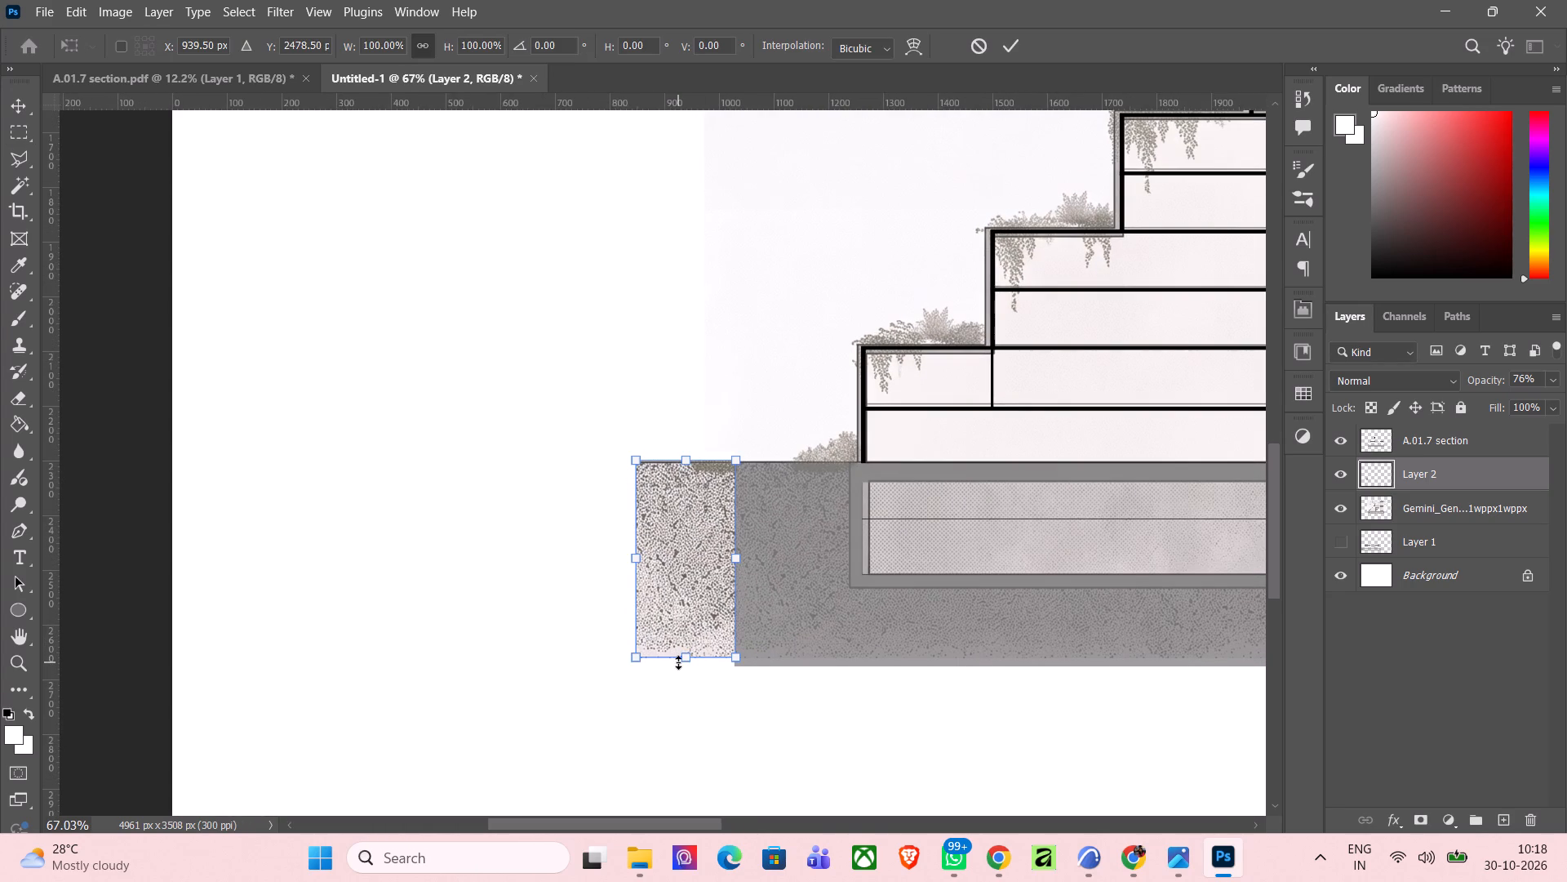
shift+drag(686, 658, 689, 669)
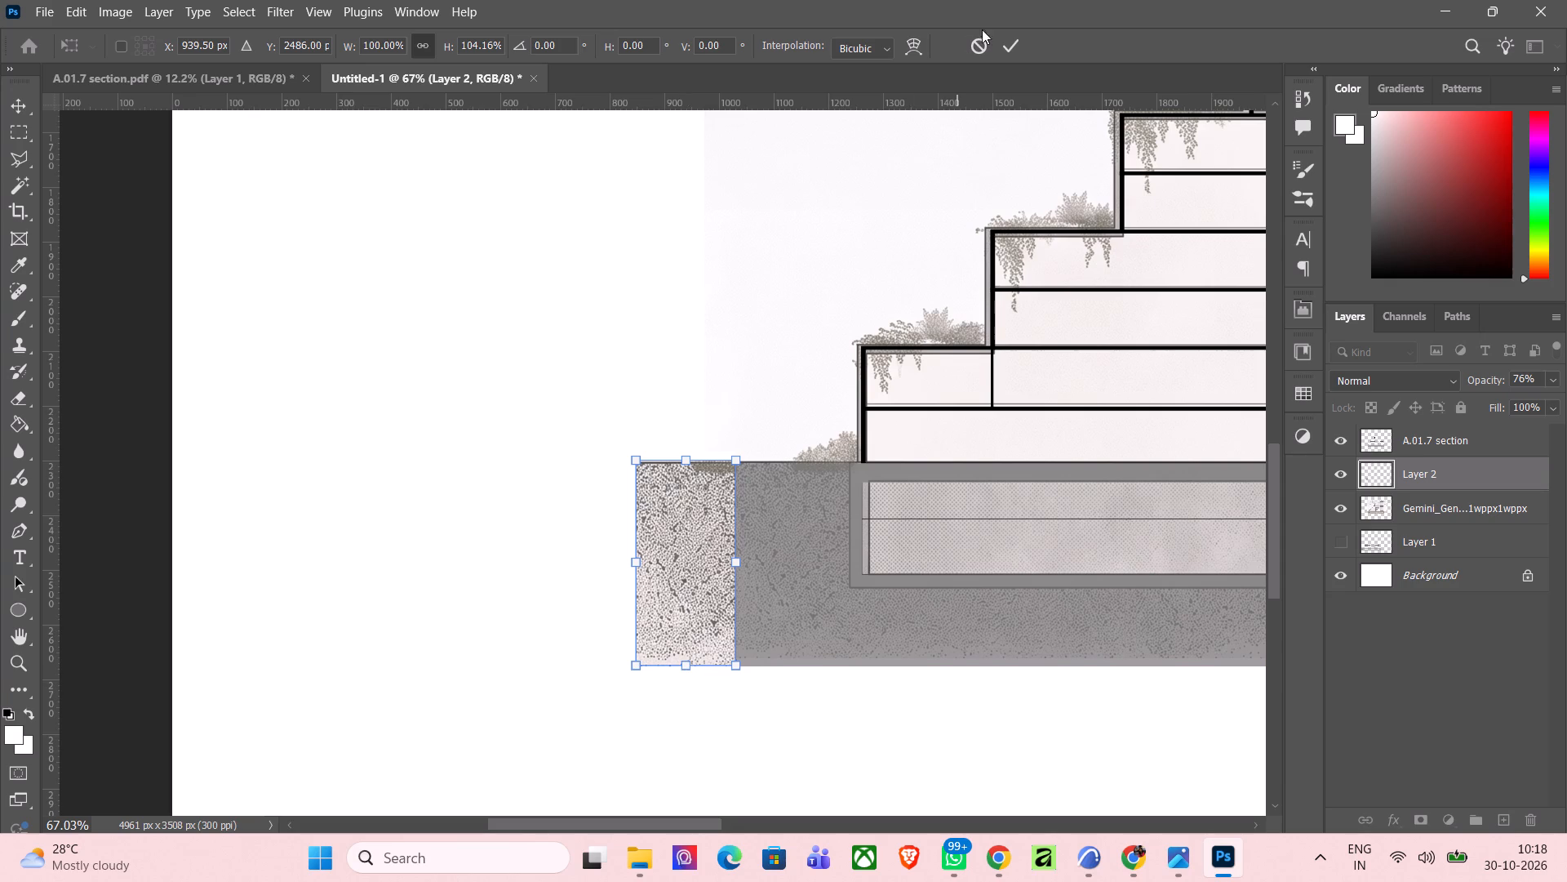
click(1008, 41)
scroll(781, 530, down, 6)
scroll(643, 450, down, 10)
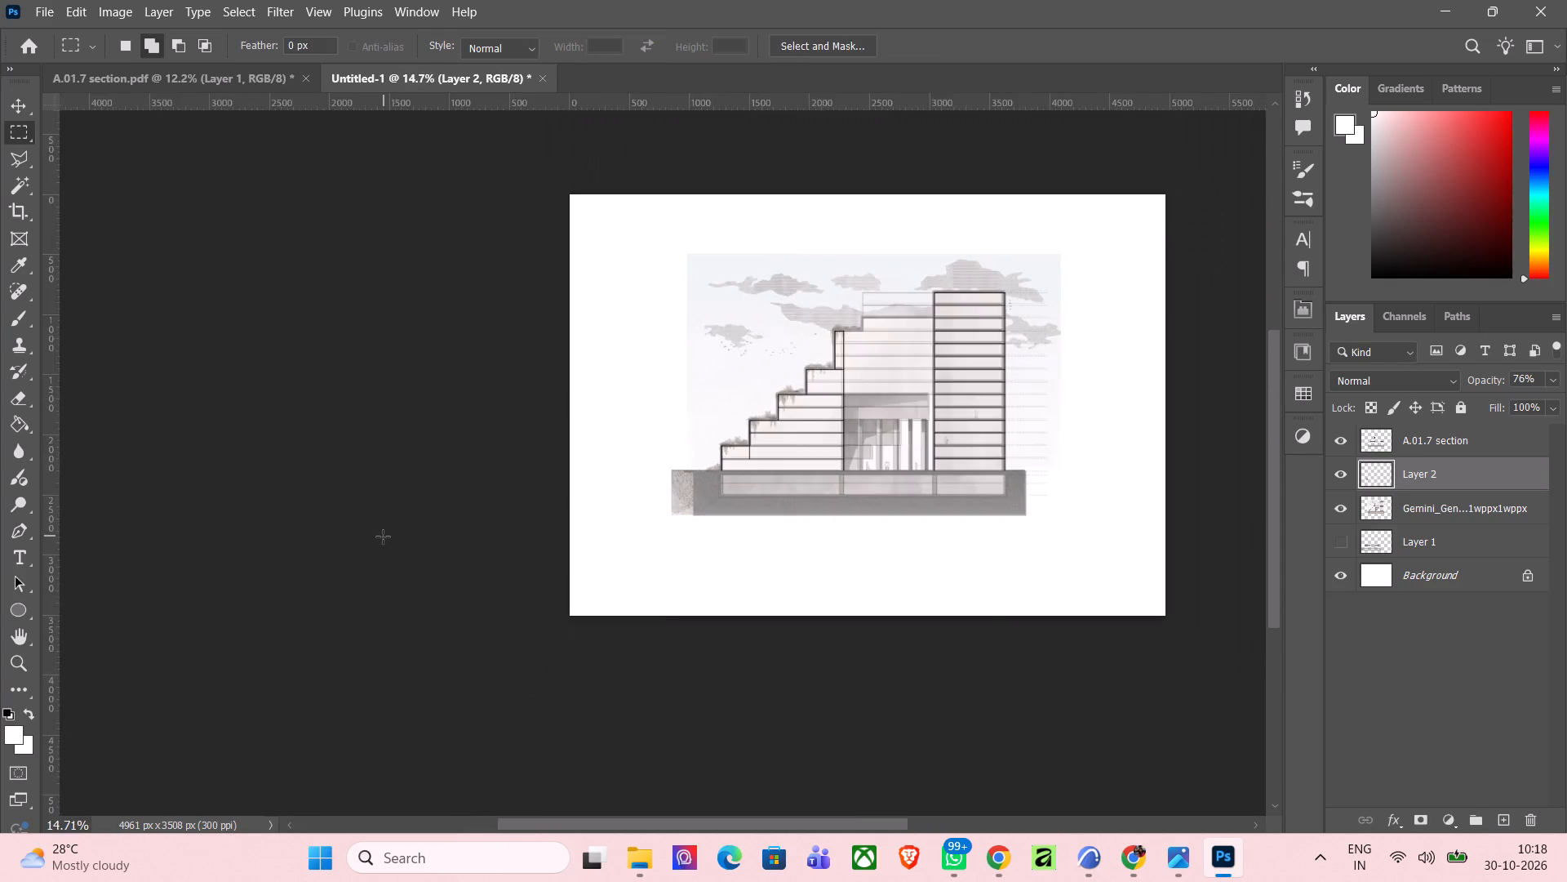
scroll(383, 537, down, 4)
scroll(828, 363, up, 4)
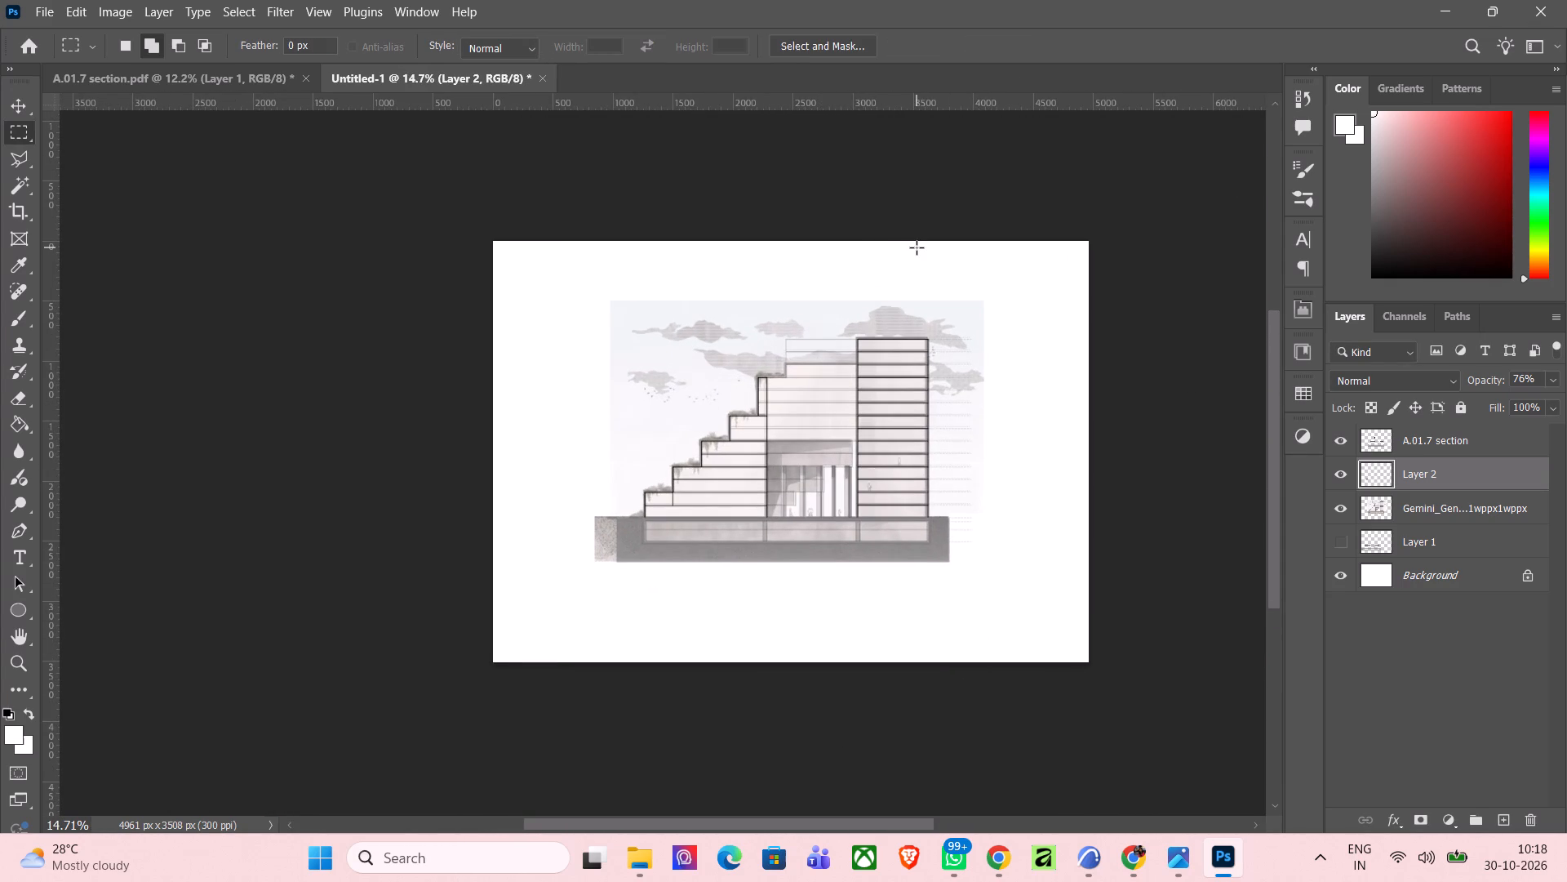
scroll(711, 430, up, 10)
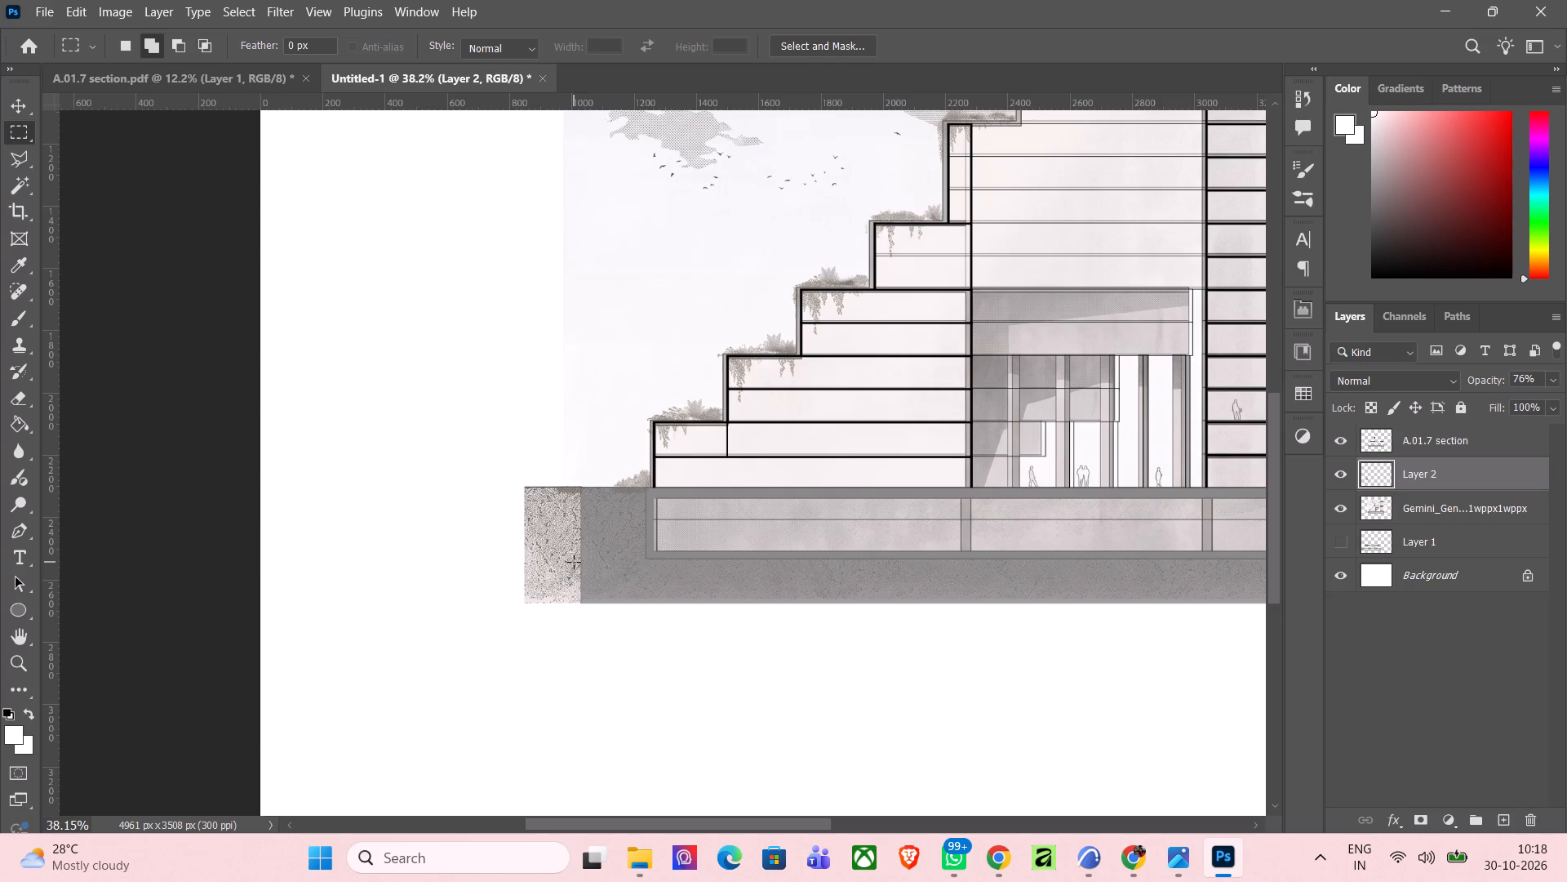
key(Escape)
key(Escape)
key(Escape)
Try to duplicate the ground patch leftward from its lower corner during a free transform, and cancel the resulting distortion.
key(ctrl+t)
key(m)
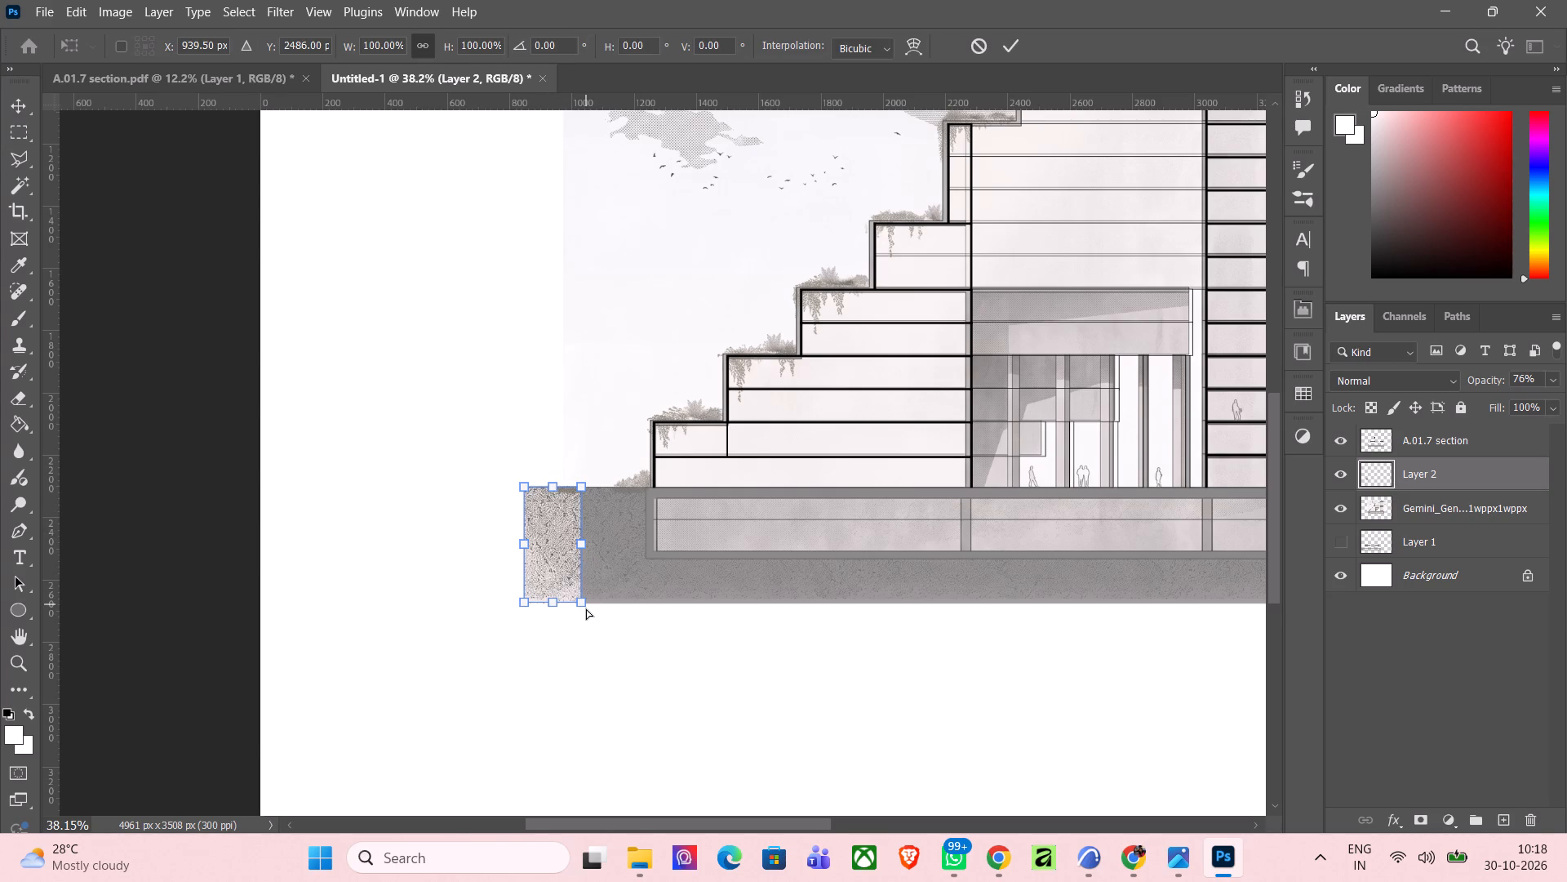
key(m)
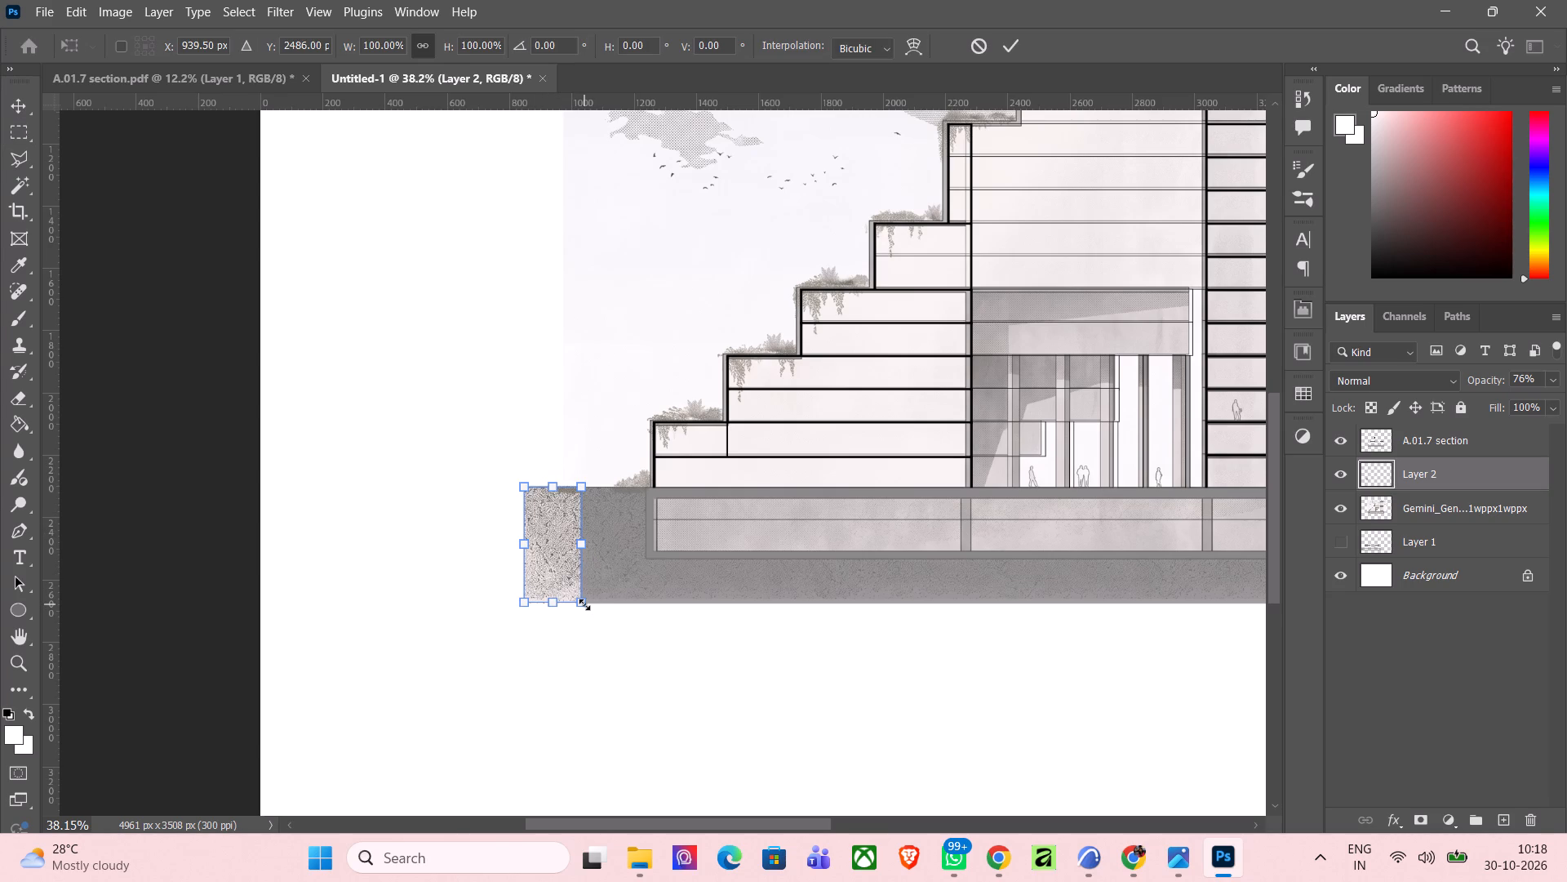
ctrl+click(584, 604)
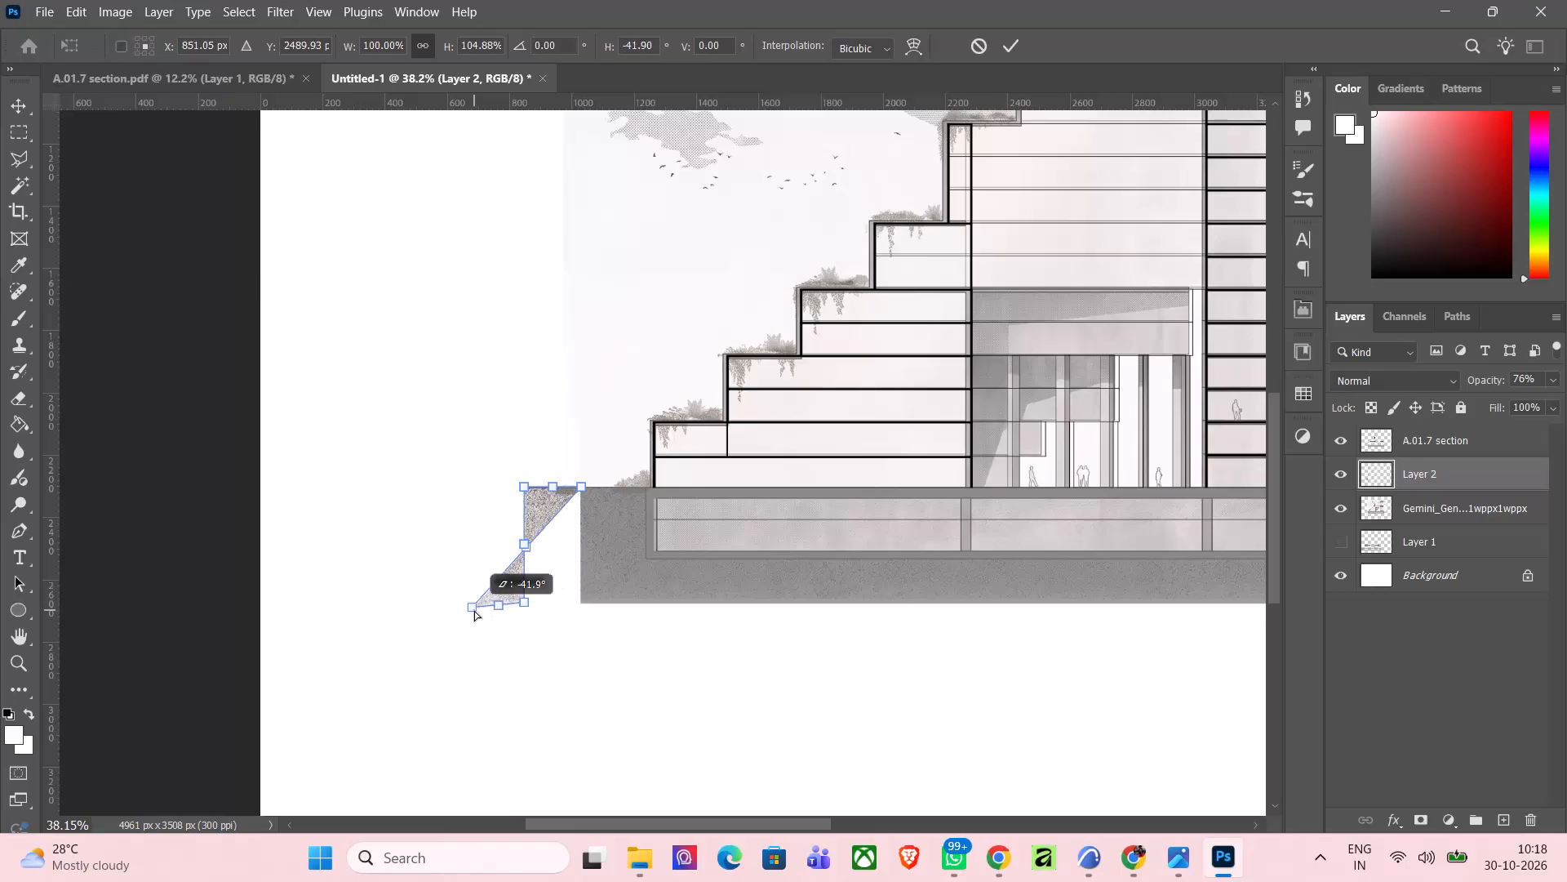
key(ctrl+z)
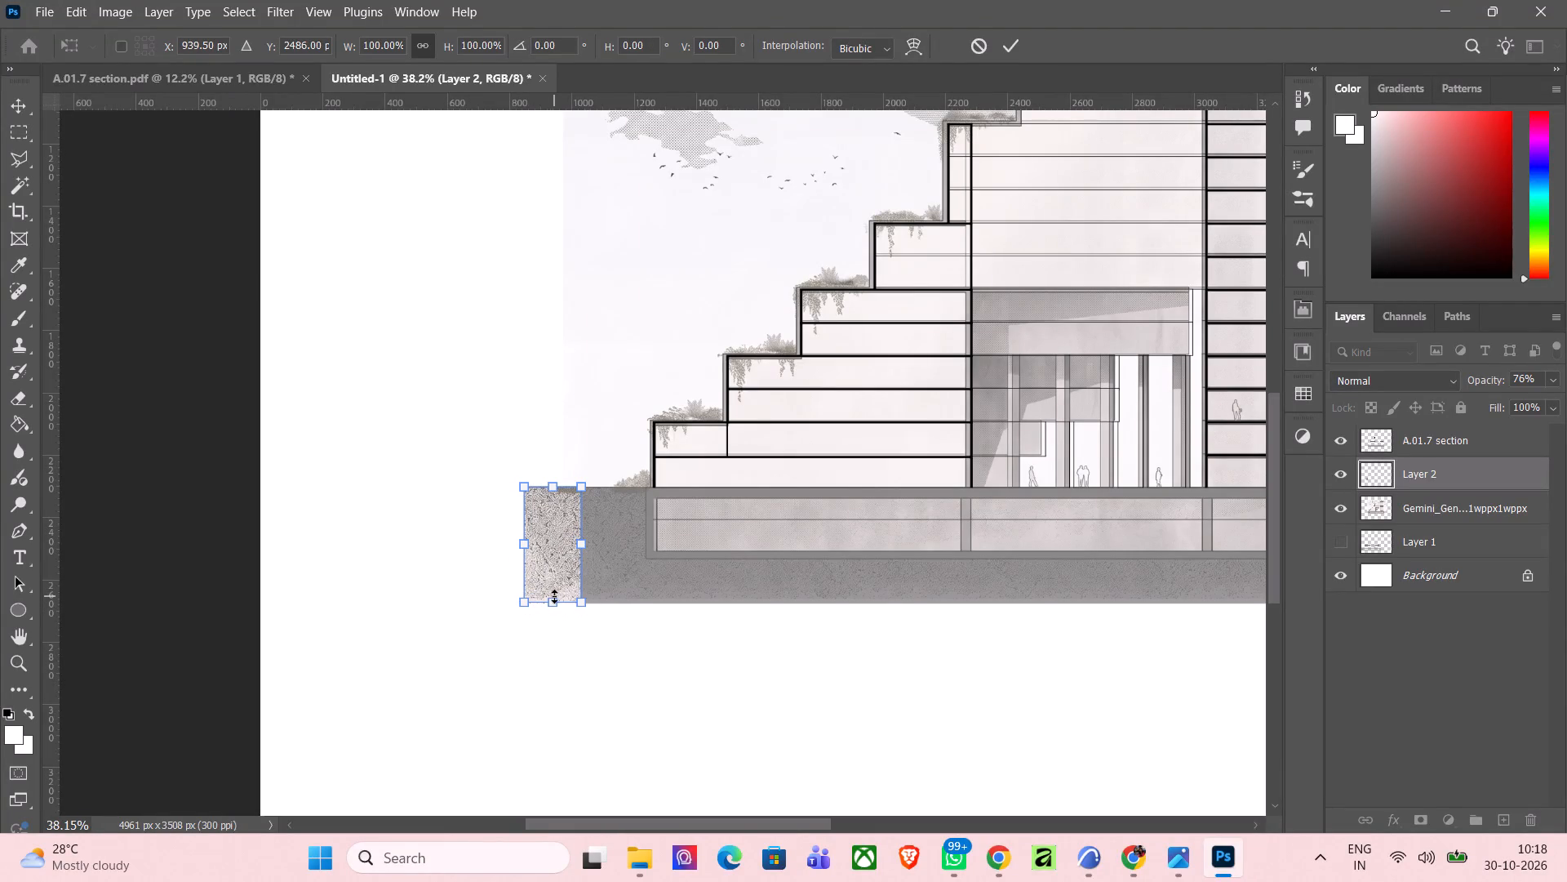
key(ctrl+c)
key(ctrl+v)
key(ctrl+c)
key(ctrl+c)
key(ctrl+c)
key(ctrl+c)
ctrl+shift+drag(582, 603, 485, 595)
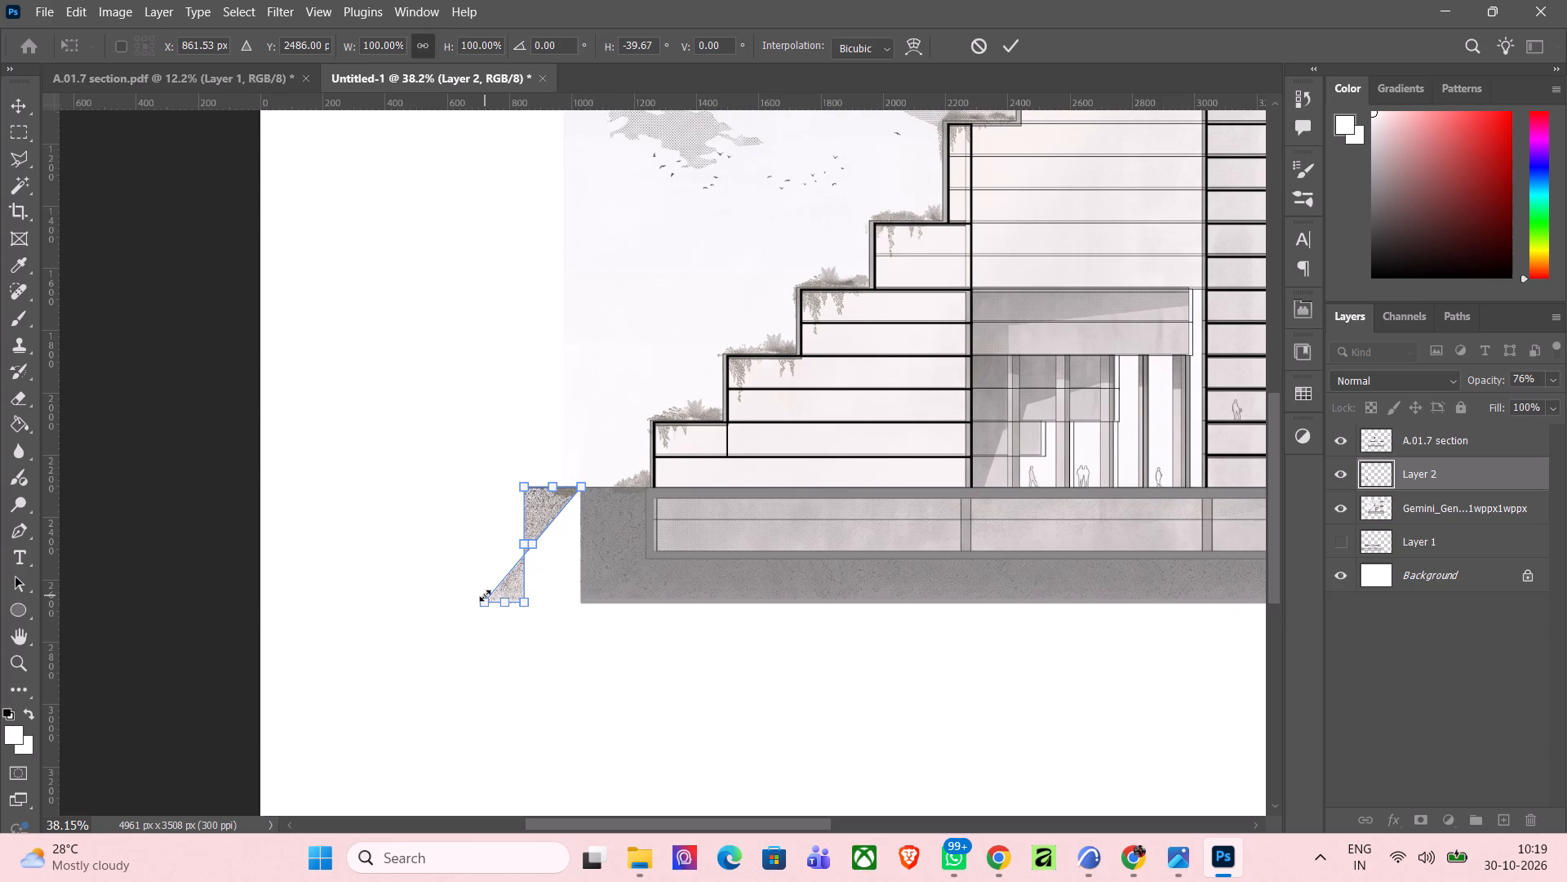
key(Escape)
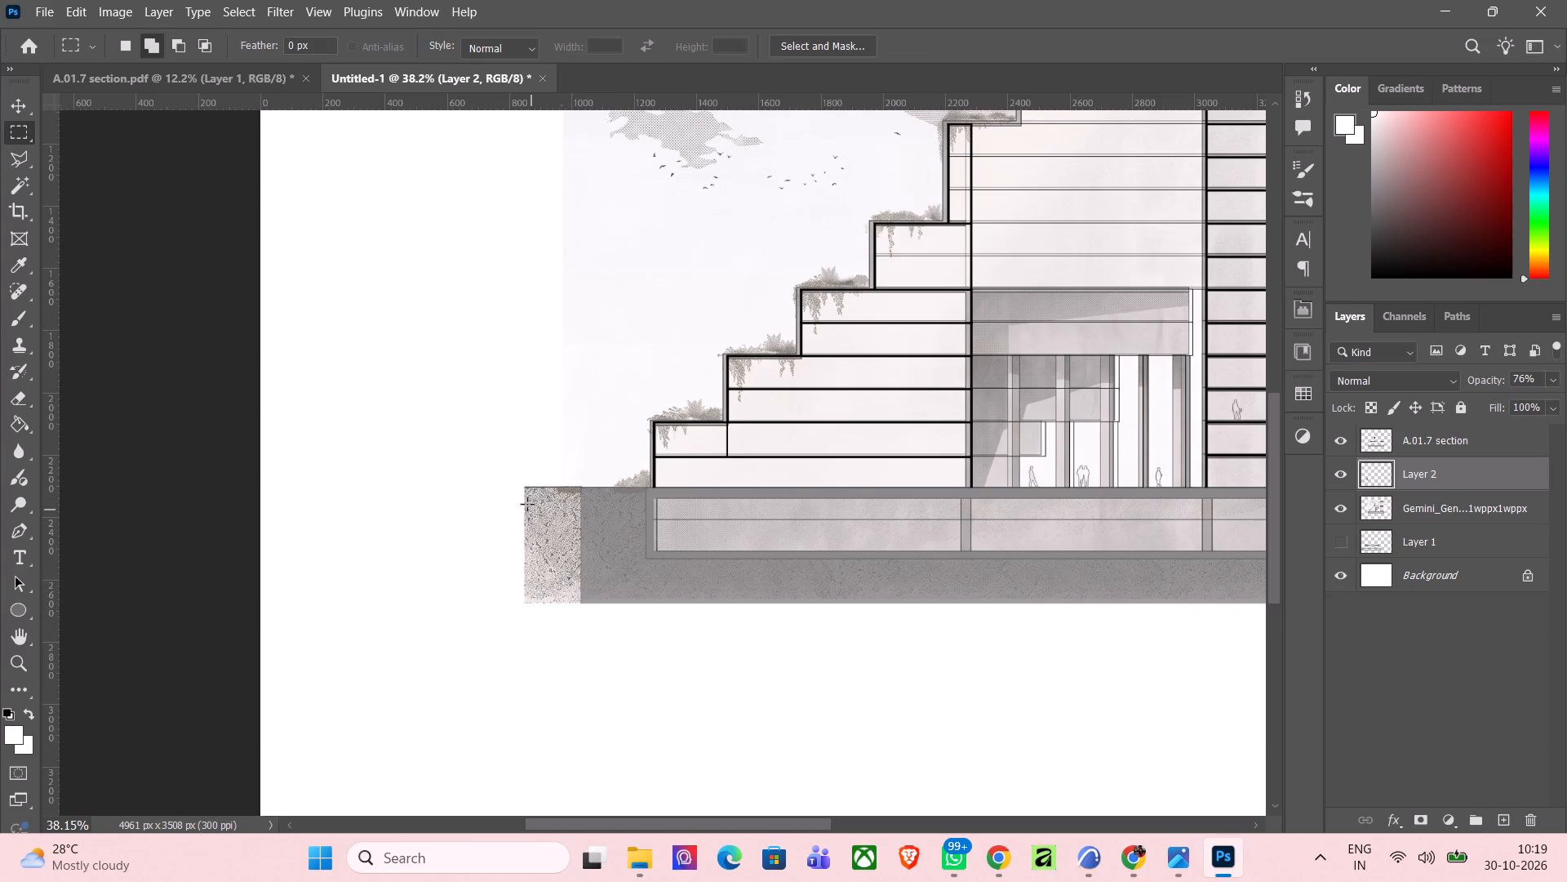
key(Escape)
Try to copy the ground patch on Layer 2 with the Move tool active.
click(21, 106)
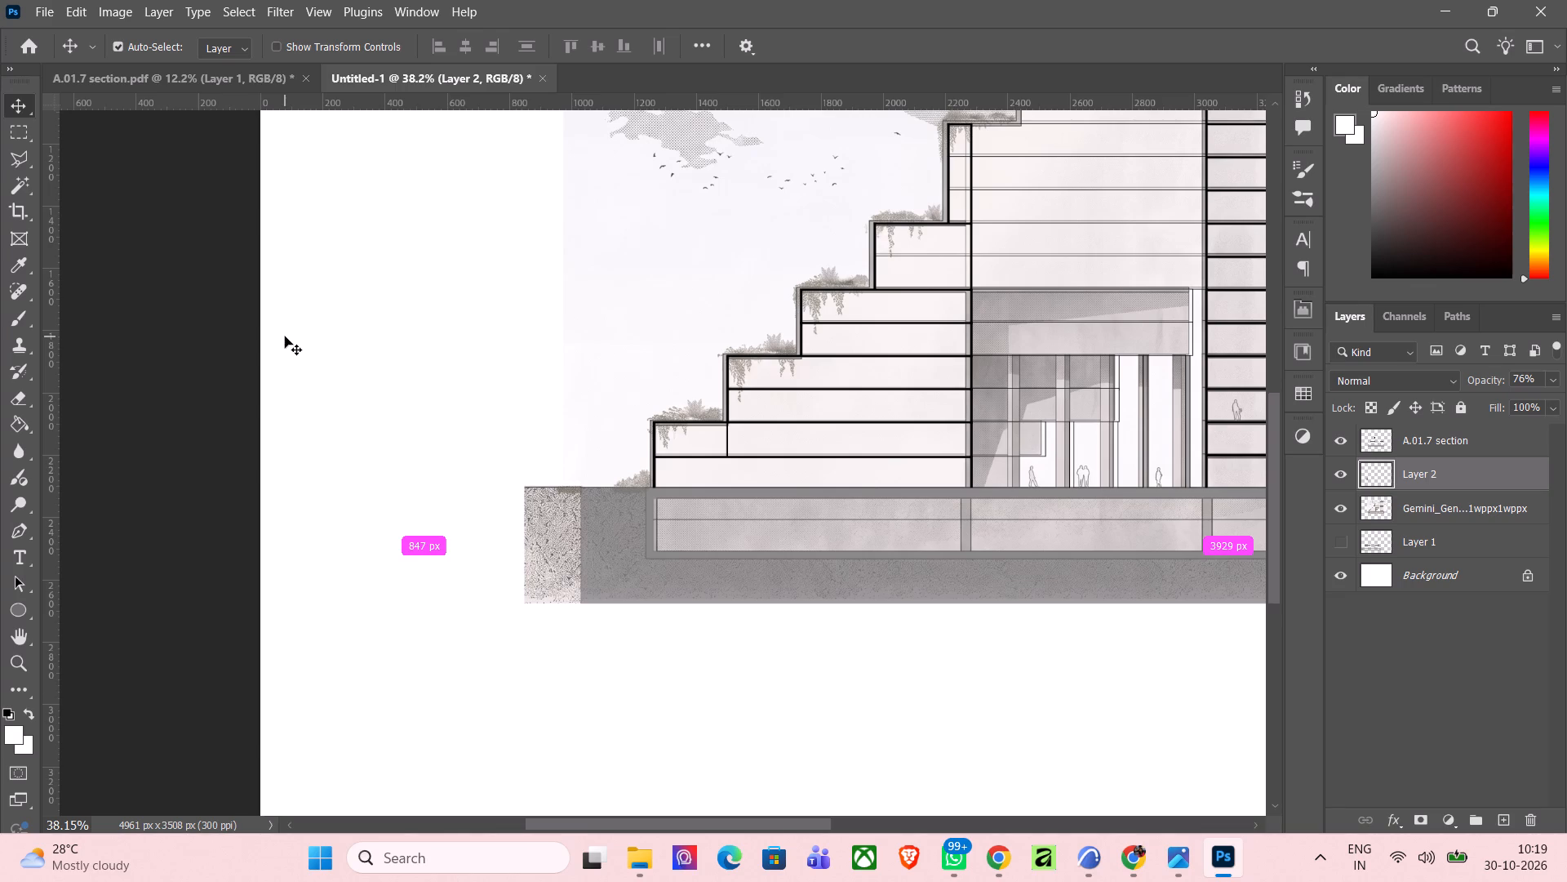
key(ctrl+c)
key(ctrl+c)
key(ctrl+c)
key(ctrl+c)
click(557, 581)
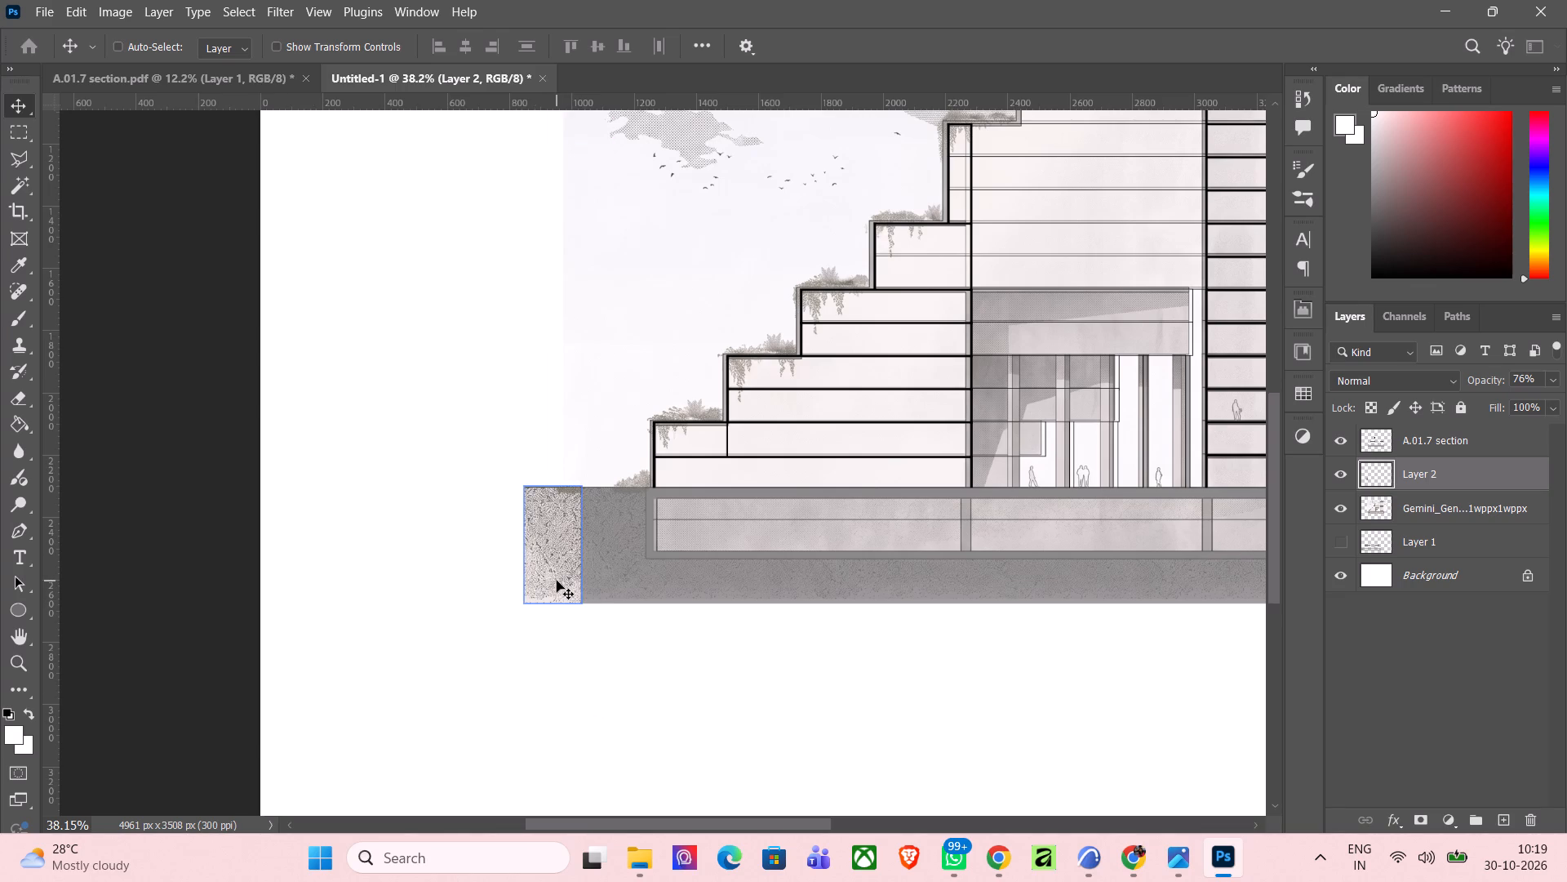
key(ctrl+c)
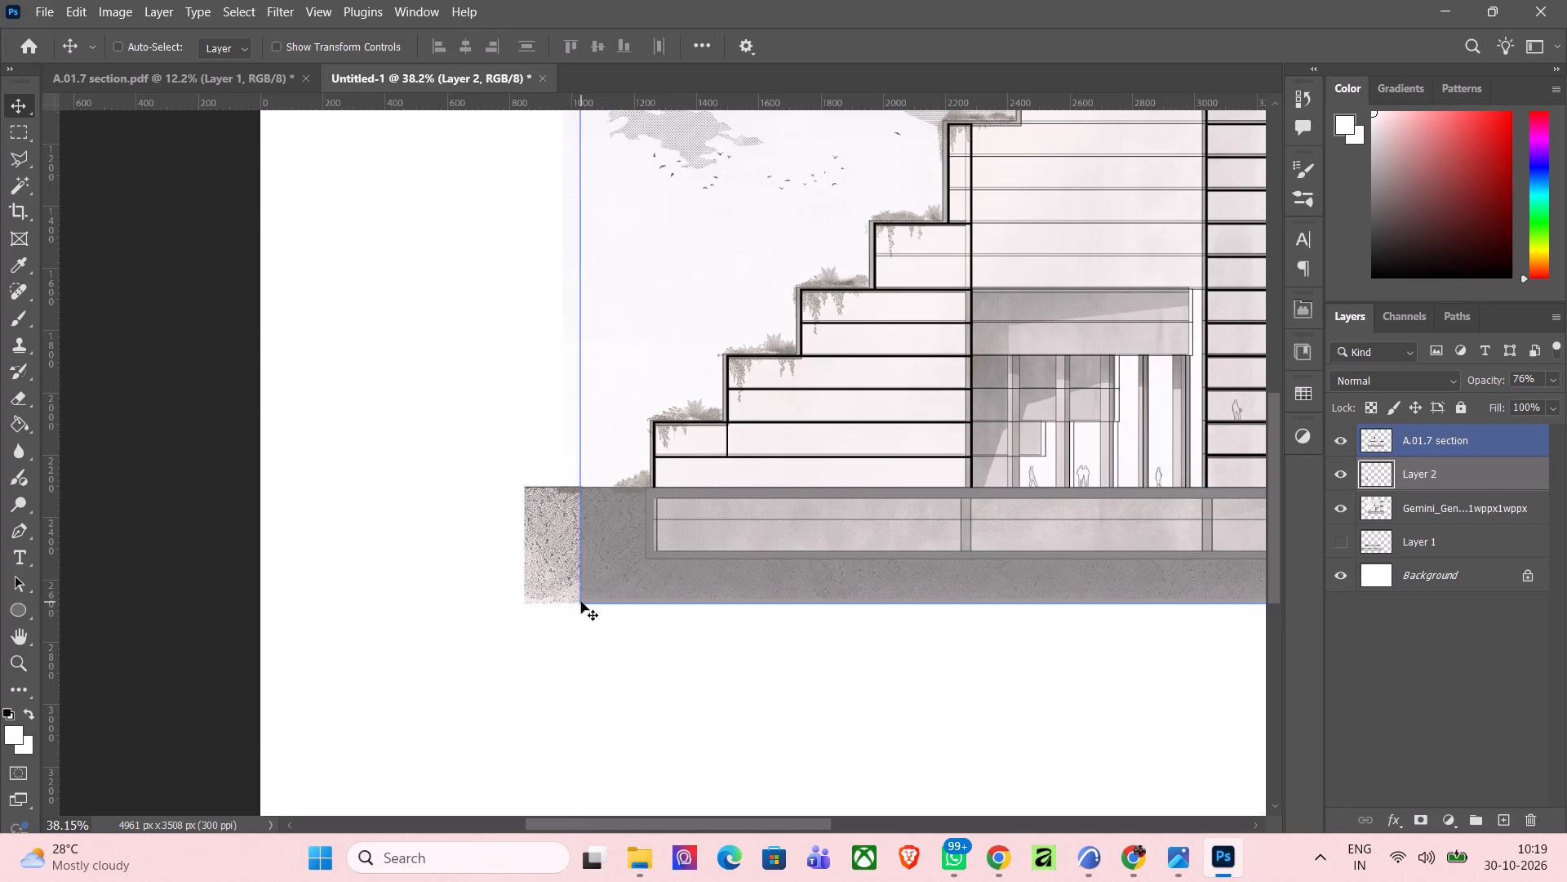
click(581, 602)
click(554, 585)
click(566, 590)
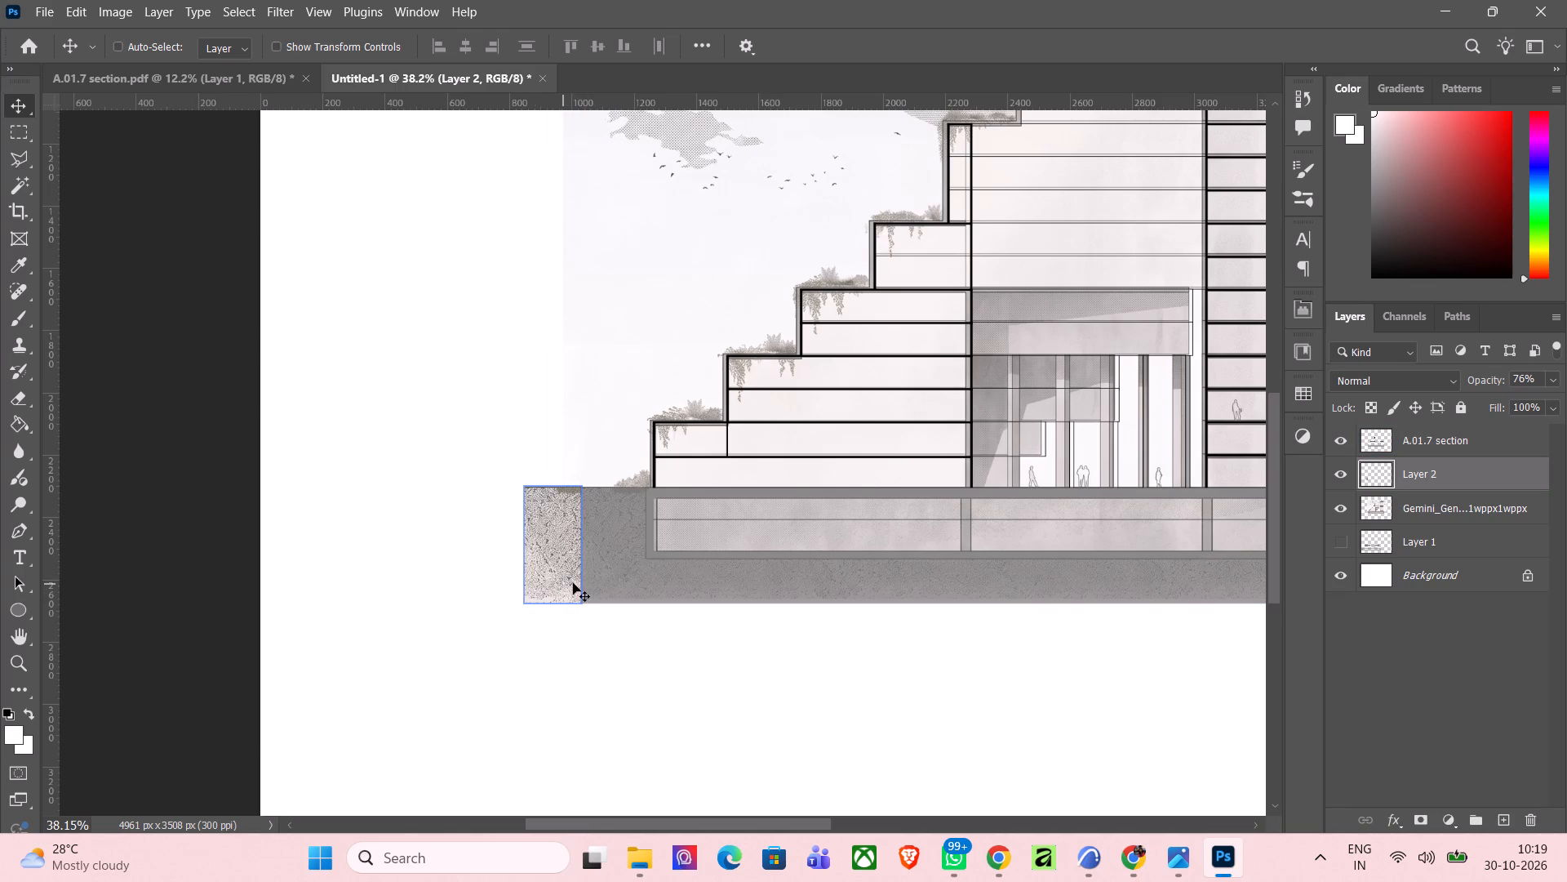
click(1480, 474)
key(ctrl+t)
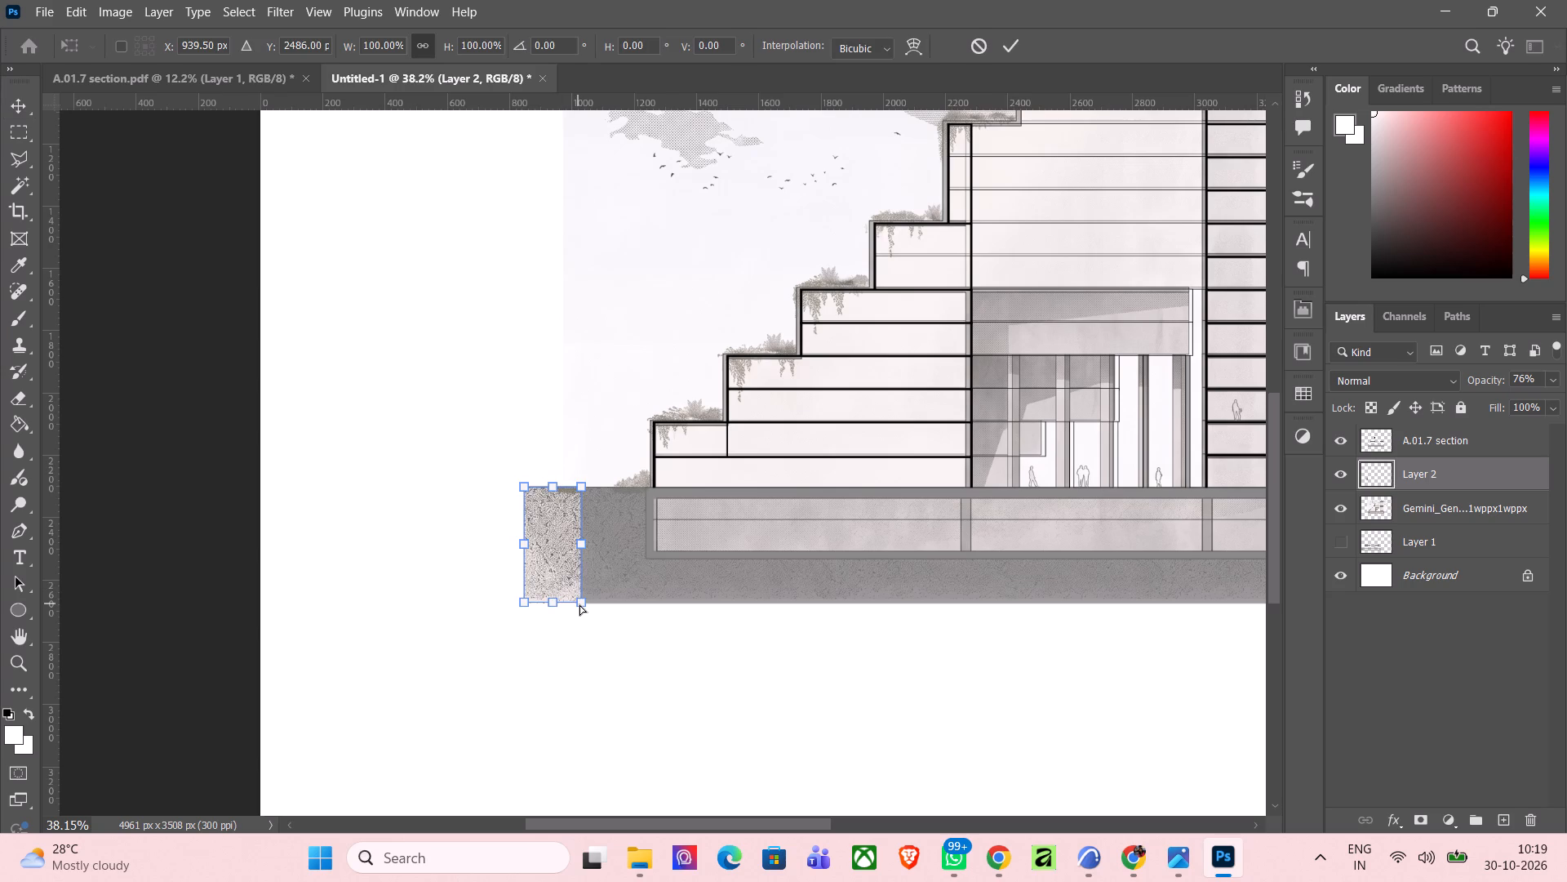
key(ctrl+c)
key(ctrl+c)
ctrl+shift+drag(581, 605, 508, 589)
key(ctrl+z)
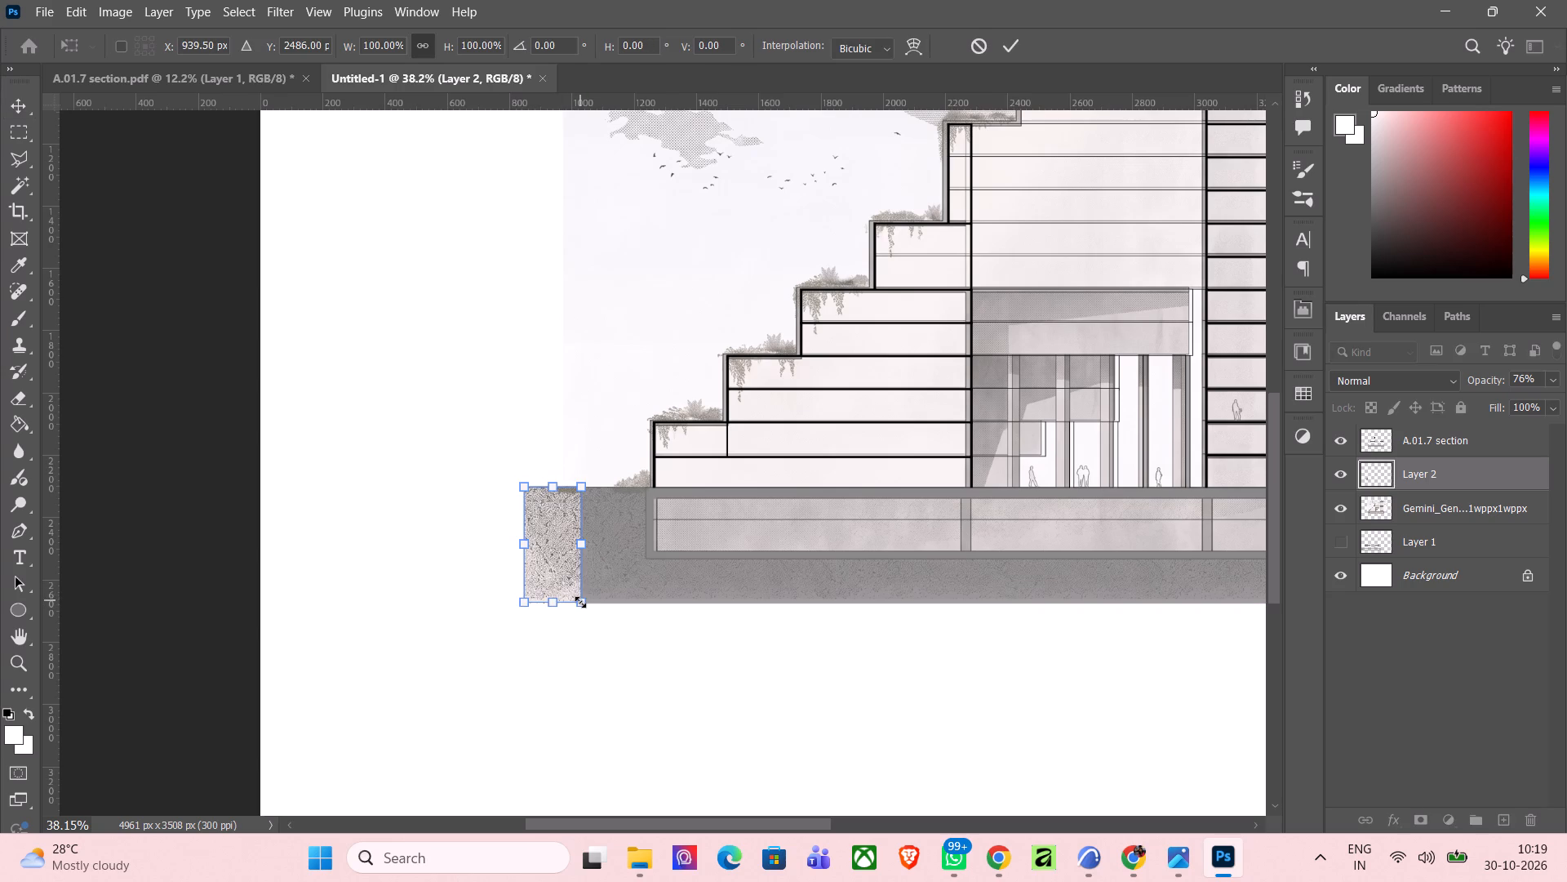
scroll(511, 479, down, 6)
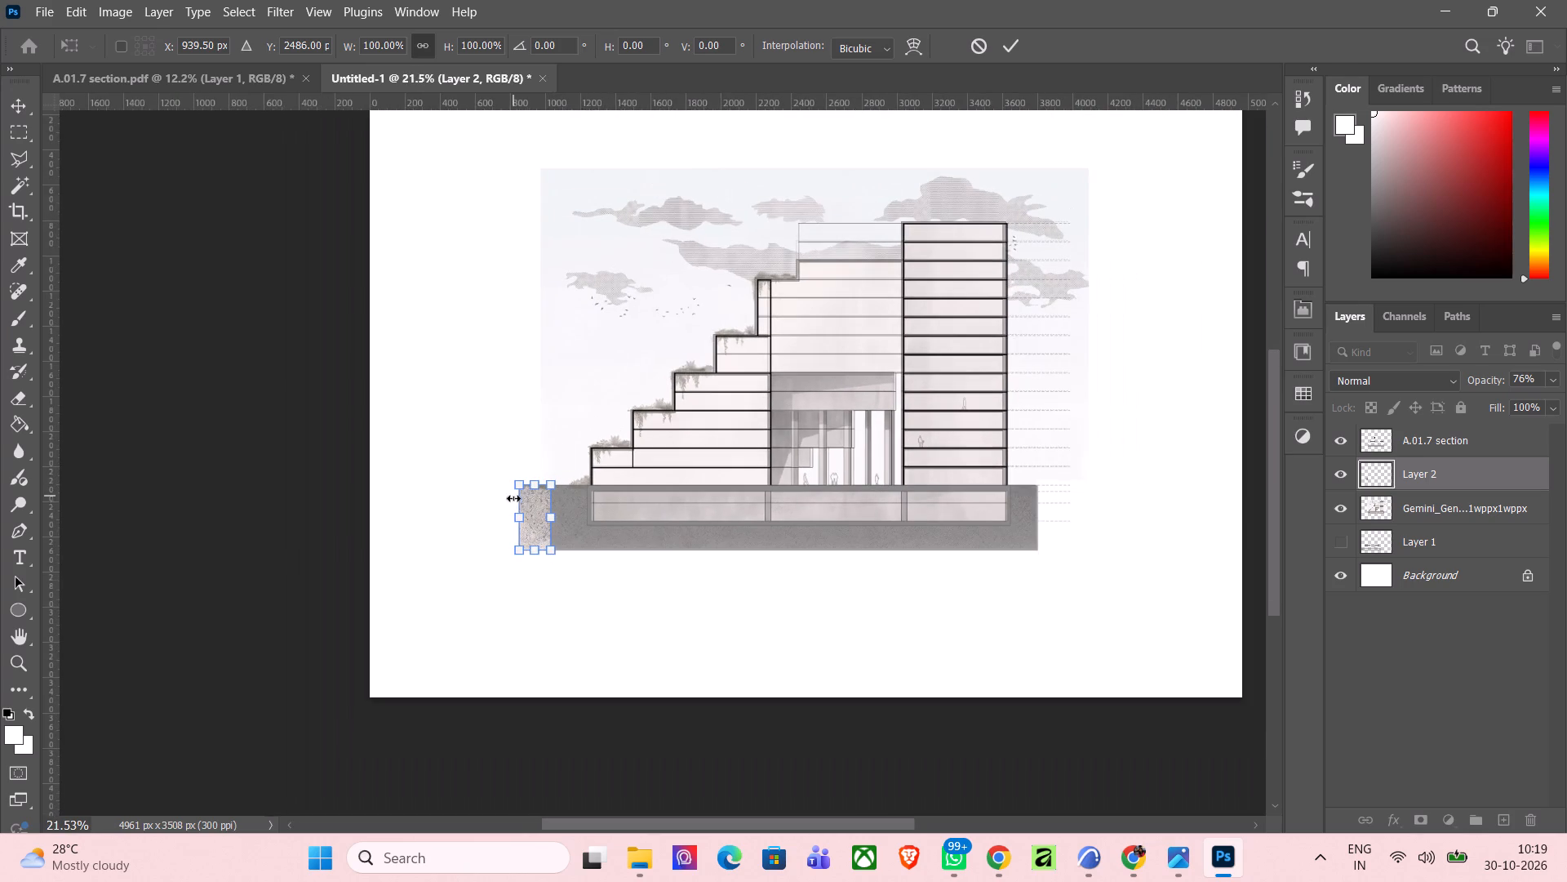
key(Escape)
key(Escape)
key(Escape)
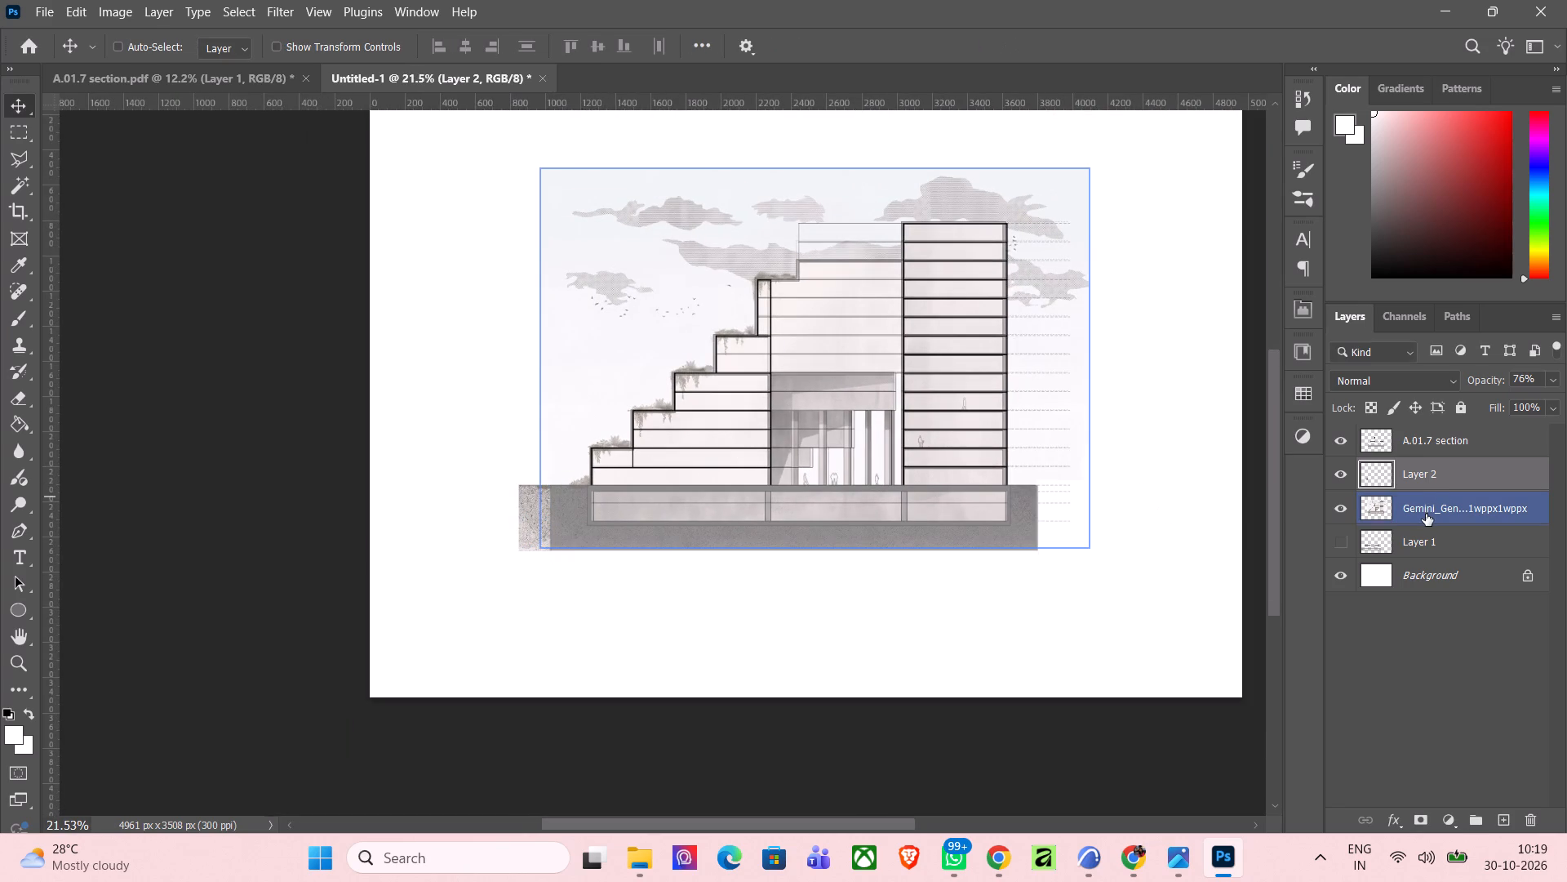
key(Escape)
Copy the ground patch on Layer 2 and paste it as a new layer.
scroll(566, 510, up, 3)
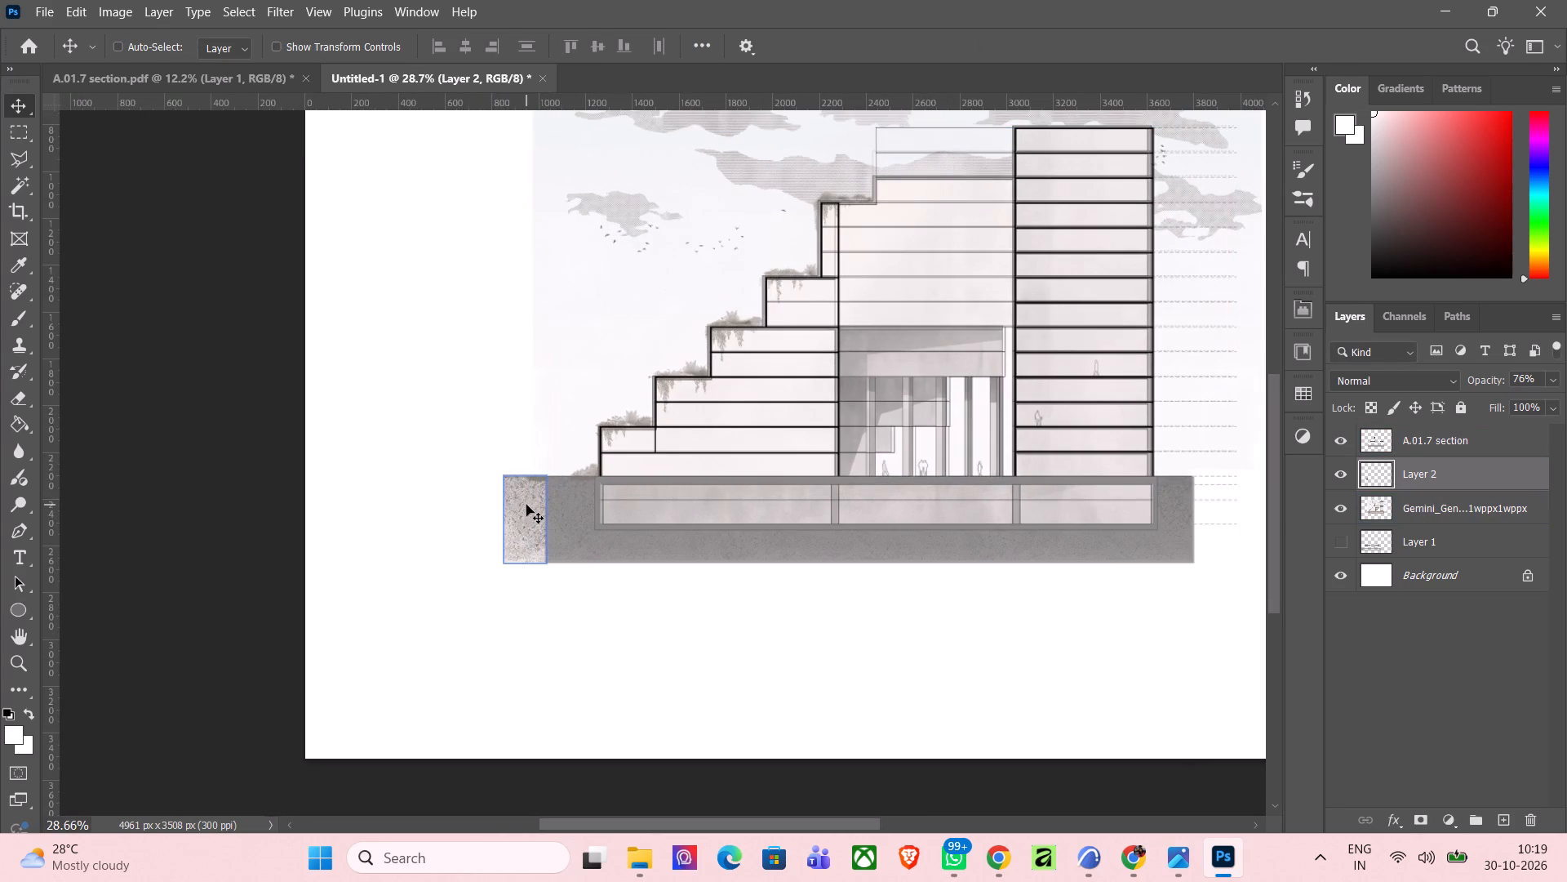
click(527, 503)
scroll(501, 524, up, 3)
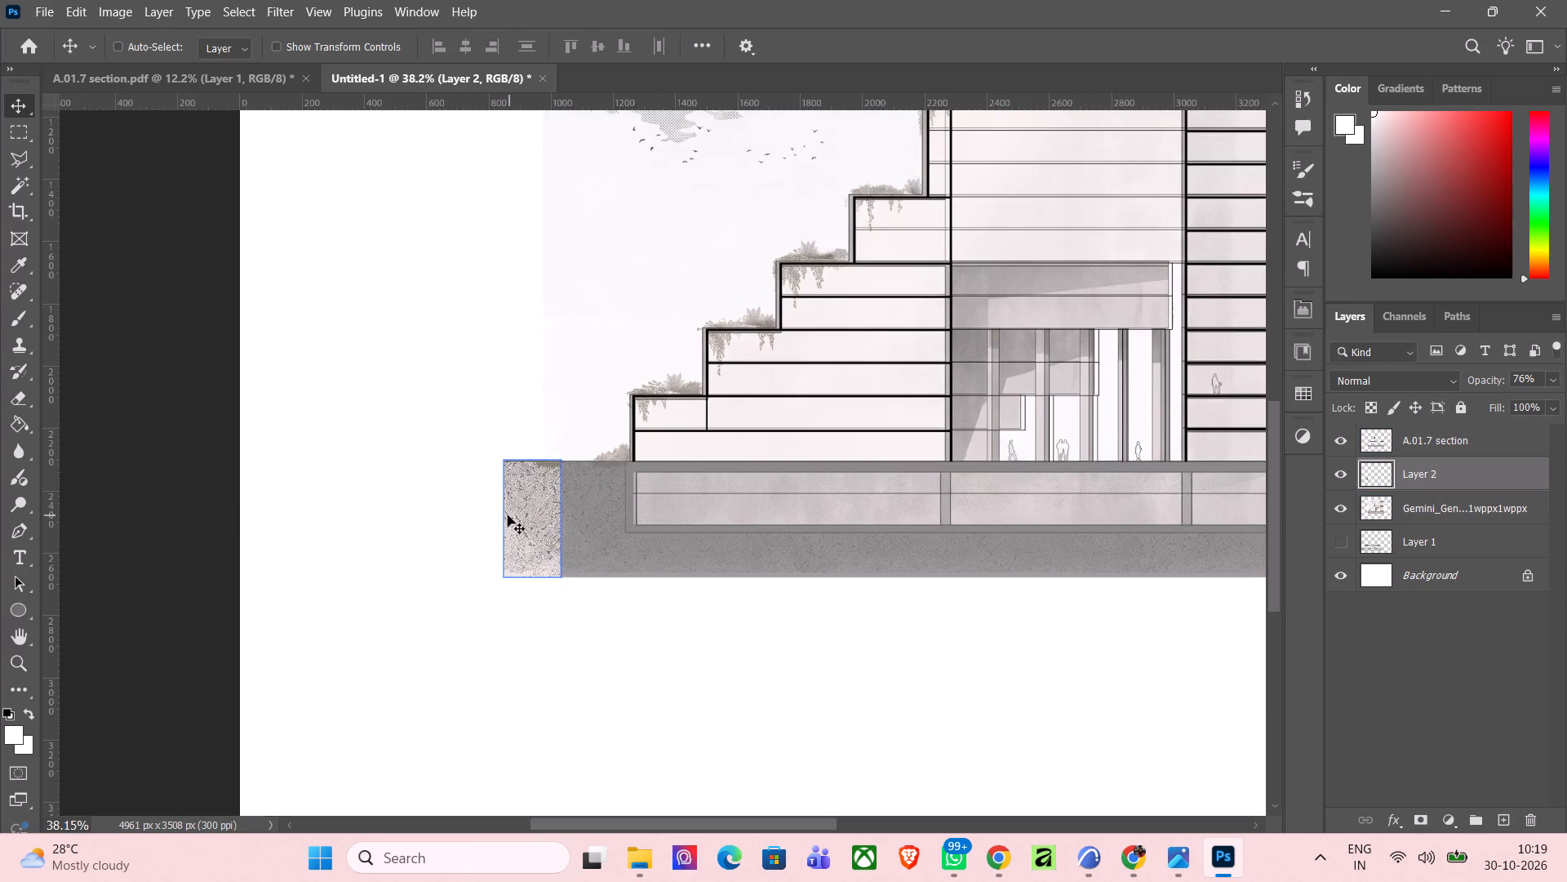
key(m)
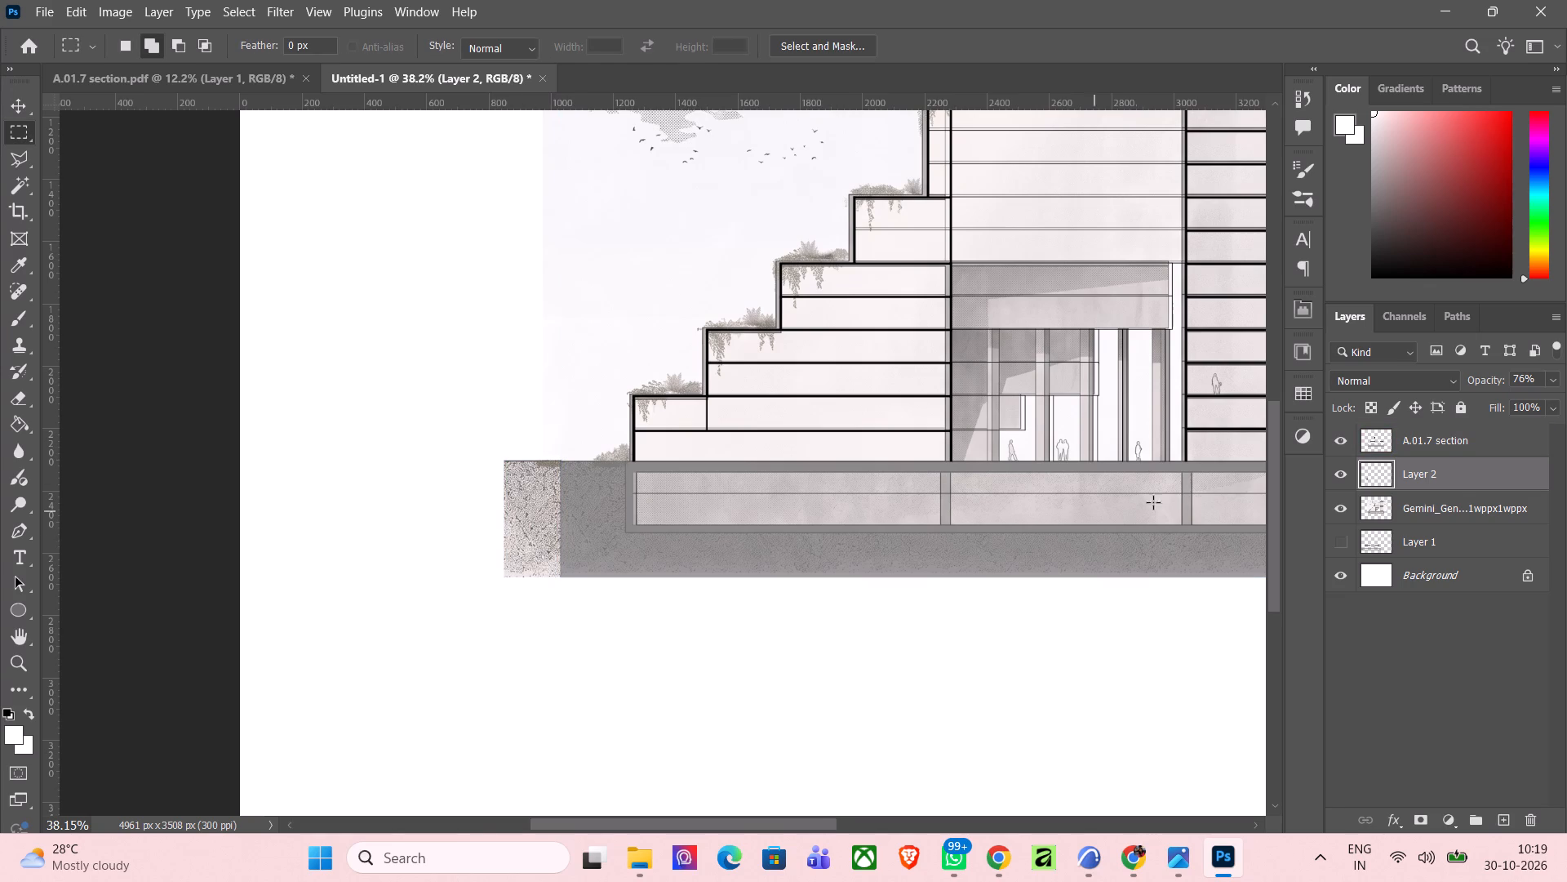
click(1455, 479)
key(ctrl+c)
key(ctrl+v)
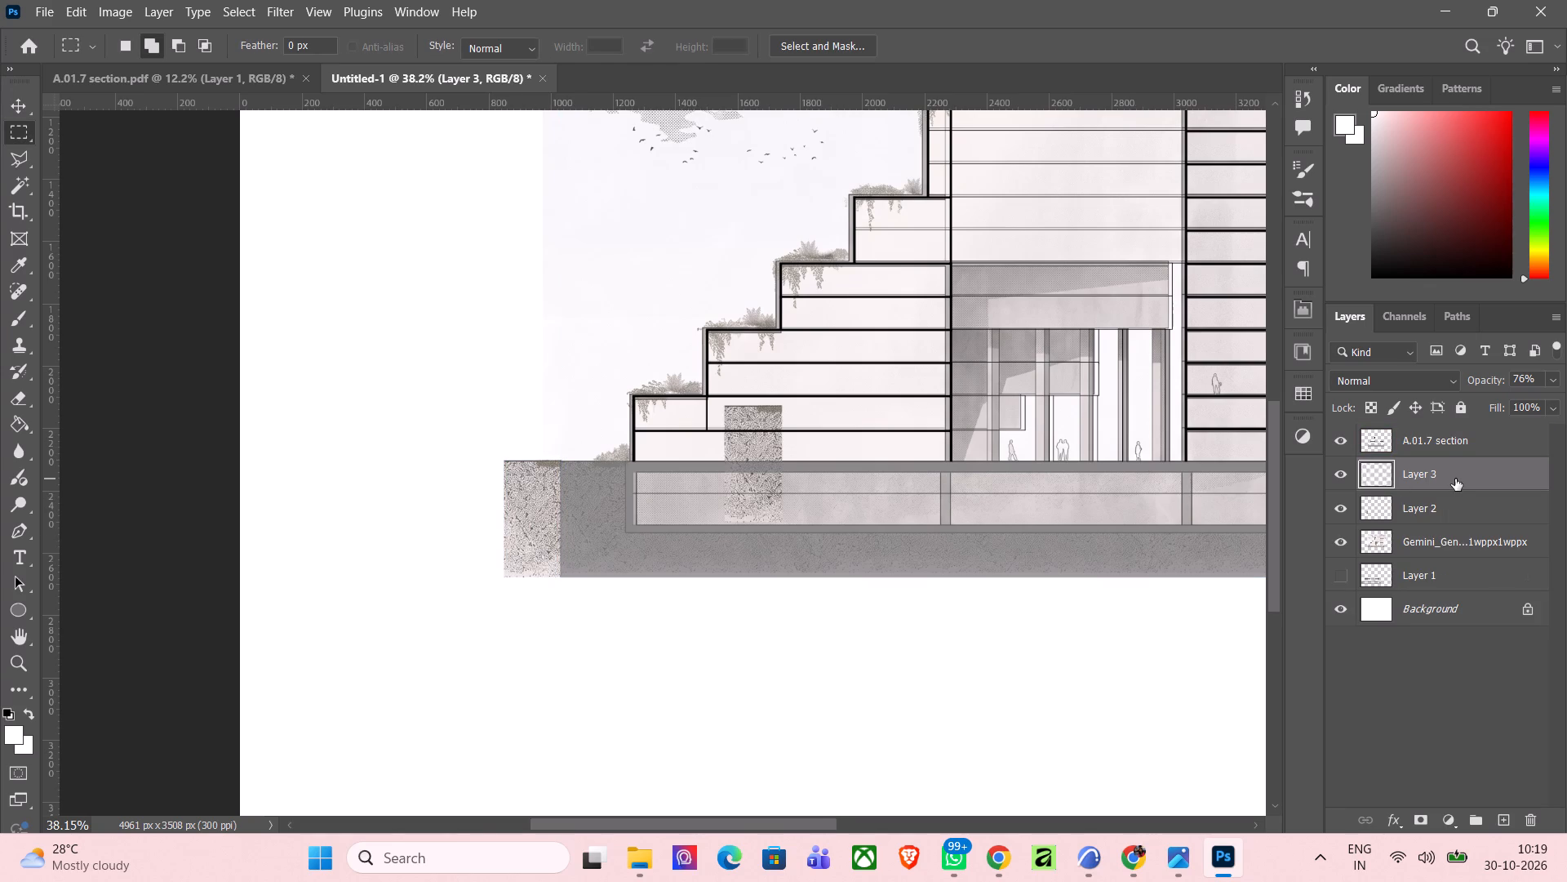
Move the copied ground patch on Layer 3 flush against the left side of the first patch and apply the transform.
key(ctrl+t)
drag(747, 441, 570, 482)
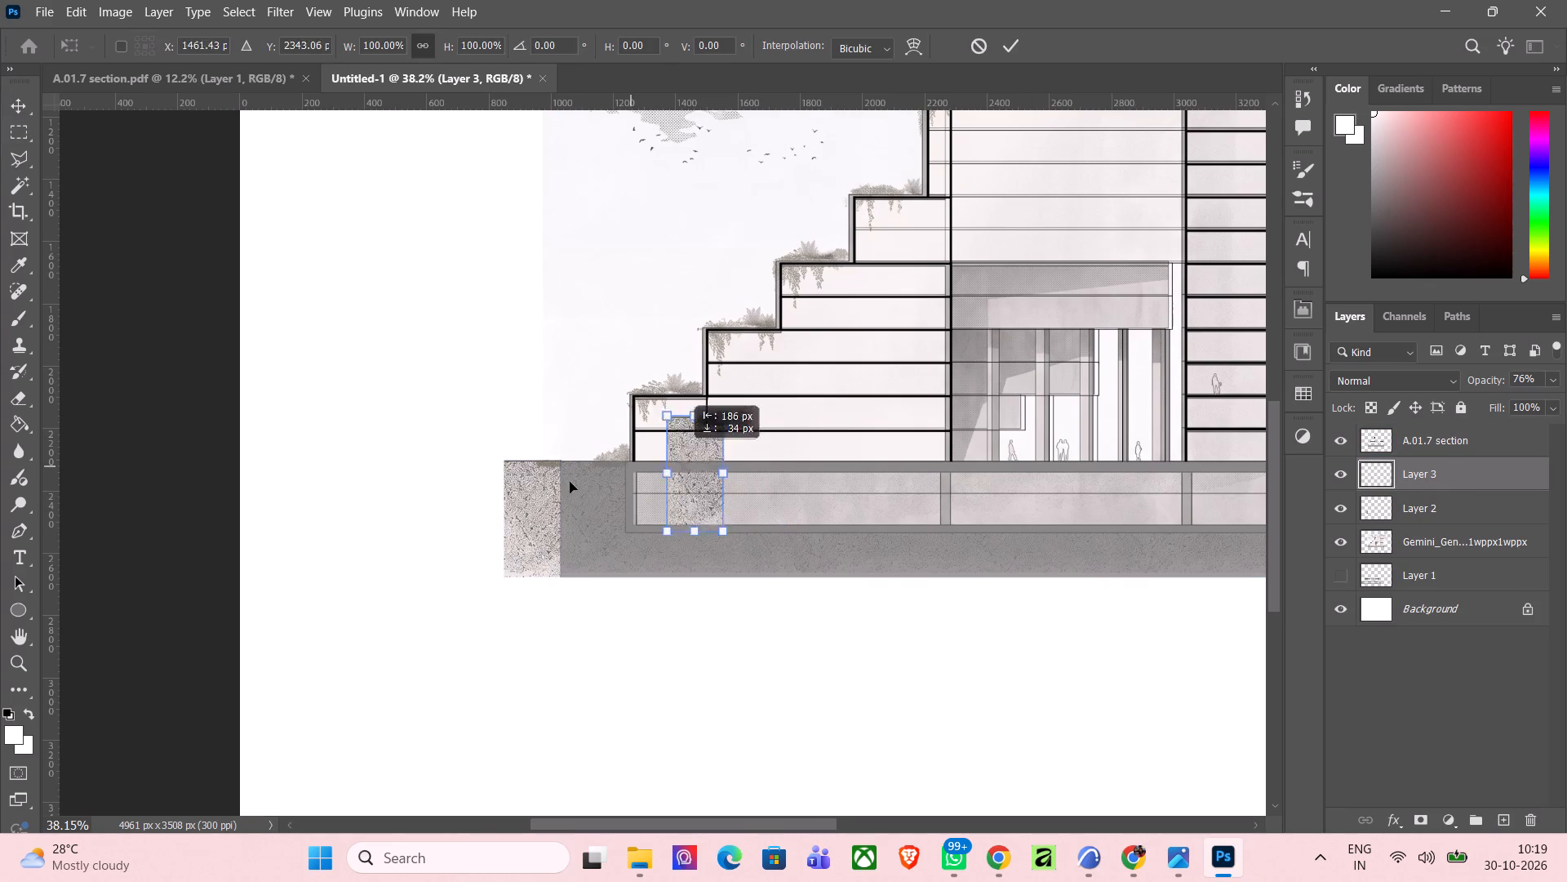
drag(570, 482, 465, 497)
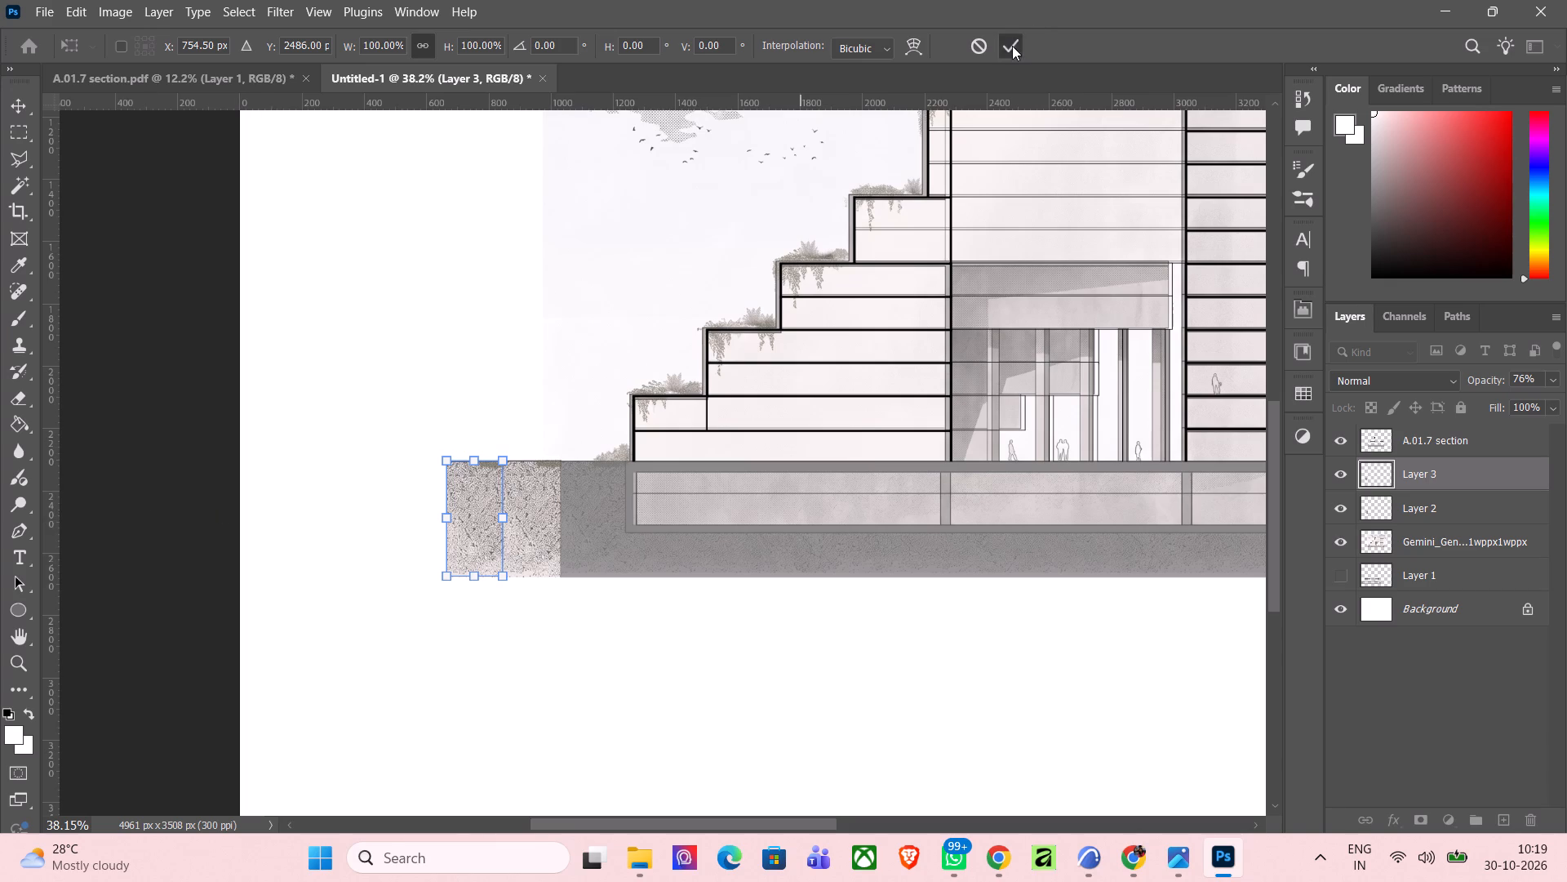
click(1012, 46)
Make the A.01.7 section layer active and hide the generated image layer.
scroll(451, 537, up, 3)
scroll(554, 457, down, 4)
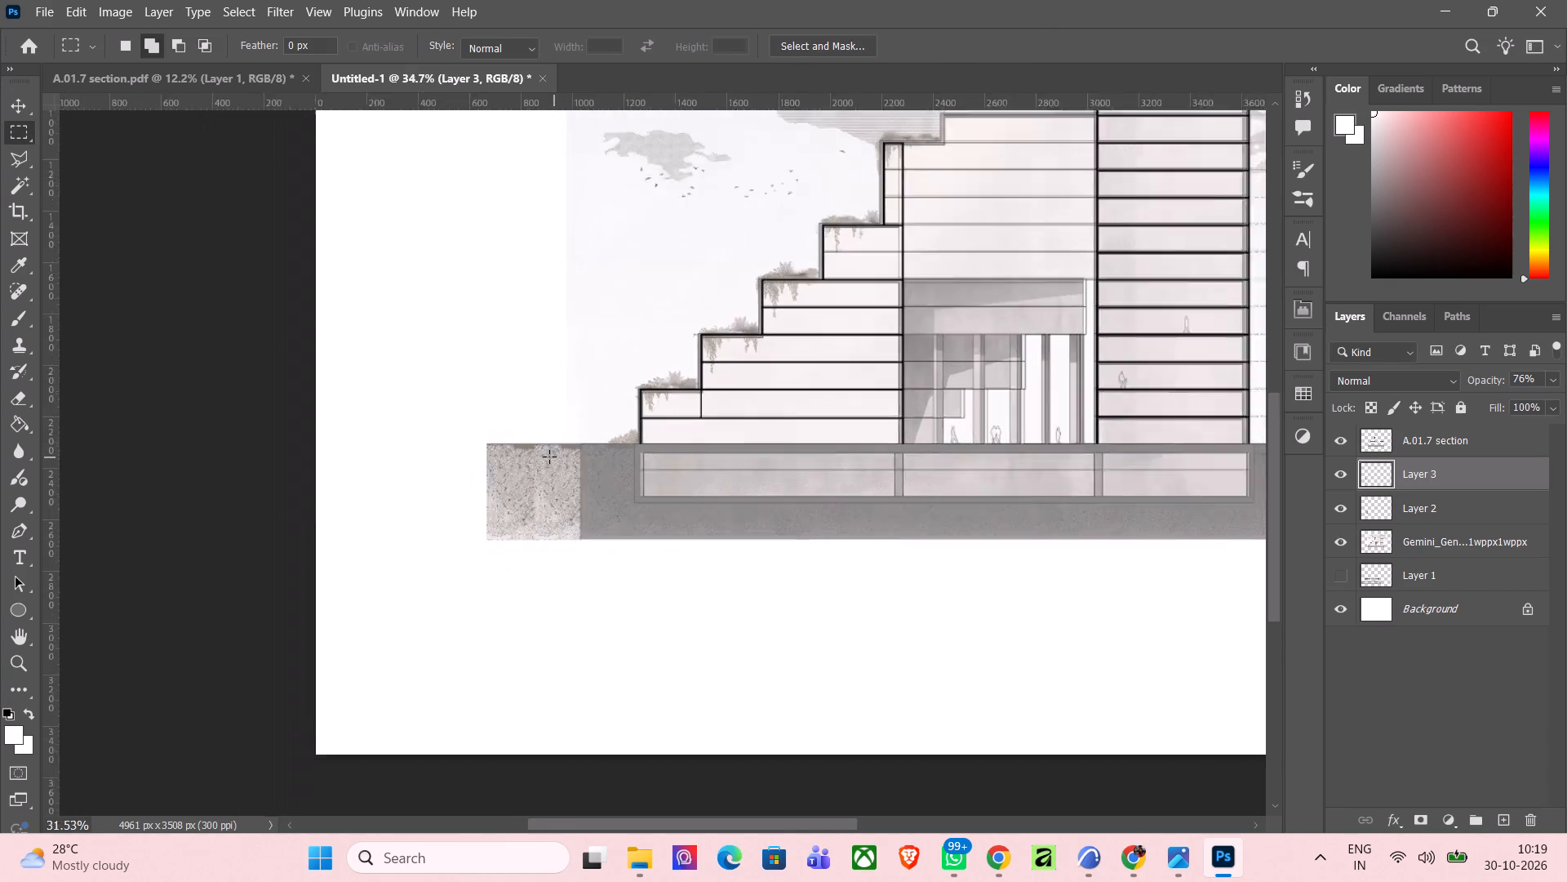
scroll(549, 457, down, 8)
scroll(477, 551, down, 4)
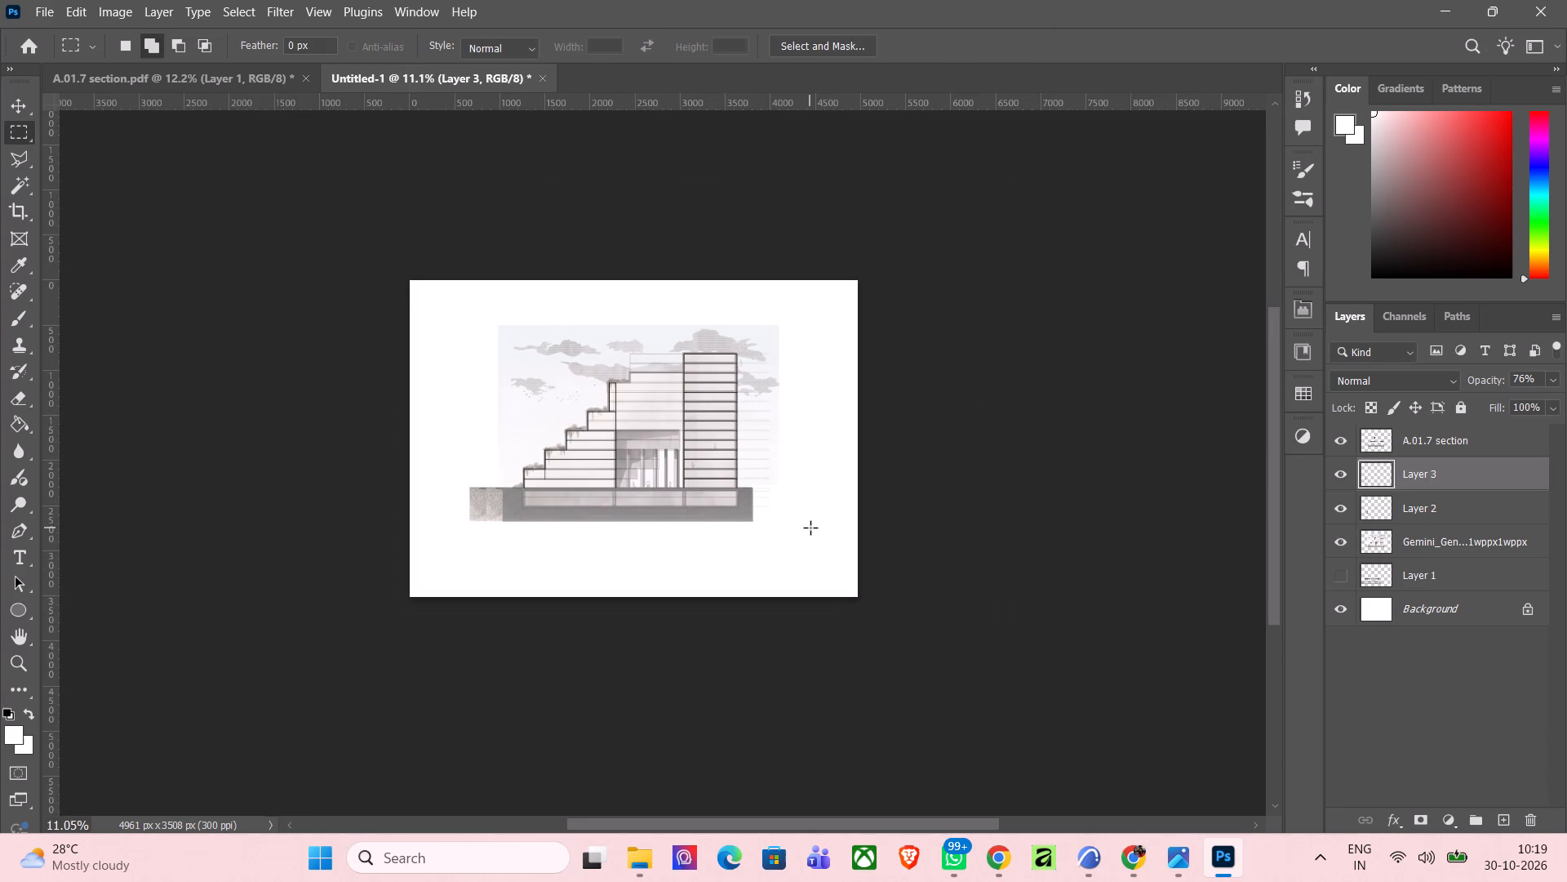
click(1425, 510)
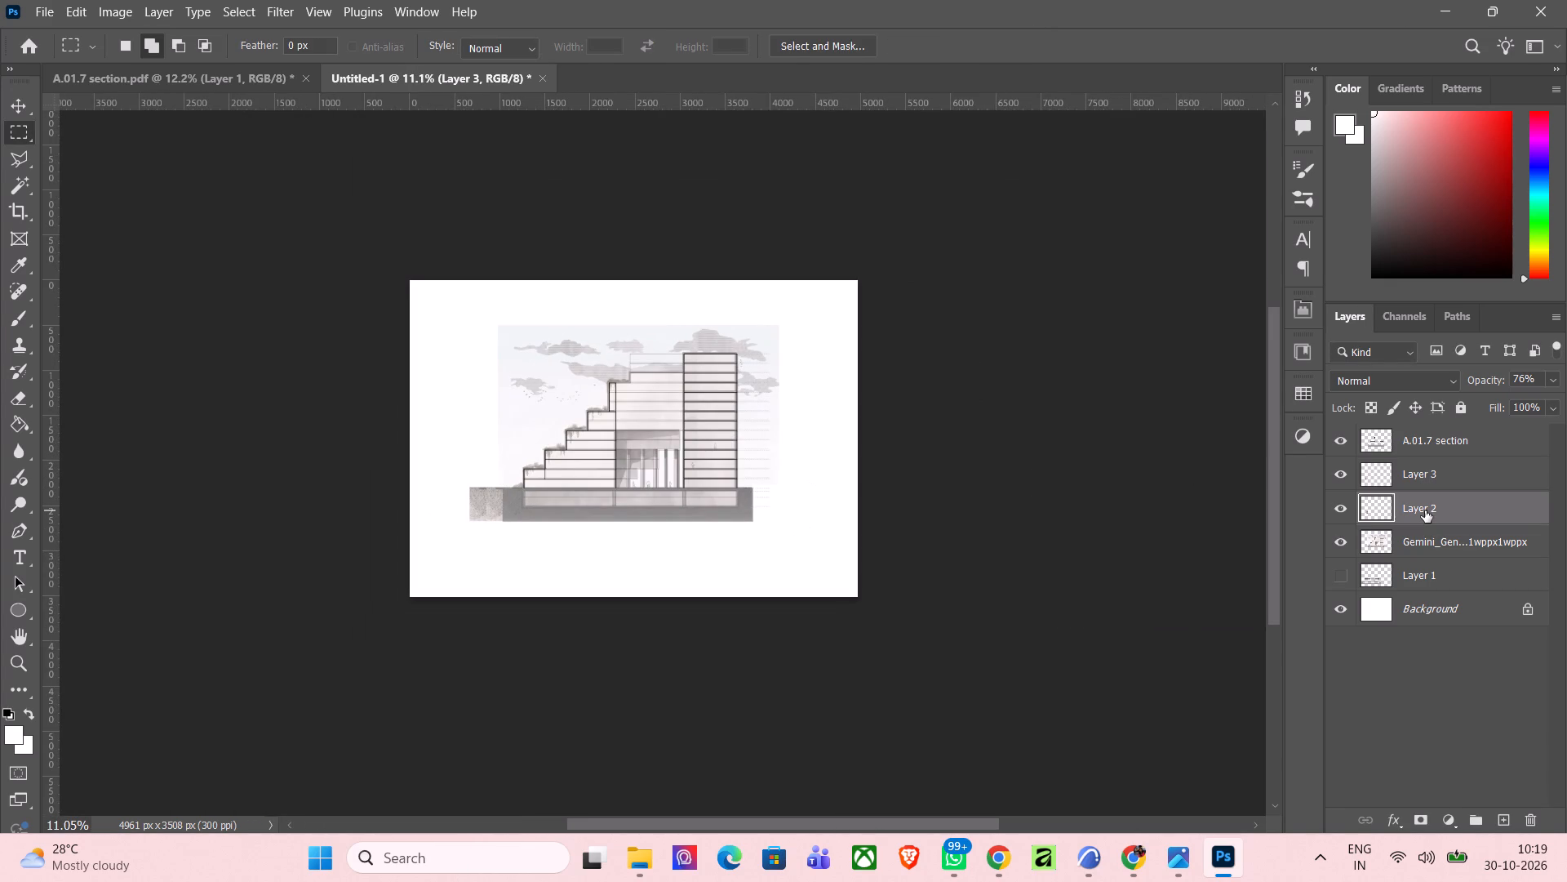
double_click(1411, 548)
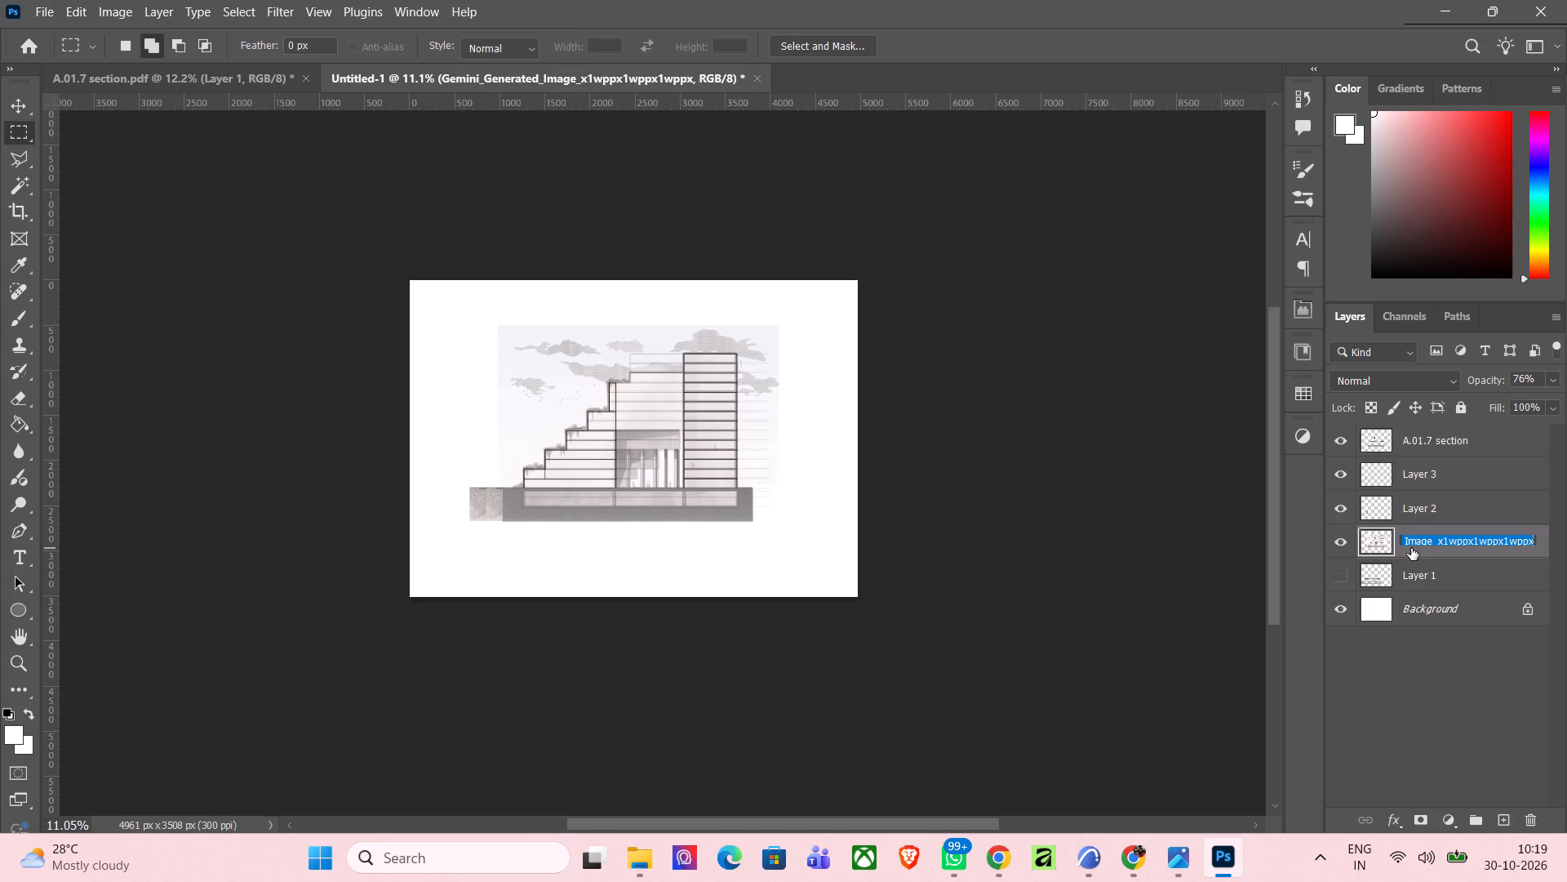
click(1432, 571)
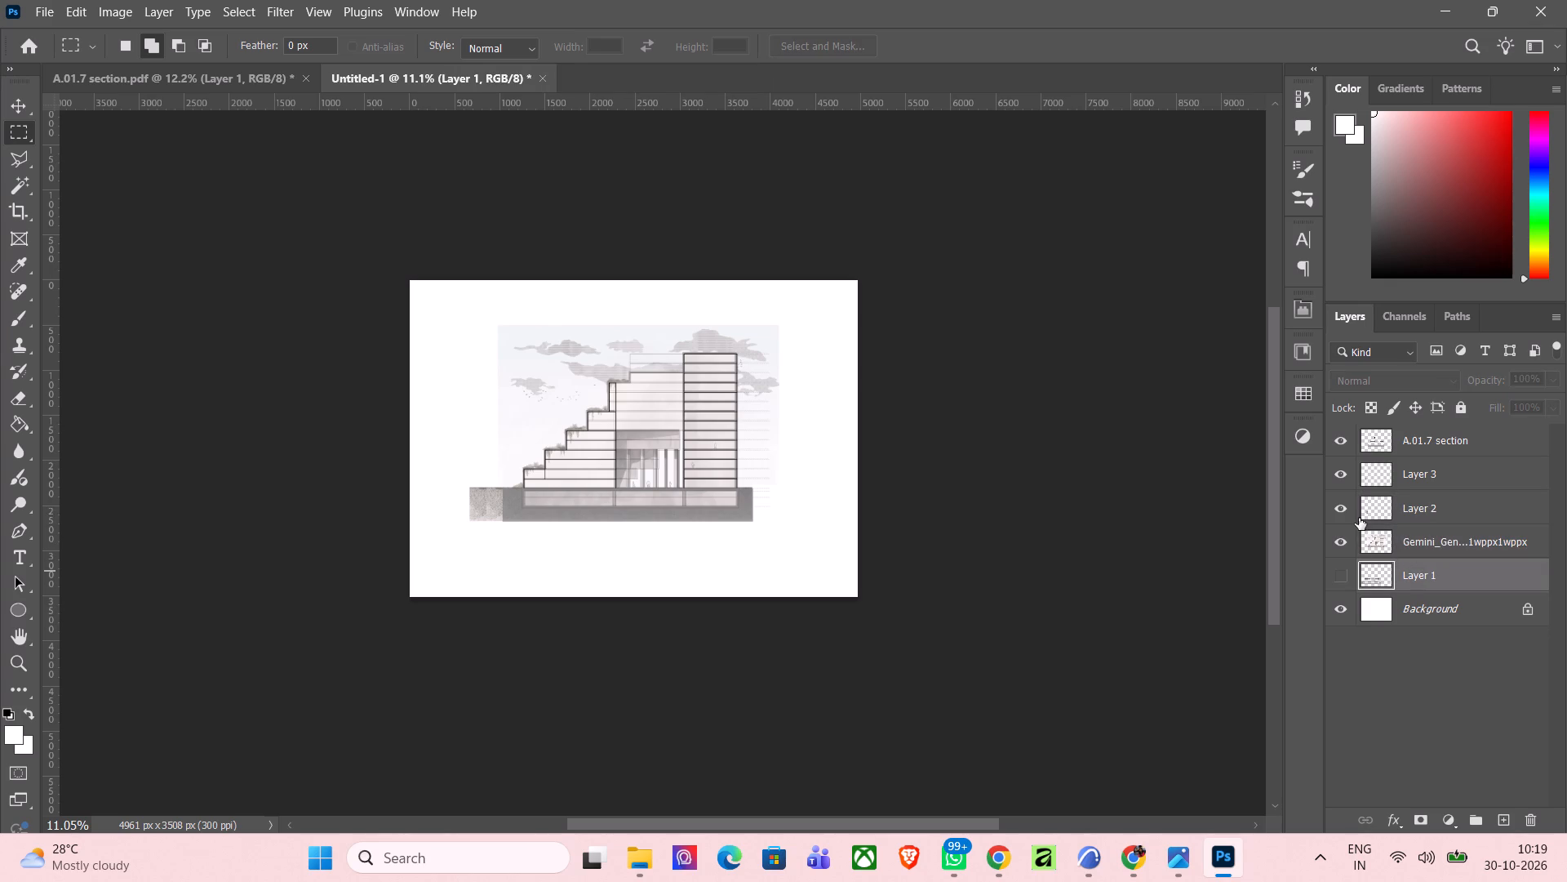
click(1423, 442)
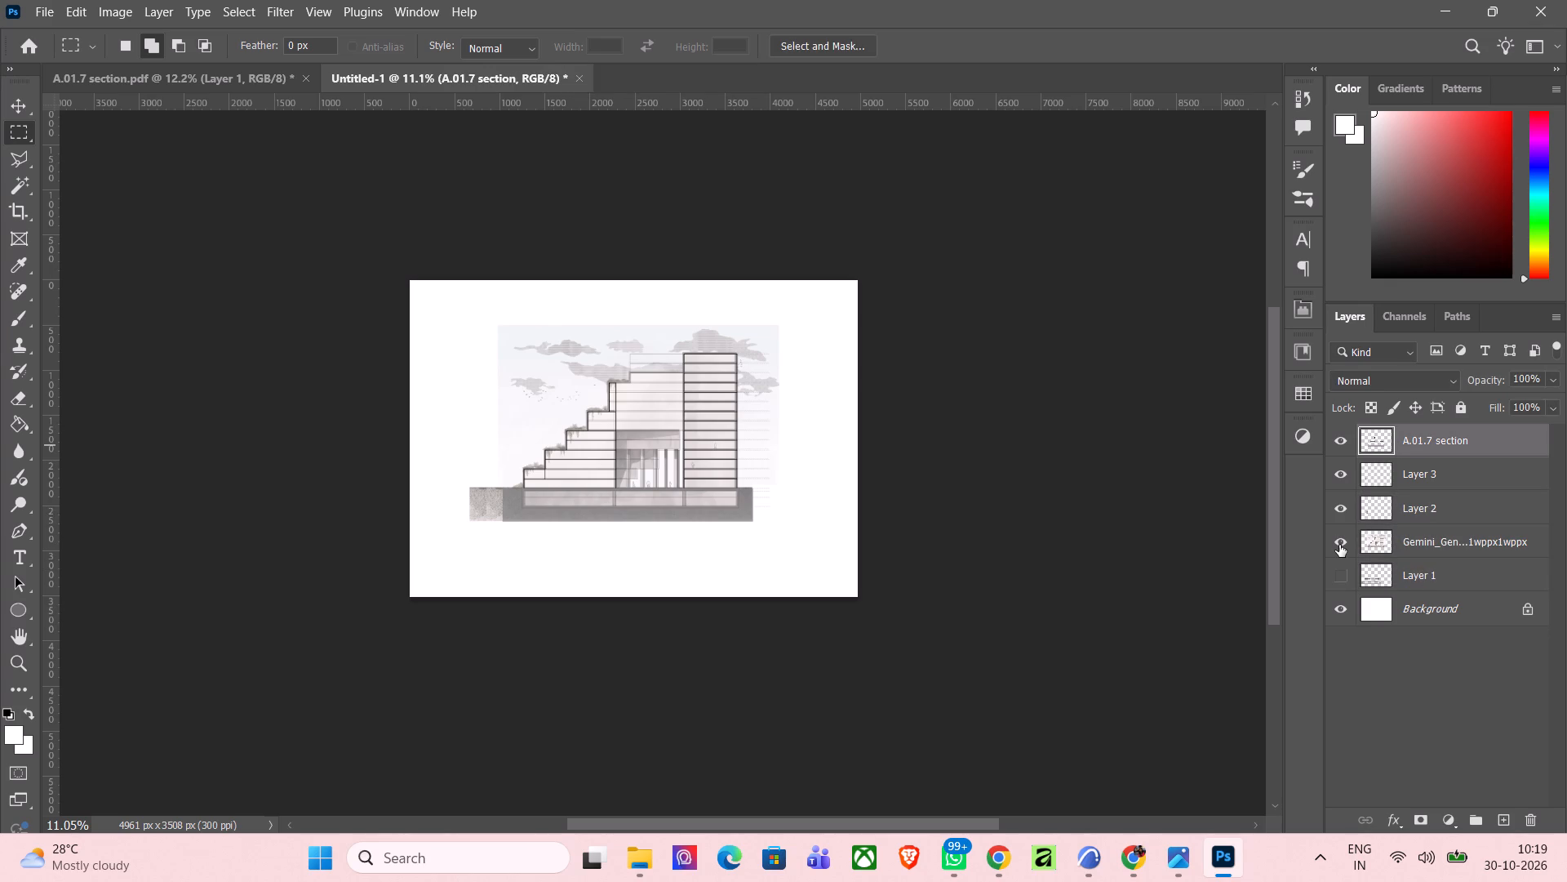
click(1339, 546)
Select a strip about 166 × 360 px of the section's grey ground beside the textured patches and copy it to a new layer.
scroll(463, 526, up, 8)
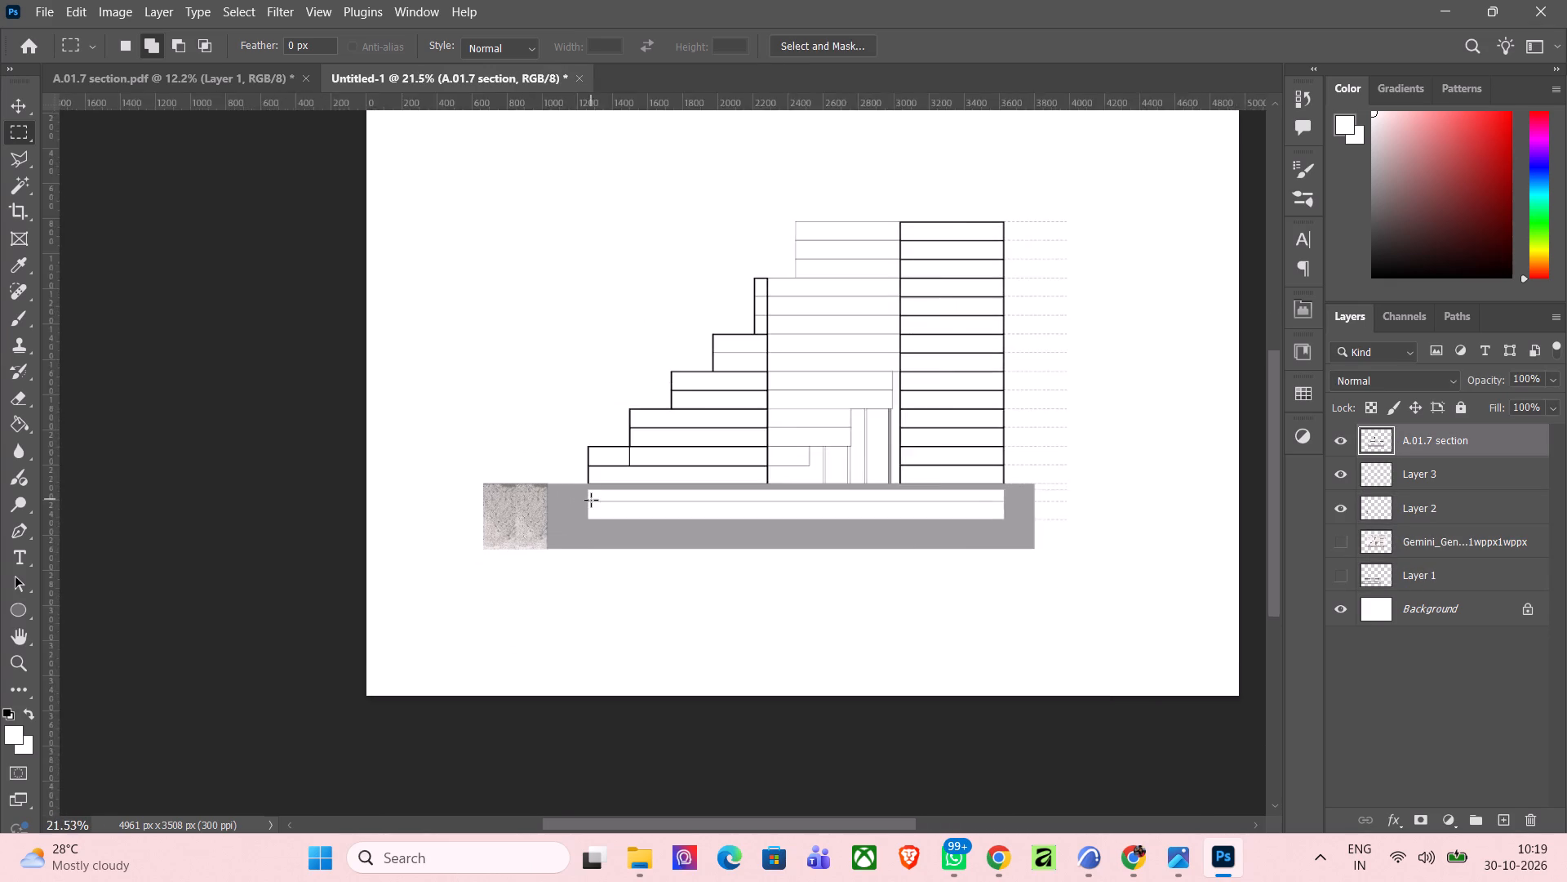
scroll(591, 500, up, 5)
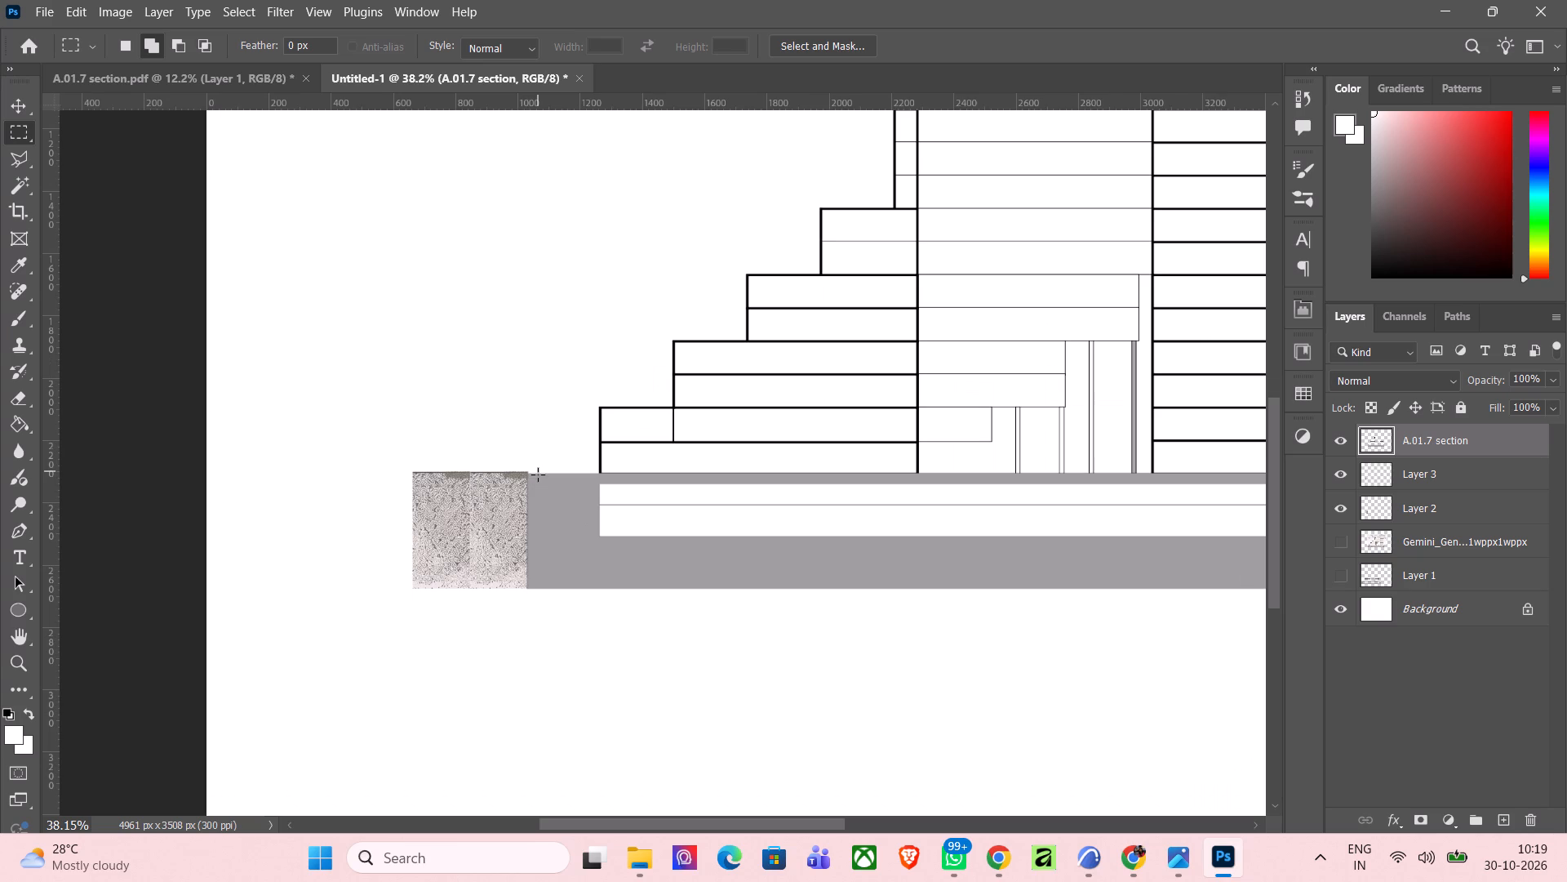
drag(538, 474, 591, 590)
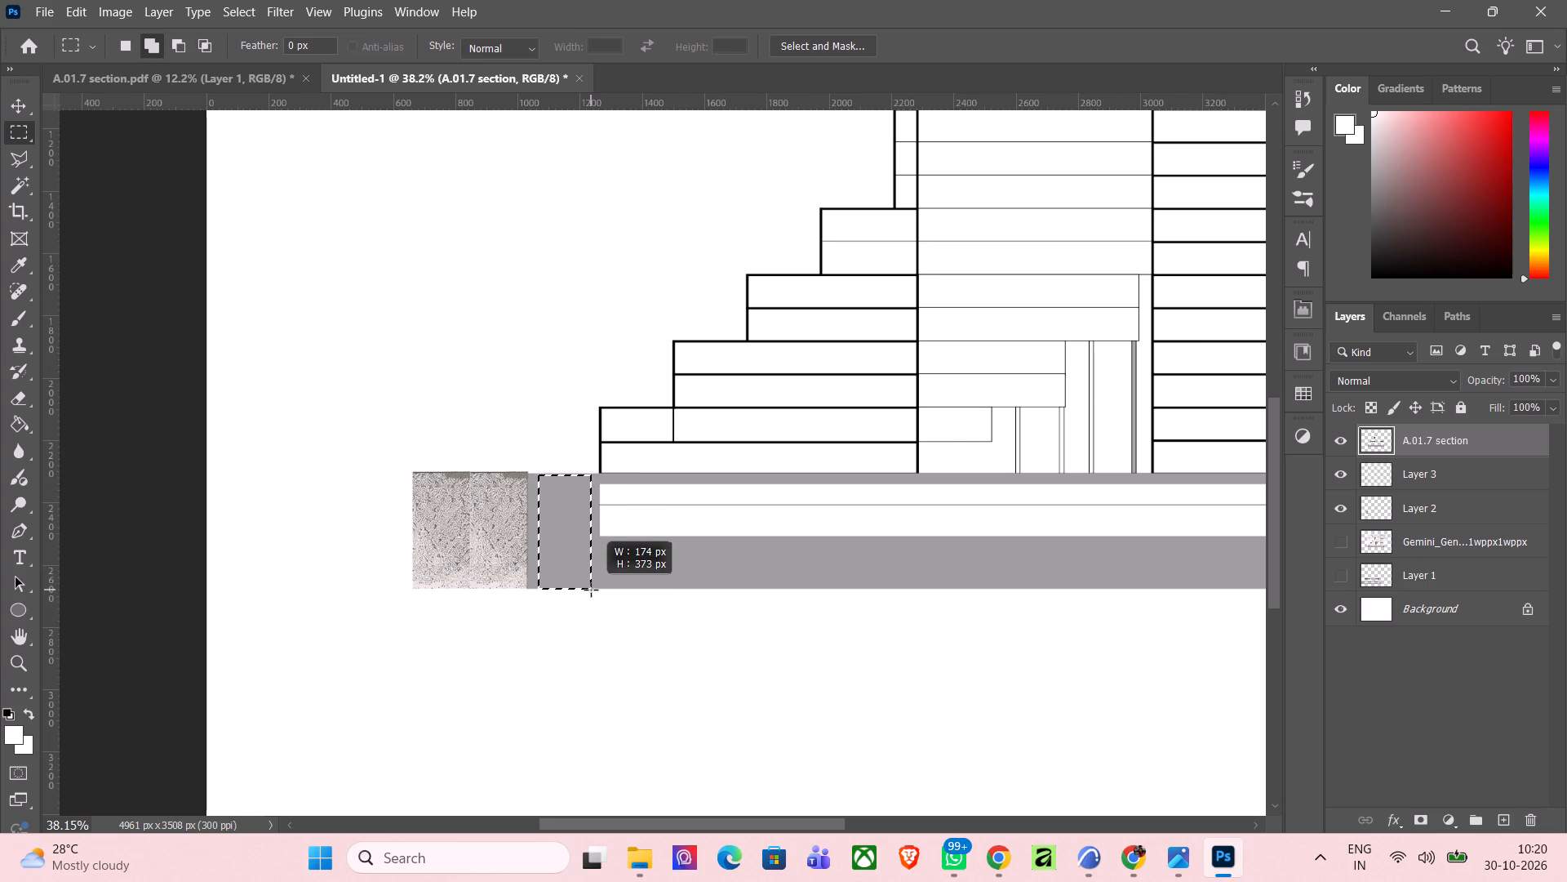
drag(591, 590, 588, 584)
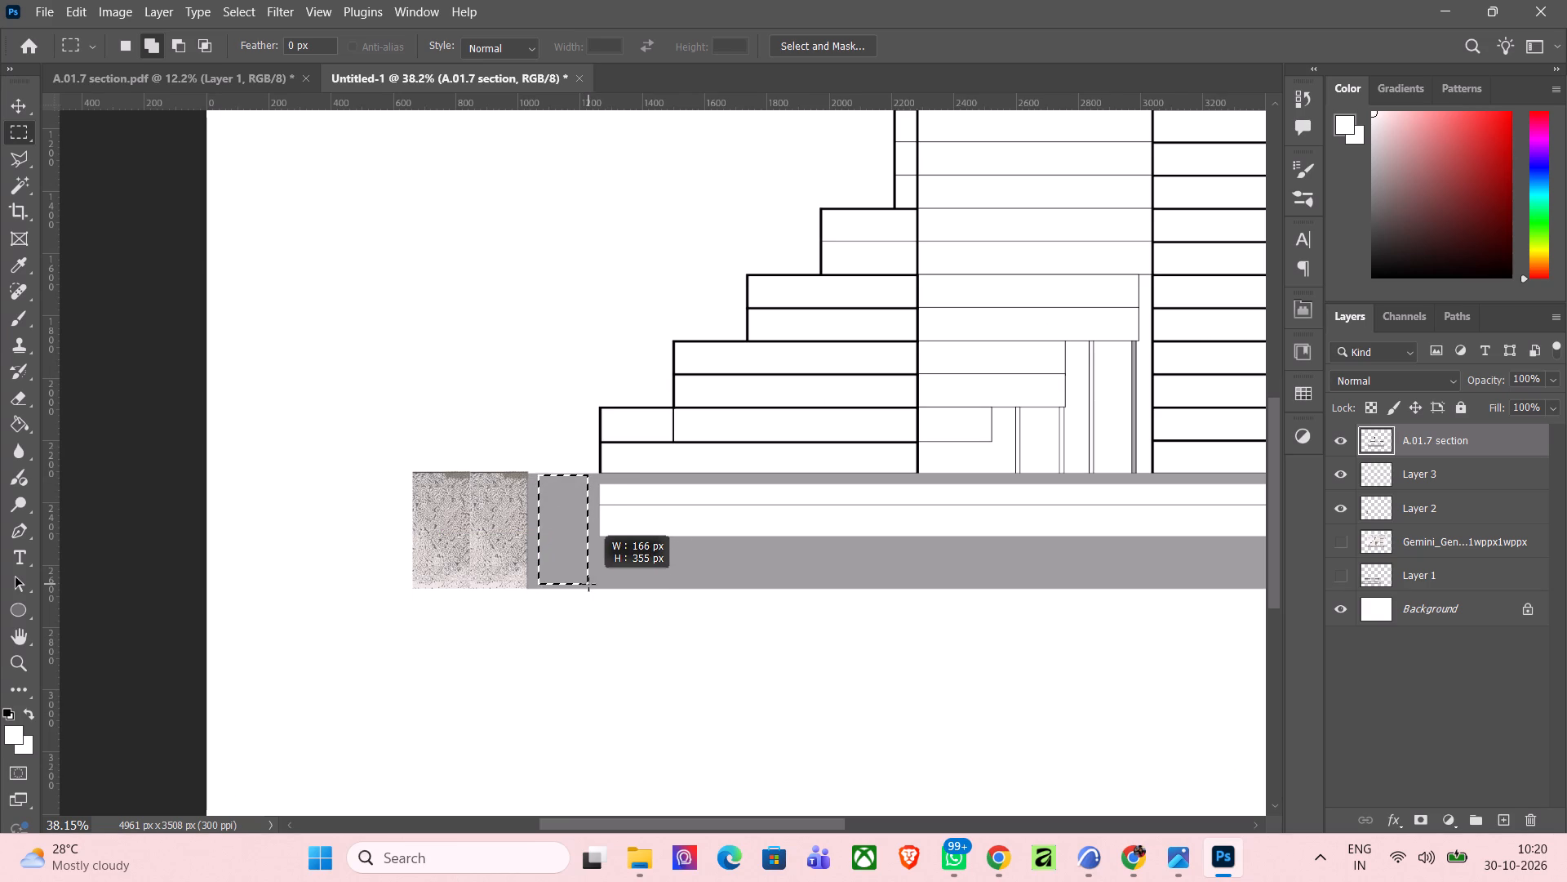
drag(588, 584, 588, 586)
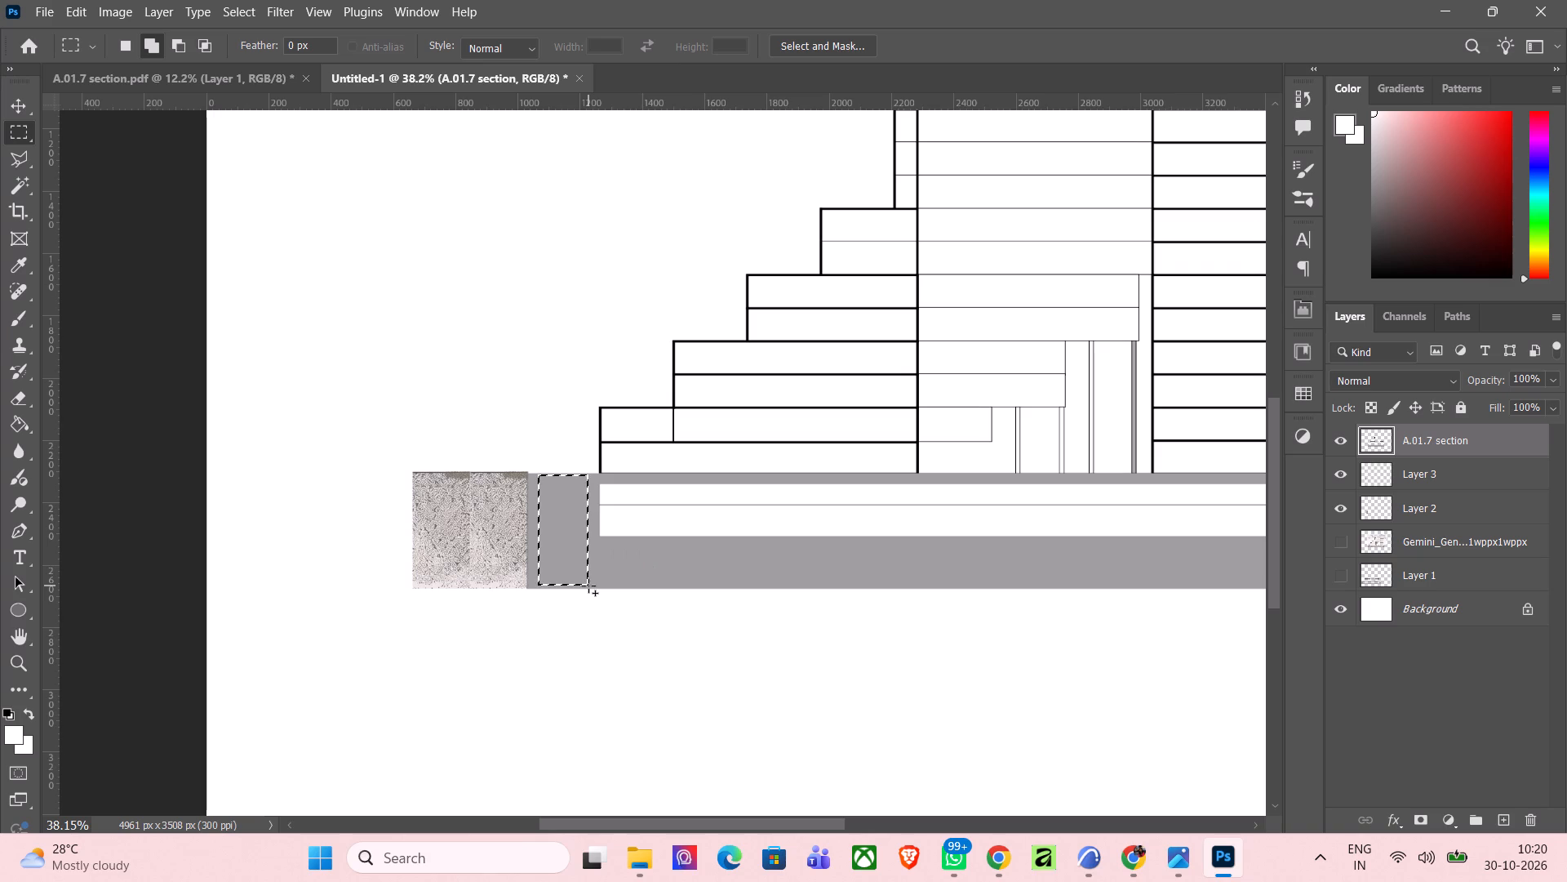
right_click(556, 545)
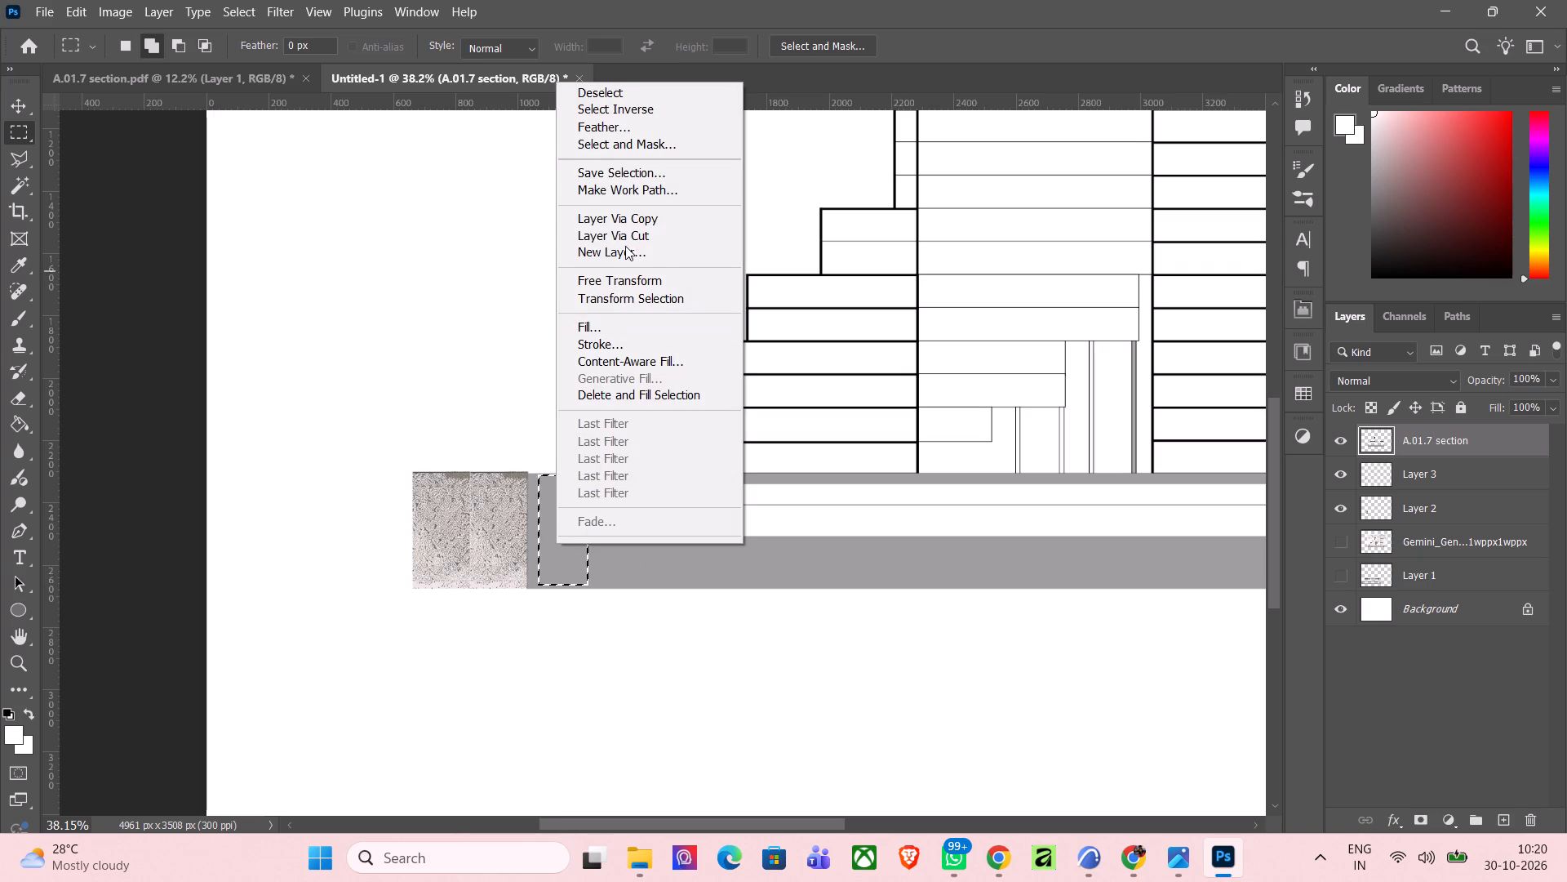
click(659, 214)
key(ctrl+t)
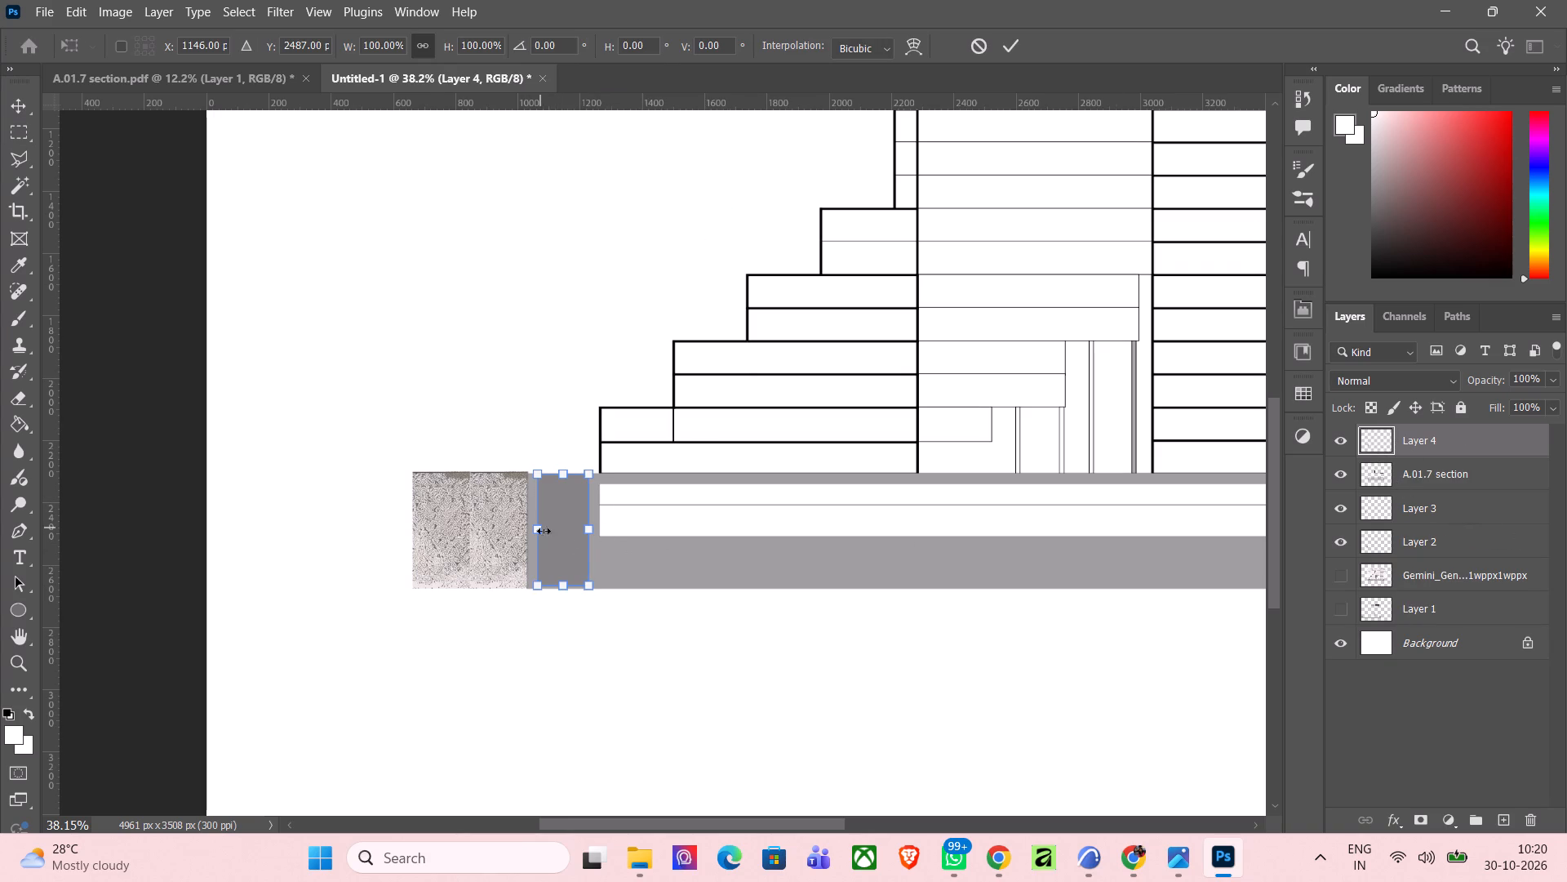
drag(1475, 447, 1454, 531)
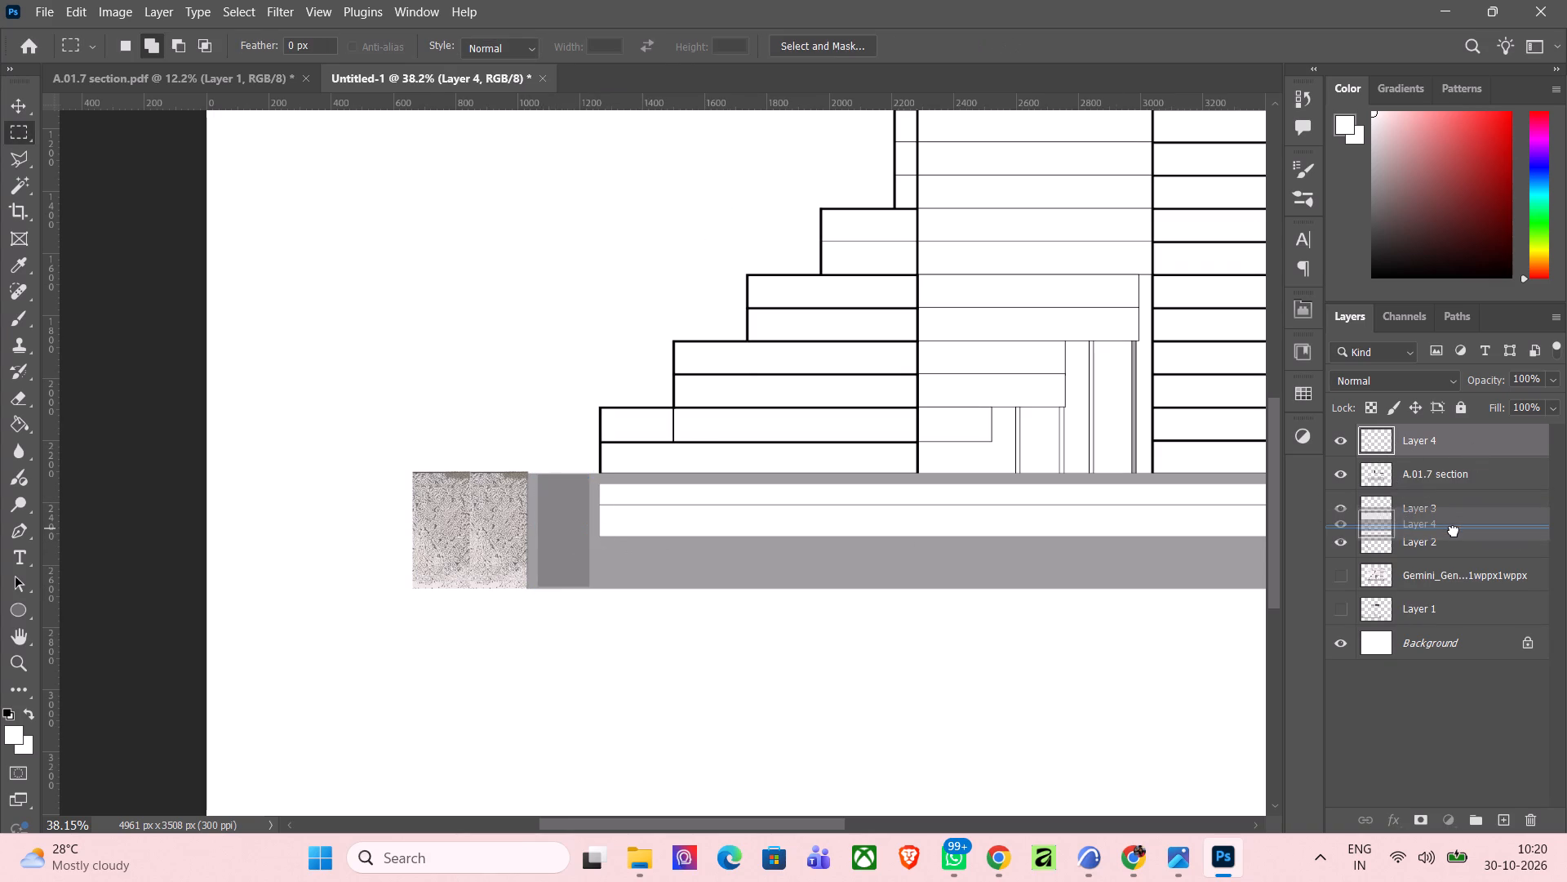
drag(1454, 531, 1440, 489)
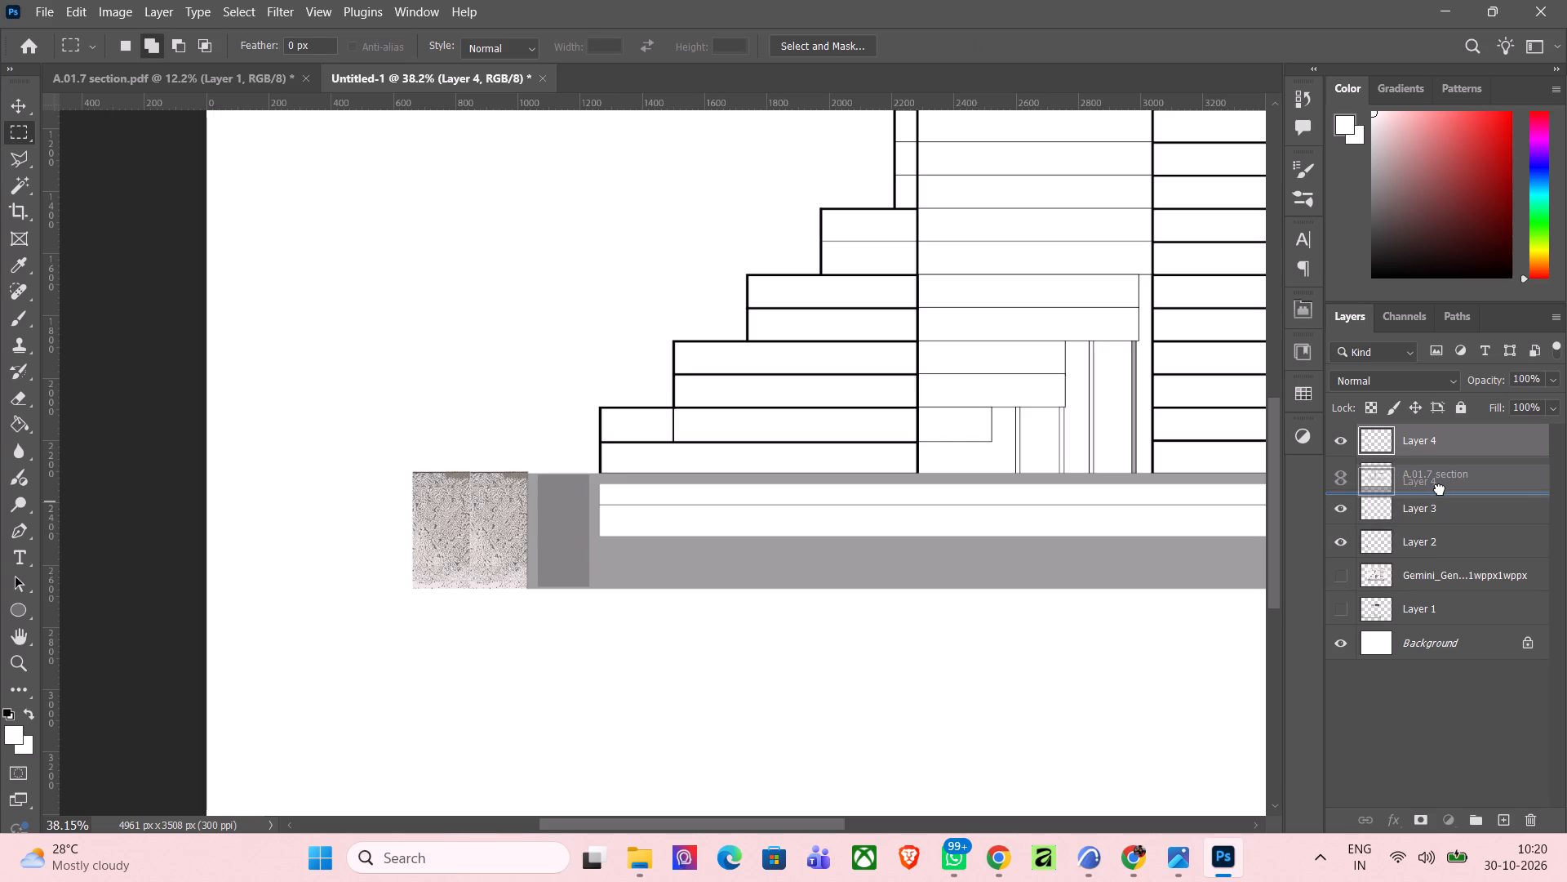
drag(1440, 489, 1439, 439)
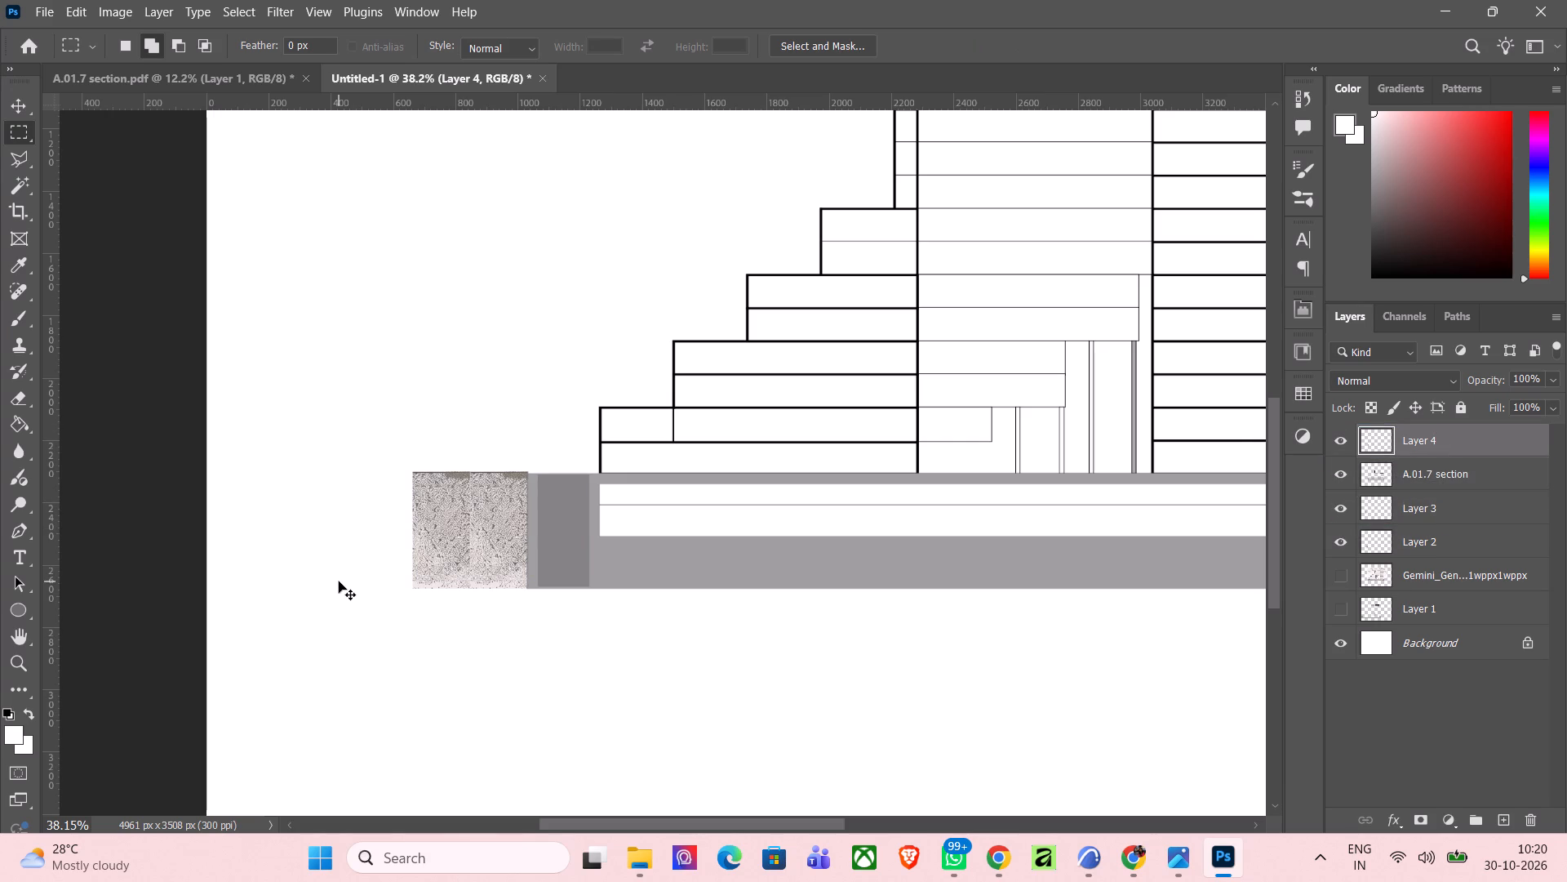
Stretch the grey strip on Layer 4 to about 223% width so it covers both textured ground patches.
key(ctrl+t)
drag(539, 529, 435, 529)
key(ctrl+z)
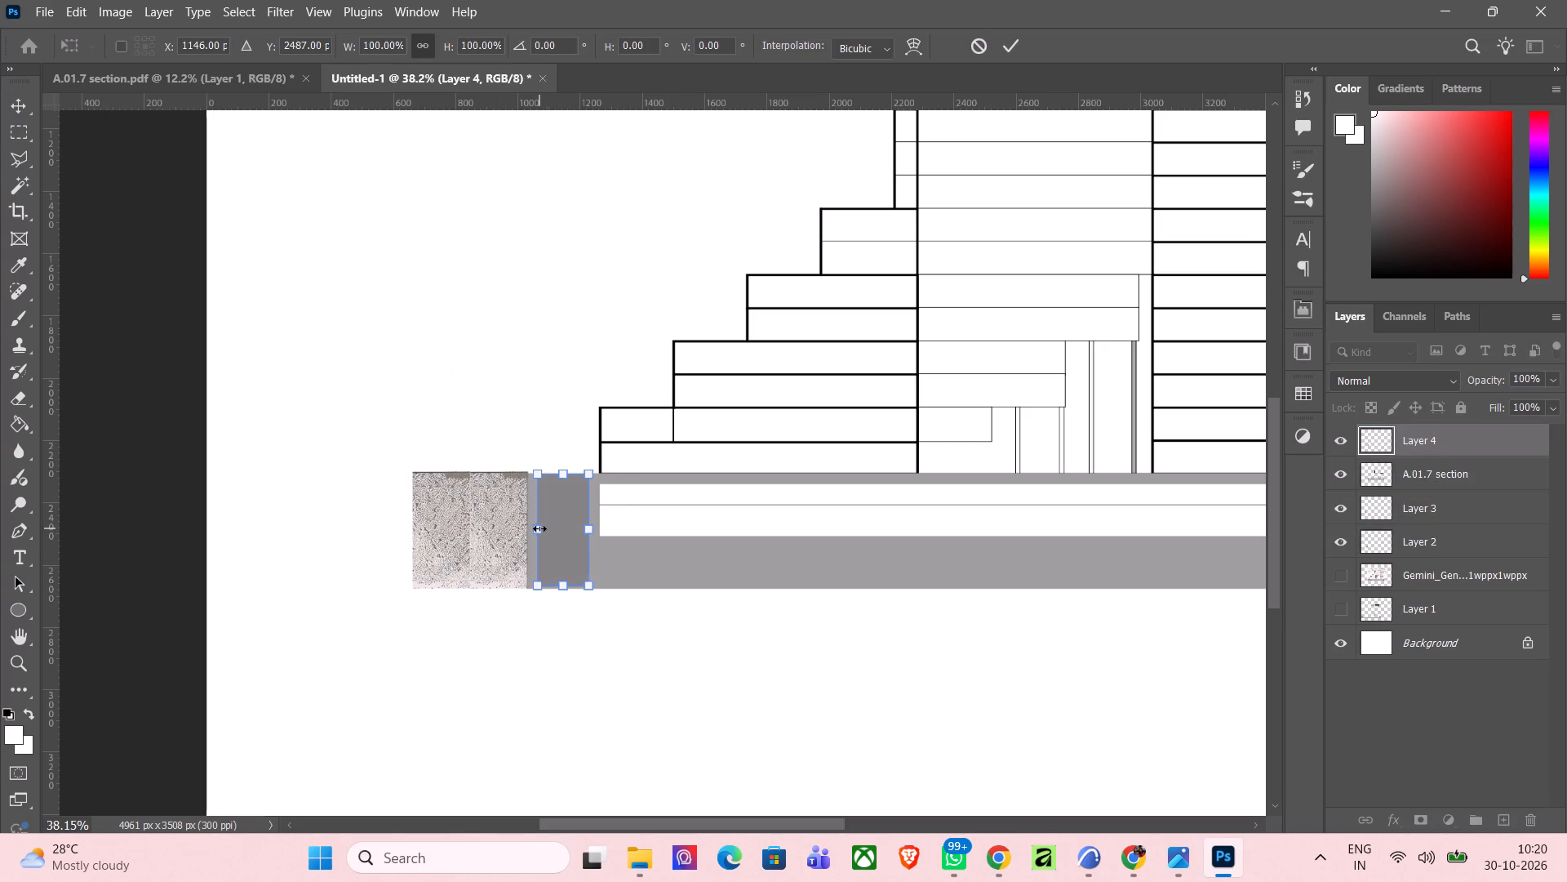
shift+drag(539, 528, 409, 540)
shift+drag(593, 534, 548, 534)
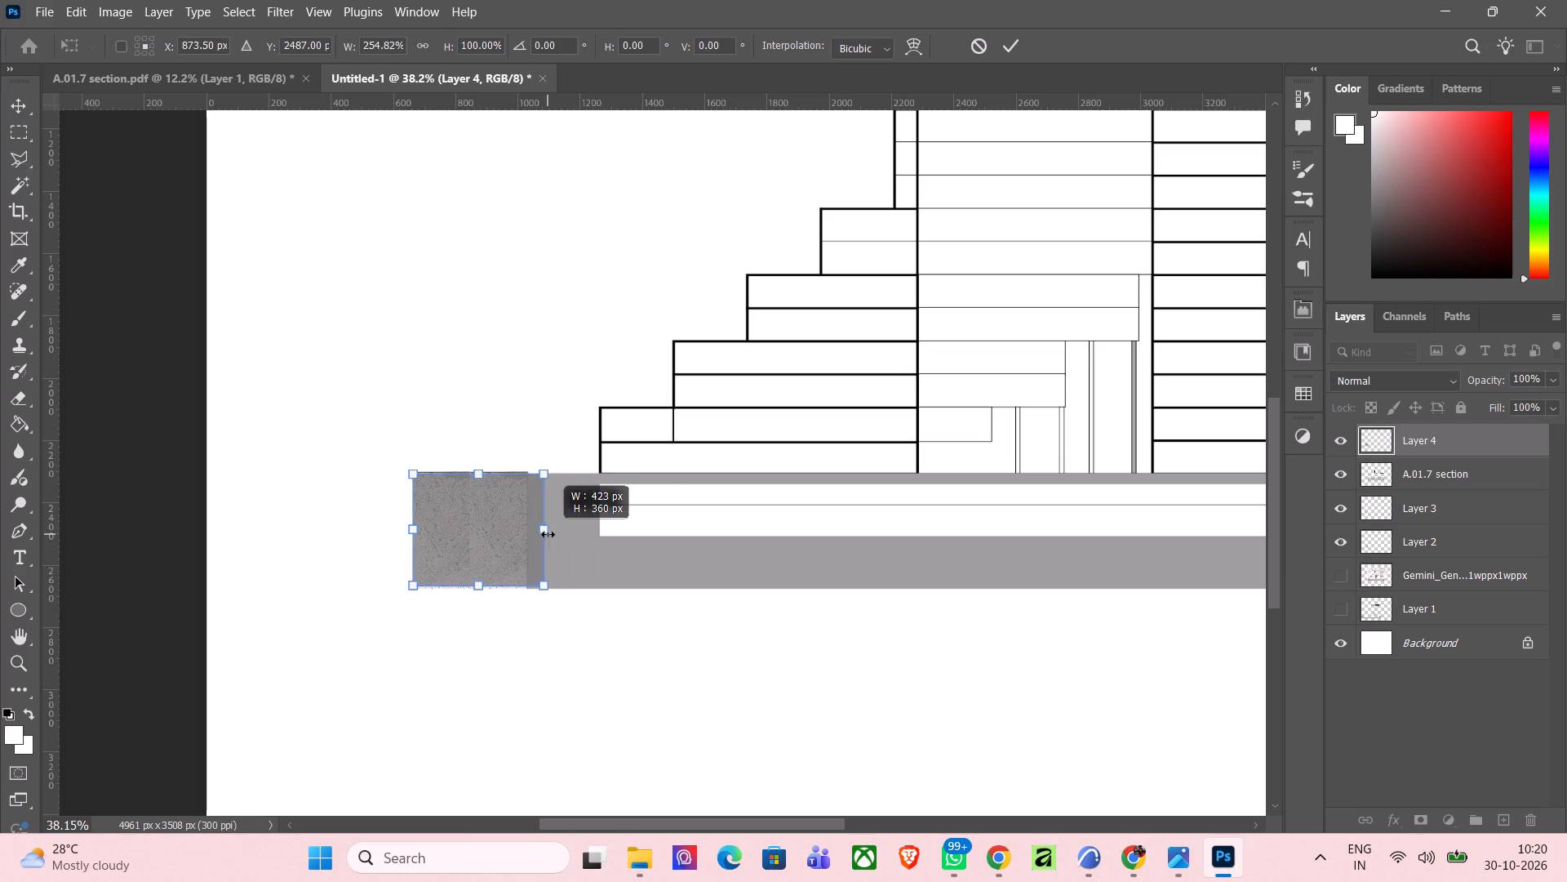
shift+drag(548, 534, 533, 539)
Adjust the grey overlay's height to about 101% so its base meets the ground's lower edge, and apply the transform.
shift+scroll(498, 585, up, 2)
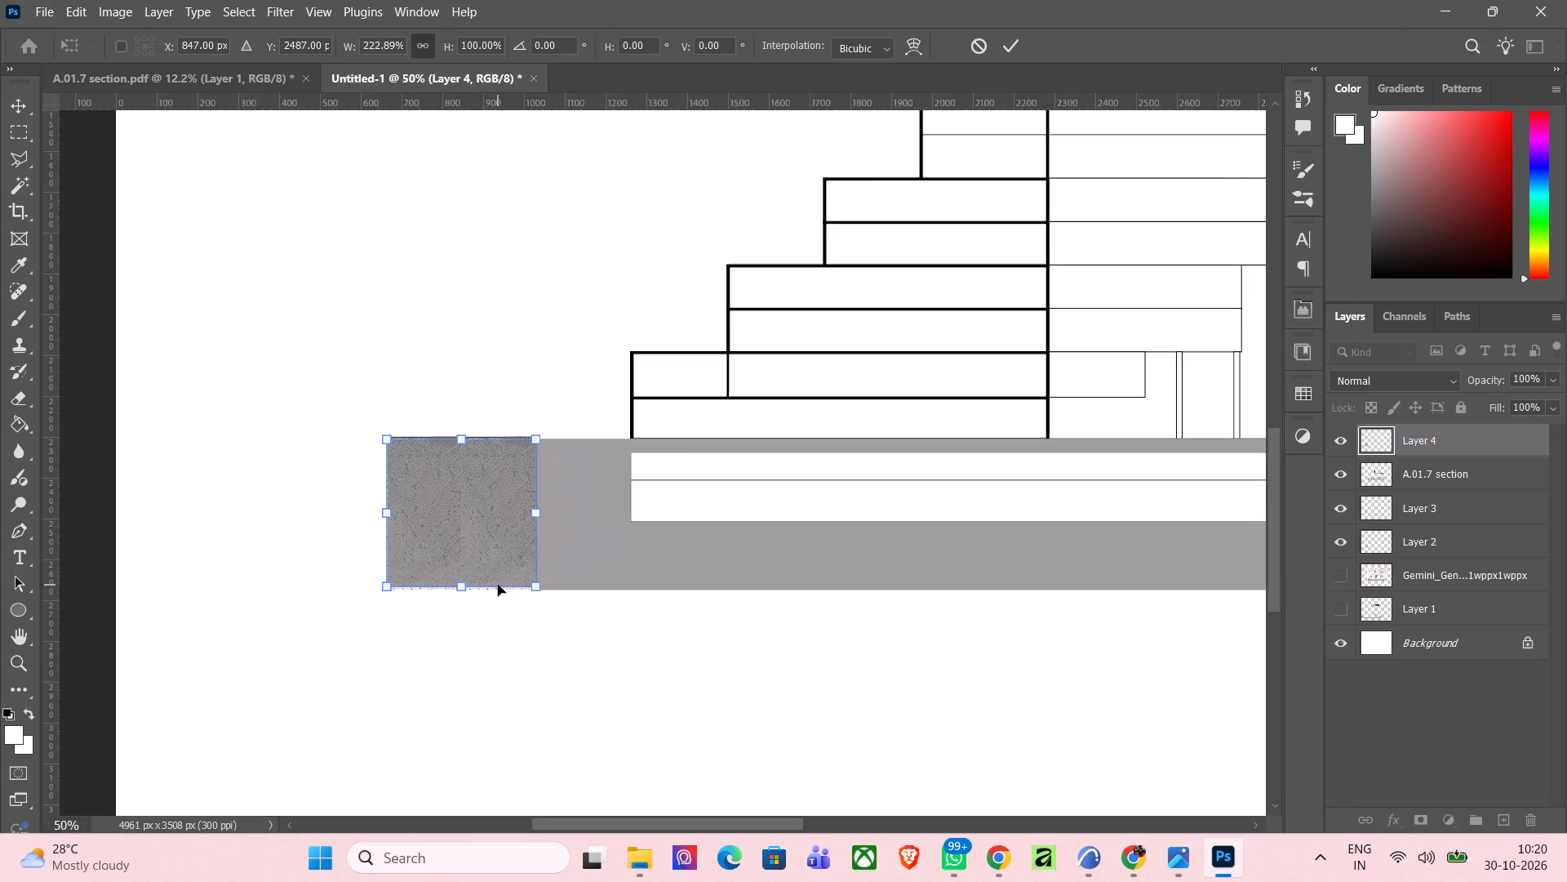
shift+scroll(498, 585, up, 6)
shift+scroll(433, 601, down, 3)
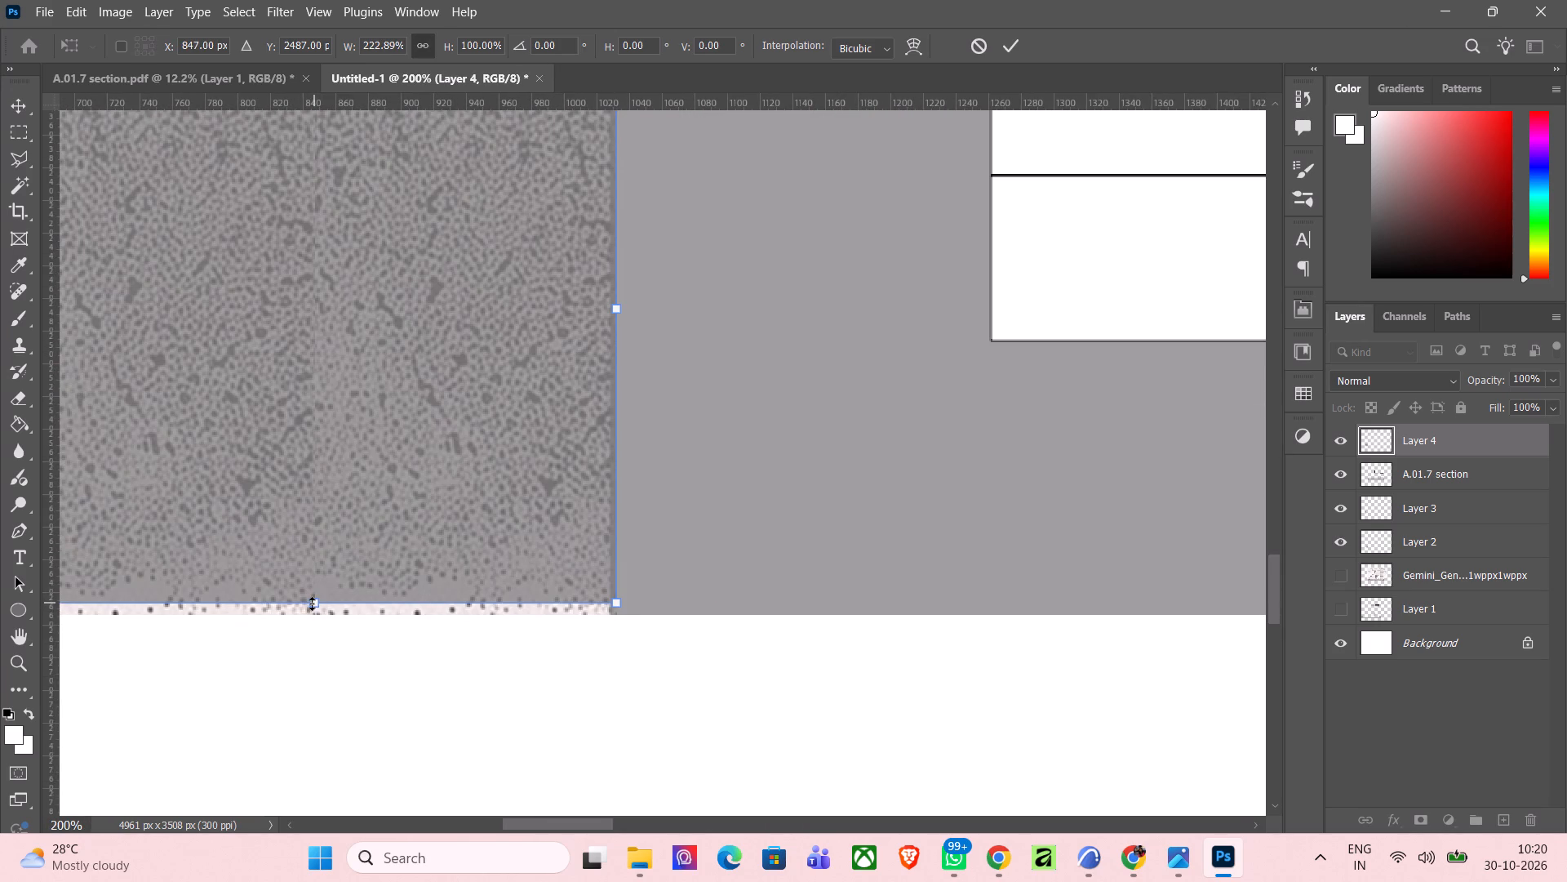
shift+drag(312, 604, 312, 621)
shift+scroll(645, 689, down, 5)
shift+scroll(613, 656, up, 4)
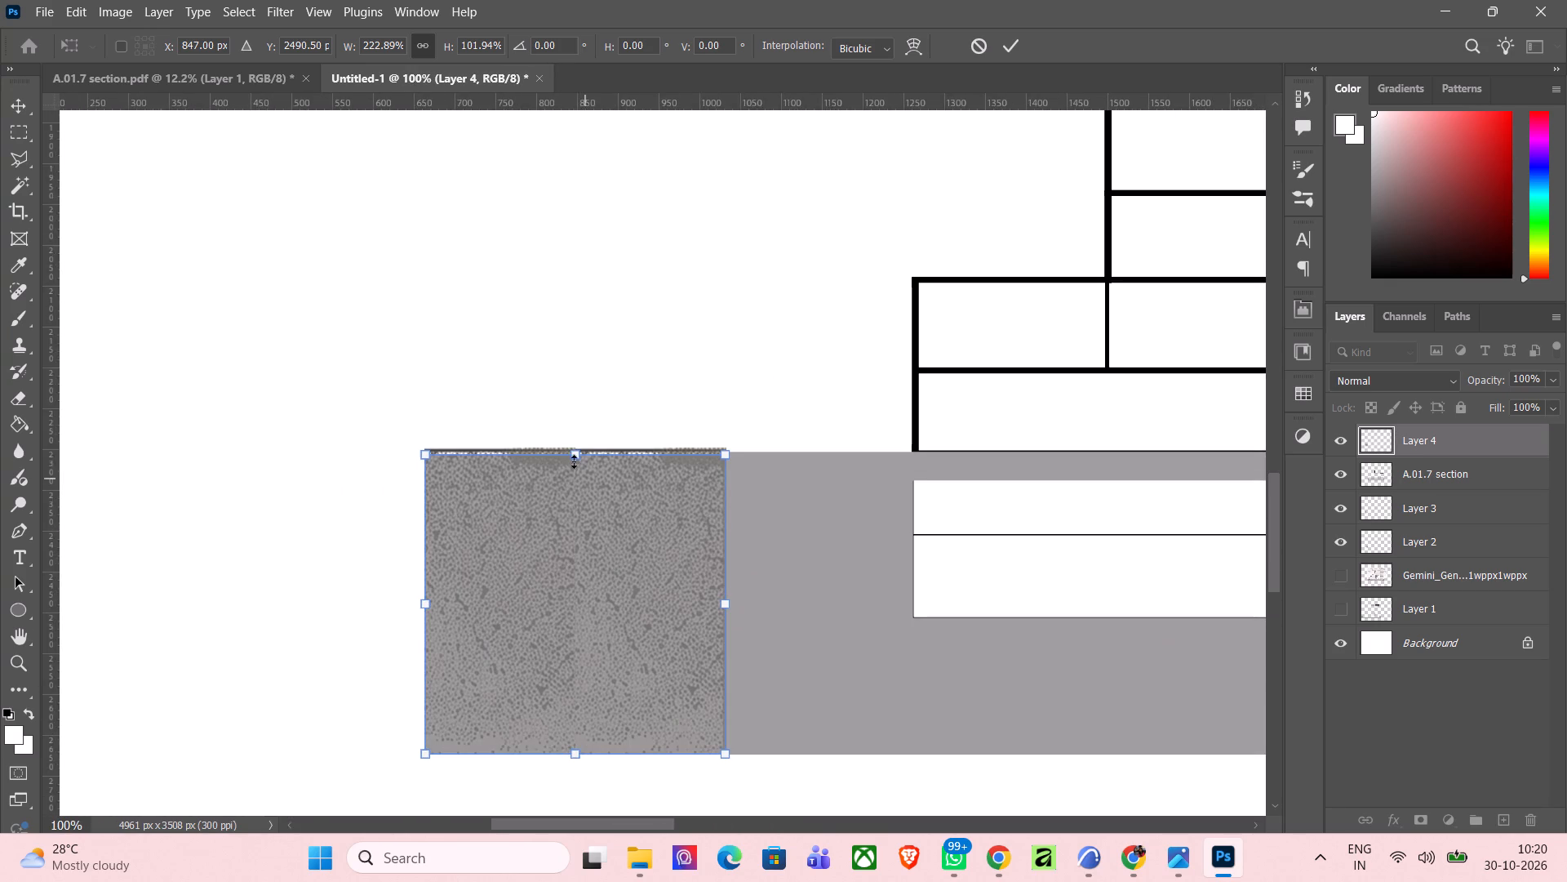
shift+drag(572, 454, 601, 474)
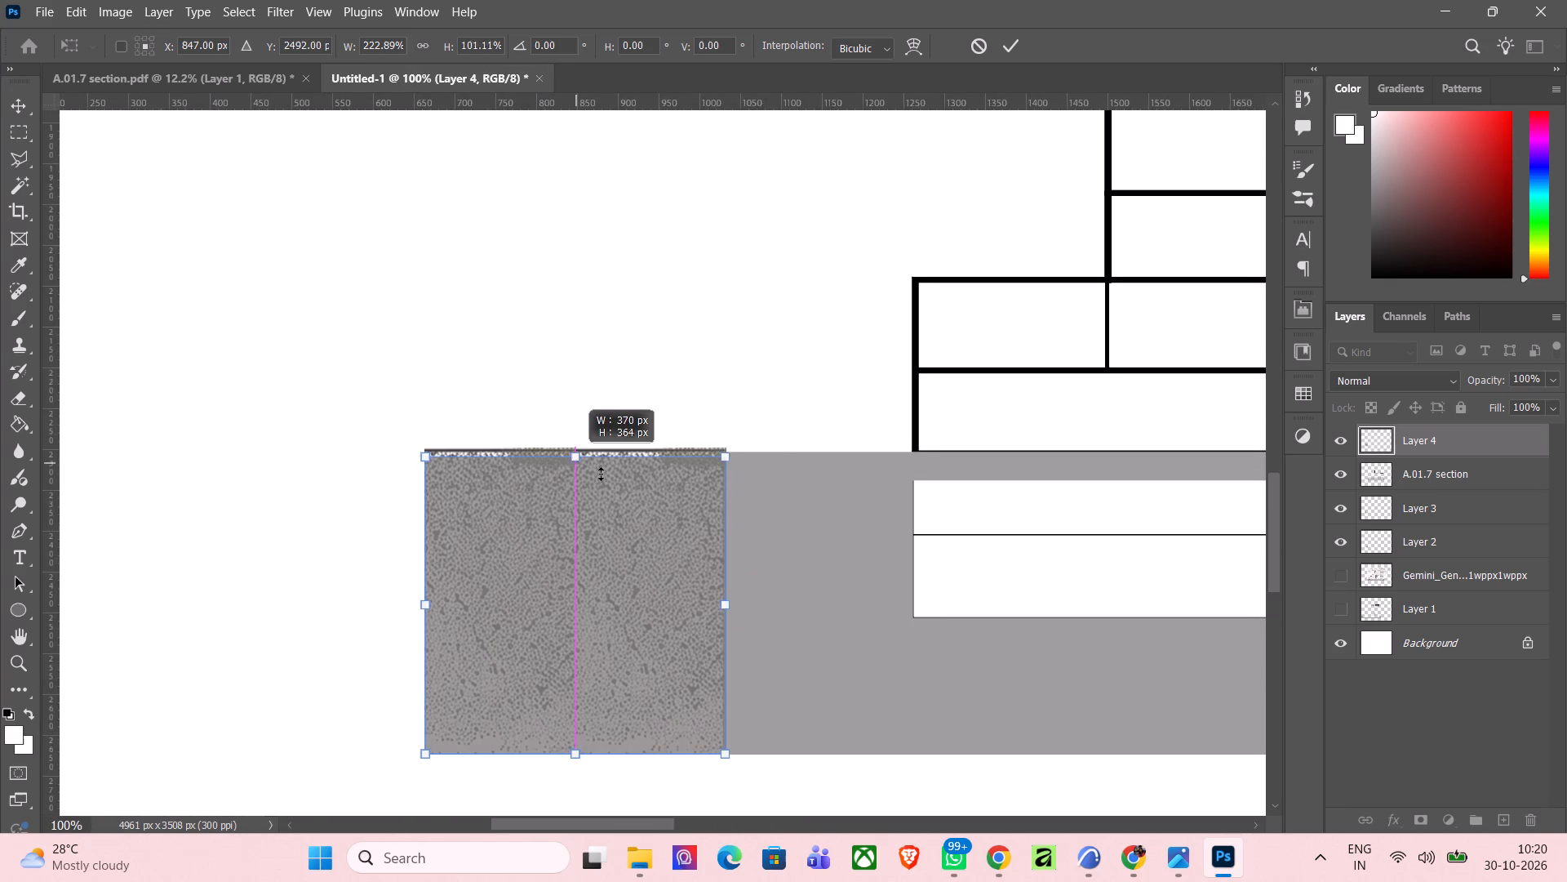
shift+drag(601, 474, 913, 451)
shift+scroll(709, 449, up, 2)
shift+scroll(534, 445, down, 2)
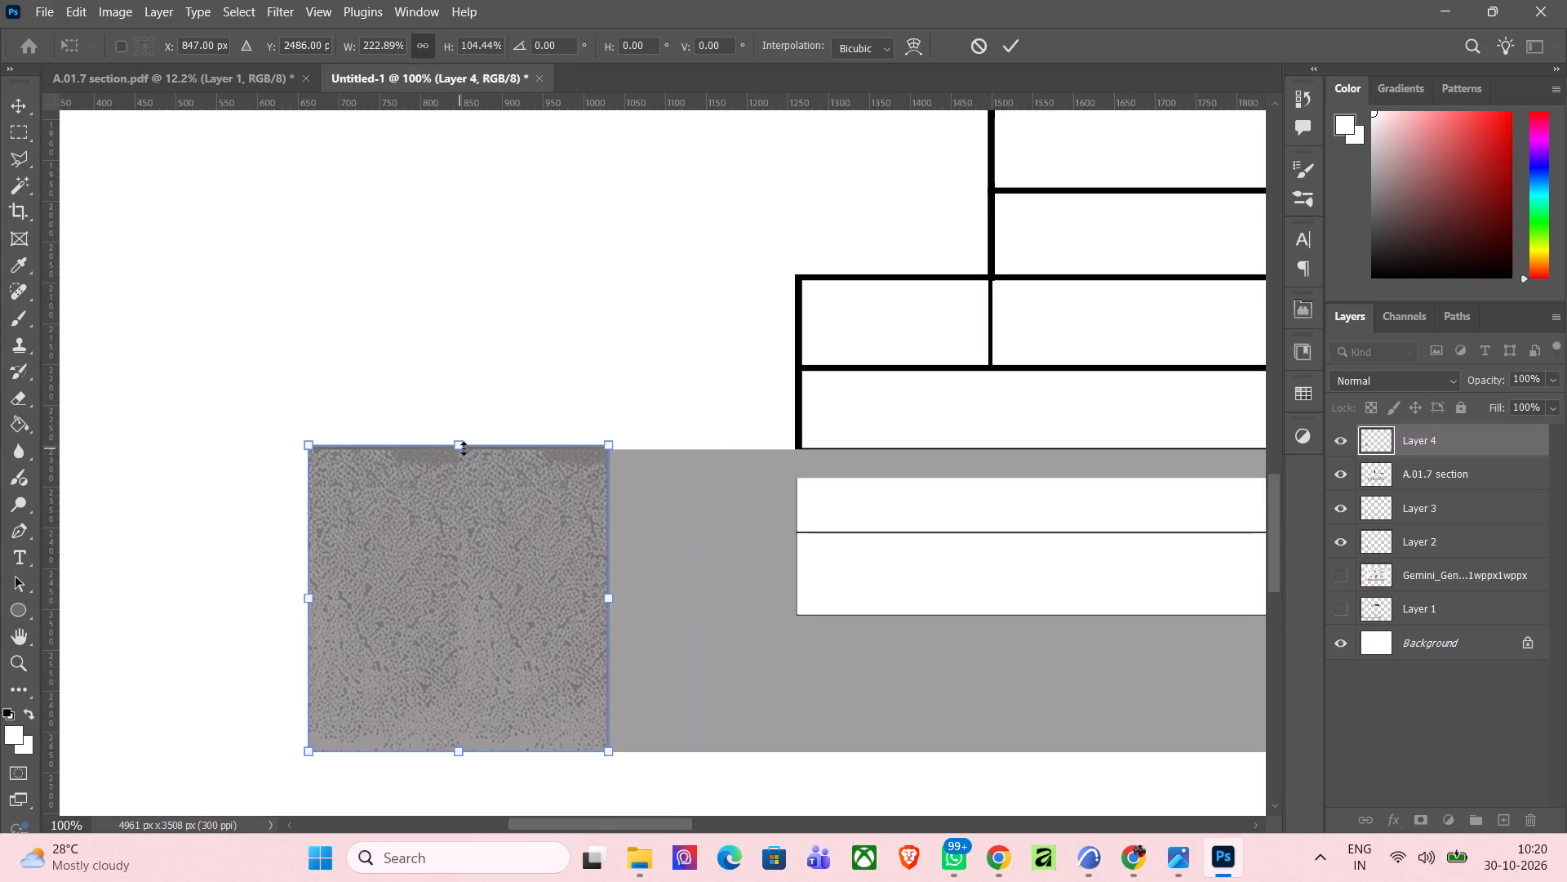
shift+drag(464, 448, 462, 452)
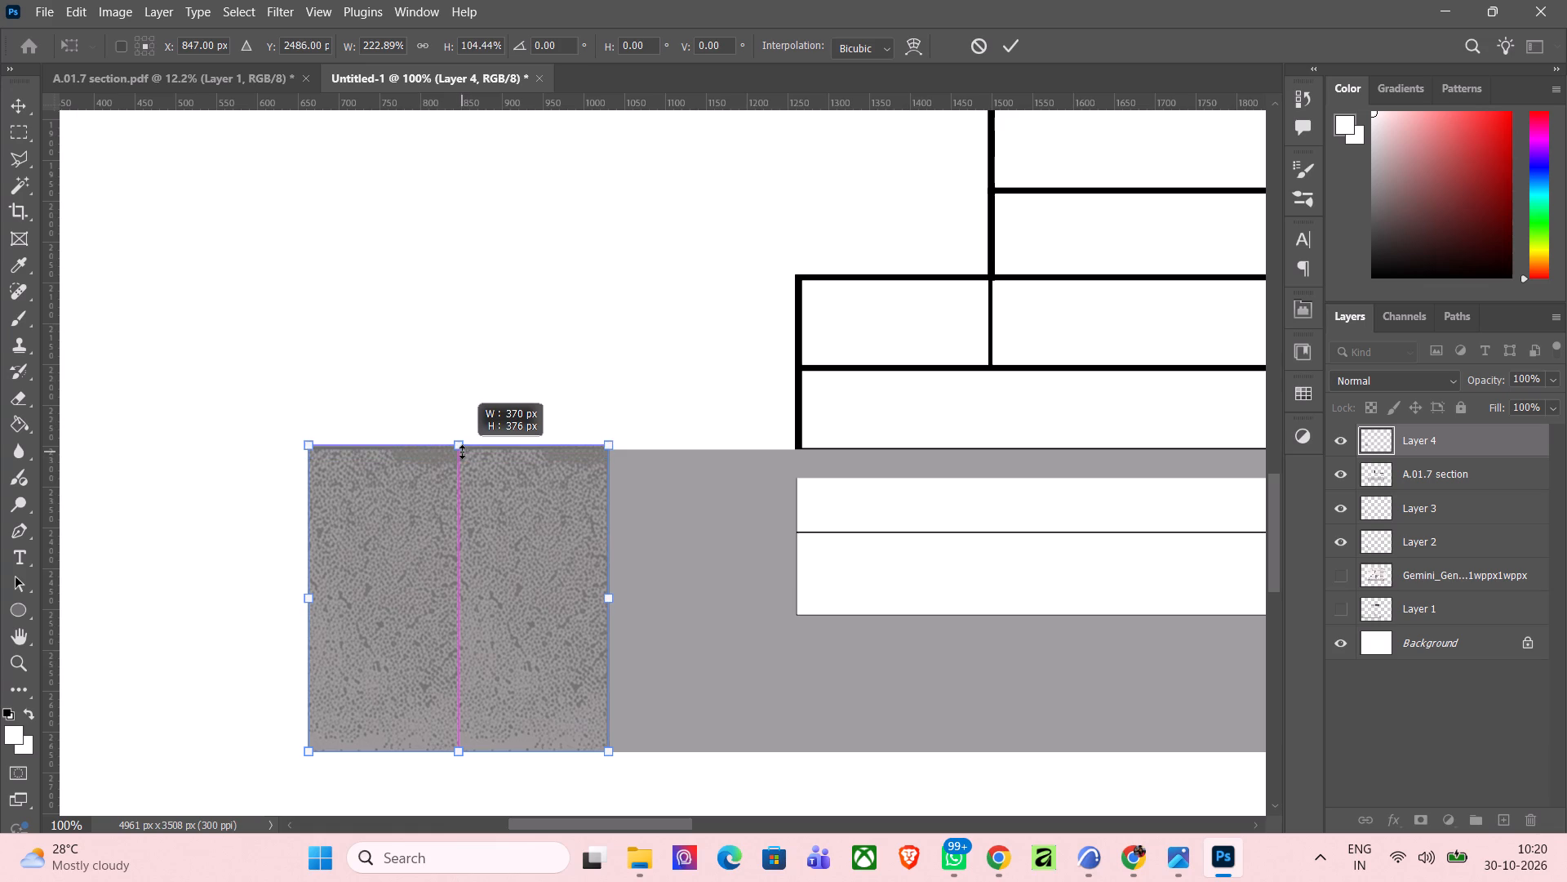
shift+drag(462, 452, 462, 457)
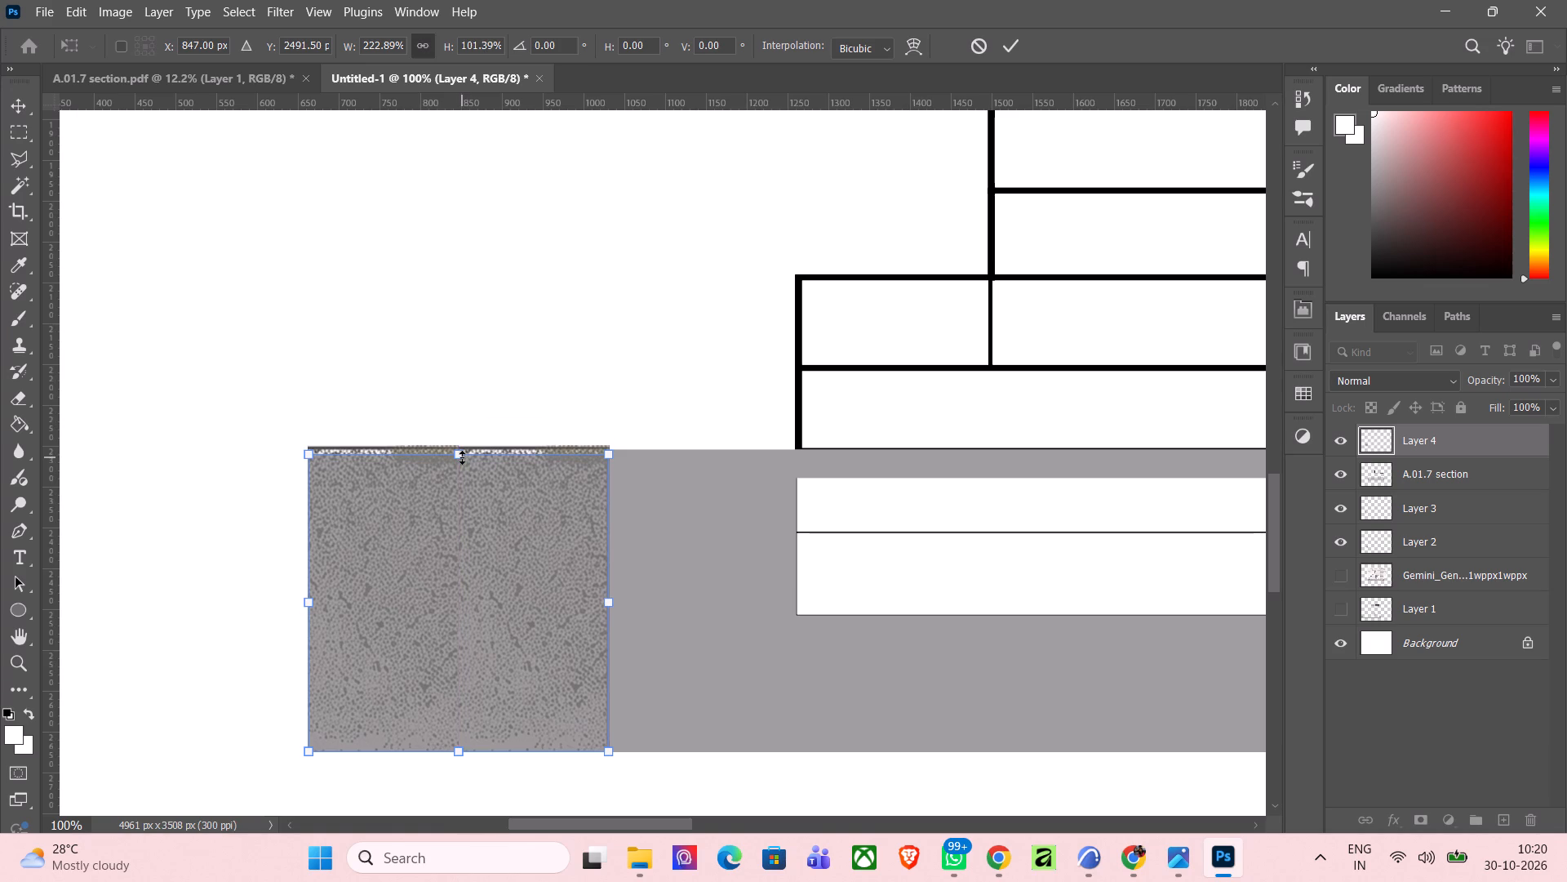
click(1005, 38)
Show the generated image layer again and check the extended ground against the whole section.
scroll(1068, 532, down, 1)
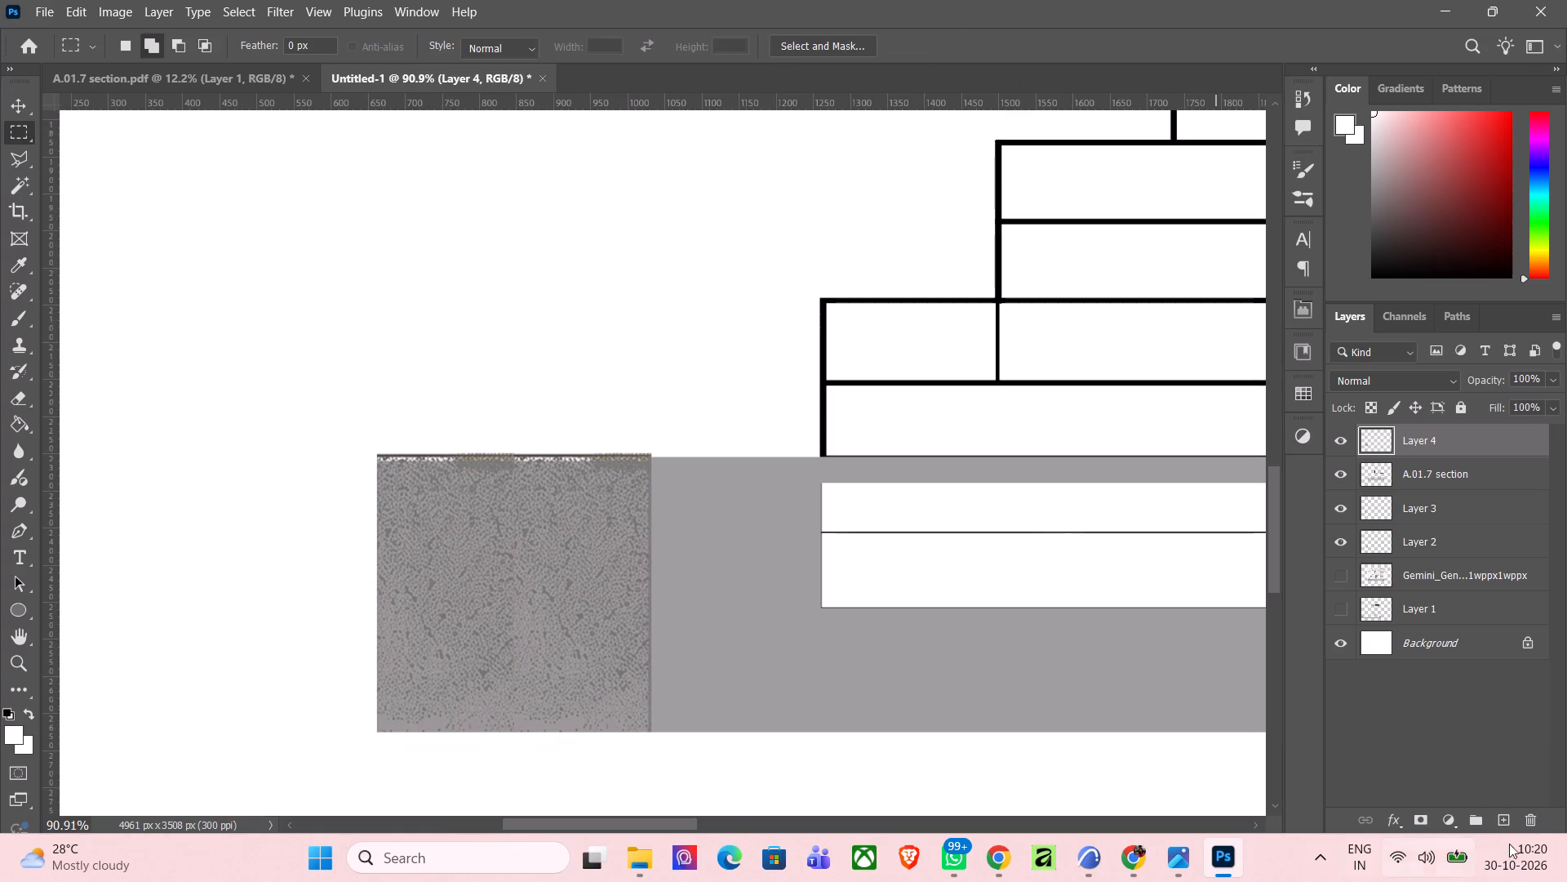
click(1340, 574)
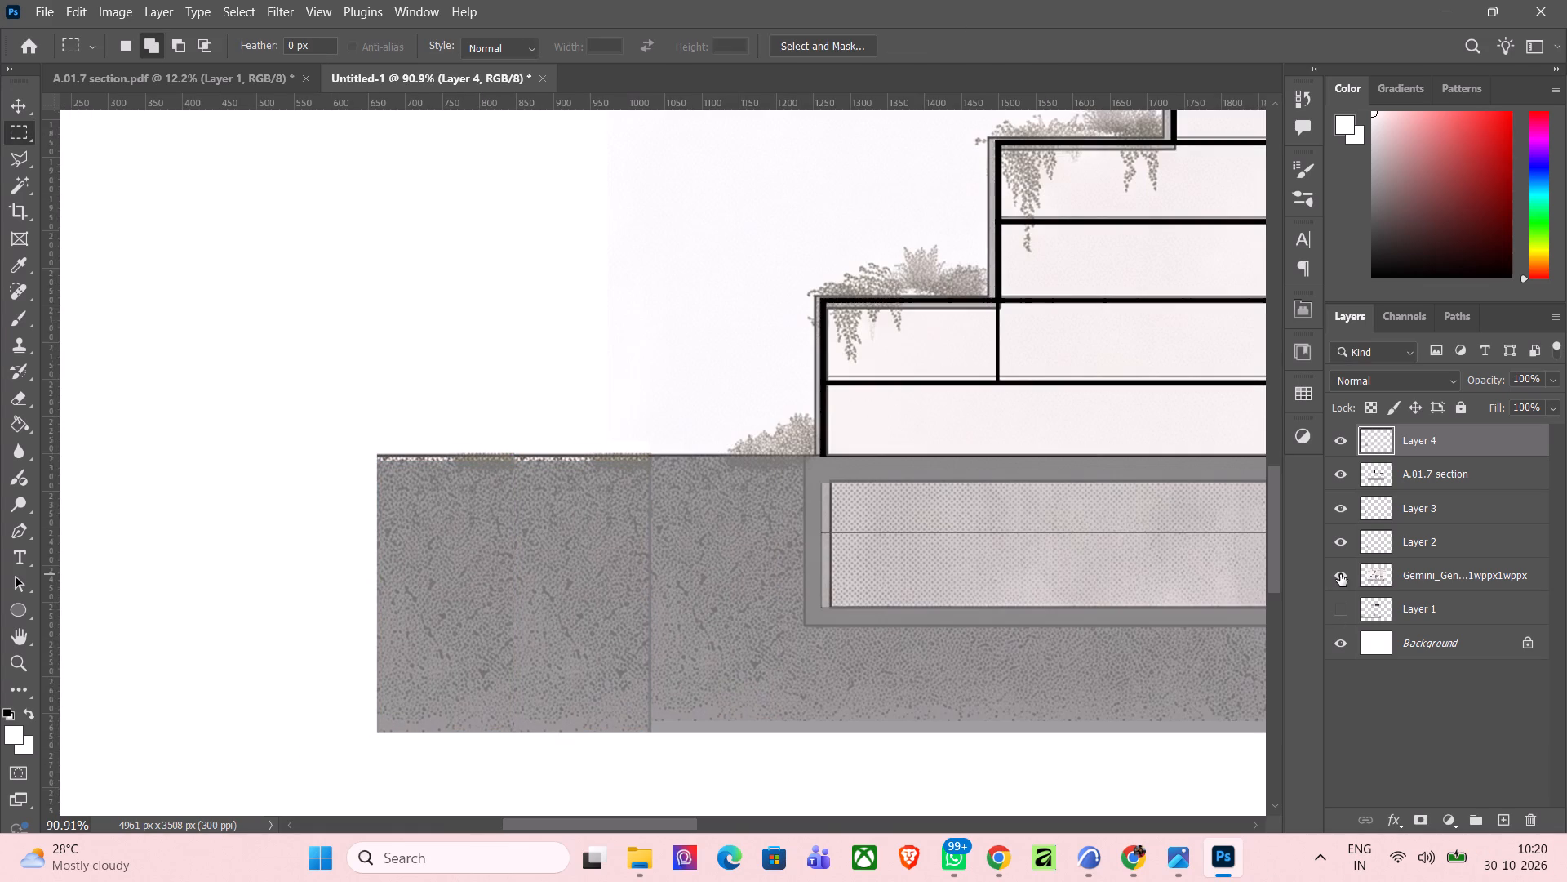
scroll(530, 549, down, 17)
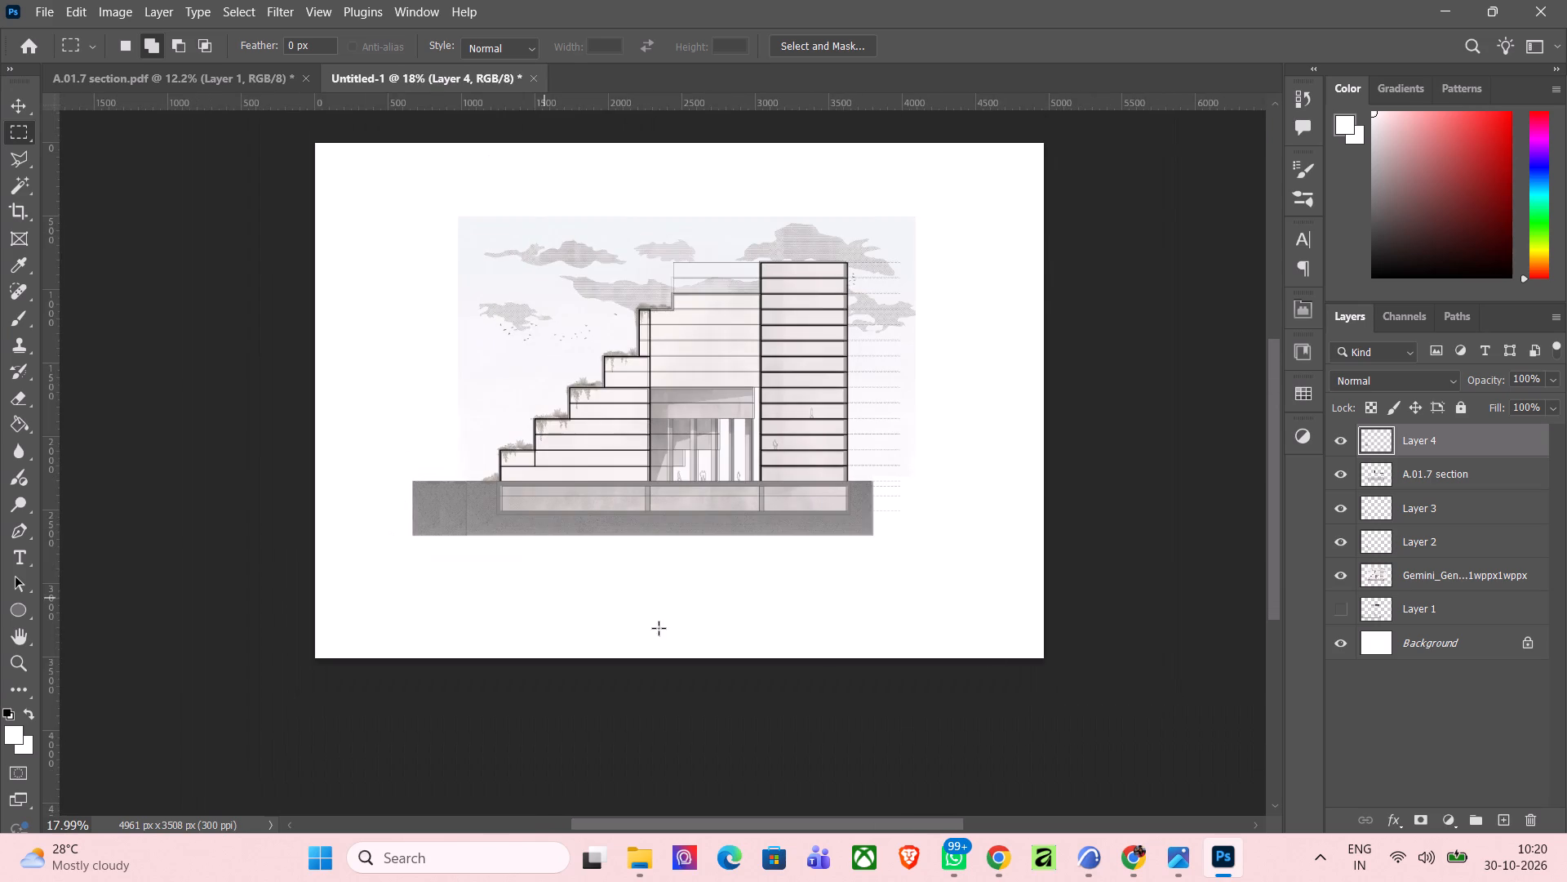
scroll(985, 586, down, 3)
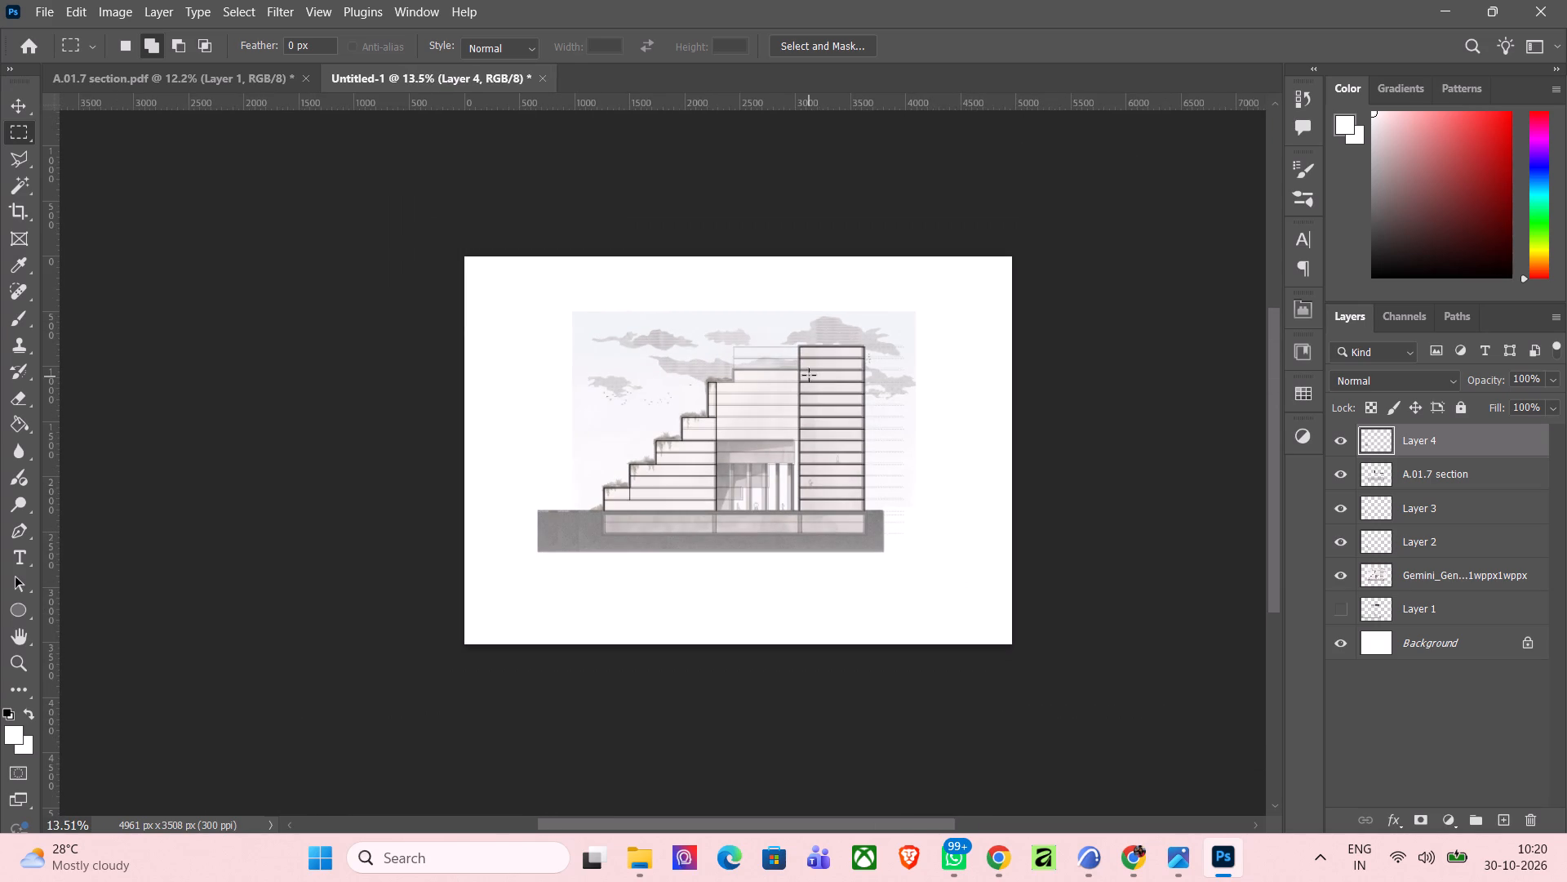
scroll(567, 528, up, 3)
scroll(799, 571, up, 3)
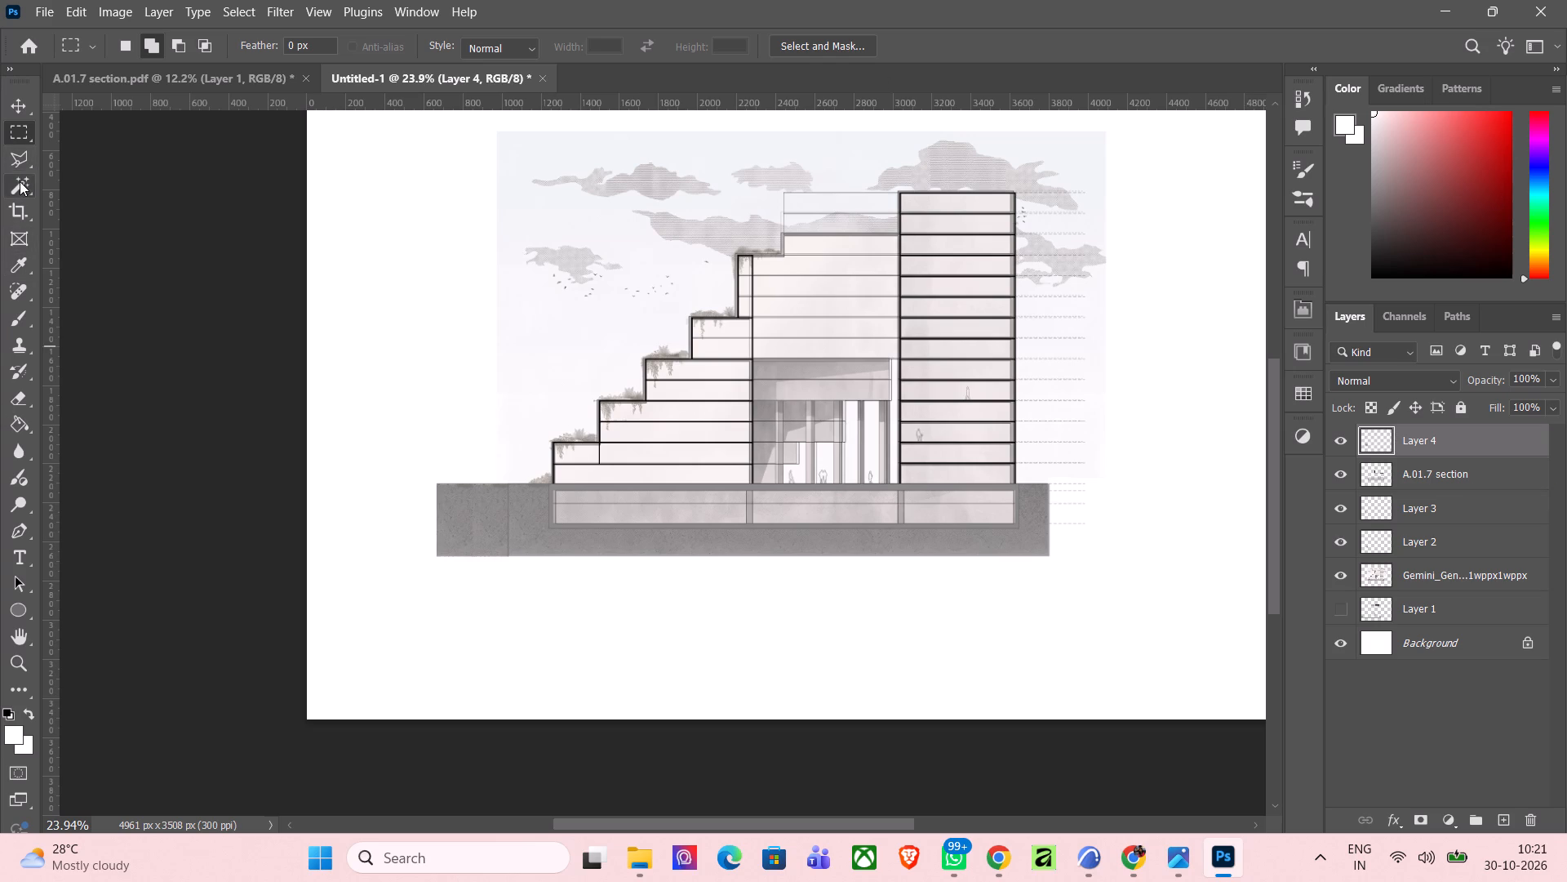
Choose the textured 174 px smudge preset from Kyle's Concept Brushes - All Purpose among the brush presets.
right_click(16, 477)
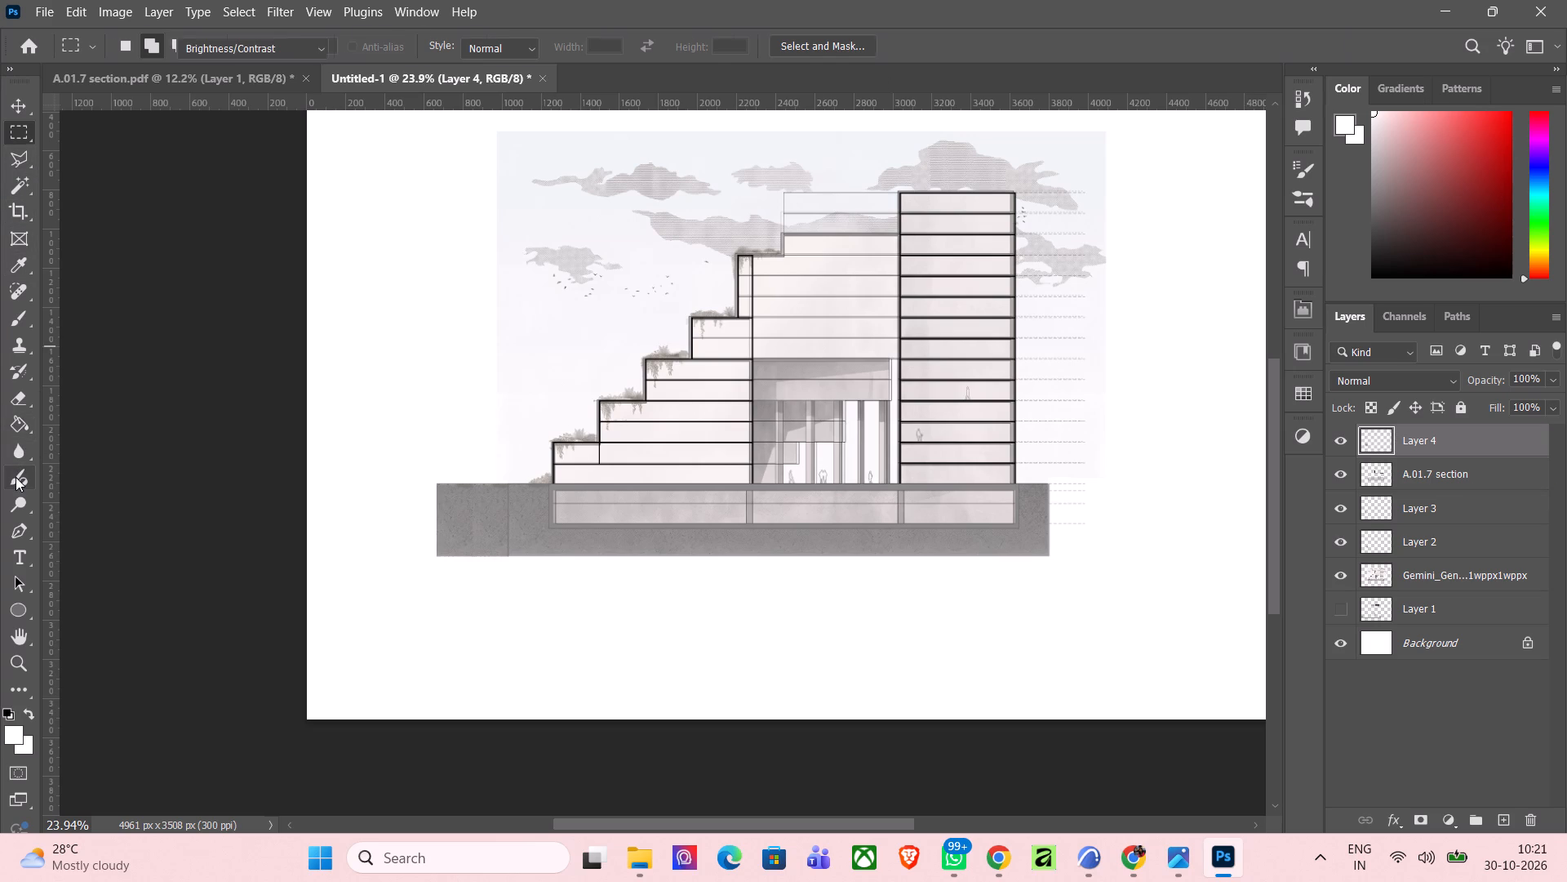
click(16, 477)
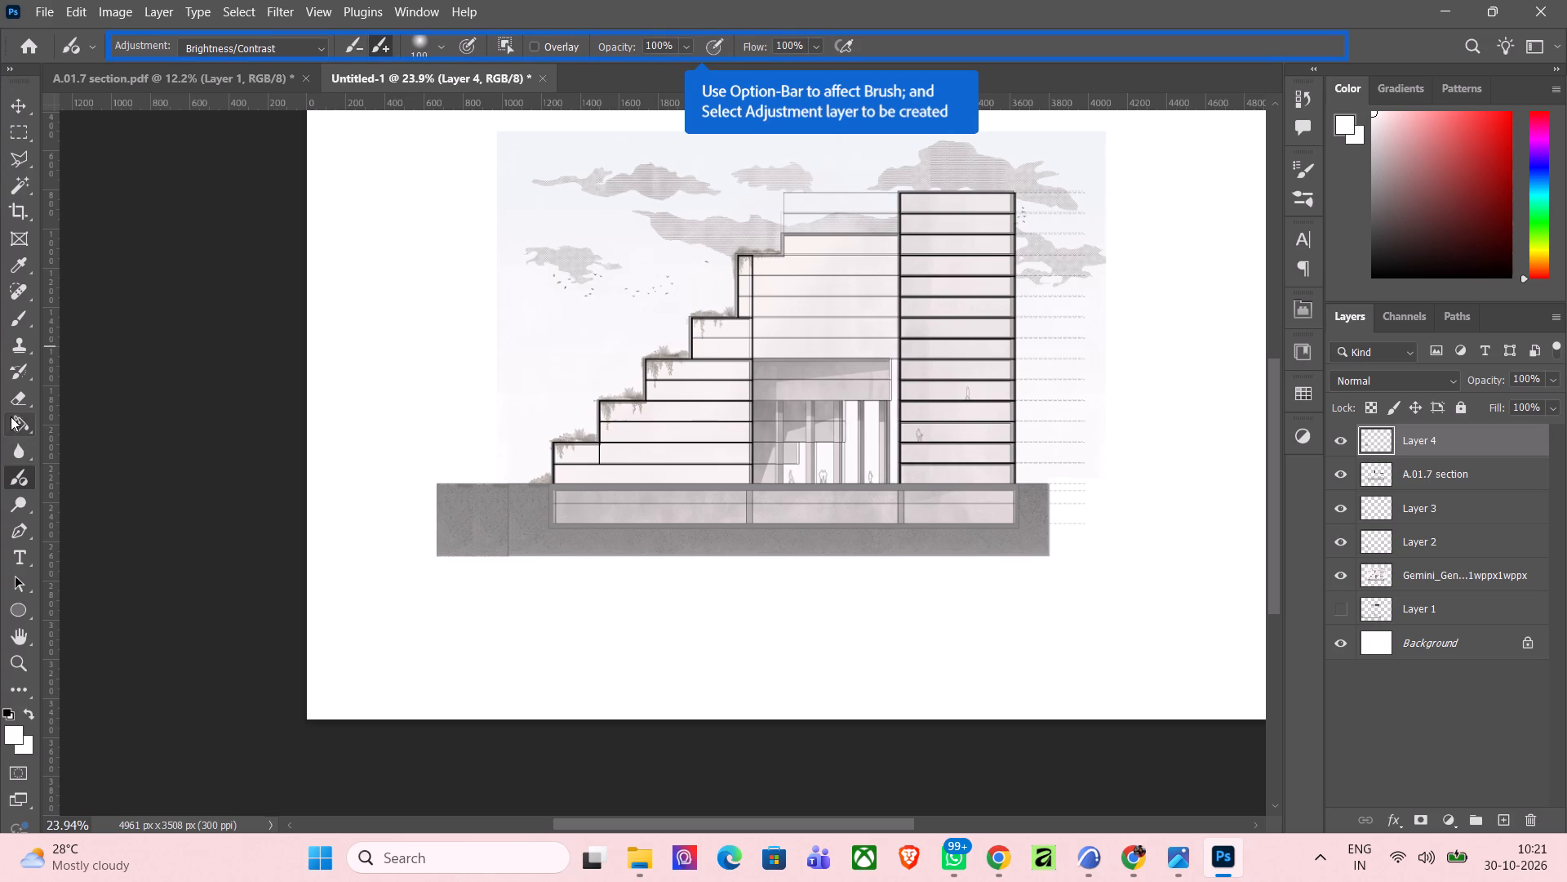
click(9, 315)
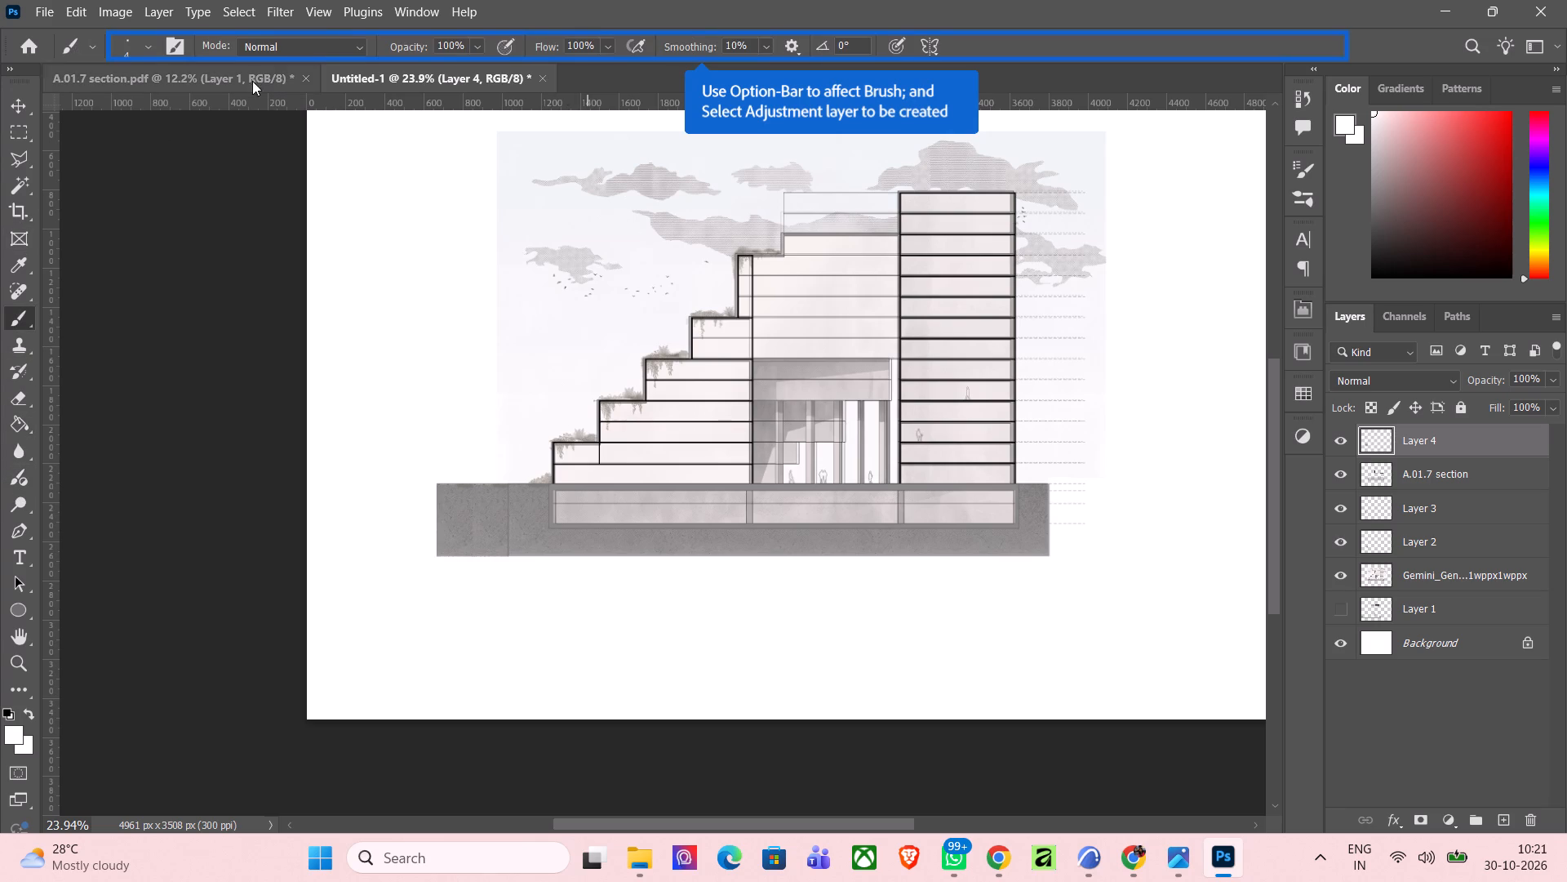
click(100, 45)
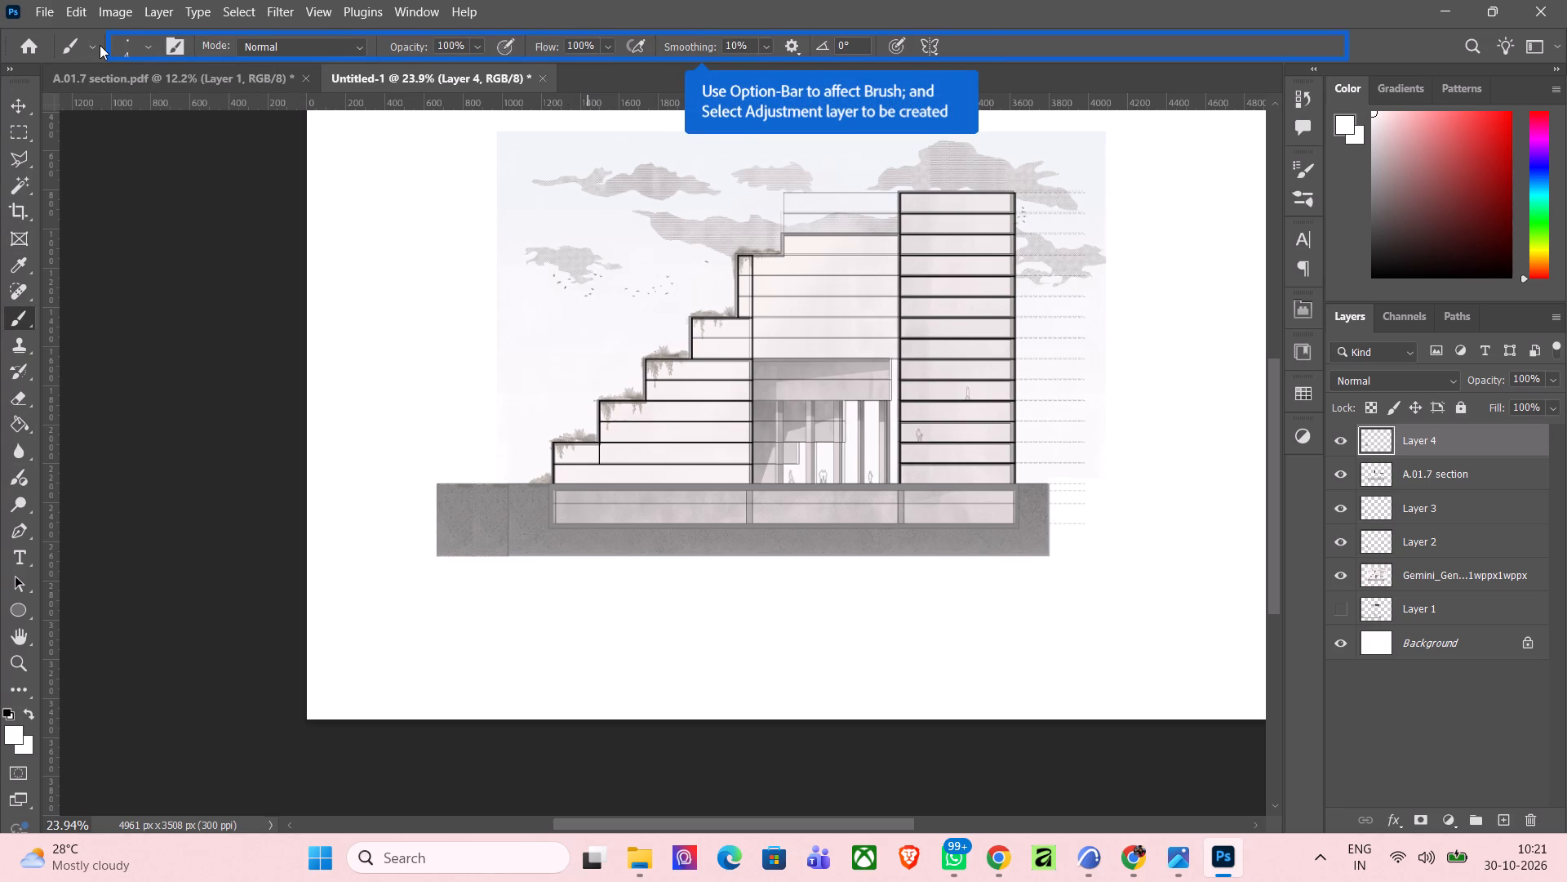
click(87, 49)
double_click(90, 48)
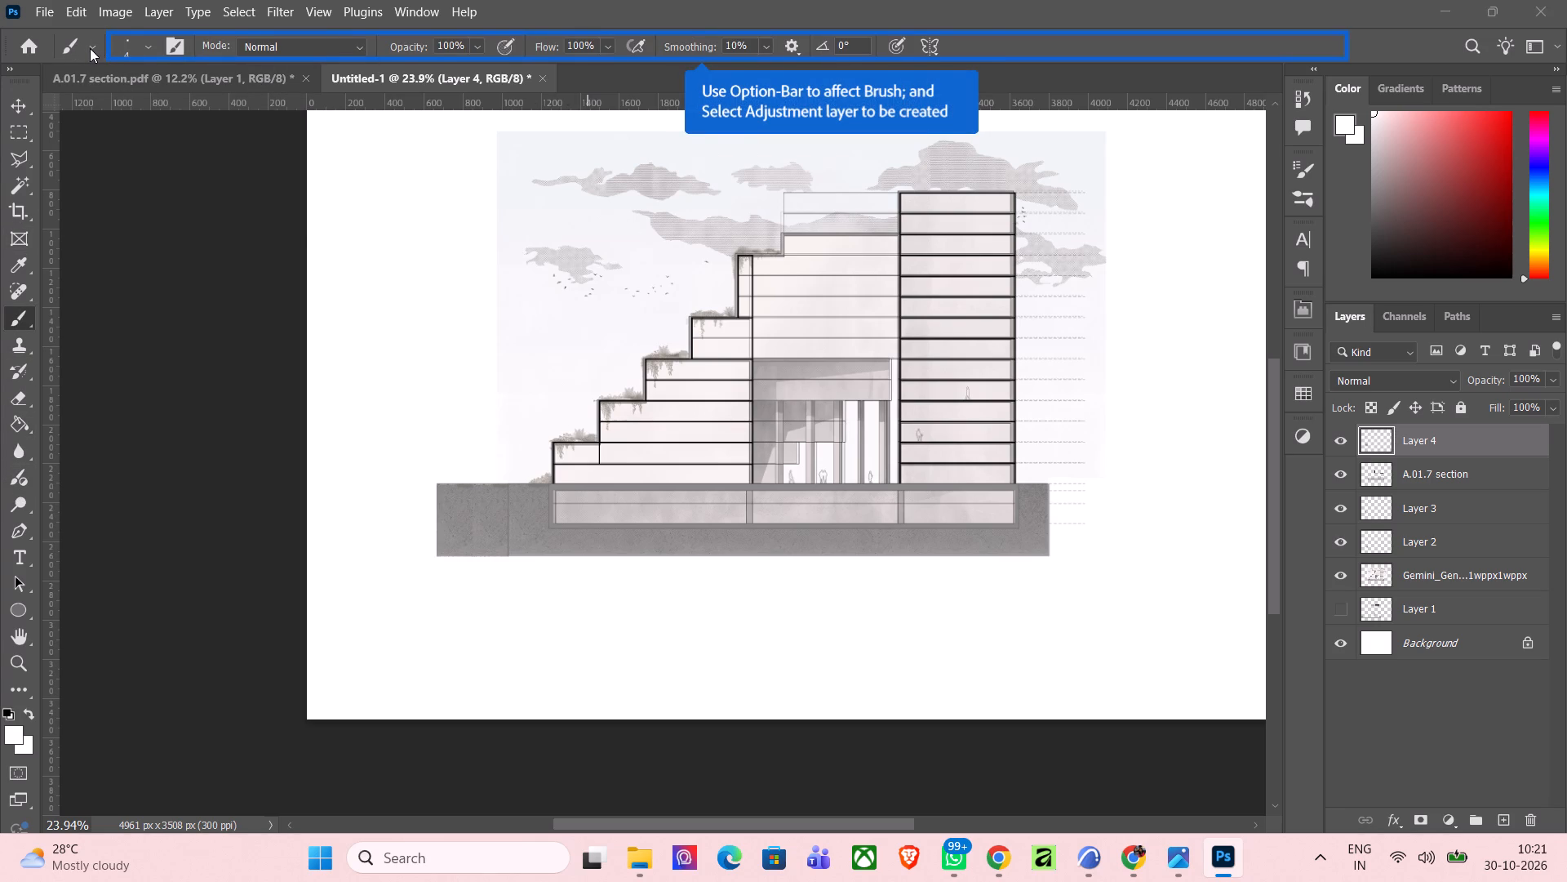
click(74, 50)
click(71, 40)
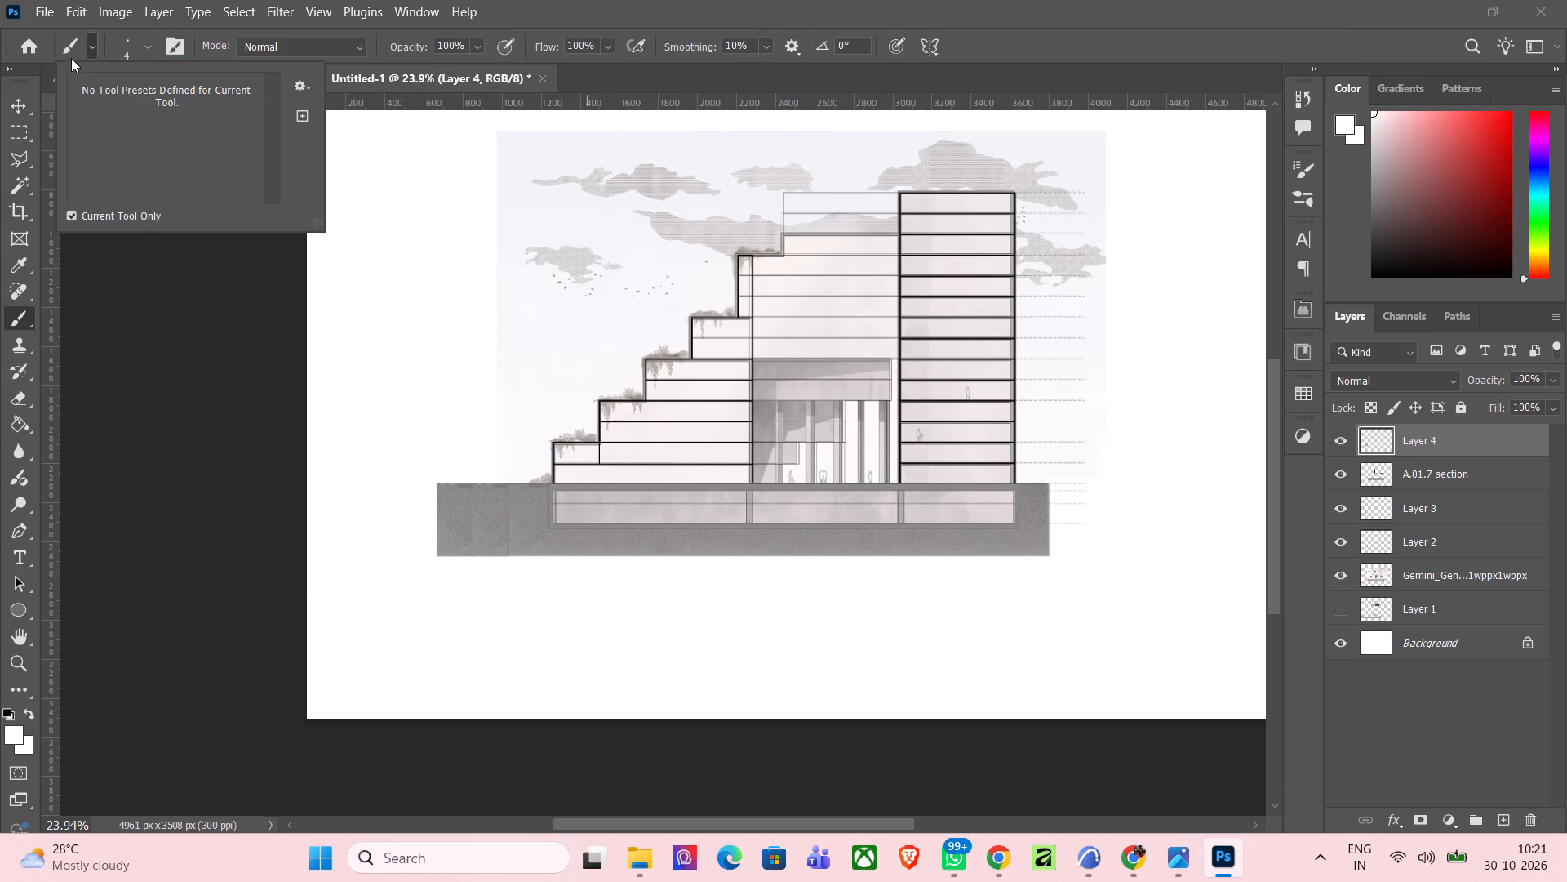
click(141, 38)
click(163, 41)
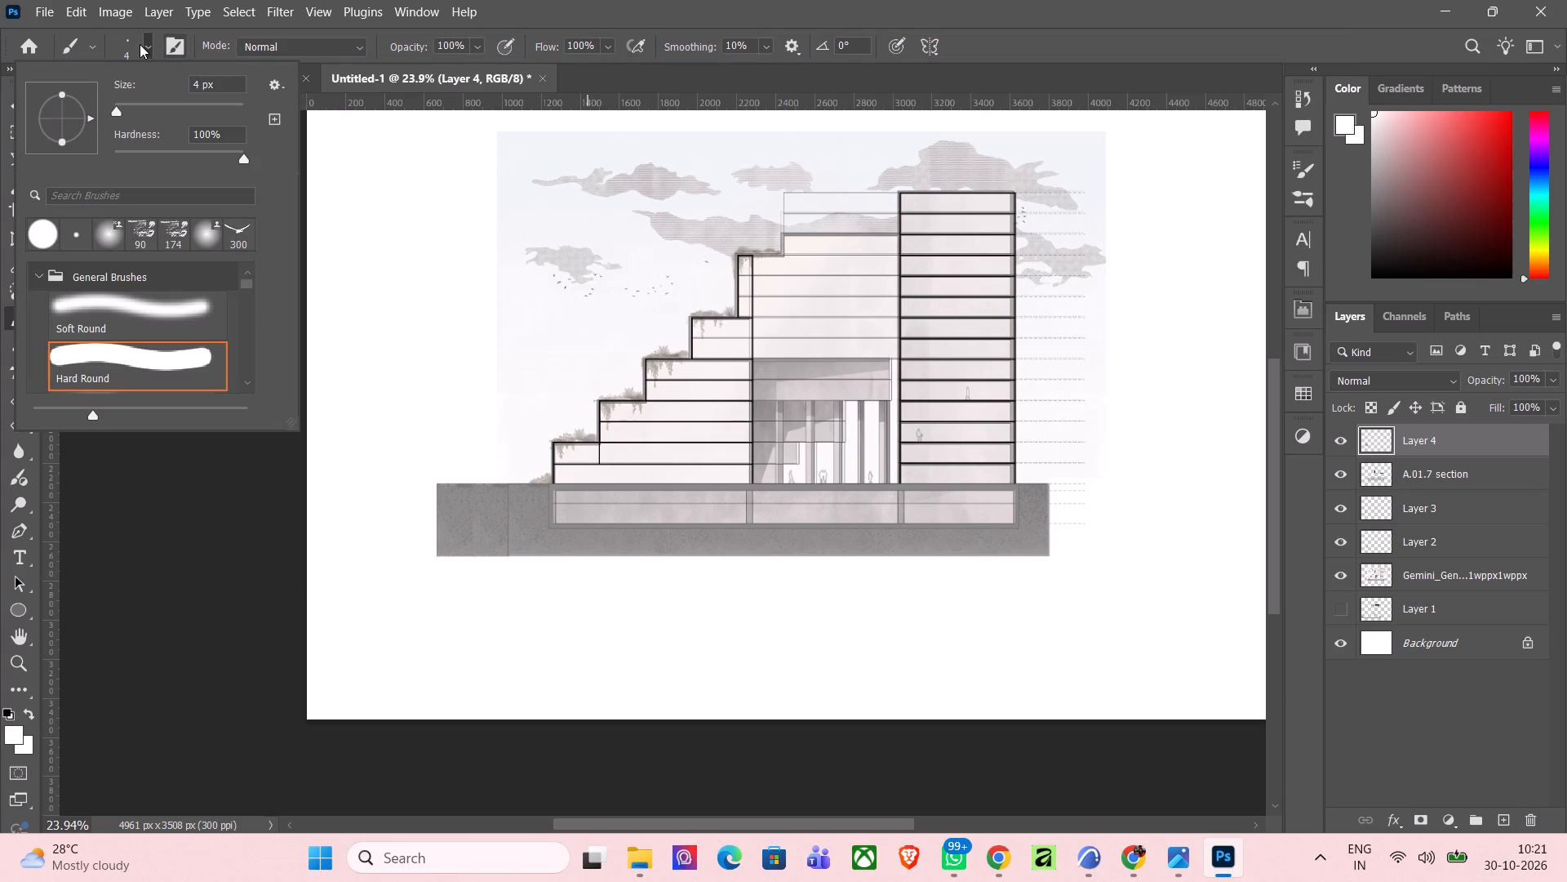
click(140, 44)
scroll(141, 238, down, 6)
scroll(107, 318, down, 14)
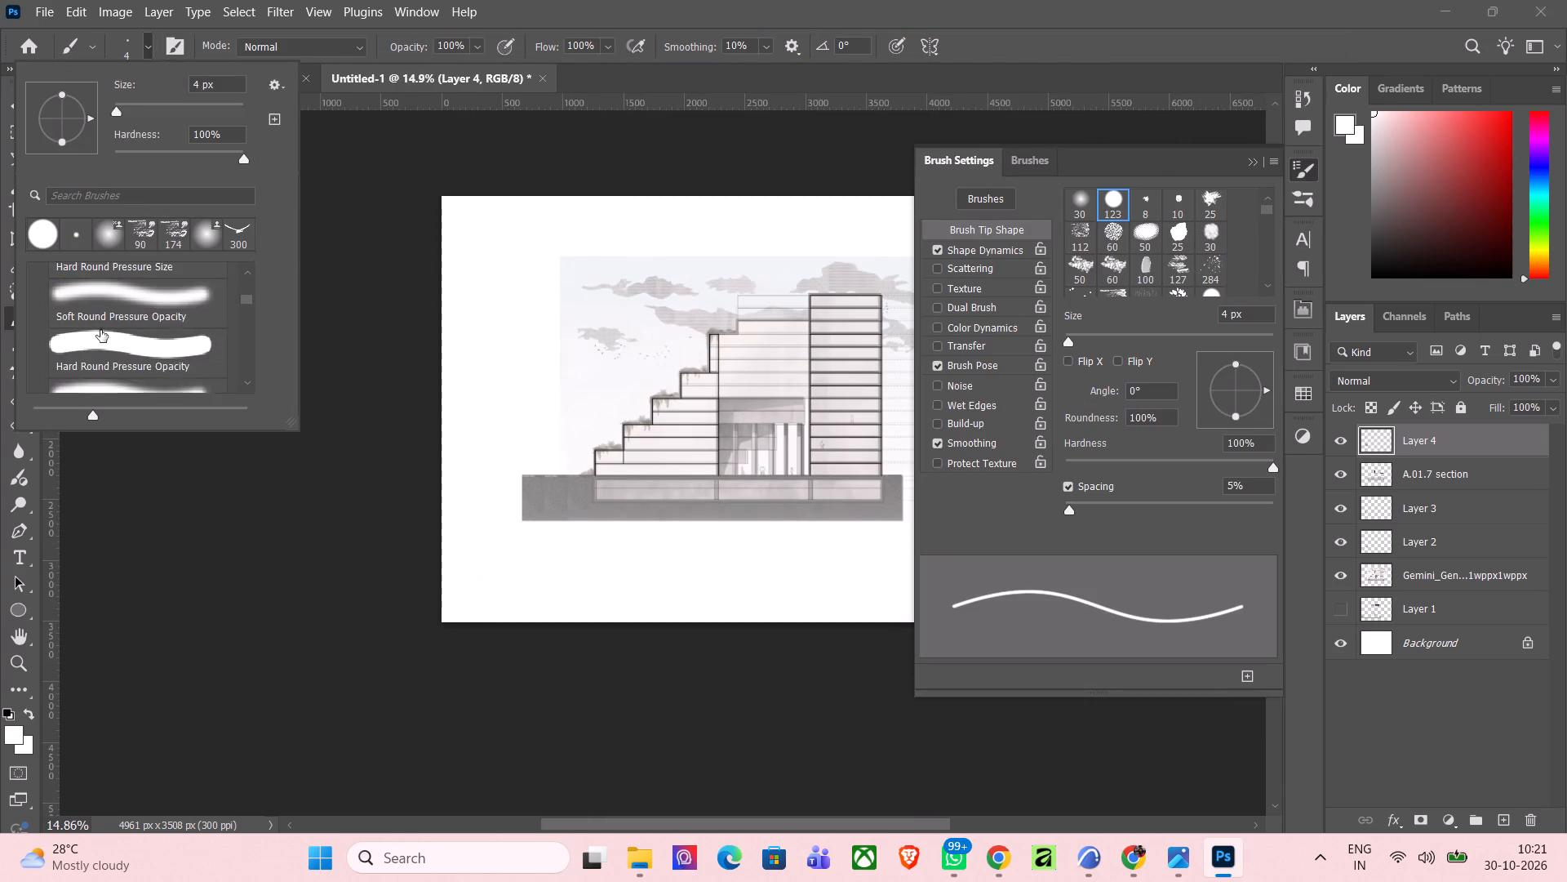
scroll(100, 330, down, 13)
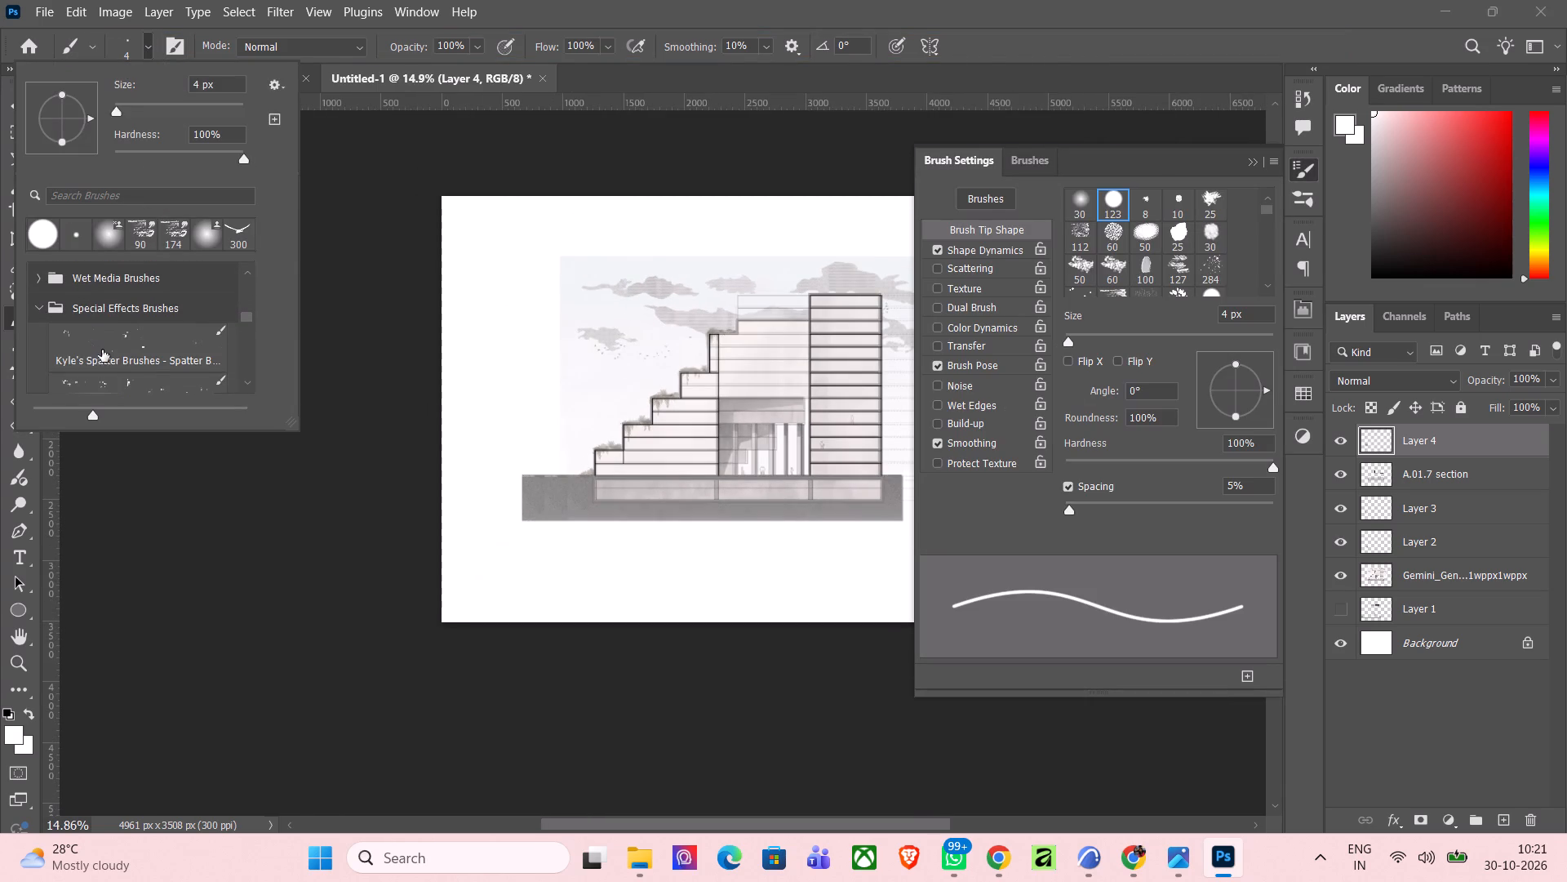
scroll(165, 338, down, 9)
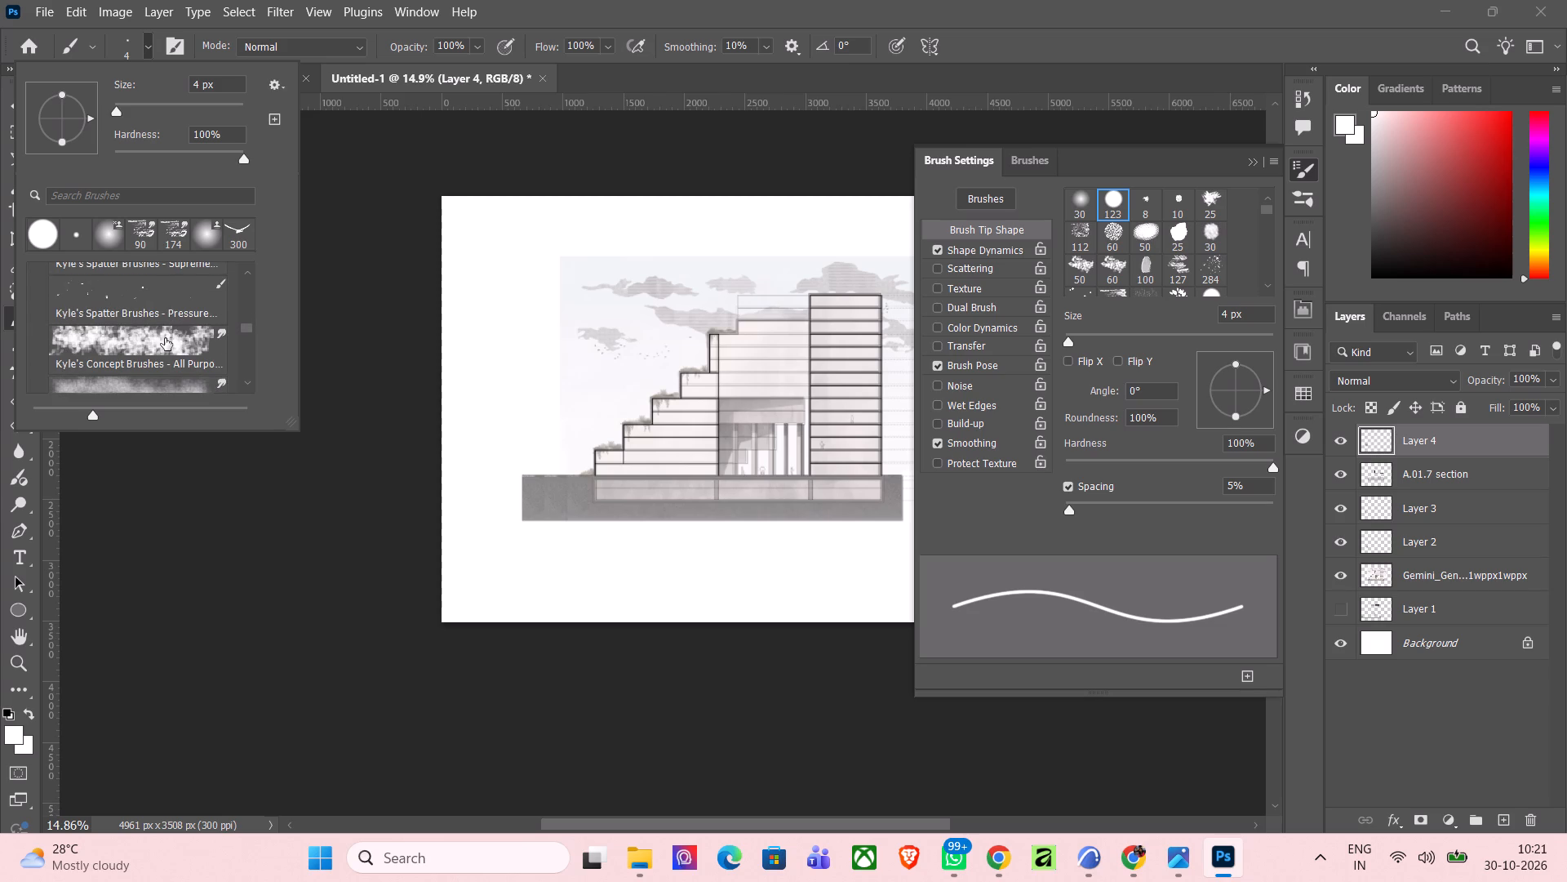
scroll(165, 338, down, 4)
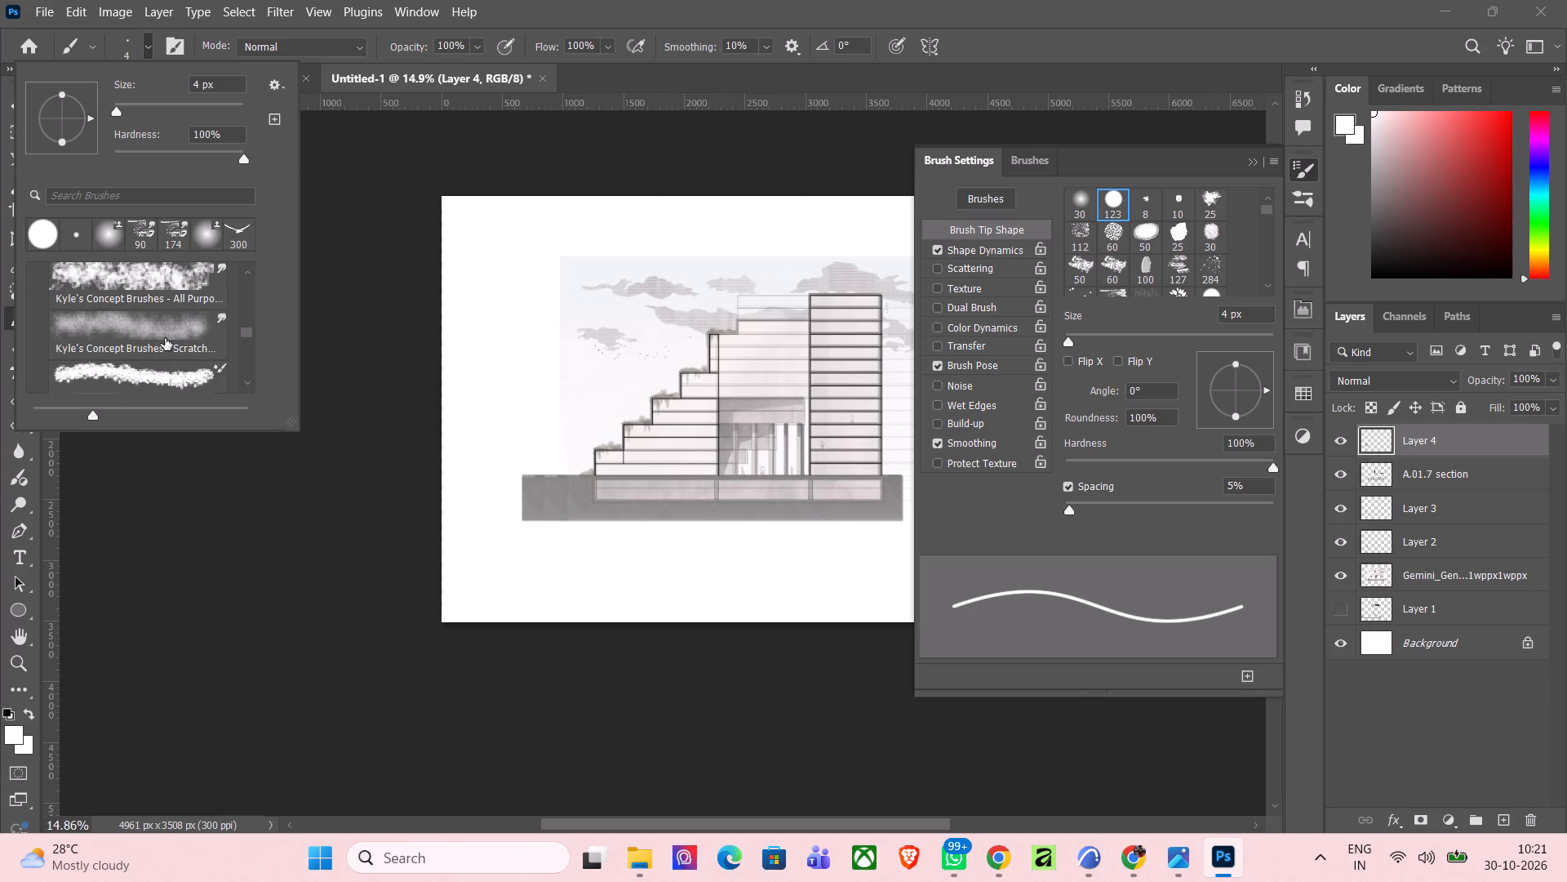
scroll(182, 336, down, 6)
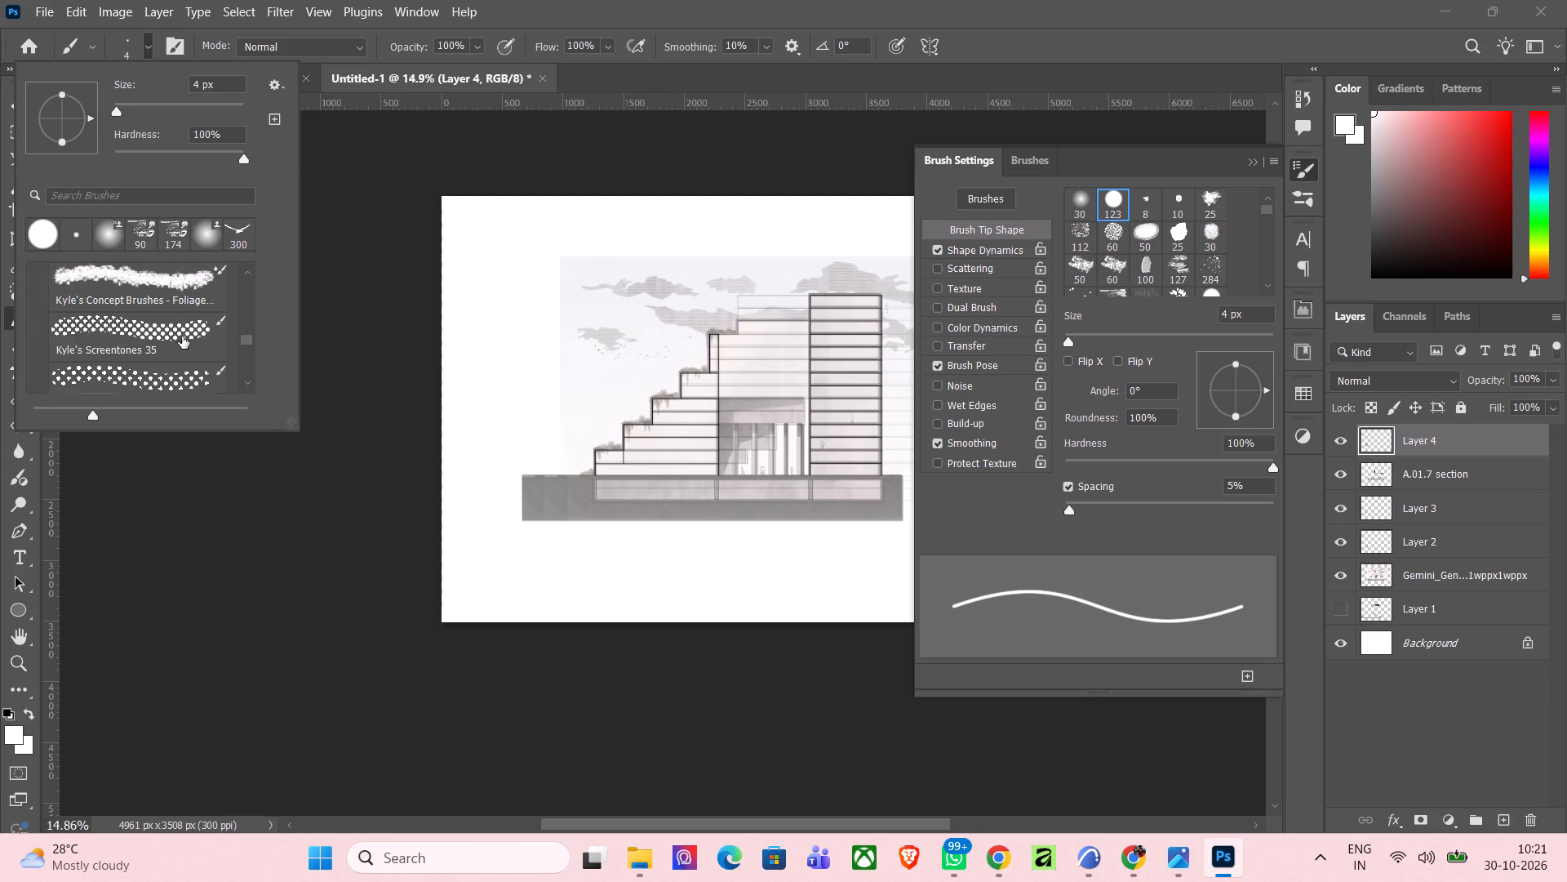
scroll(182, 336, down, 5)
scroll(182, 336, up, 15)
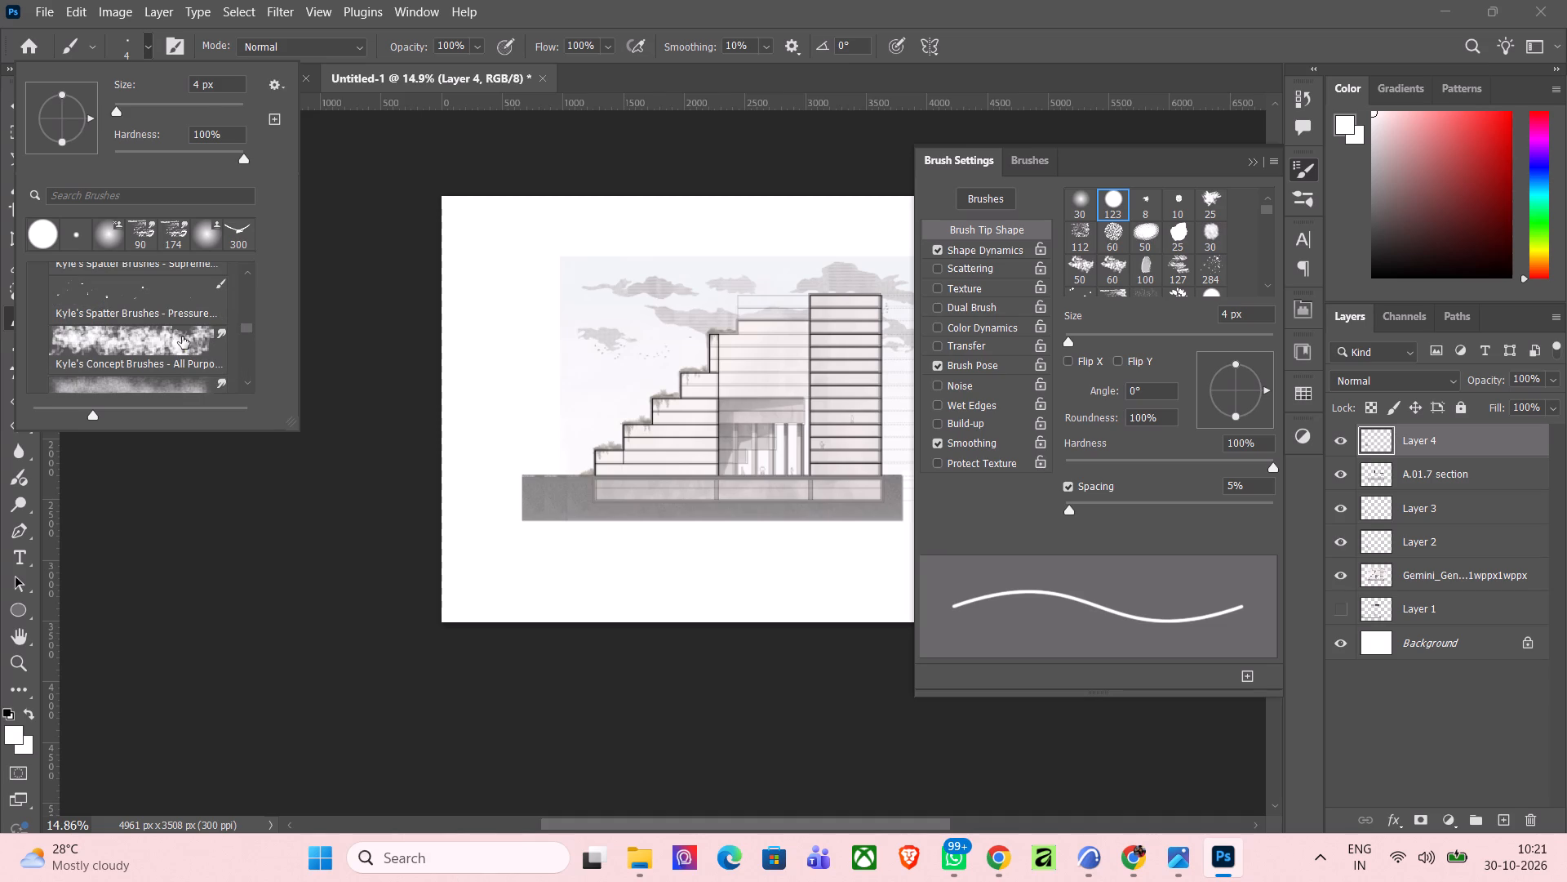
click(182, 336)
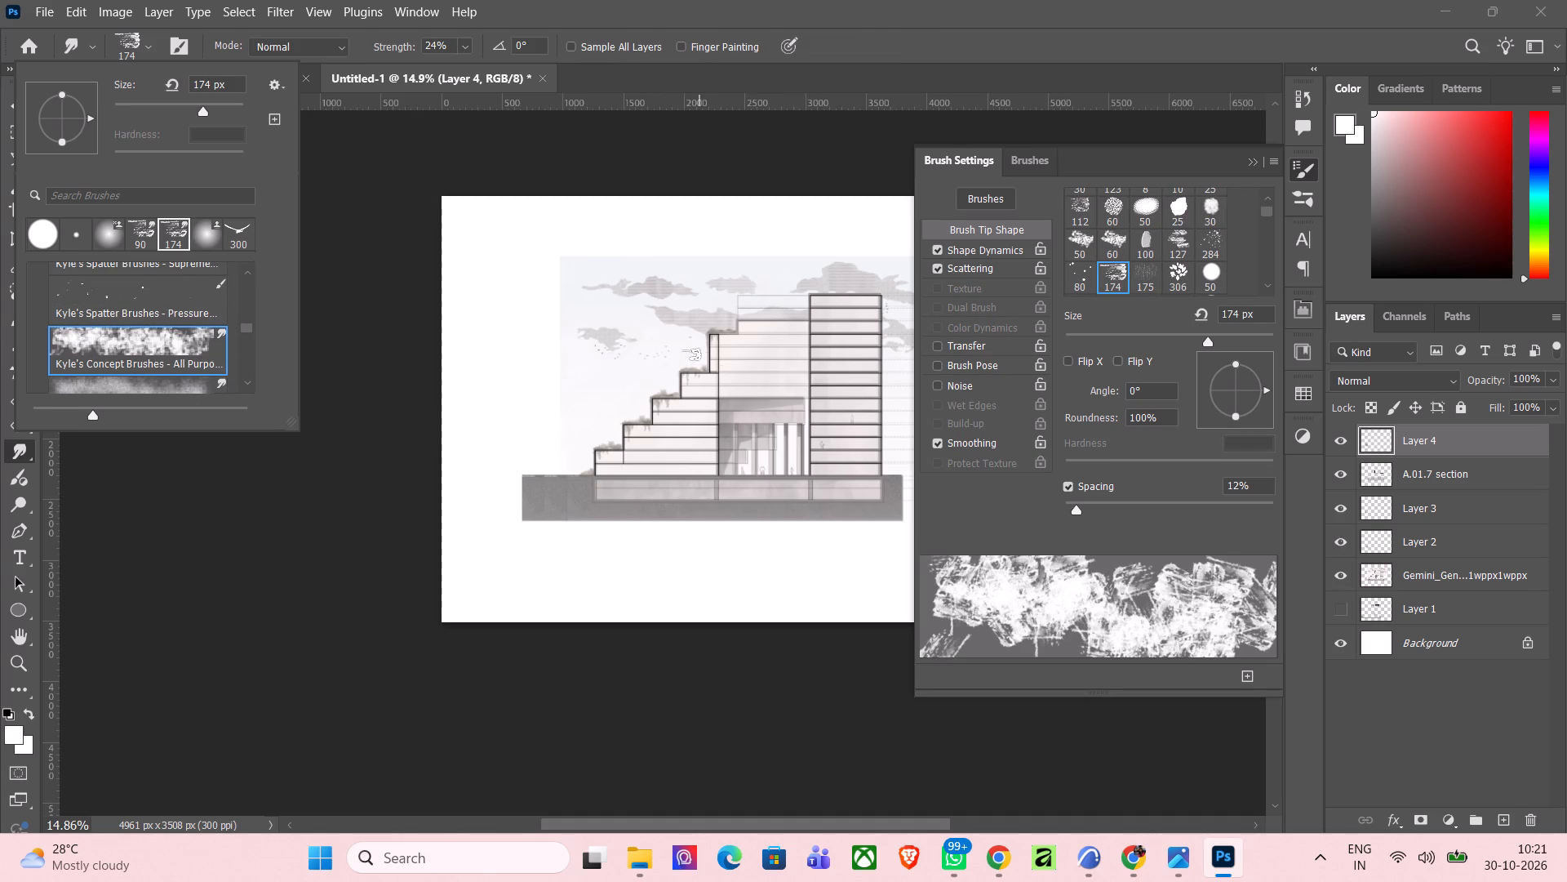
click(554, 273)
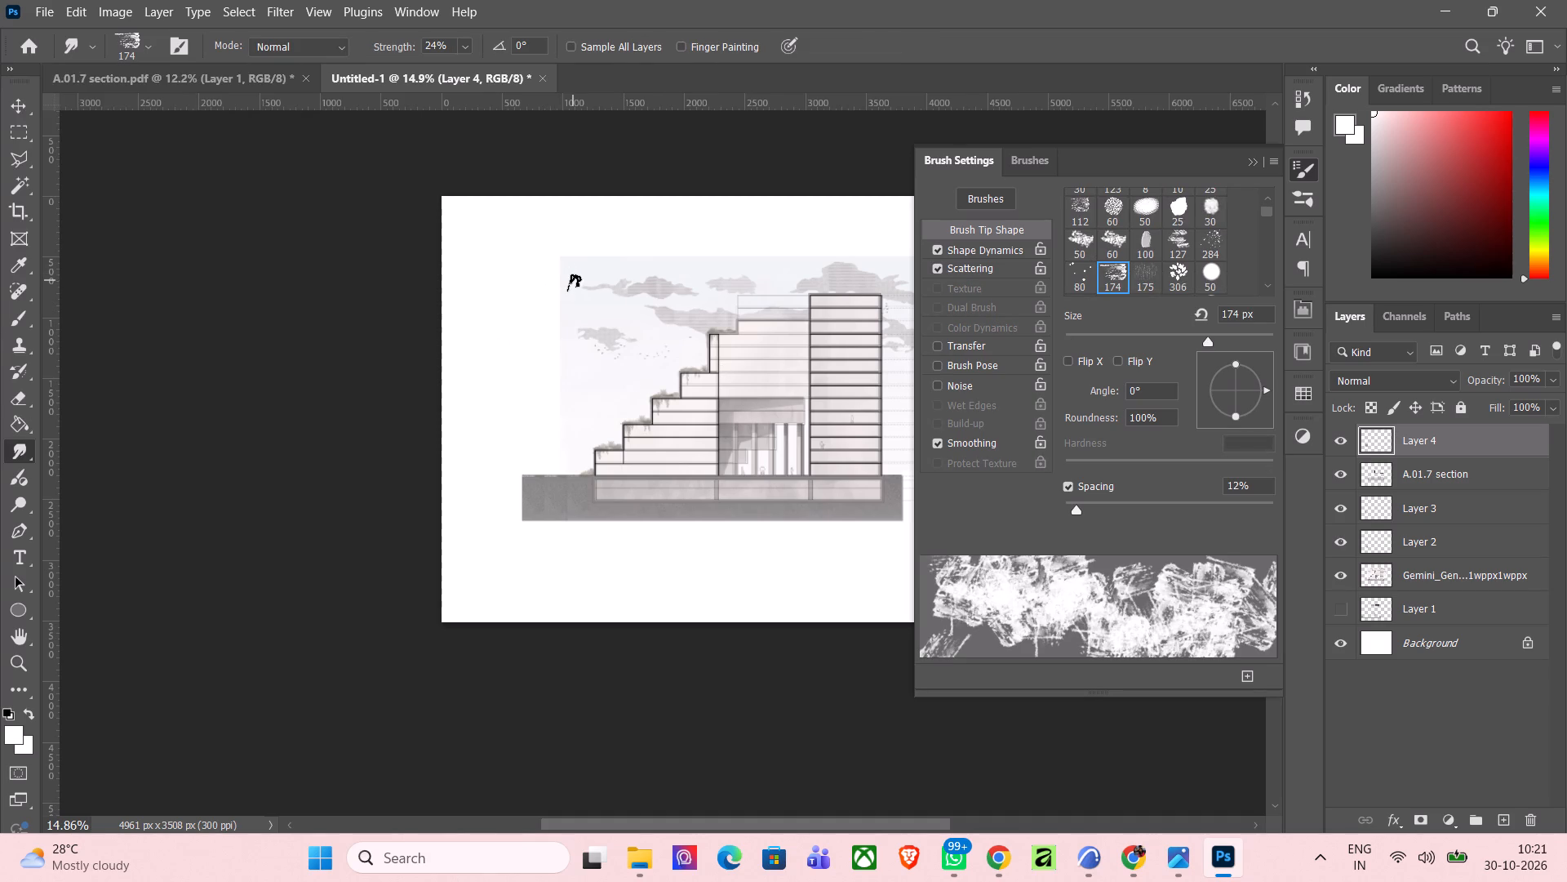
click(1250, 158)
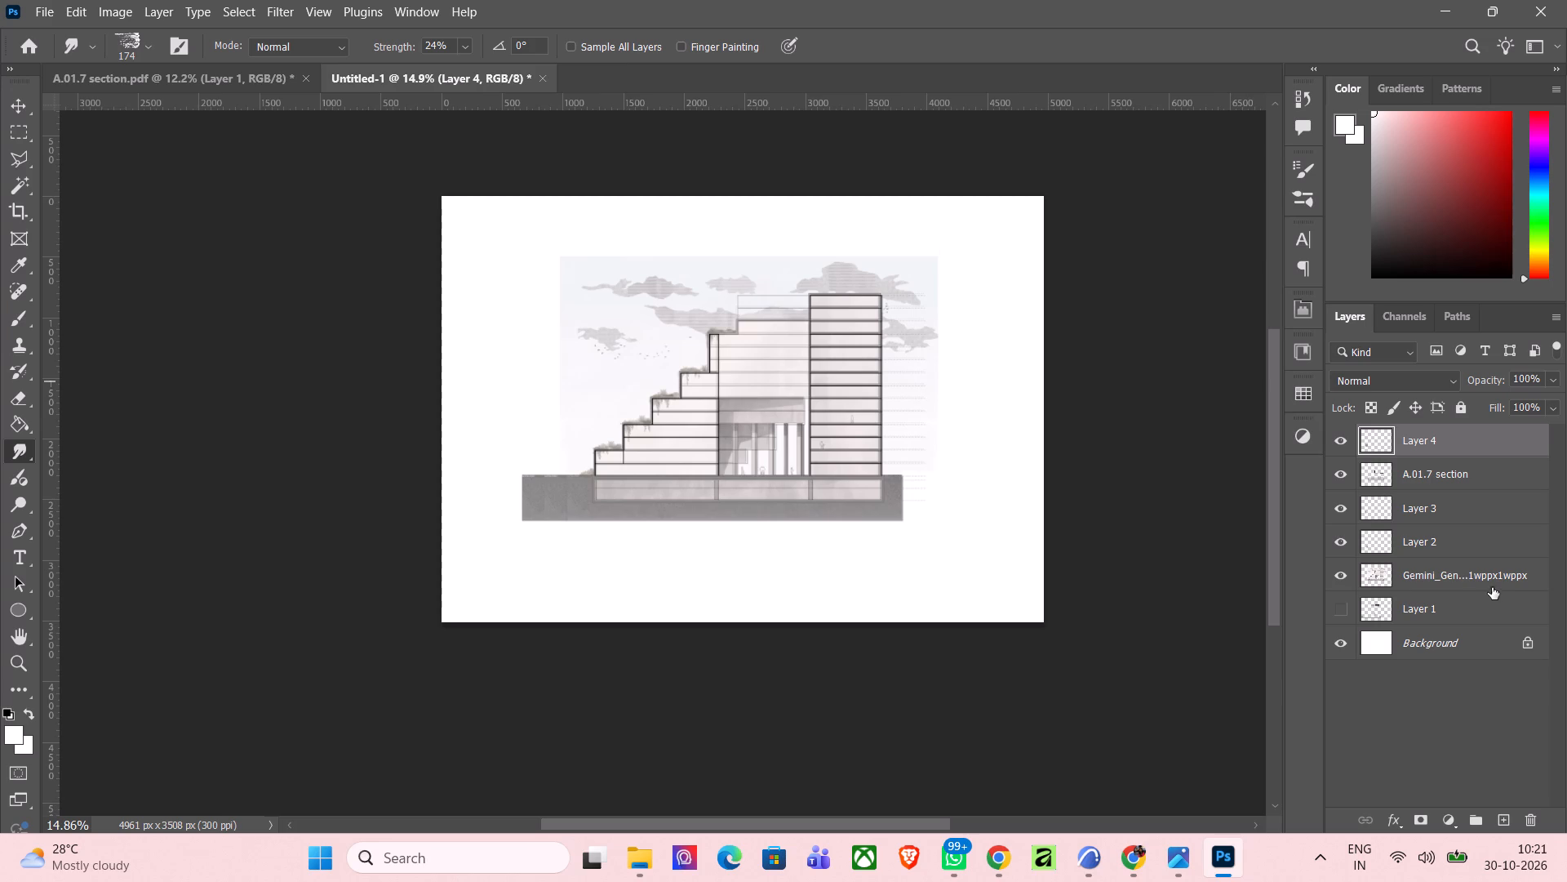
Smudge the left edge of the generated image's sky outward so it fades irregularly into the white sheet.
click(1472, 576)
scroll(679, 271, up, 3)
drag(536, 266, 535, 266)
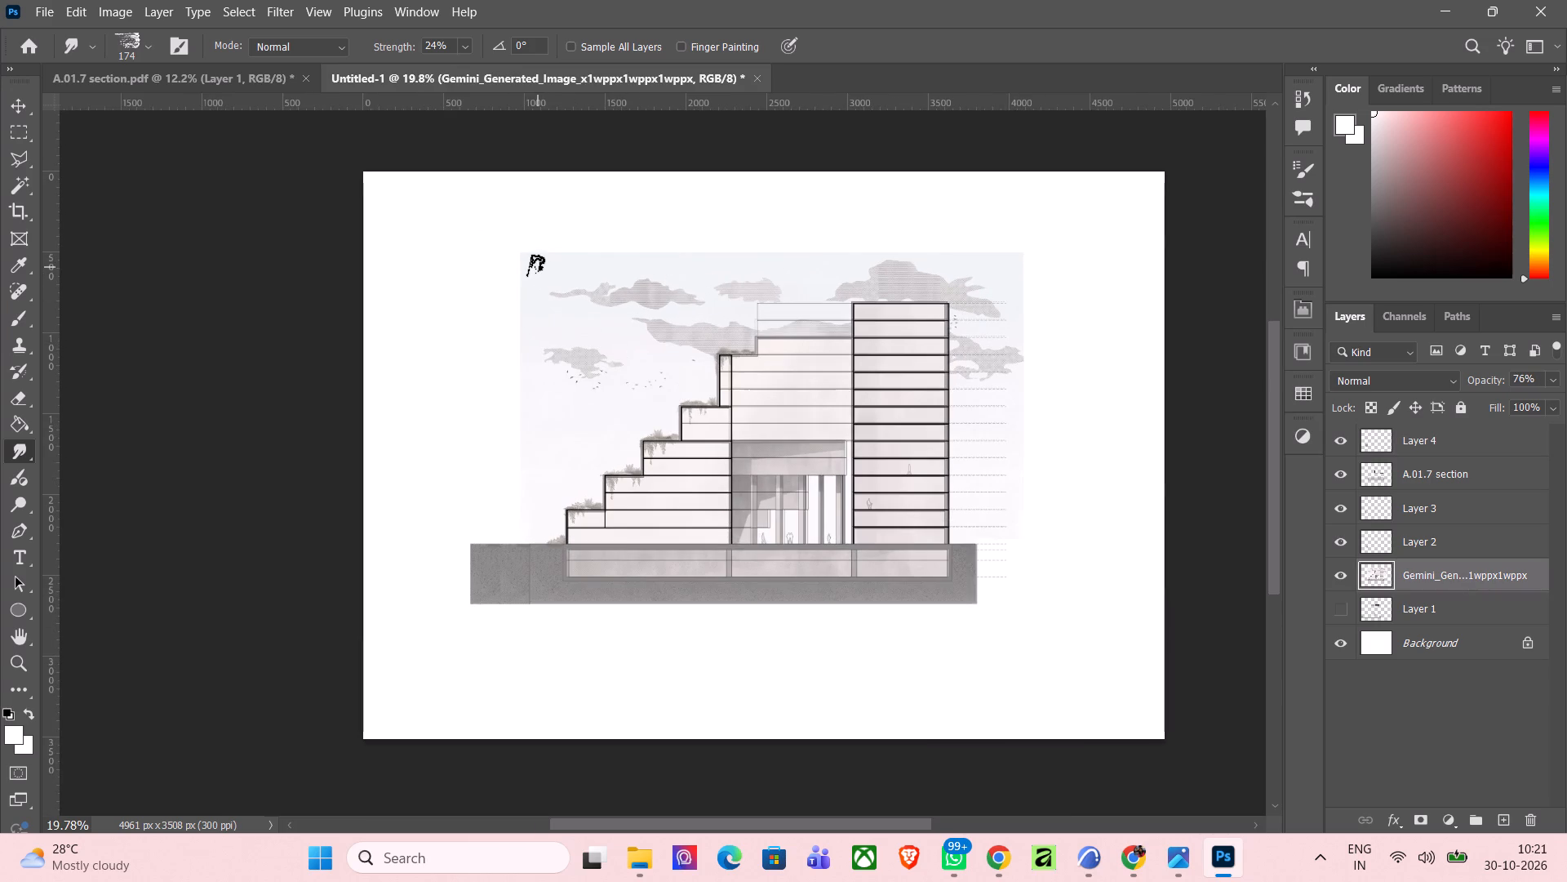
drag(535, 266, 508, 274)
drag(530, 260, 525, 334)
drag(518, 314, 517, 470)
drag(517, 470, 511, 504)
Smudge the top edge and upper right corner of the generated image's sky outward into the white sheet.
drag(534, 246, 635, 241)
drag(635, 241, 670, 239)
drag(650, 253, 736, 256)
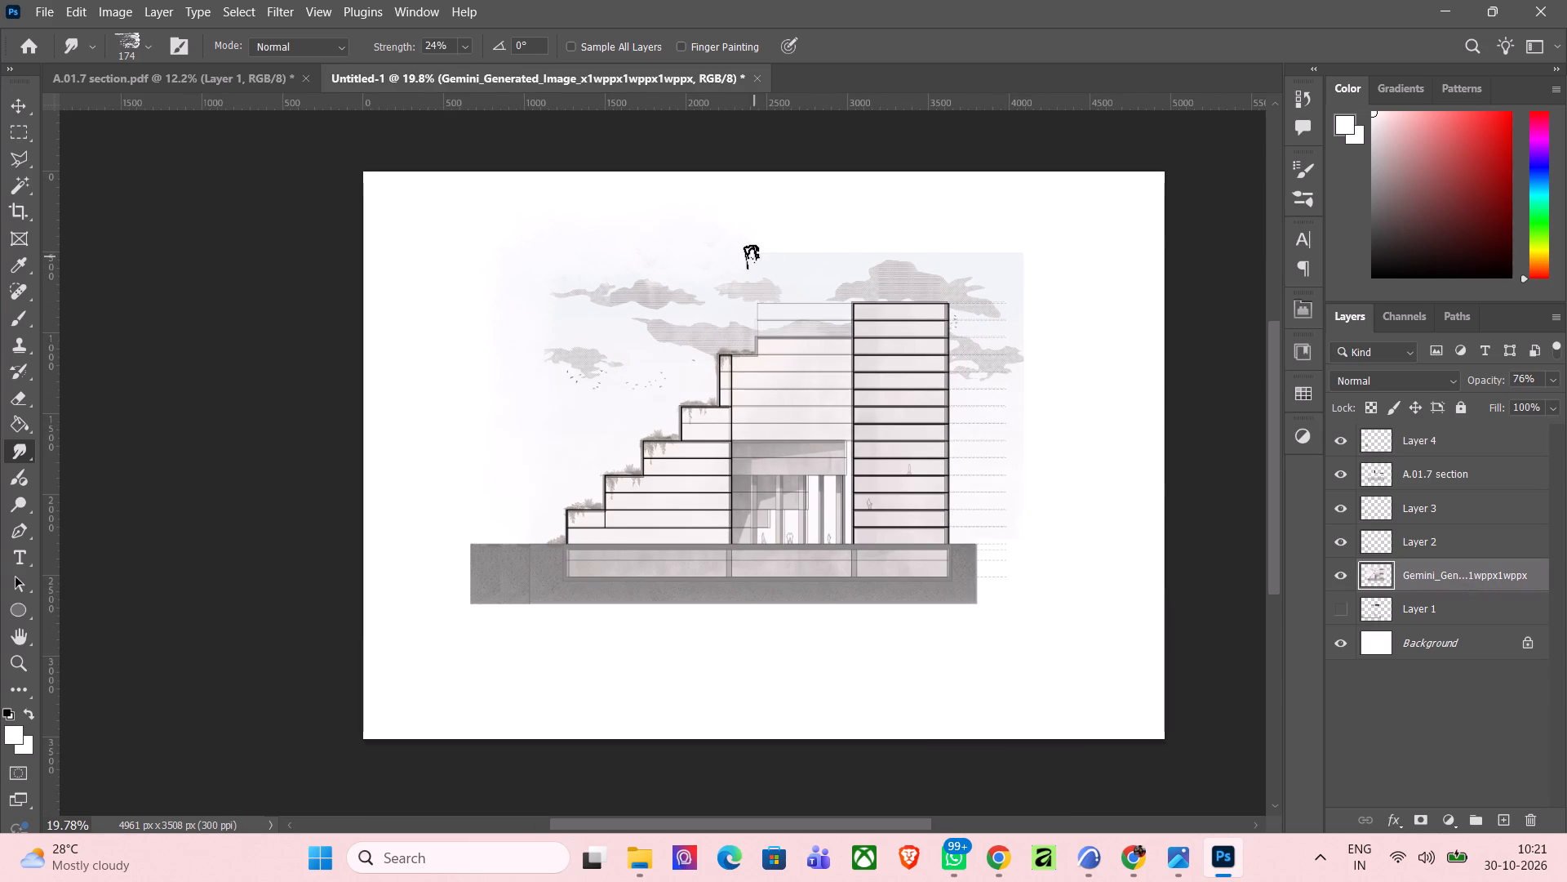
drag(752, 256, 803, 251)
drag(821, 257, 846, 234)
drag(779, 242, 823, 210)
drag(823, 210, 827, 209)
drag(803, 252, 945, 231)
drag(885, 248, 1028, 248)
drag(1004, 254, 1065, 301)
drag(1023, 285, 1037, 314)
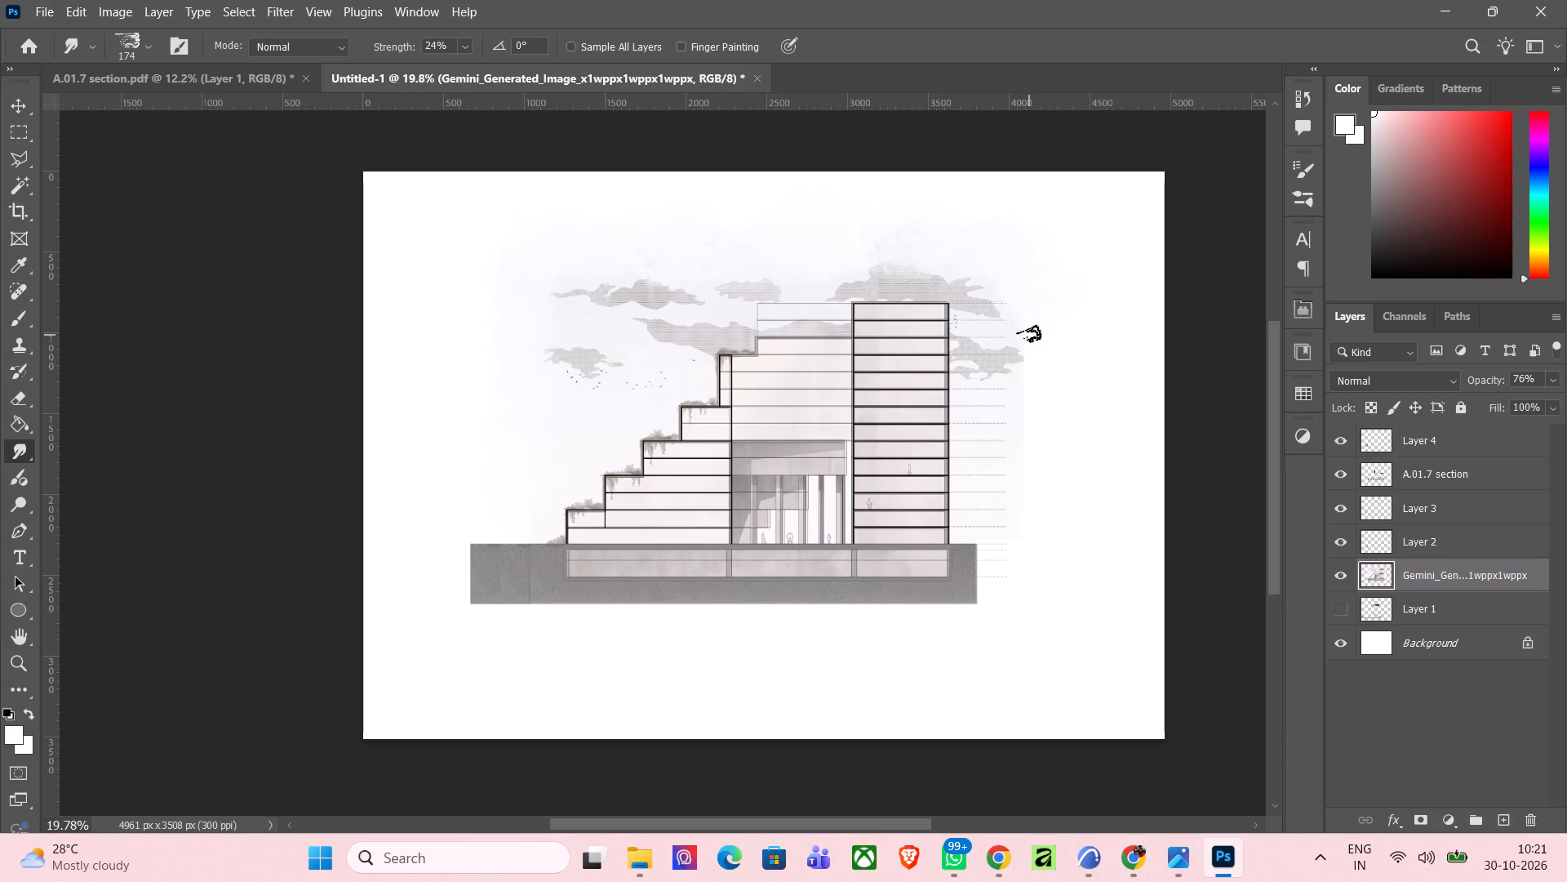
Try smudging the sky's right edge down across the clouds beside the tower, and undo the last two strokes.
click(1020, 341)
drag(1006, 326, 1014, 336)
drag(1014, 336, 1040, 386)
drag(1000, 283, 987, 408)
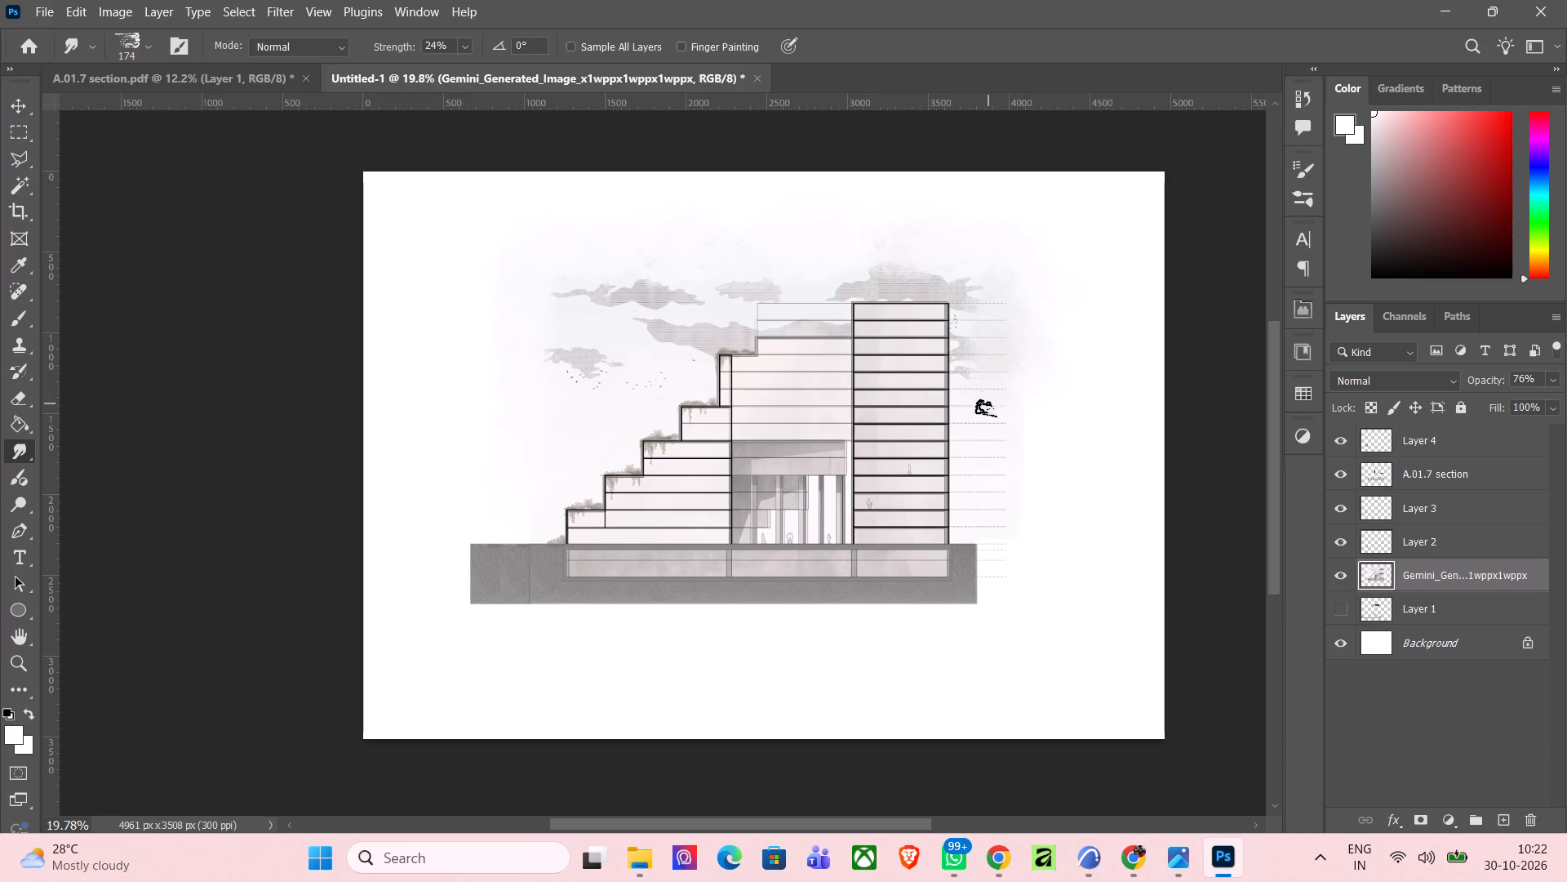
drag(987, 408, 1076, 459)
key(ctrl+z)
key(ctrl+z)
Smudge the sky's right edge outward with short strokes from the clouds beside the tower down to ground level.
drag(1010, 406, 1035, 430)
drag(984, 439, 1036, 463)
drag(1015, 330, 1062, 315)
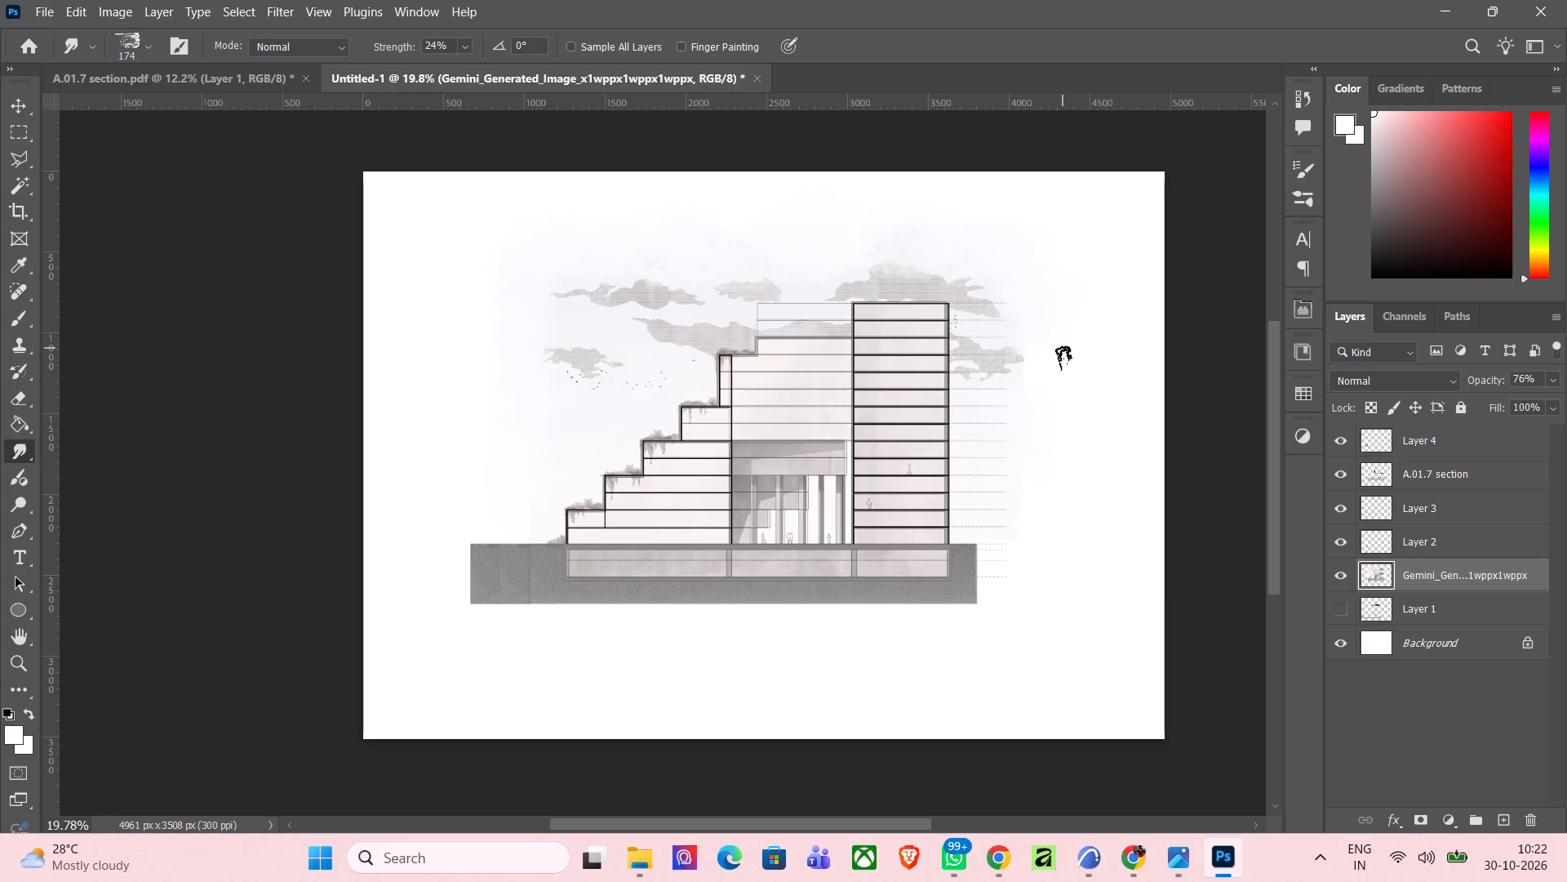
drag(996, 434, 1068, 501)
drag(980, 431, 1026, 523)
drag(1000, 527, 1072, 555)
drag(988, 537, 1020, 563)
key(ctrl+z)
drag(1004, 427, 1027, 420)
drag(1022, 394, 1030, 387)
drag(1023, 376, 1059, 382)
Merge Layer 3, Layer 2 and the generated image layer into a single layer.
scroll(1107, 376, down, 3)
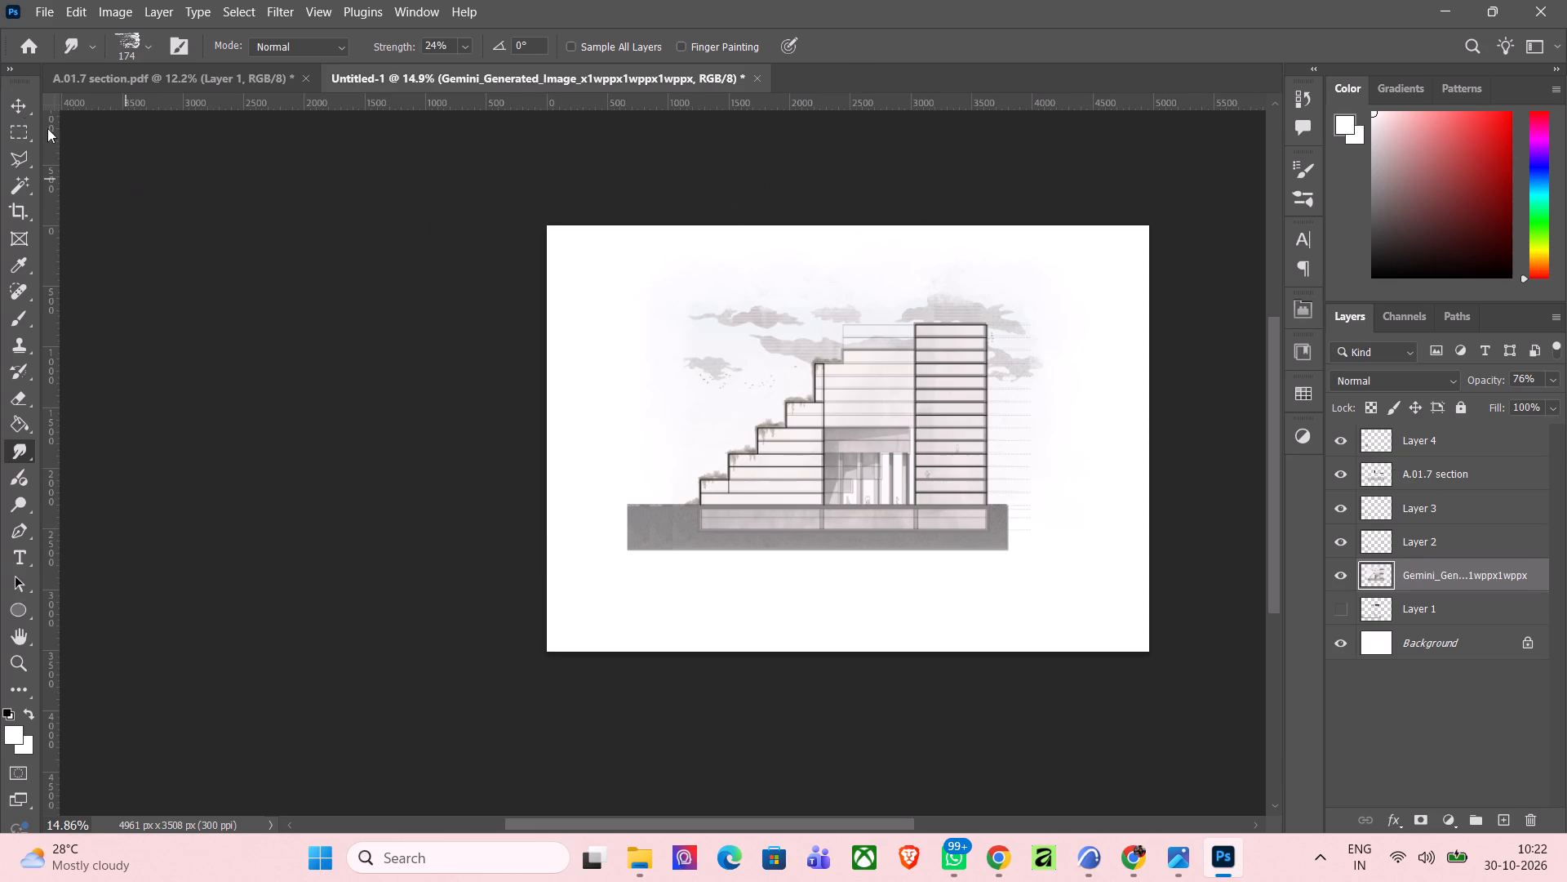
click(18, 100)
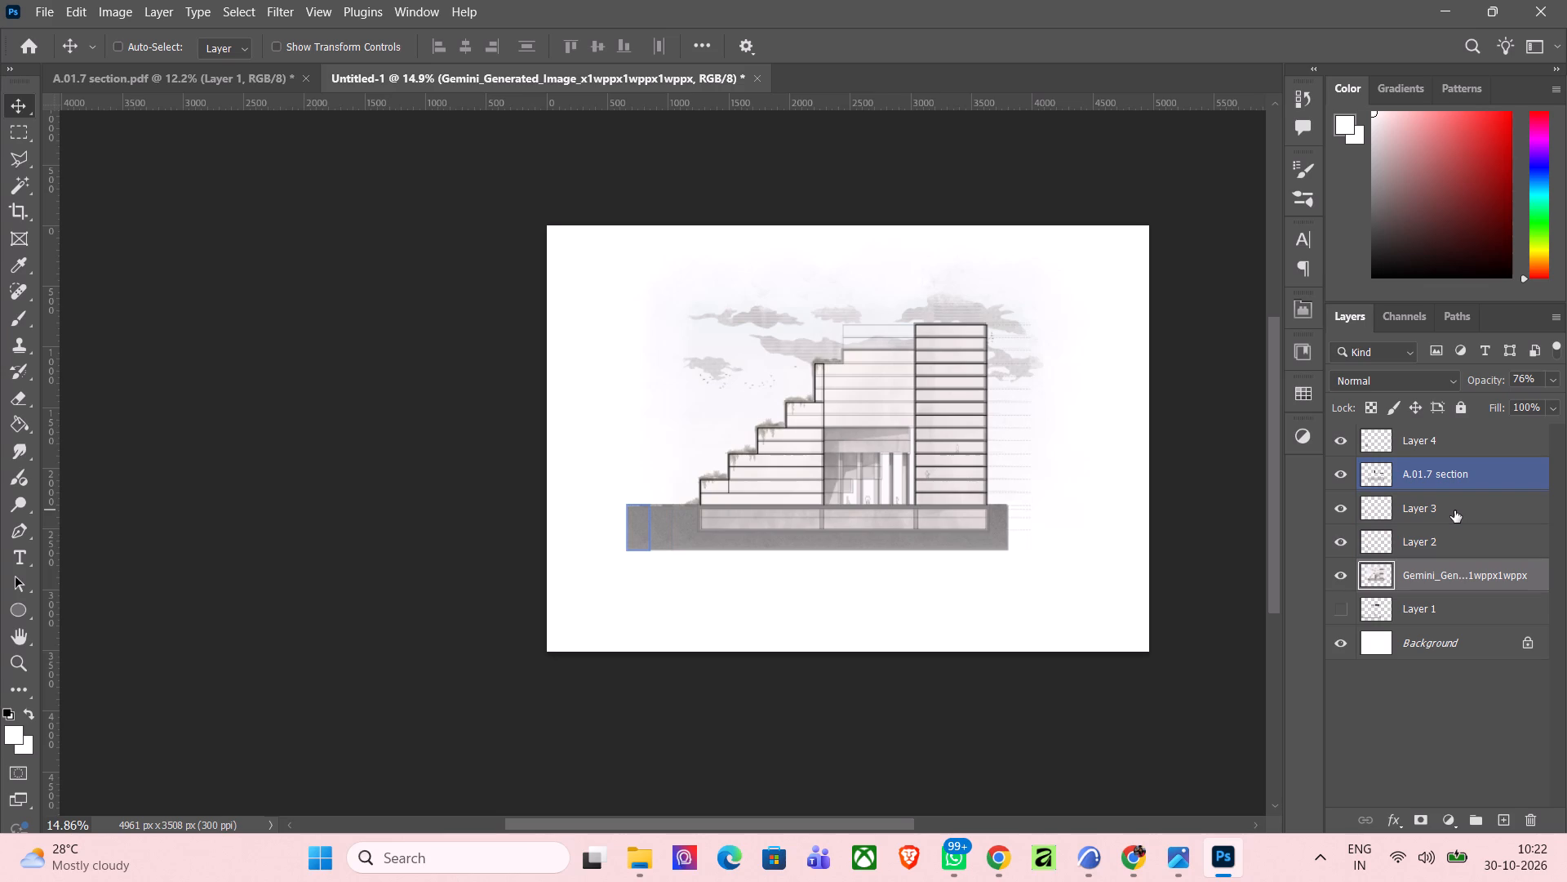
shift+click(1454, 510)
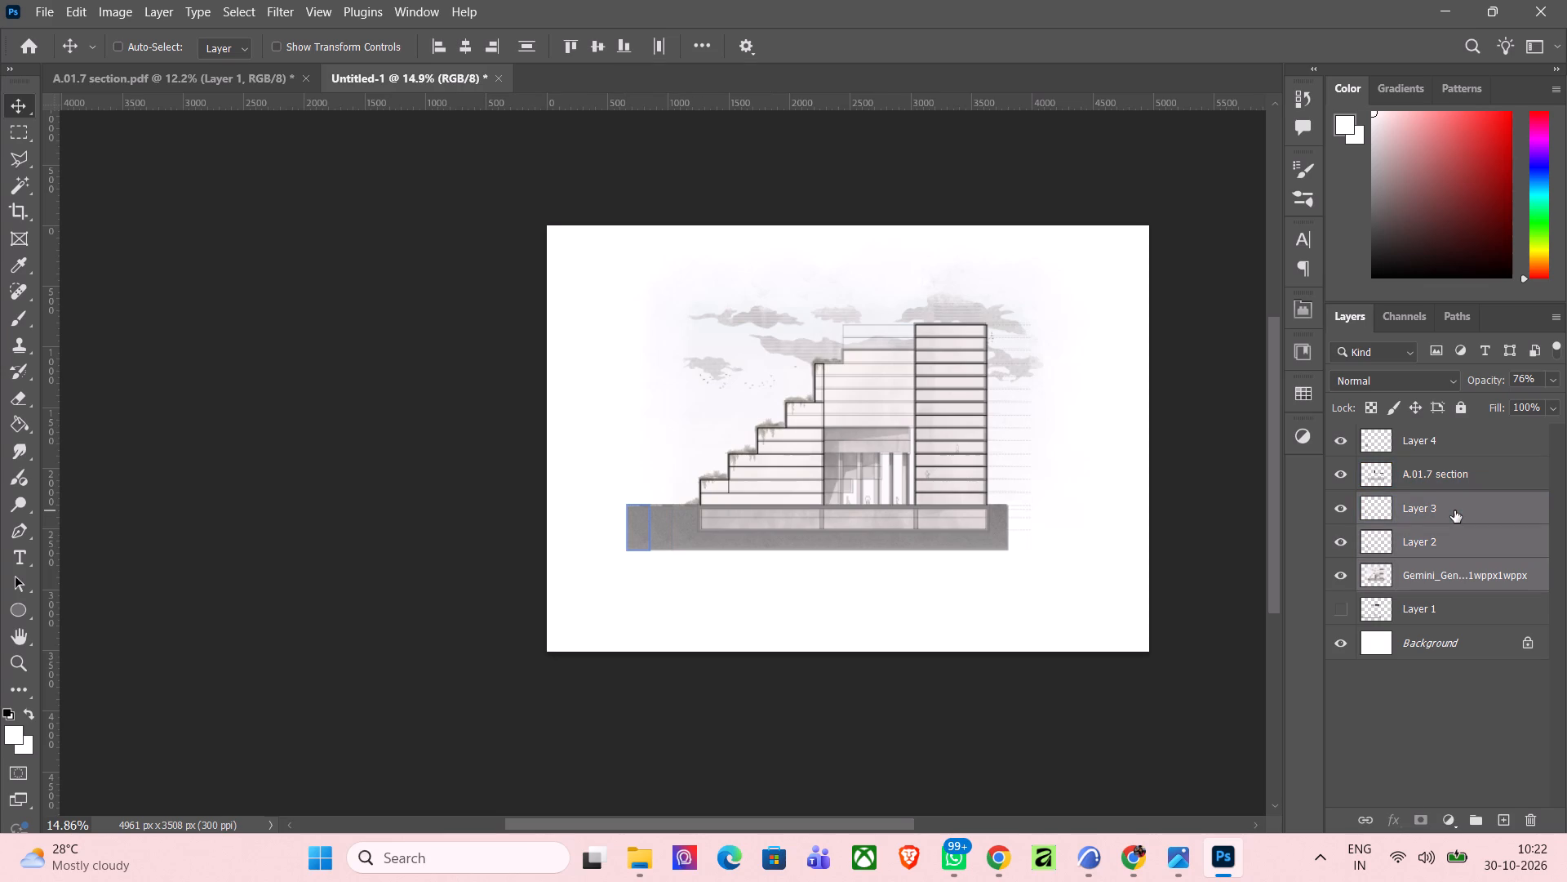
right_click(1454, 510)
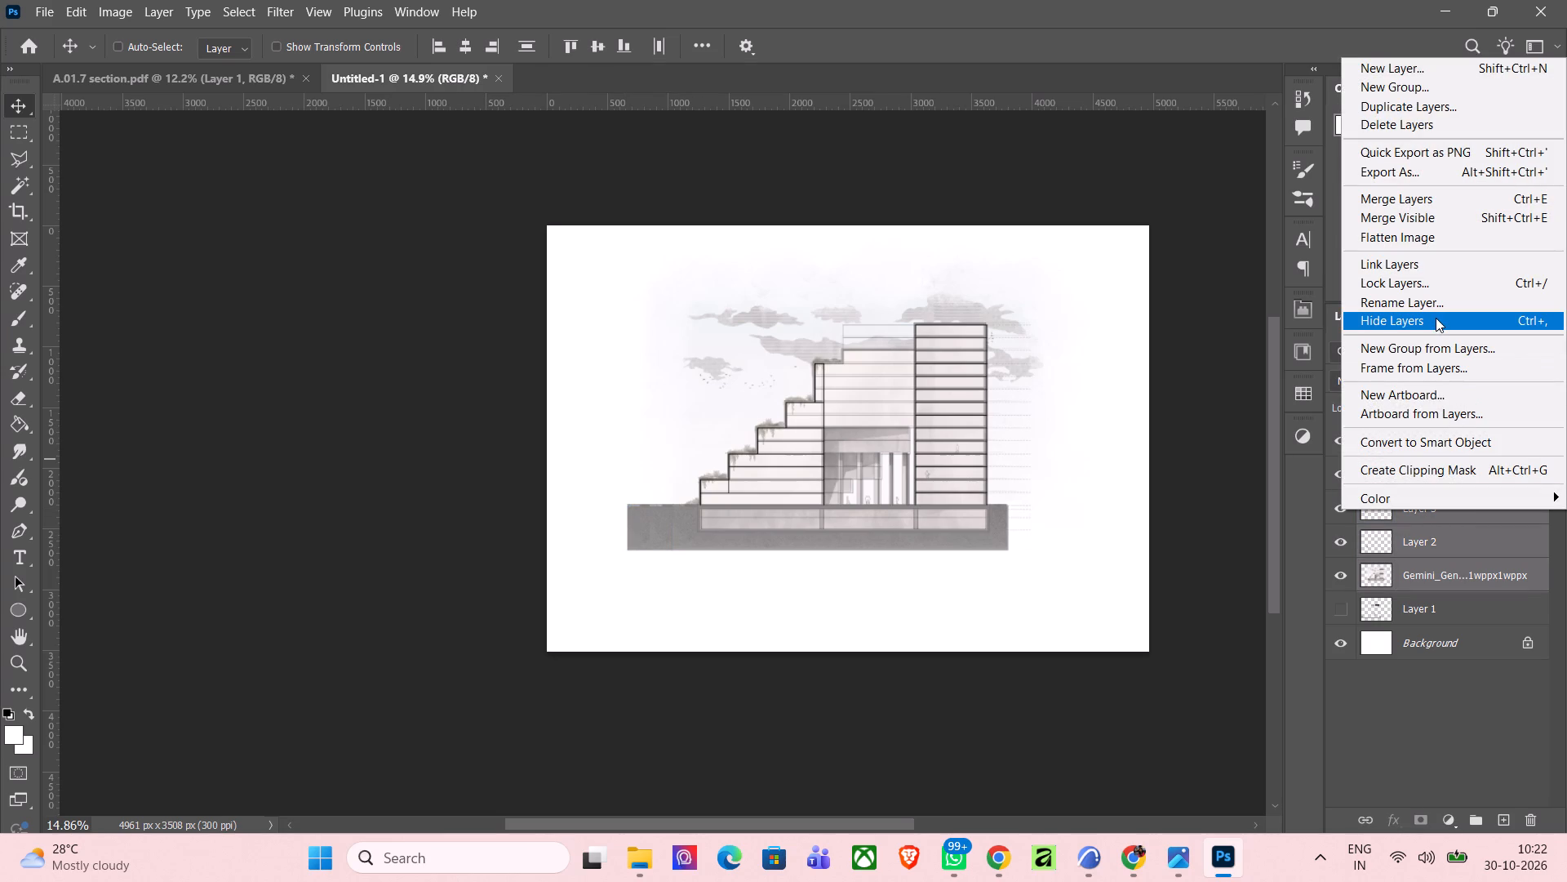
click(1431, 194)
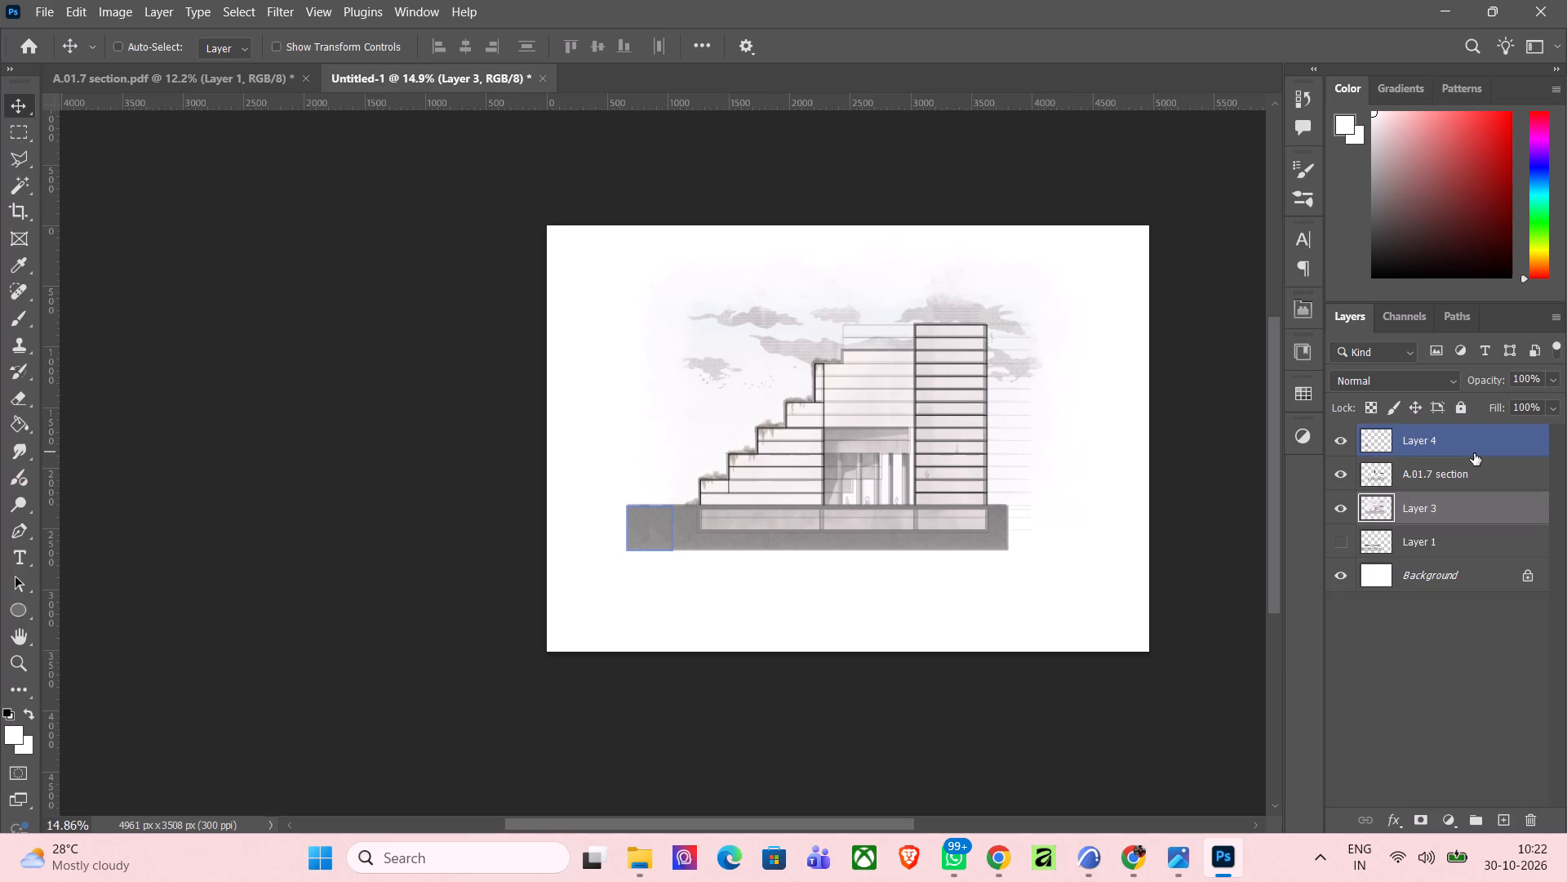
Merge Layer 4 with the A.01.7 section linework layer into a single layer.
click(1469, 461)
shift+click(1463, 446)
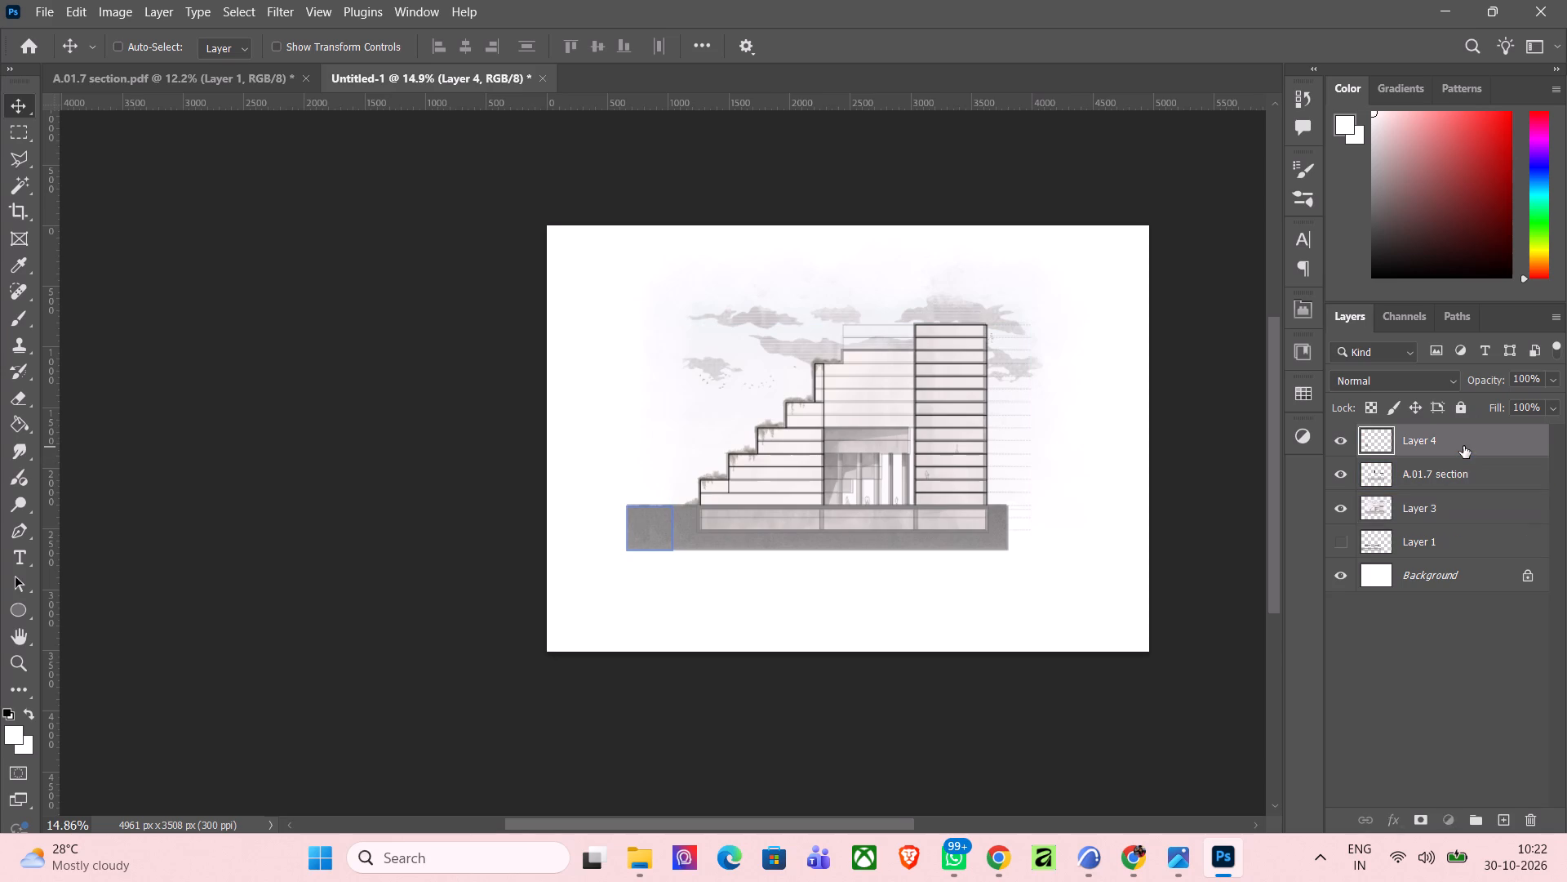
shift+click(1458, 470)
right_click(1457, 446)
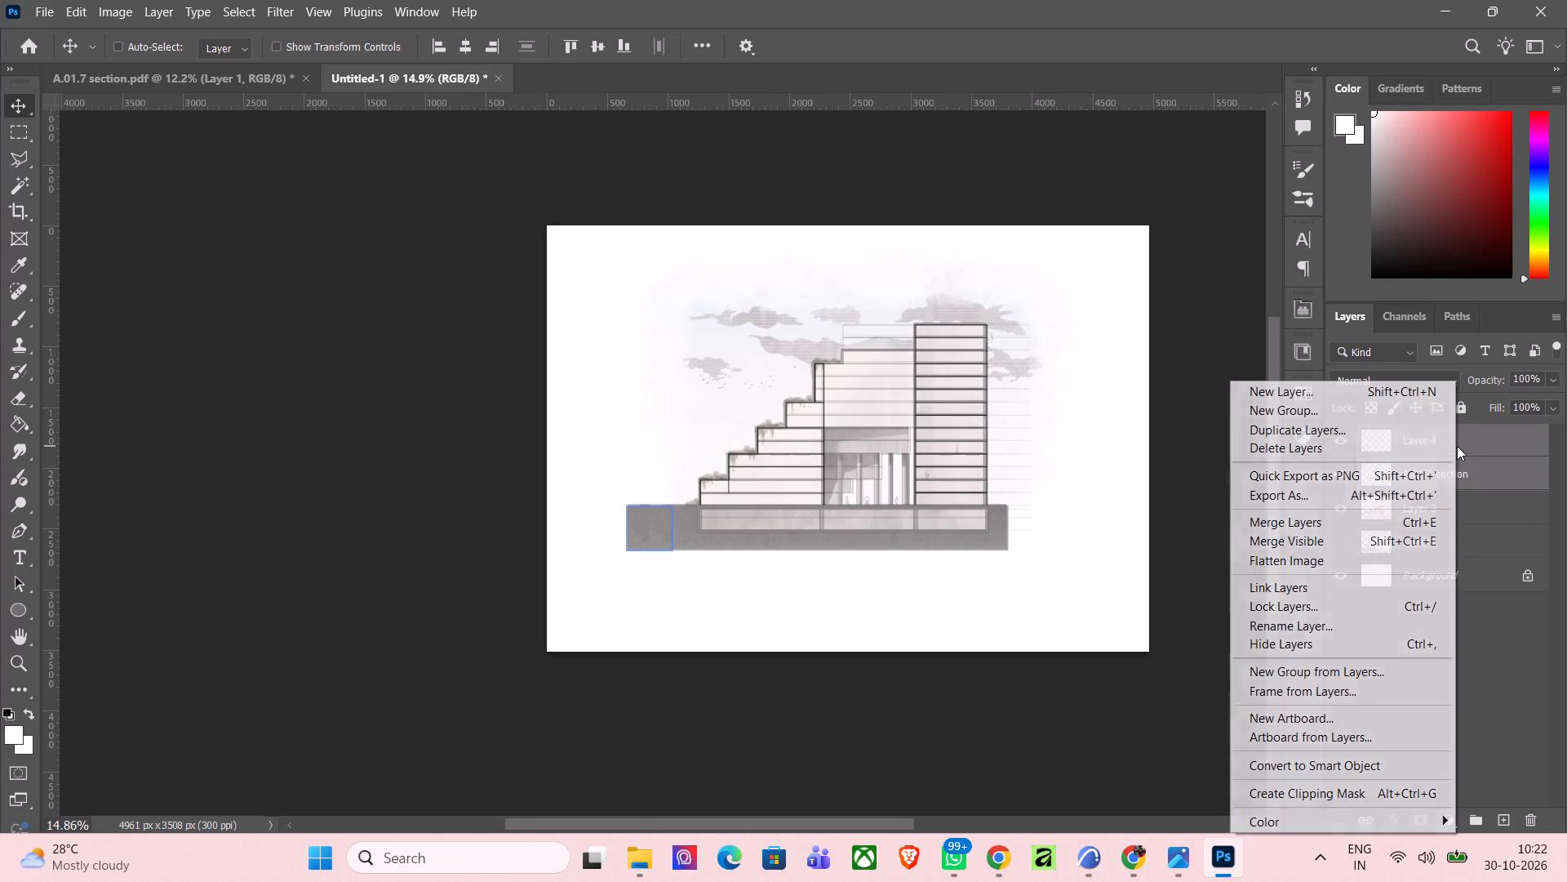
click(1306, 528)
Move Layer 4 and Layer 3 together straight down the sheet to a vertical position of about 1790 px.
click(1428, 484)
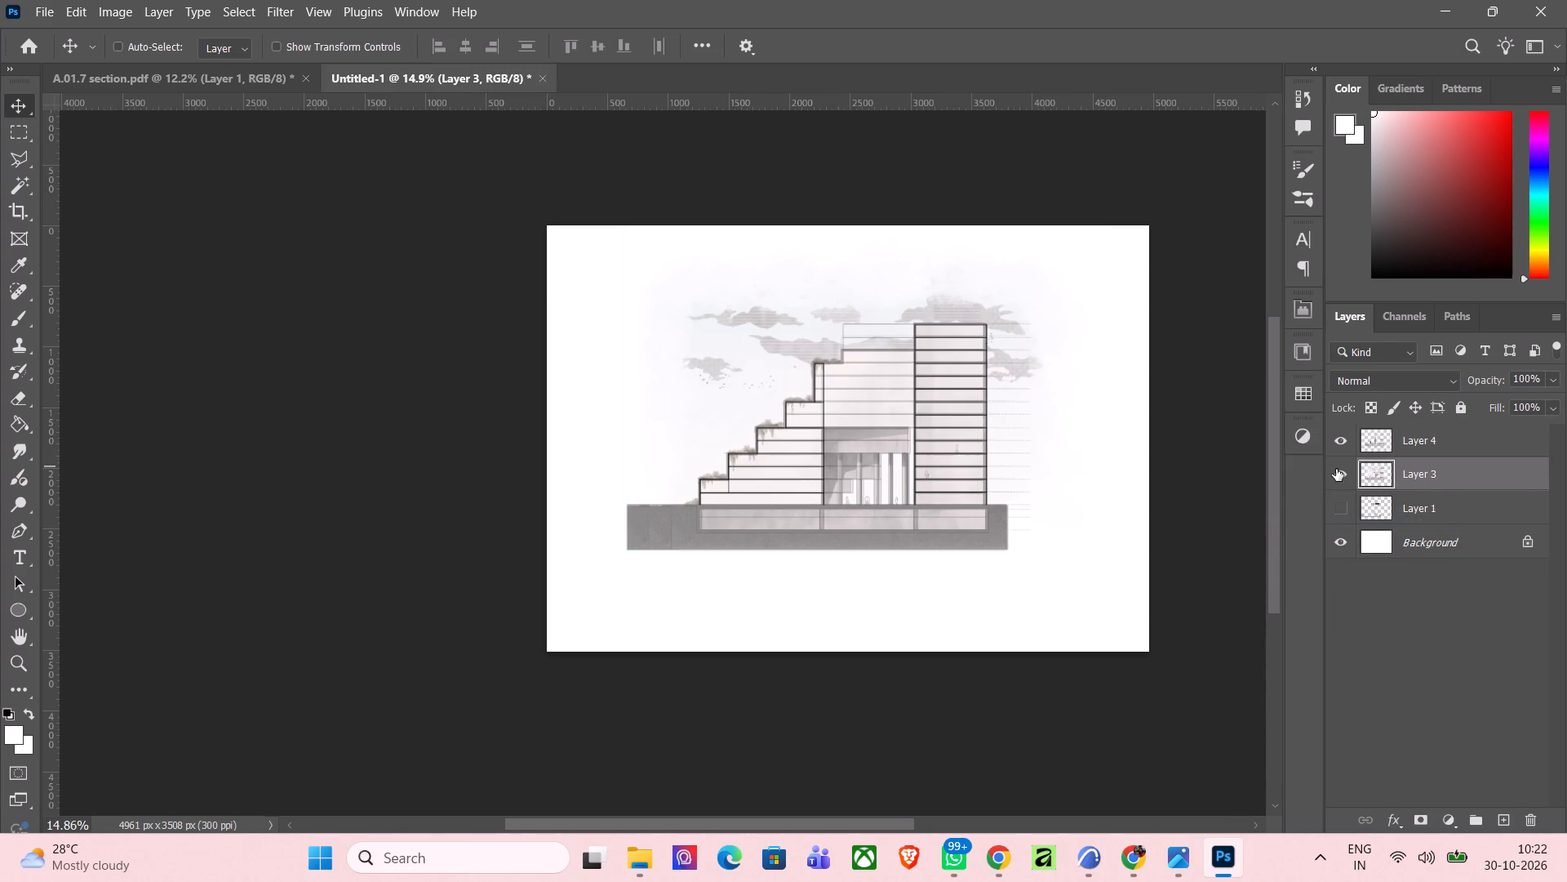
click(1341, 470)
click(1342, 470)
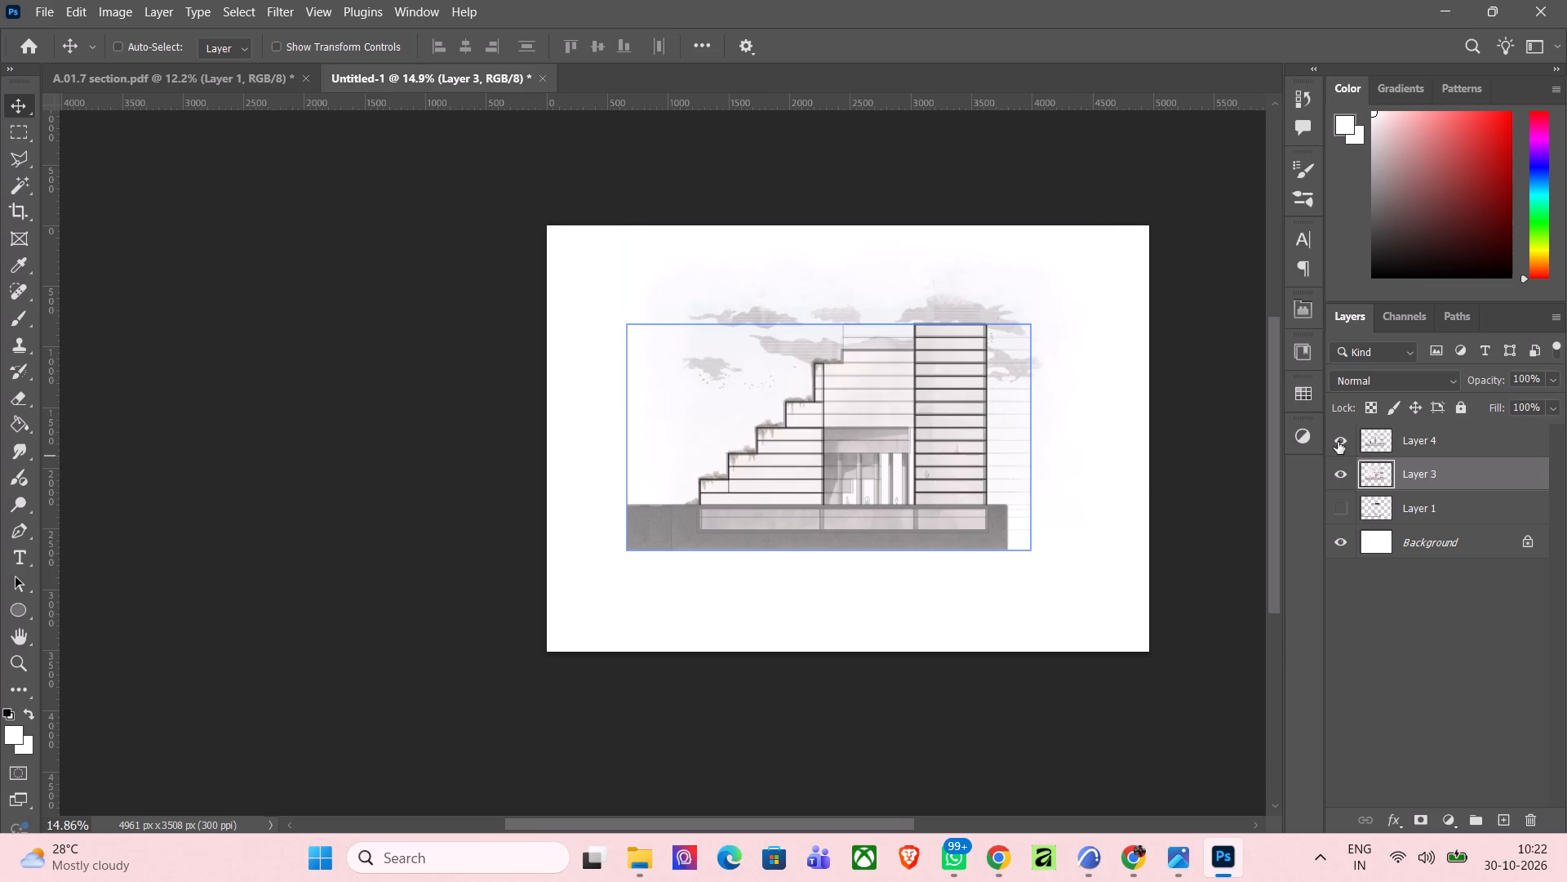
click(1338, 442)
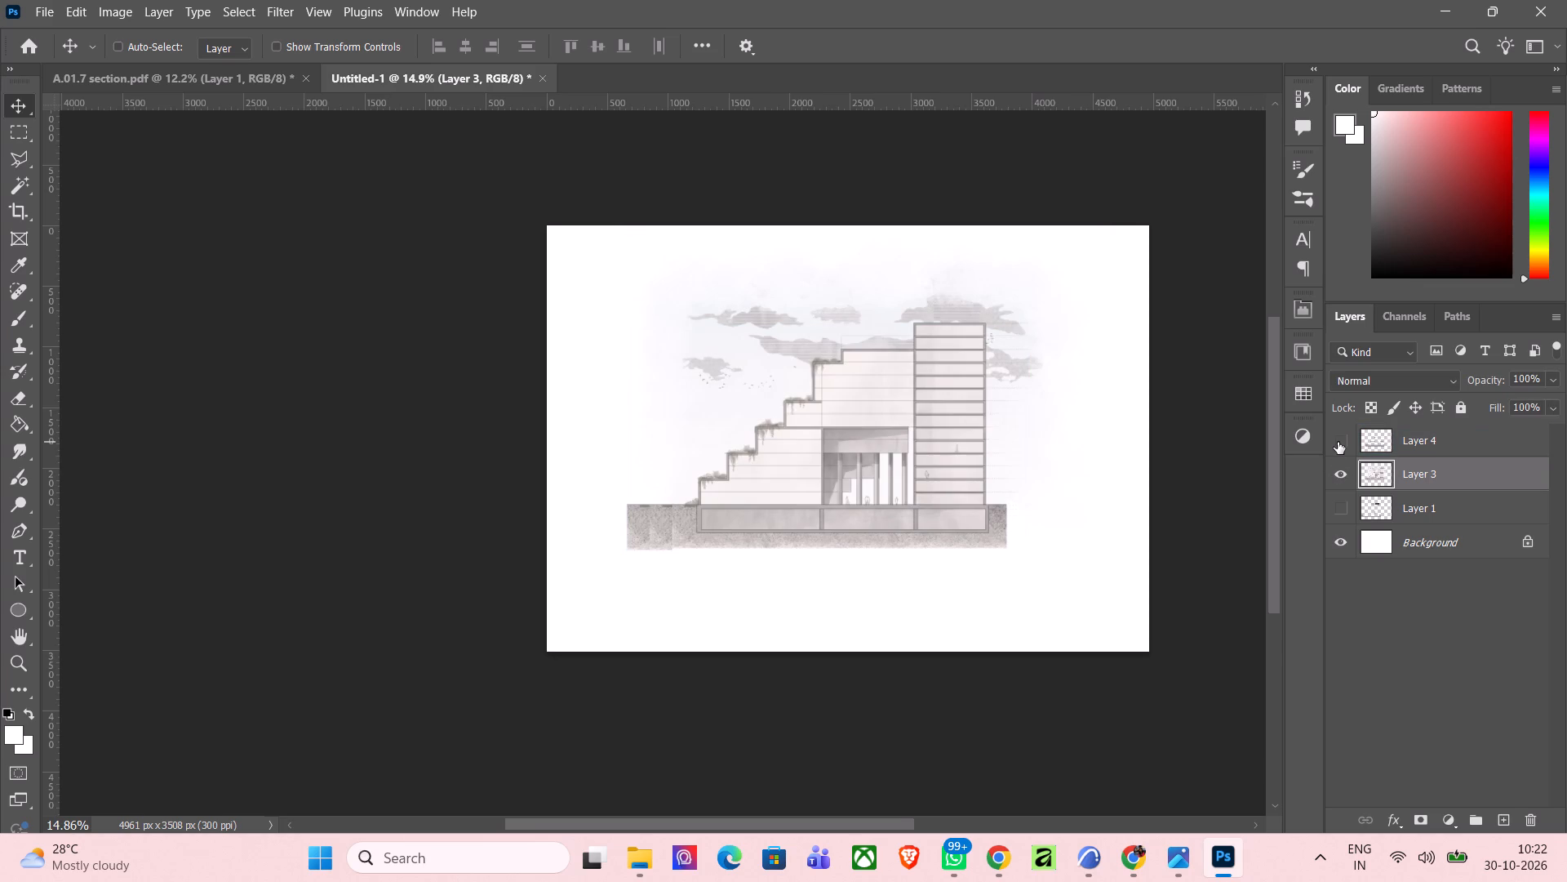
click(1338, 442)
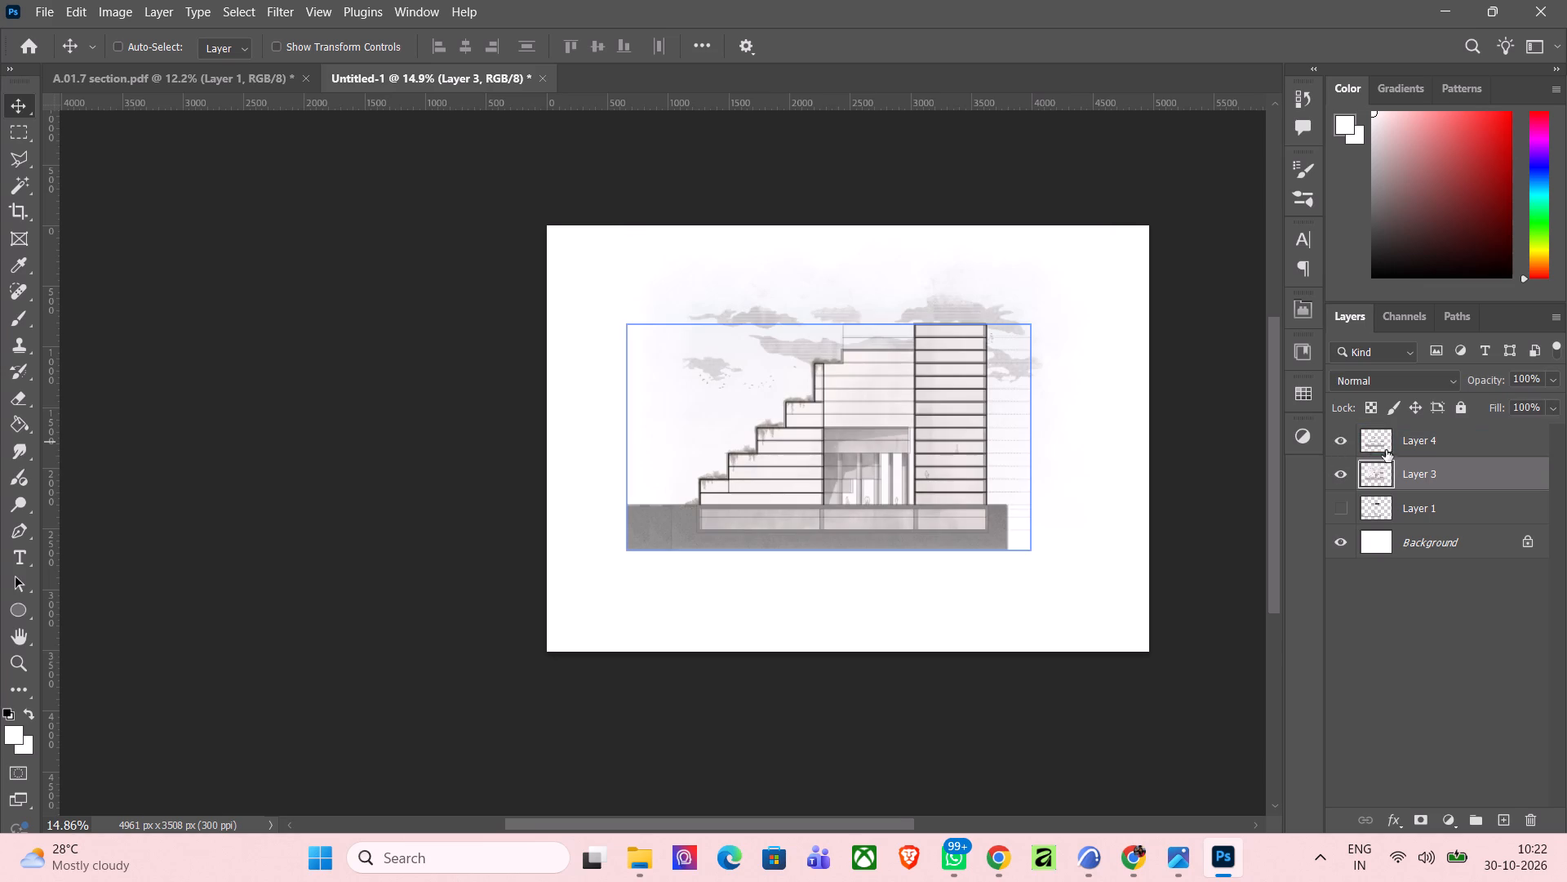
shift+click(1458, 443)
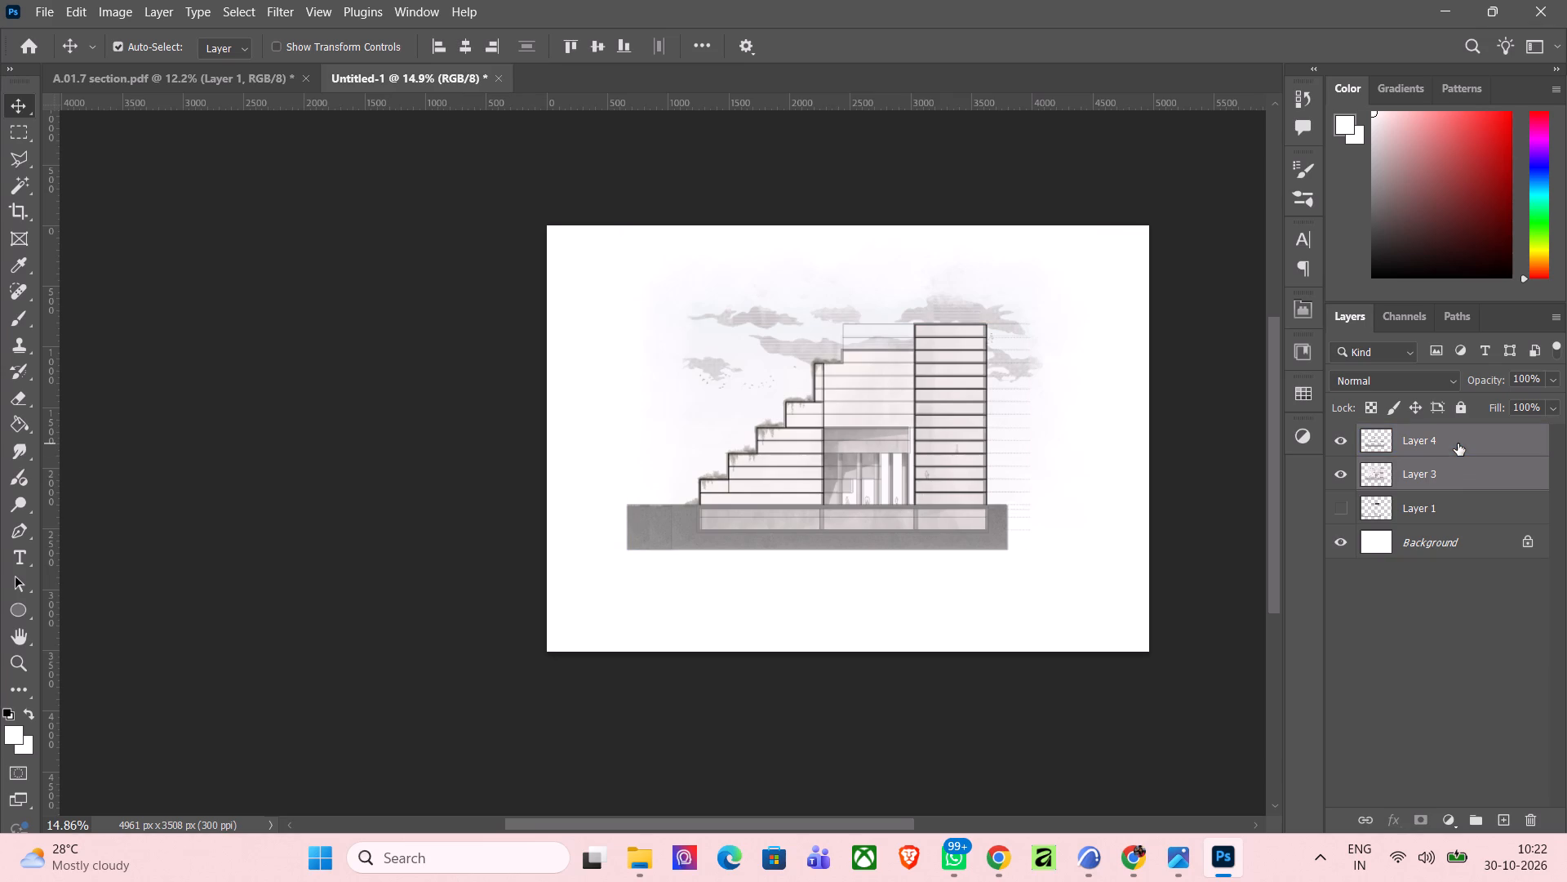
key(ctrl+t)
key(Down)
key(Down)
key(Down)
key(Down)
key(Down)
key(Down)
key(Down)
key(Down)
key(Down)
key(Down)
key(Down)
key(Down)
key(Down)
key(Down)
key(Down)
key(Down)
key(Down)
key(Down)
key(Down)
key(Down)
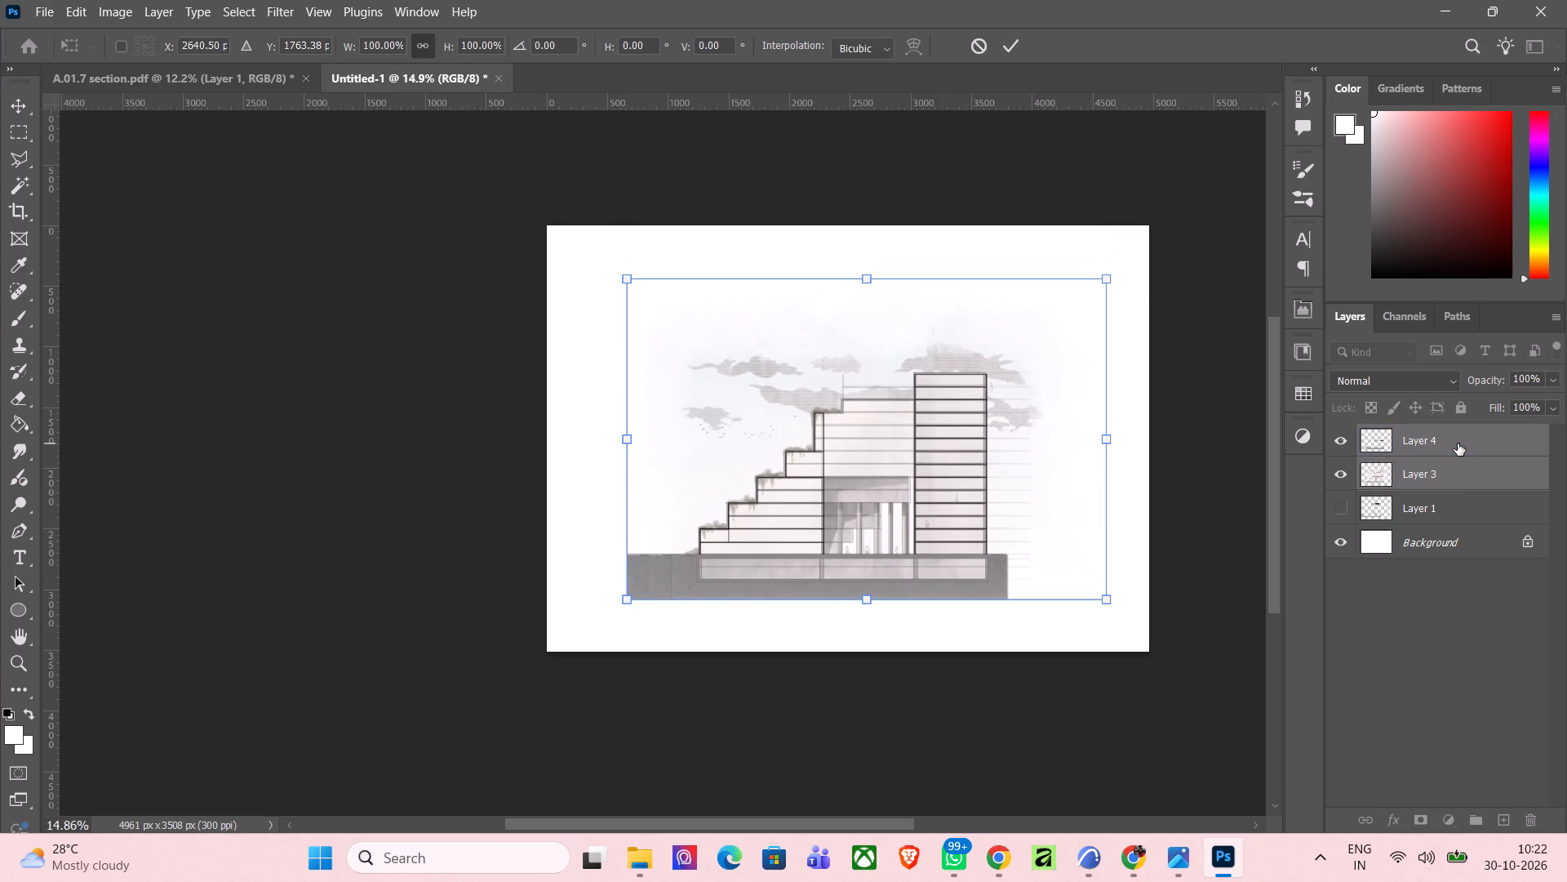
key(Down)
key(Down)
key(Down)
key(Down)
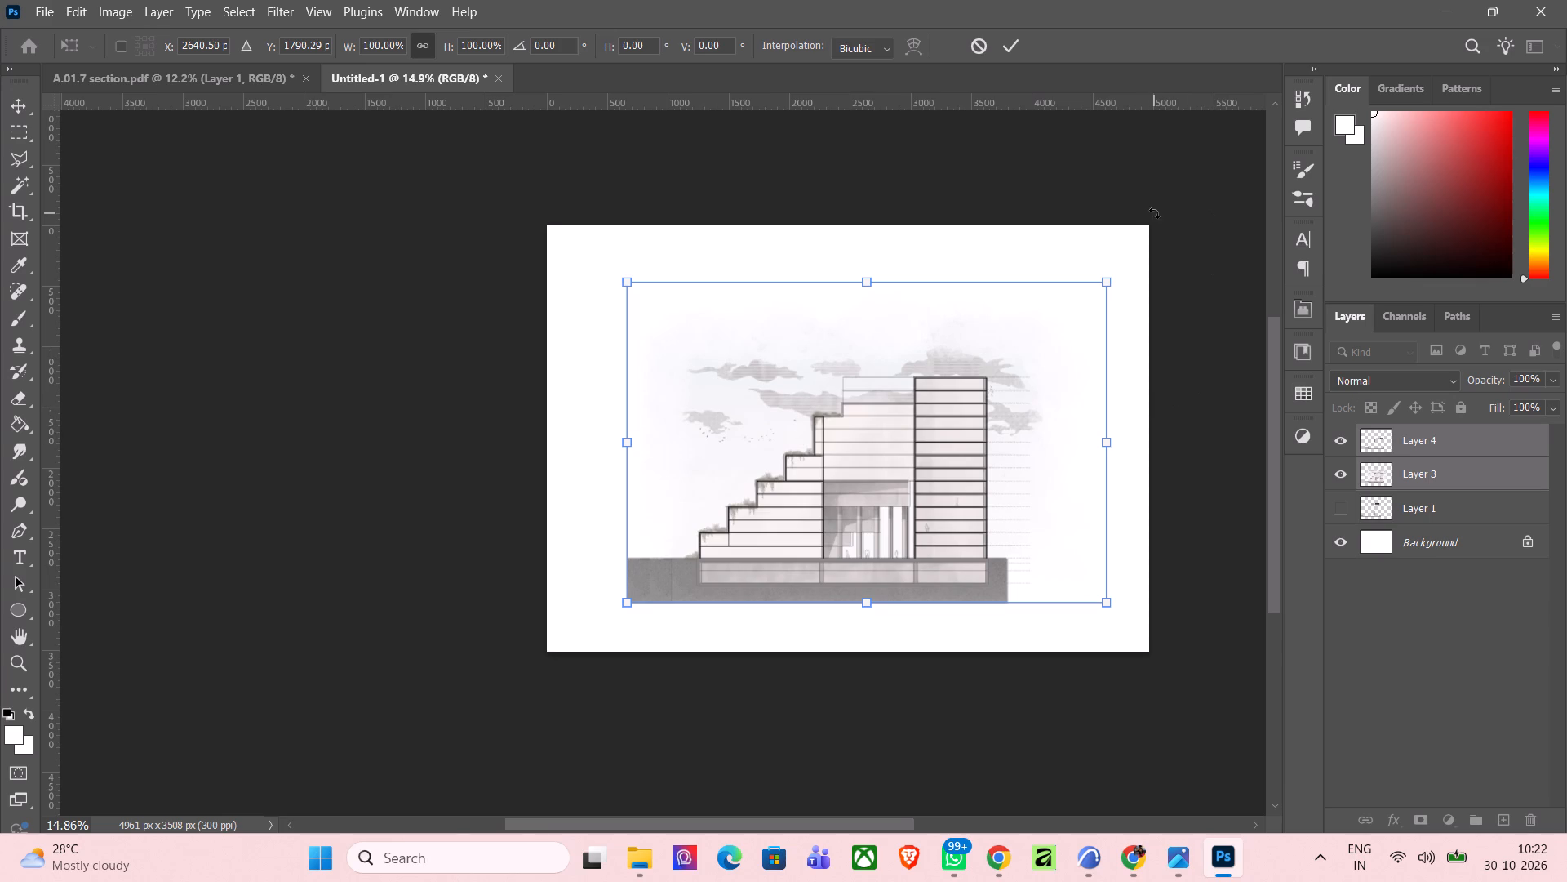
click(1010, 47)
click(1210, 436)
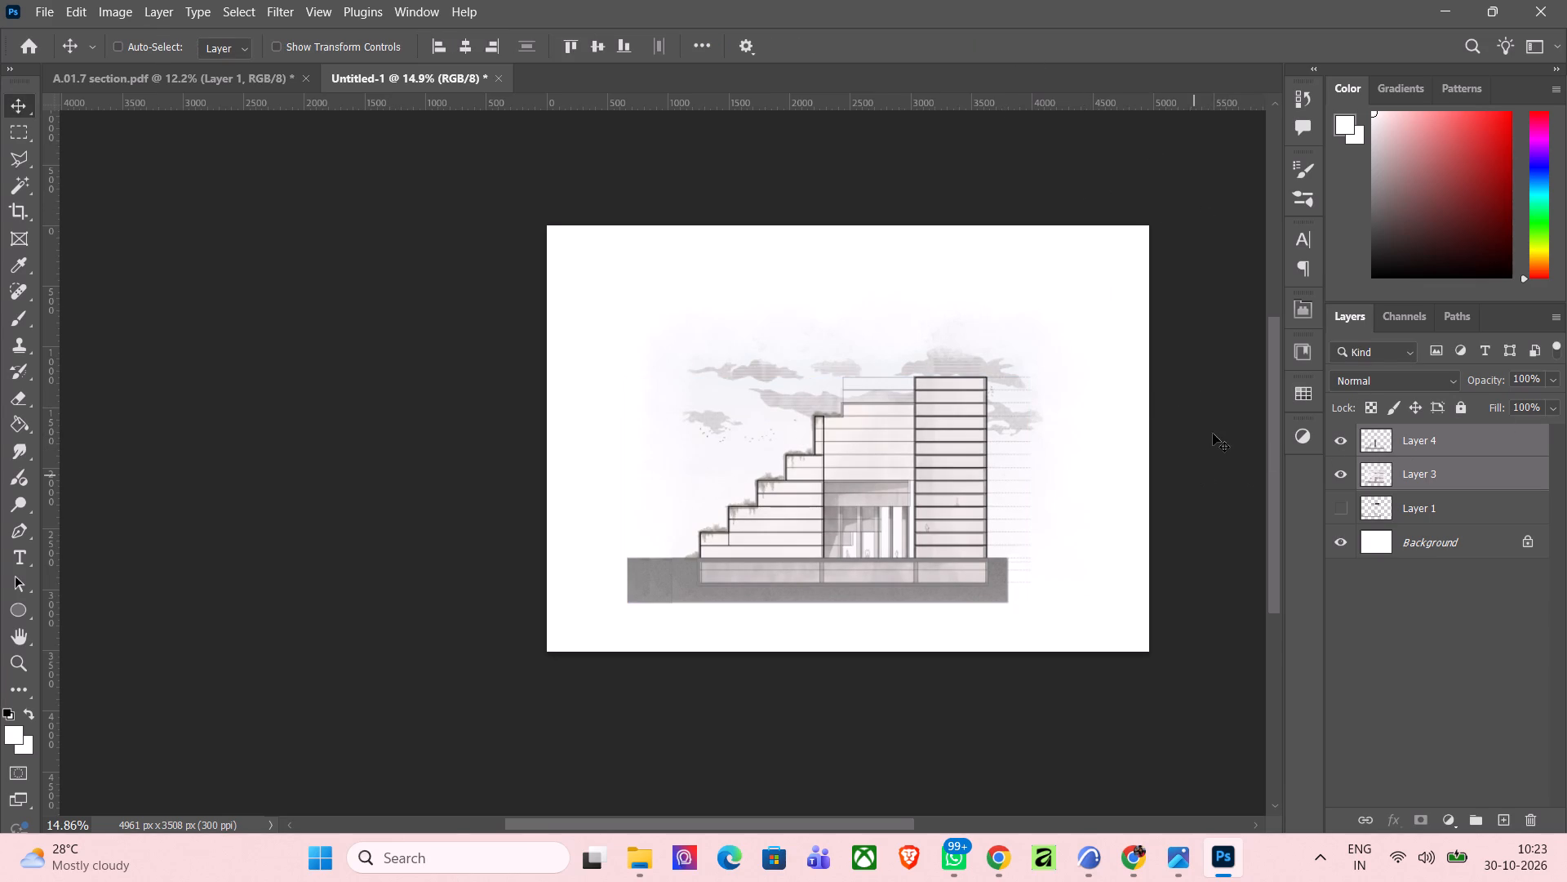
key(Escape)
Nudge Layer 3 right to a horizontal position of about 2649 px to align the rendered image with Layer 4's section linework.
scroll(1025, 564, up, 16)
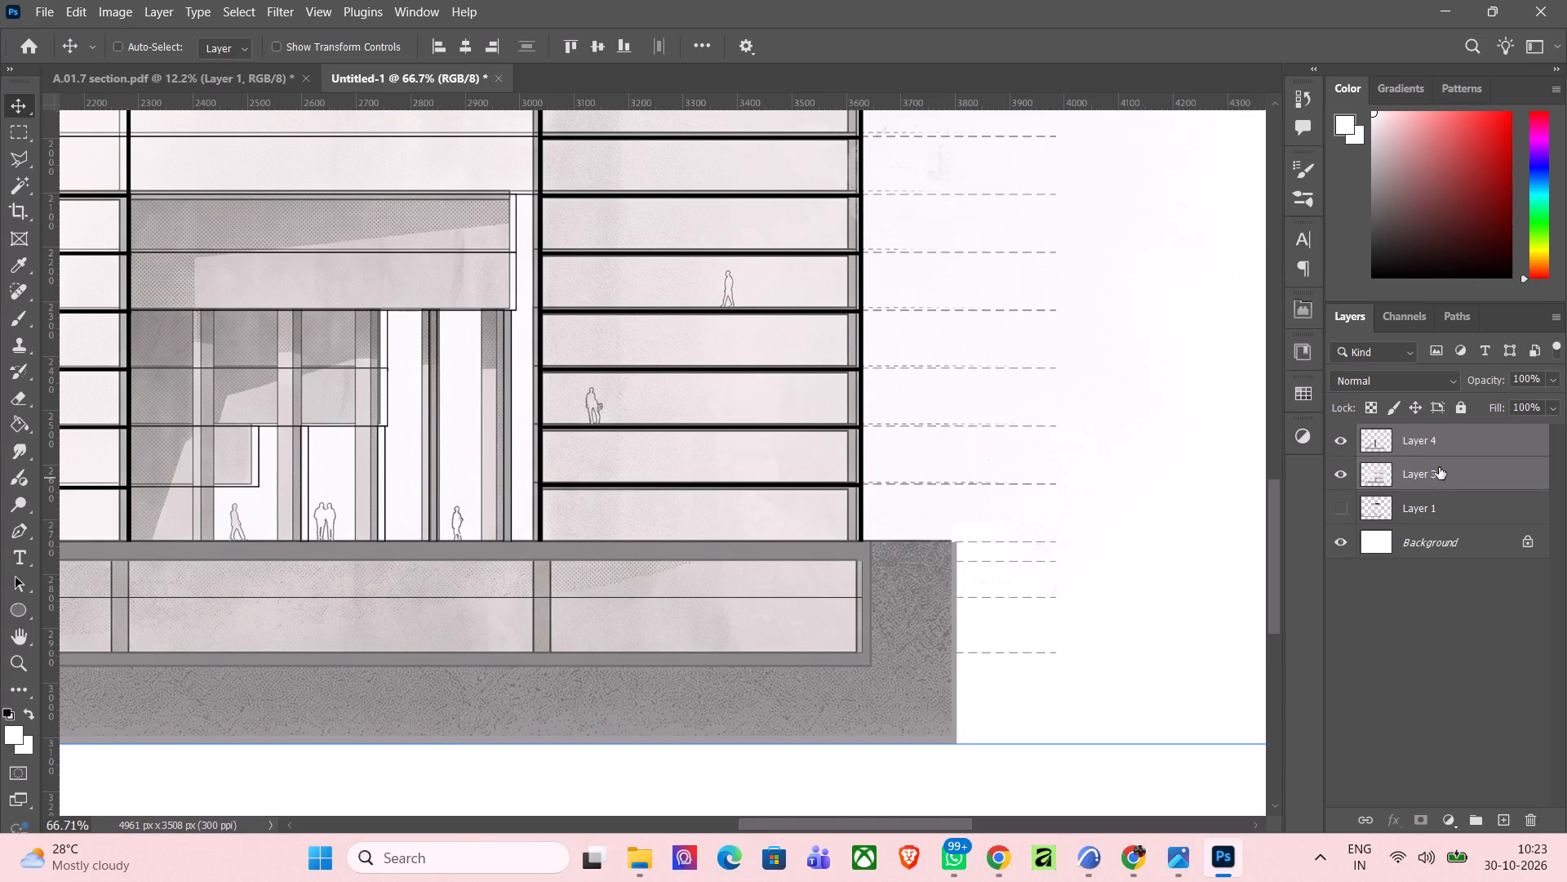
click(859, 487)
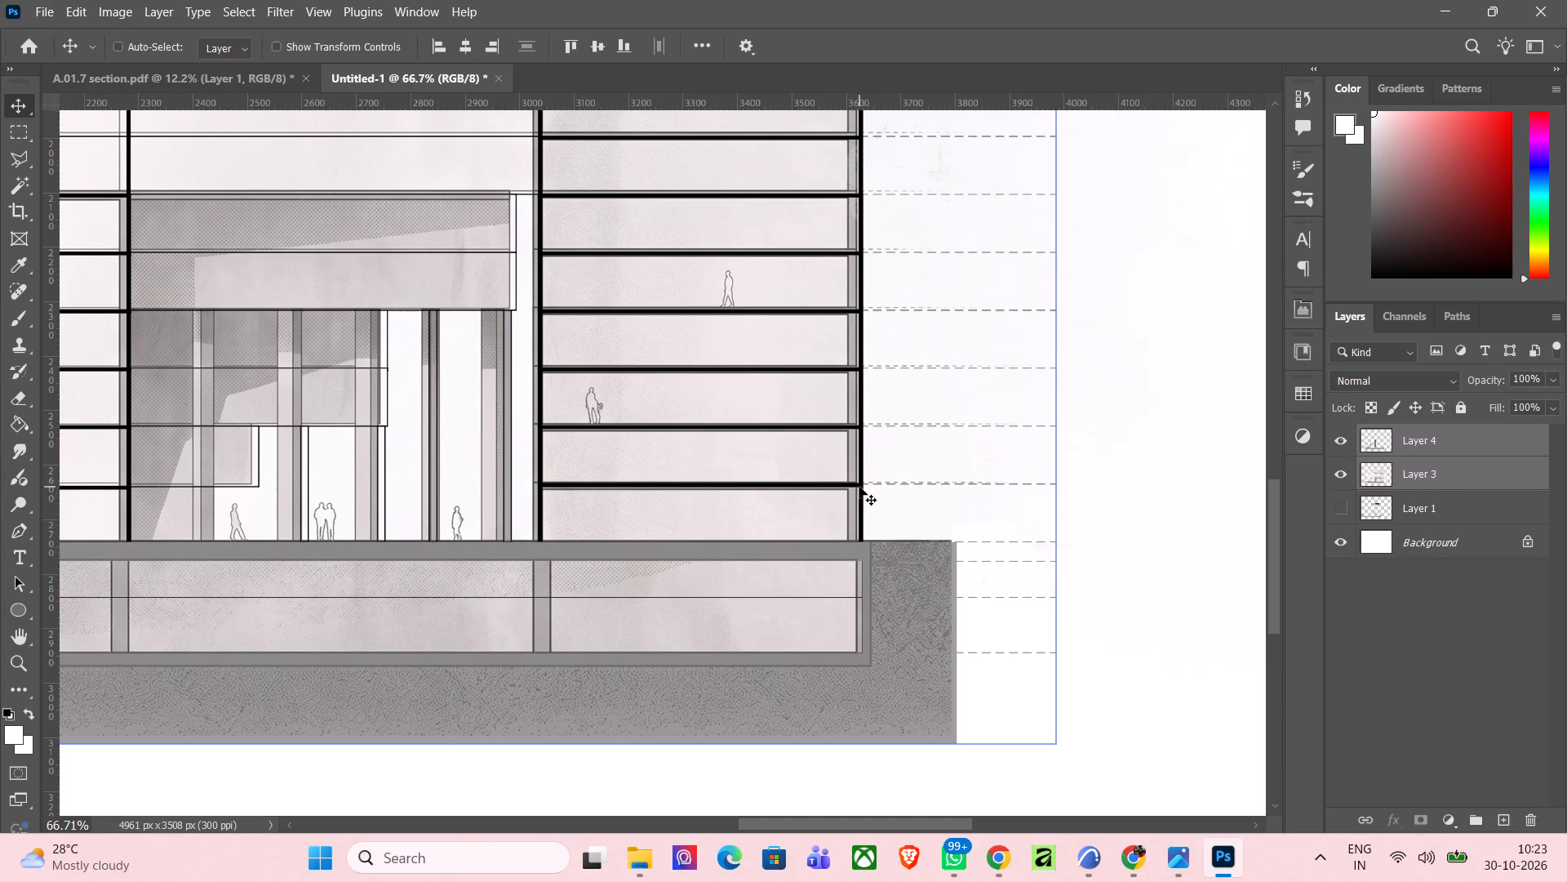
scroll(859, 487, up, 4)
click(862, 486)
click(1462, 442)
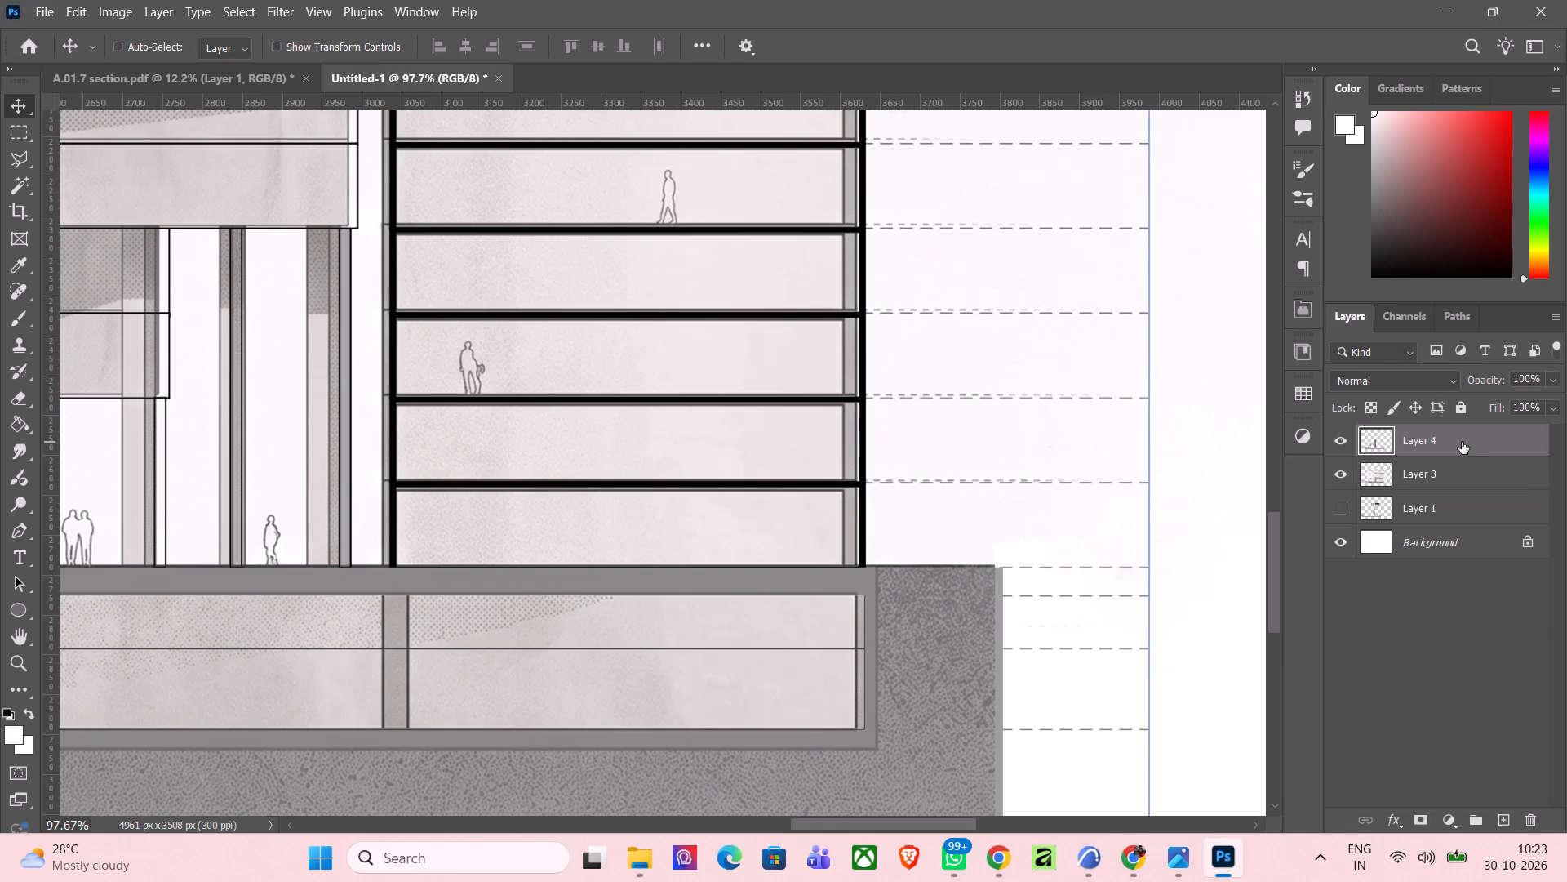
click(1454, 473)
scroll(1320, 544, down, 7)
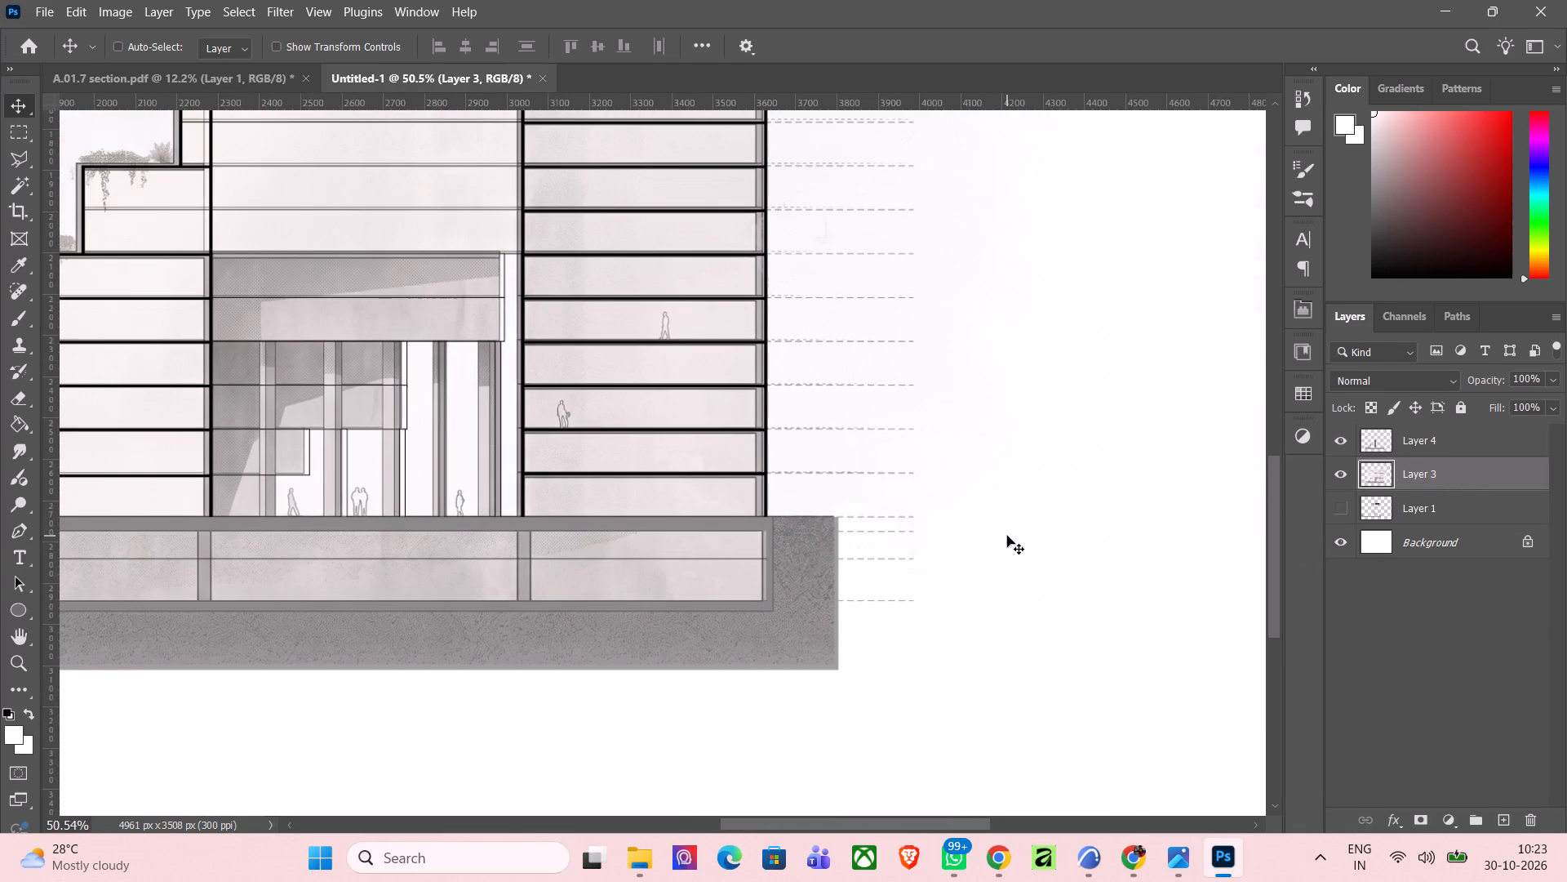
key(ctrl+t)
scroll(959, 518, down, 5)
scroll(877, 405, up, 5)
scroll(987, 542, down, 4)
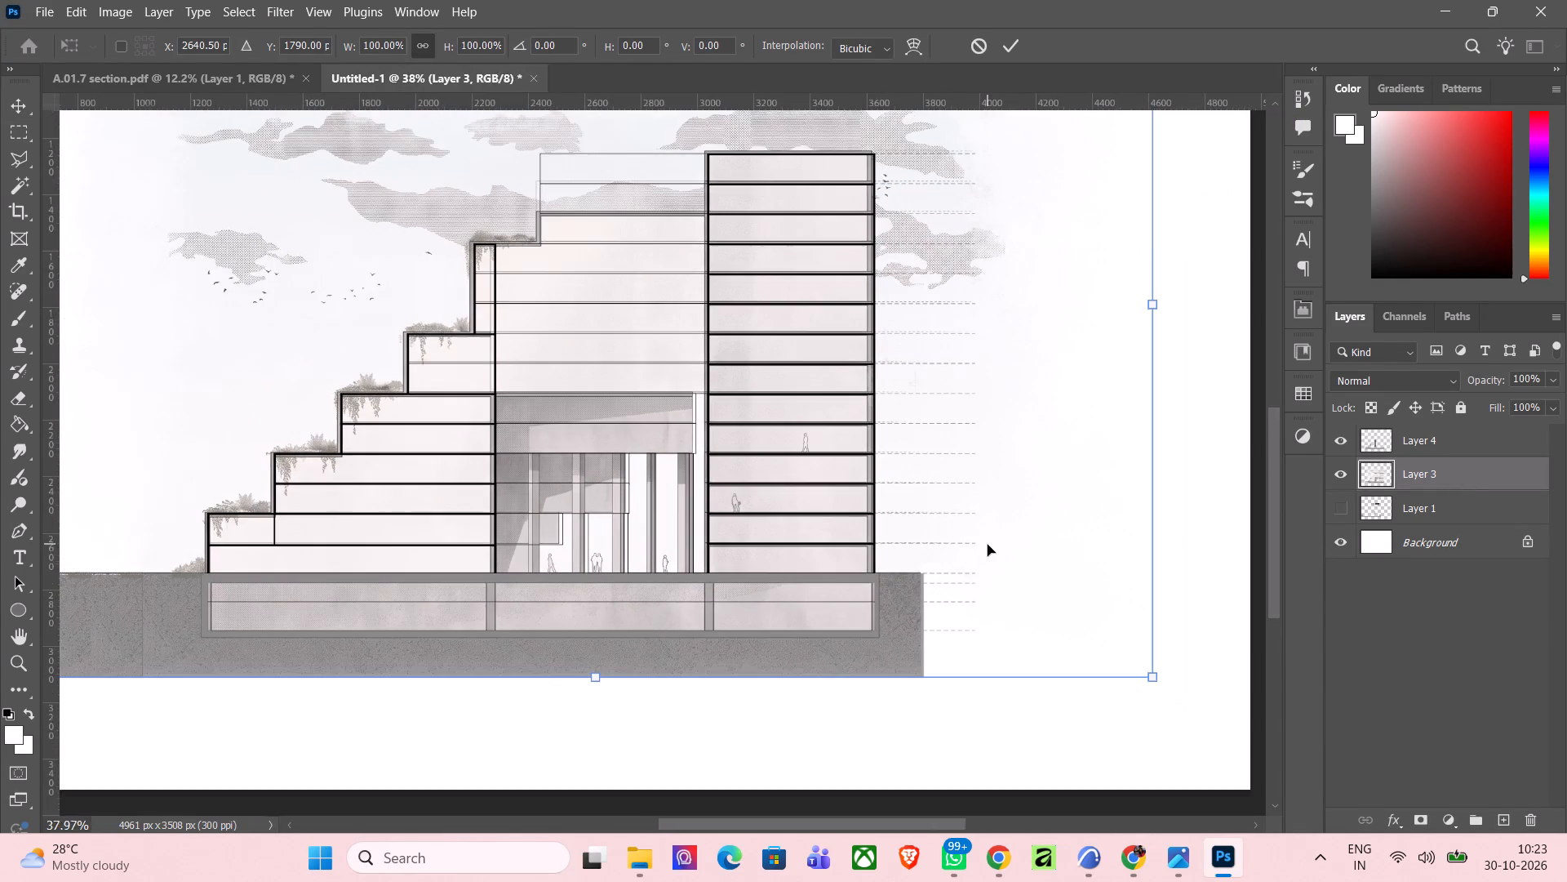
scroll(516, 652, up, 3)
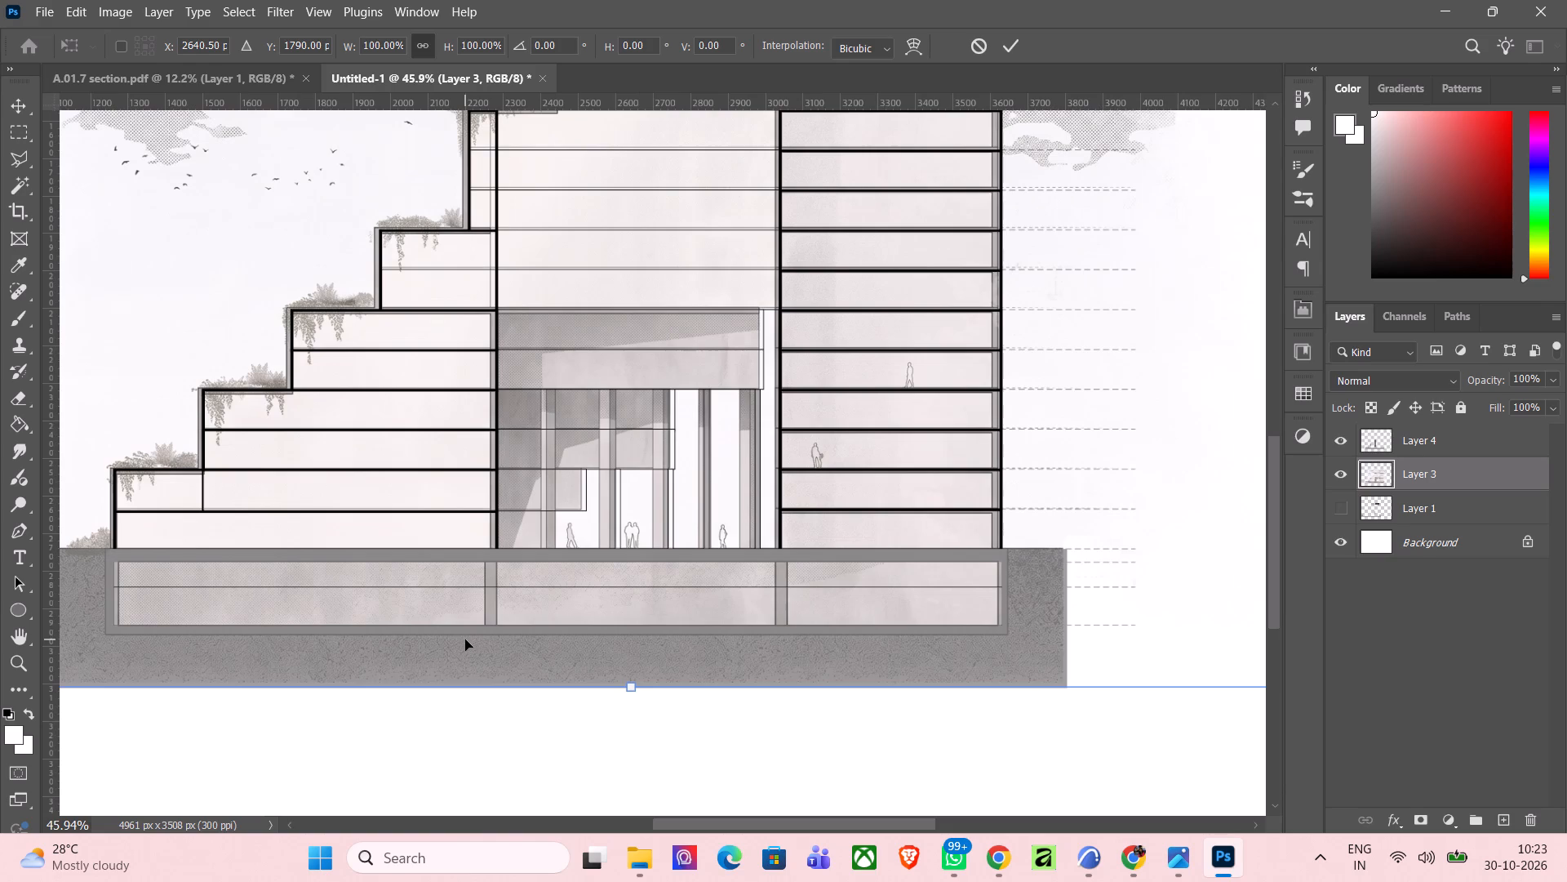
key(Right)
key(Right)
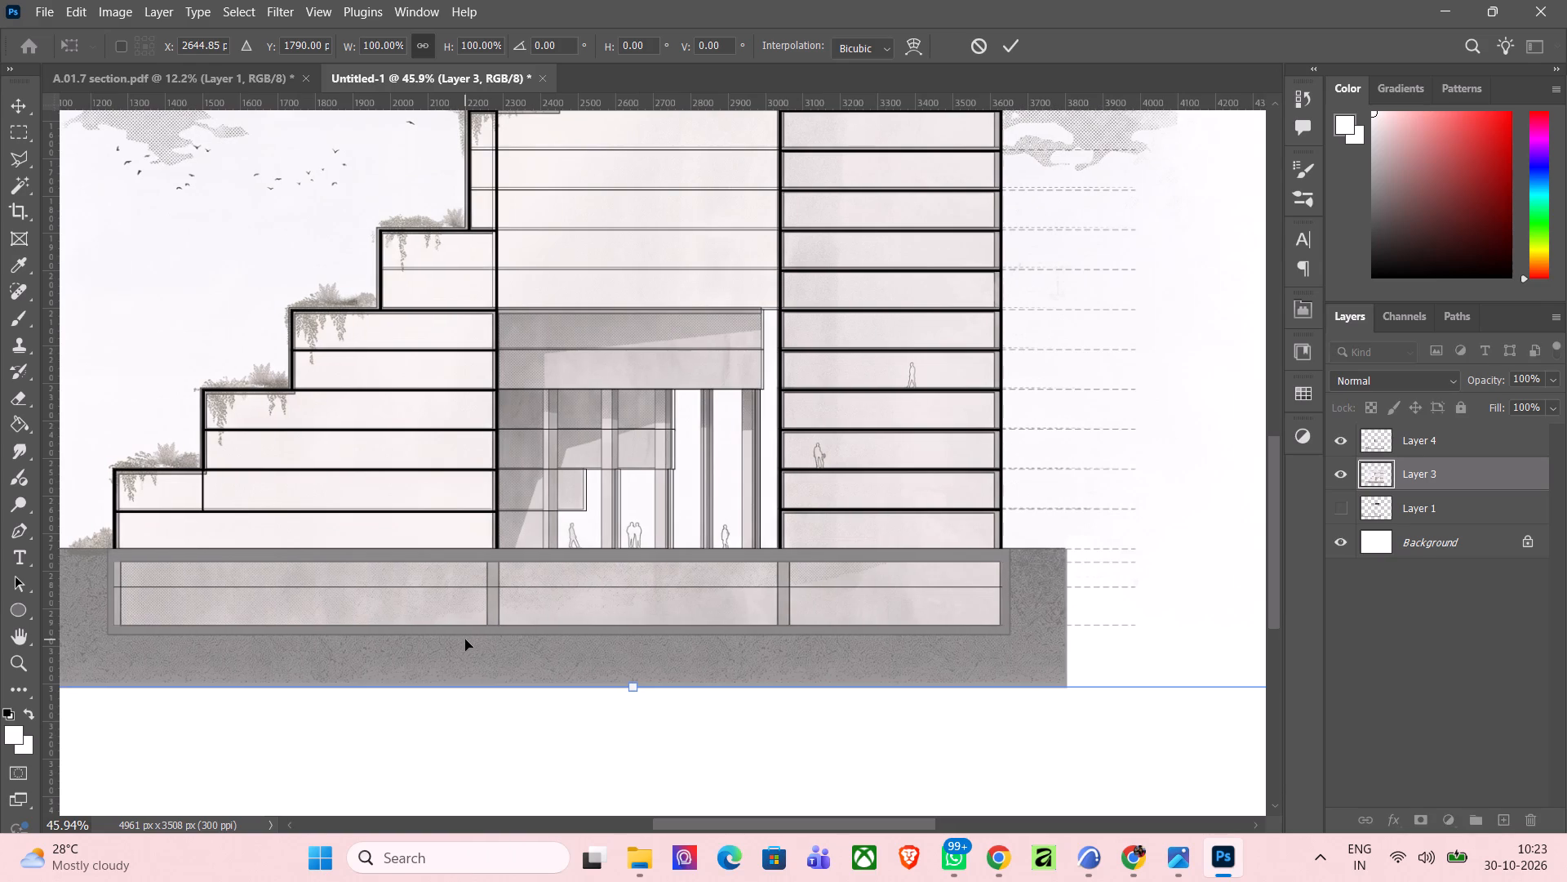
key(Down)
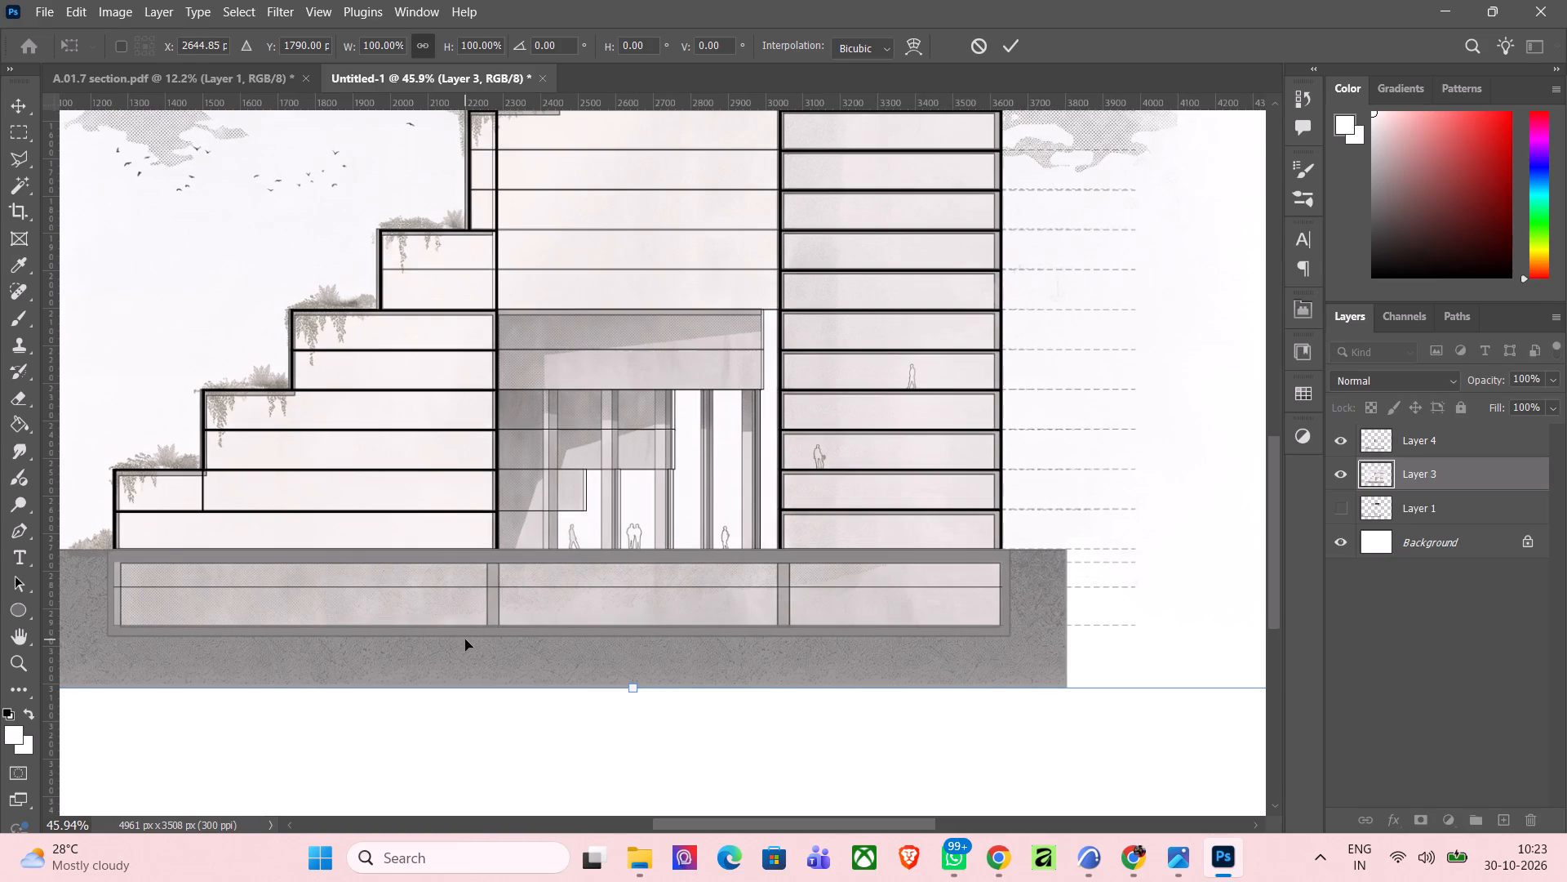
key(Up)
key(Up)
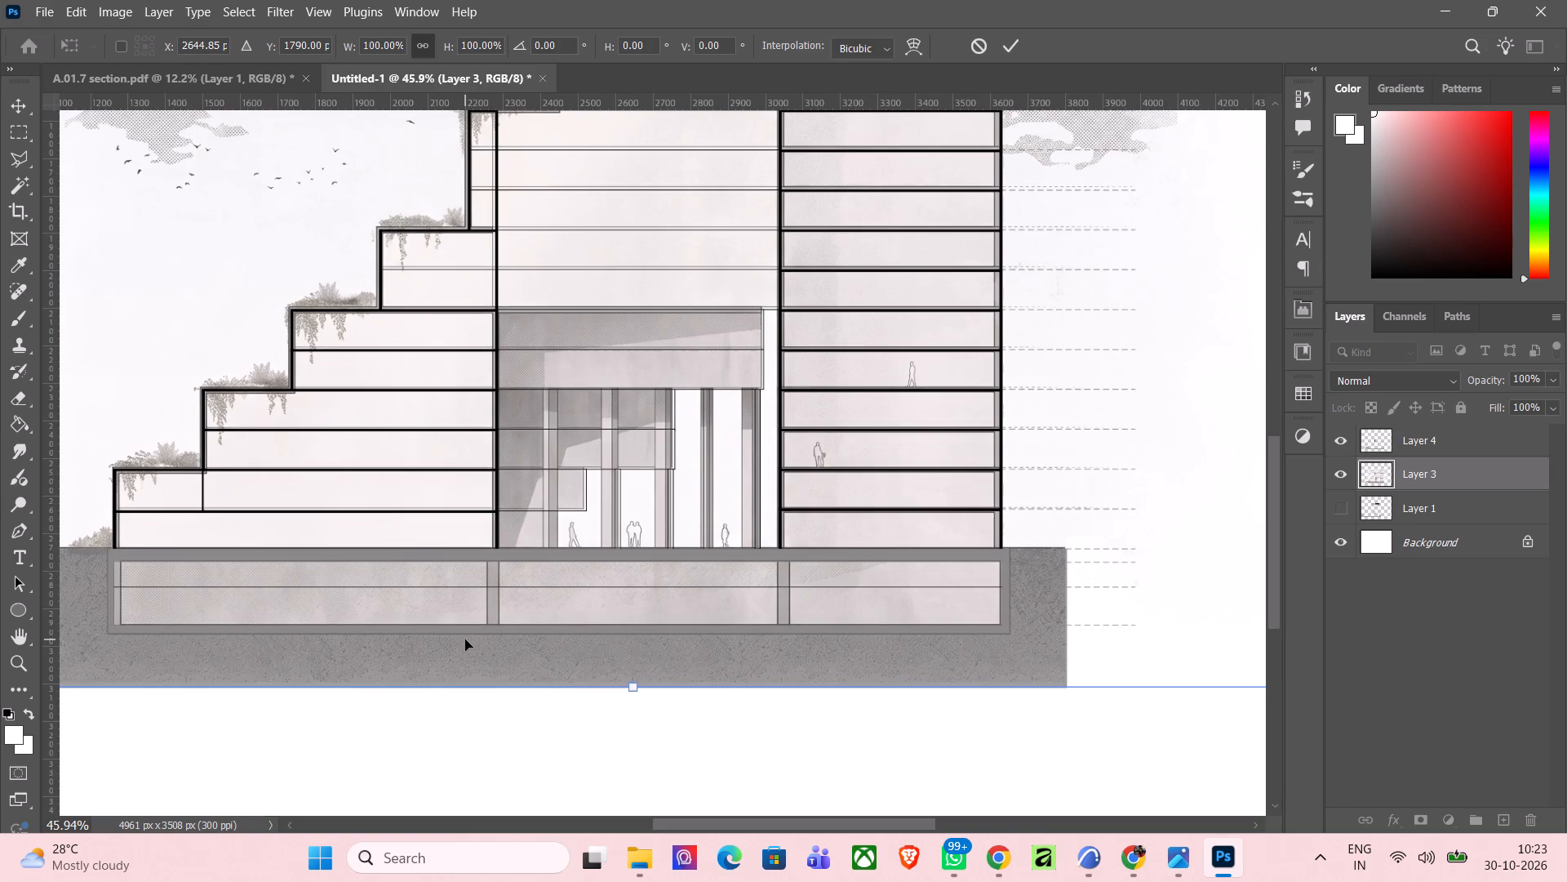
key(Down)
key(Left)
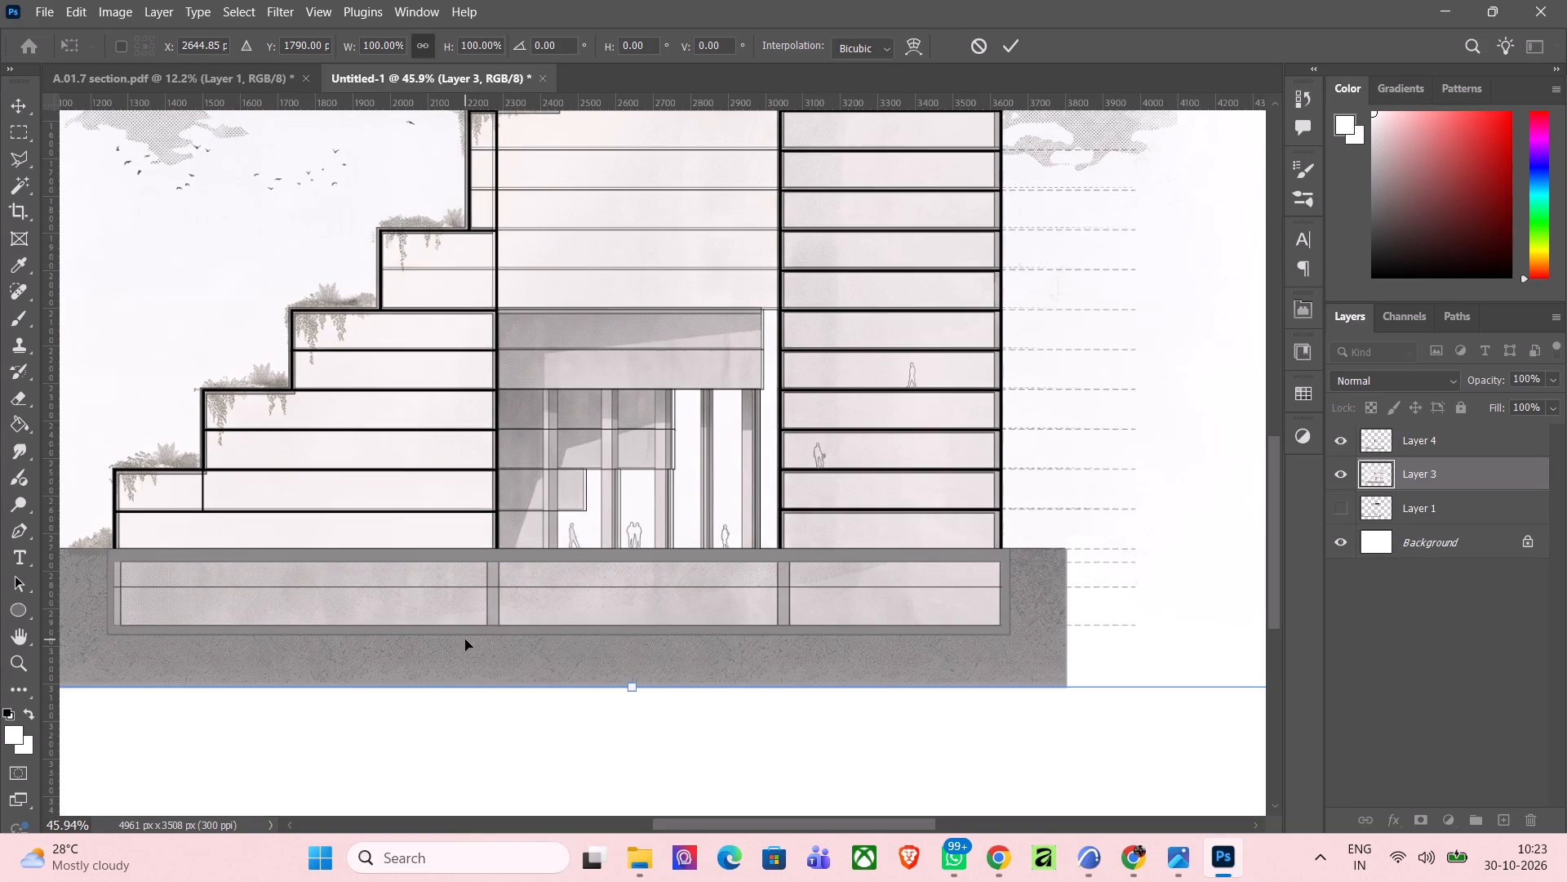
key(Right)
key(Right)
key(Right)
key(Right)
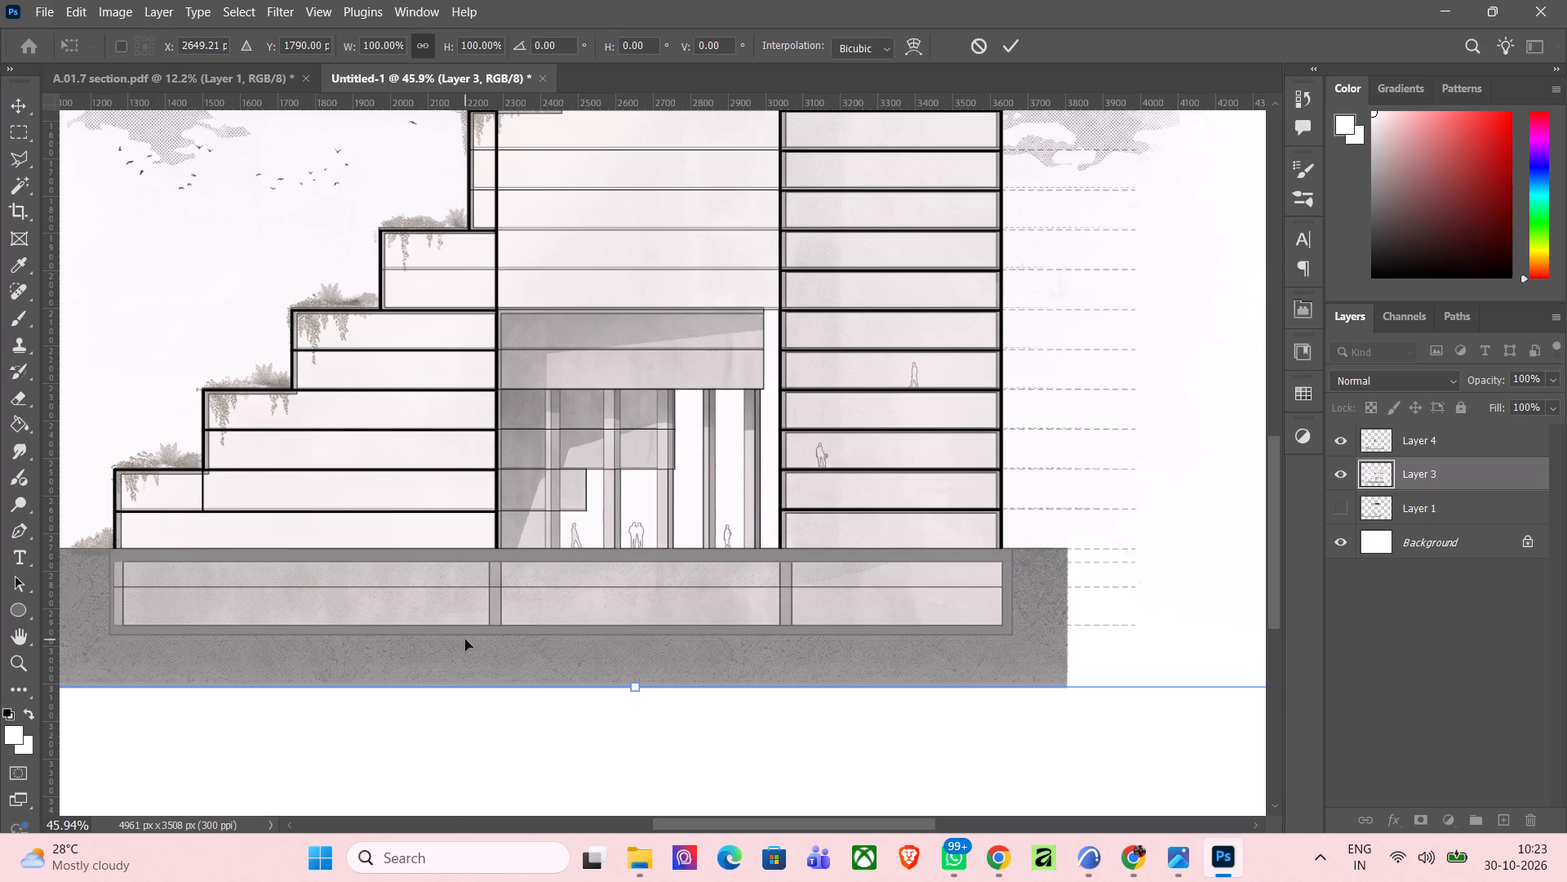
key(Left)
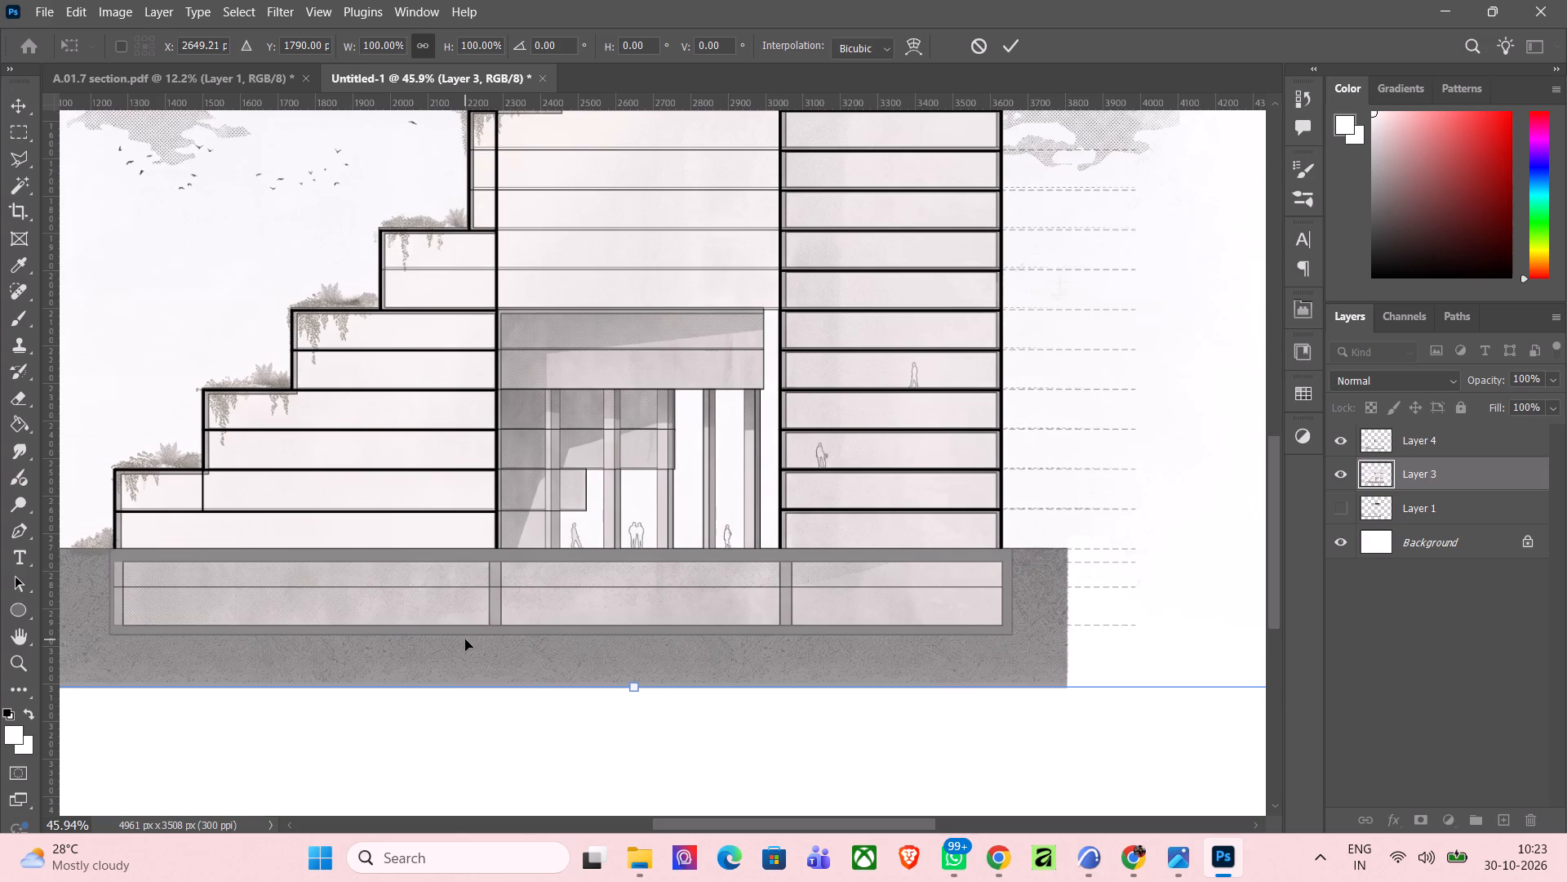
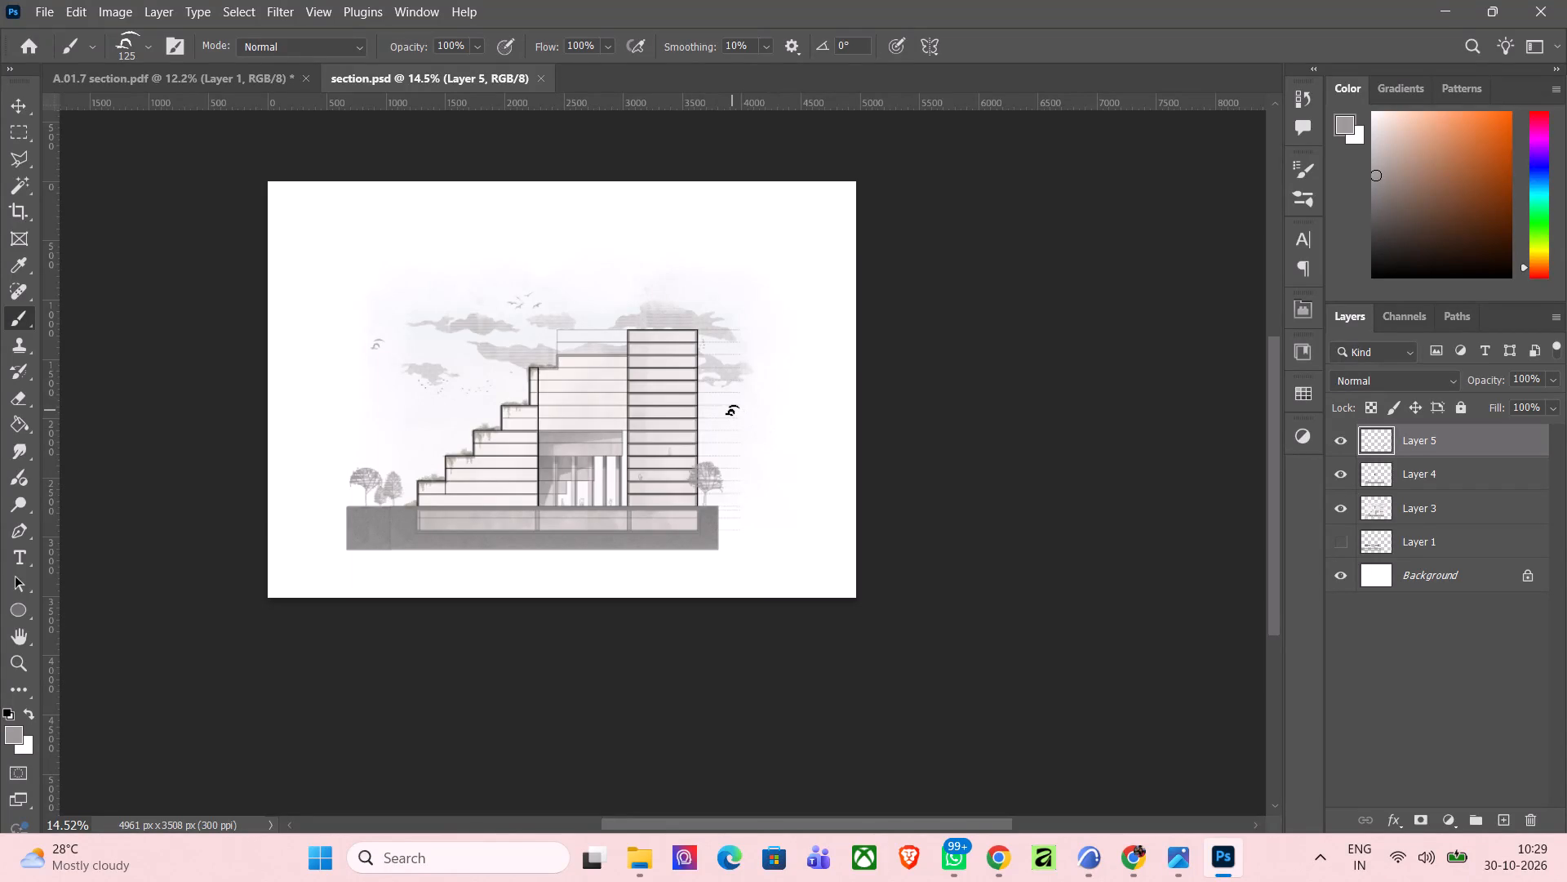
Examine the aligned section closely, including the tower, the basement and the dashed floor-level lines beside them.
scroll(660, 497, up, 10)
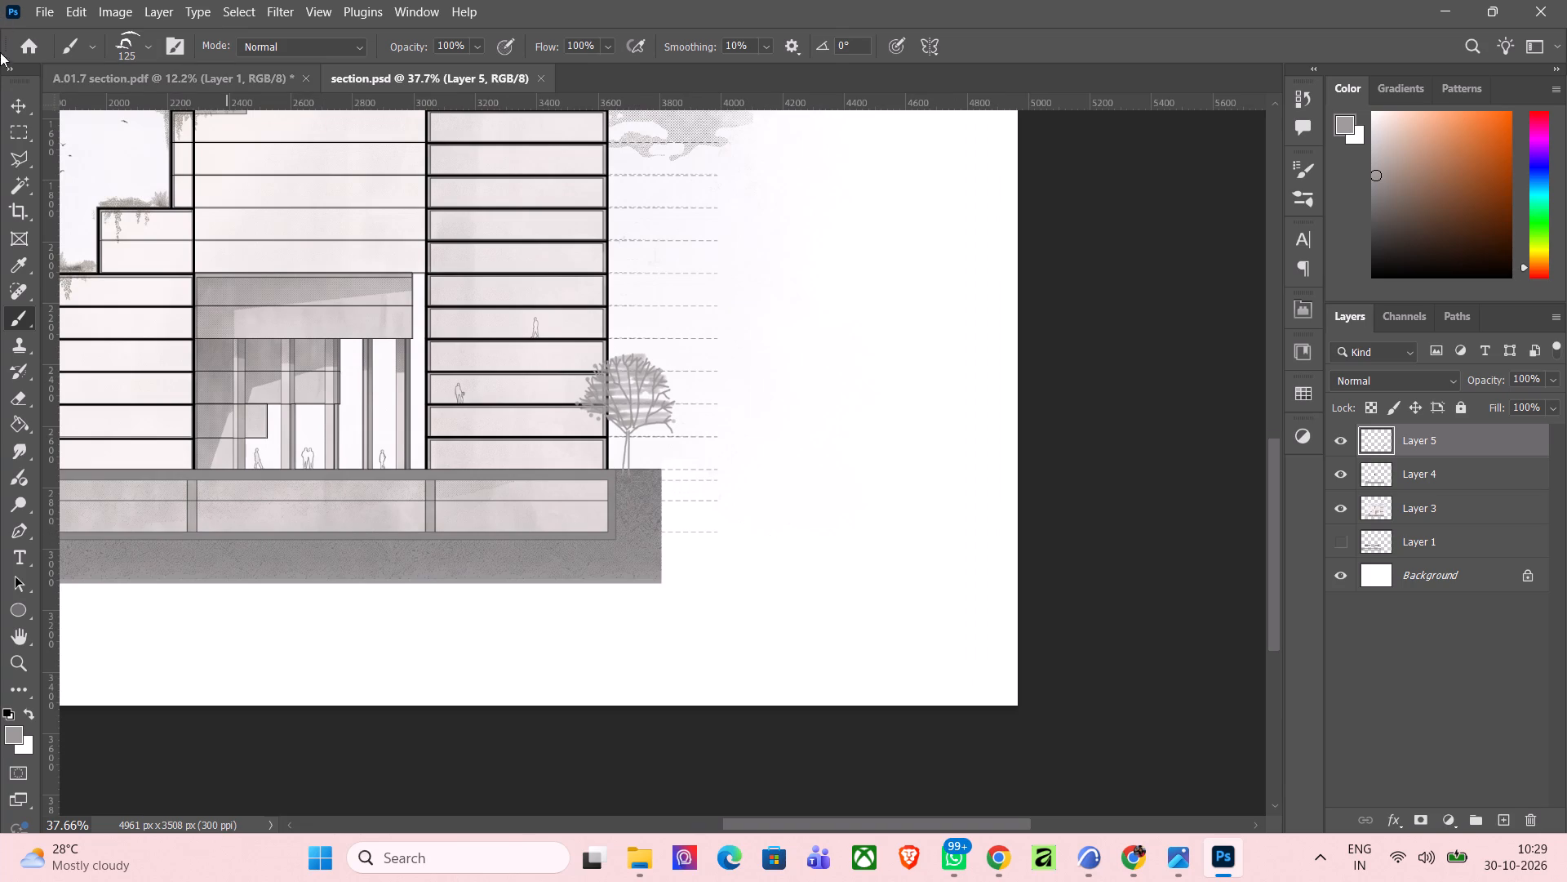
click(7, 104)
scroll(919, 611, down, 5)
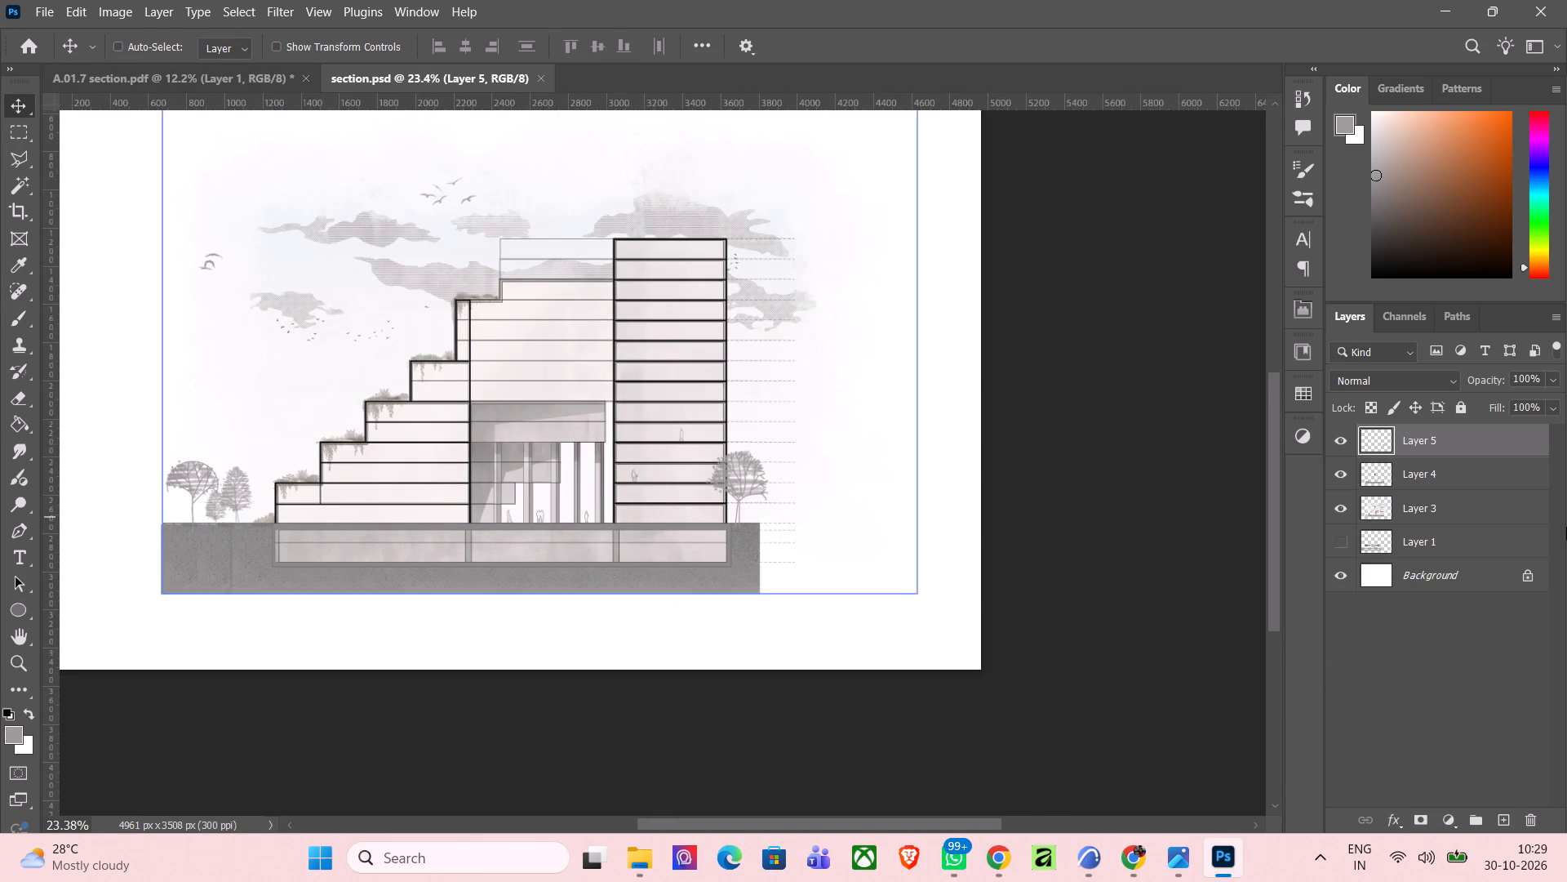
scroll(805, 530, up, 4)
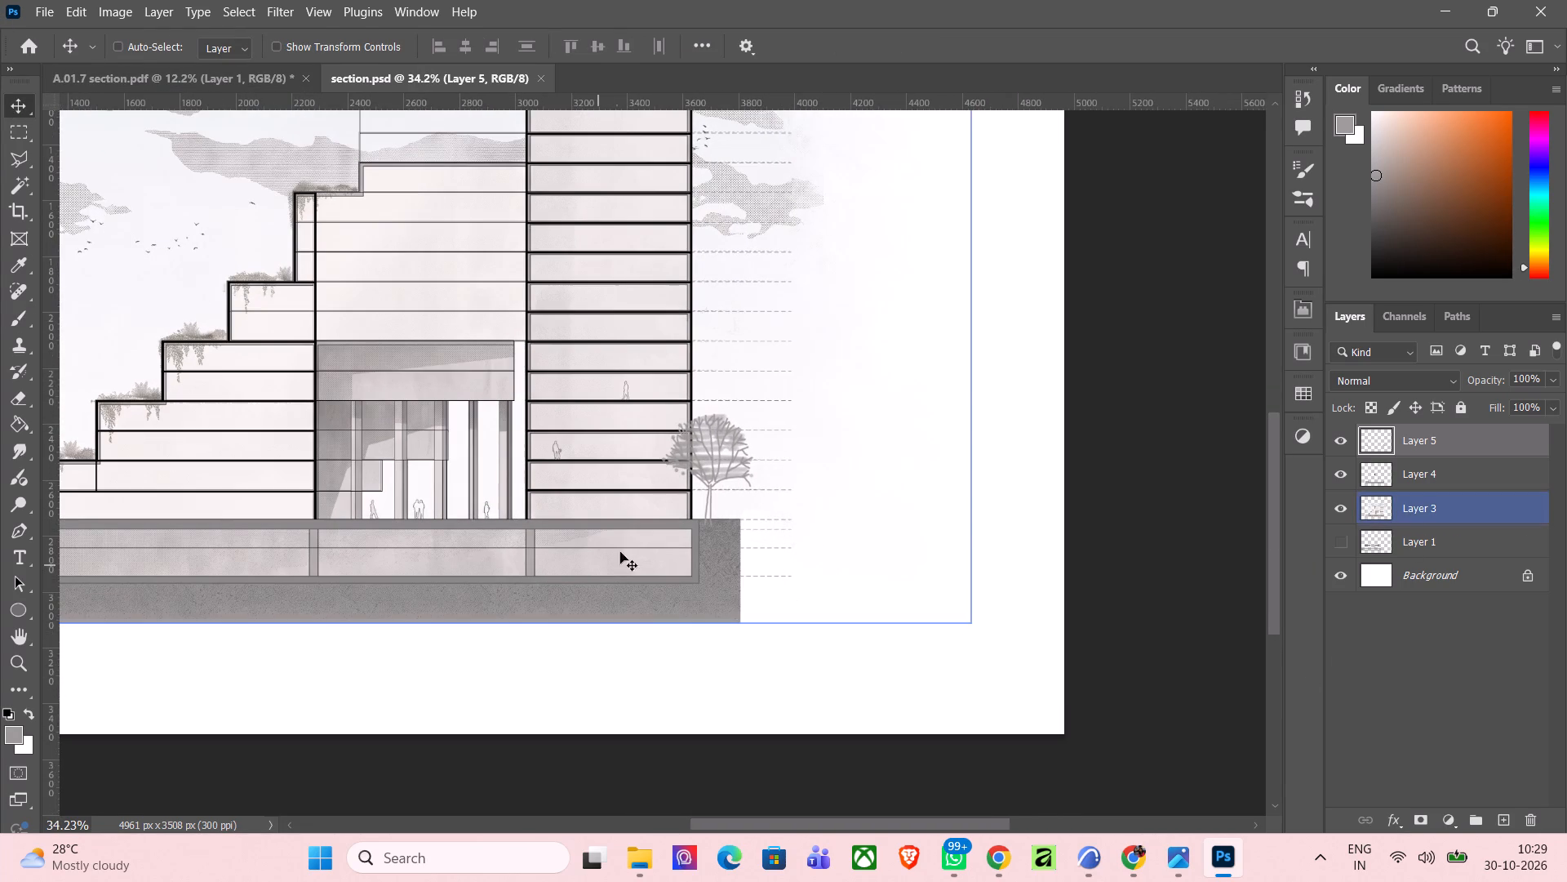
scroll(828, 611, down, 6)
scroll(784, 386, up, 2)
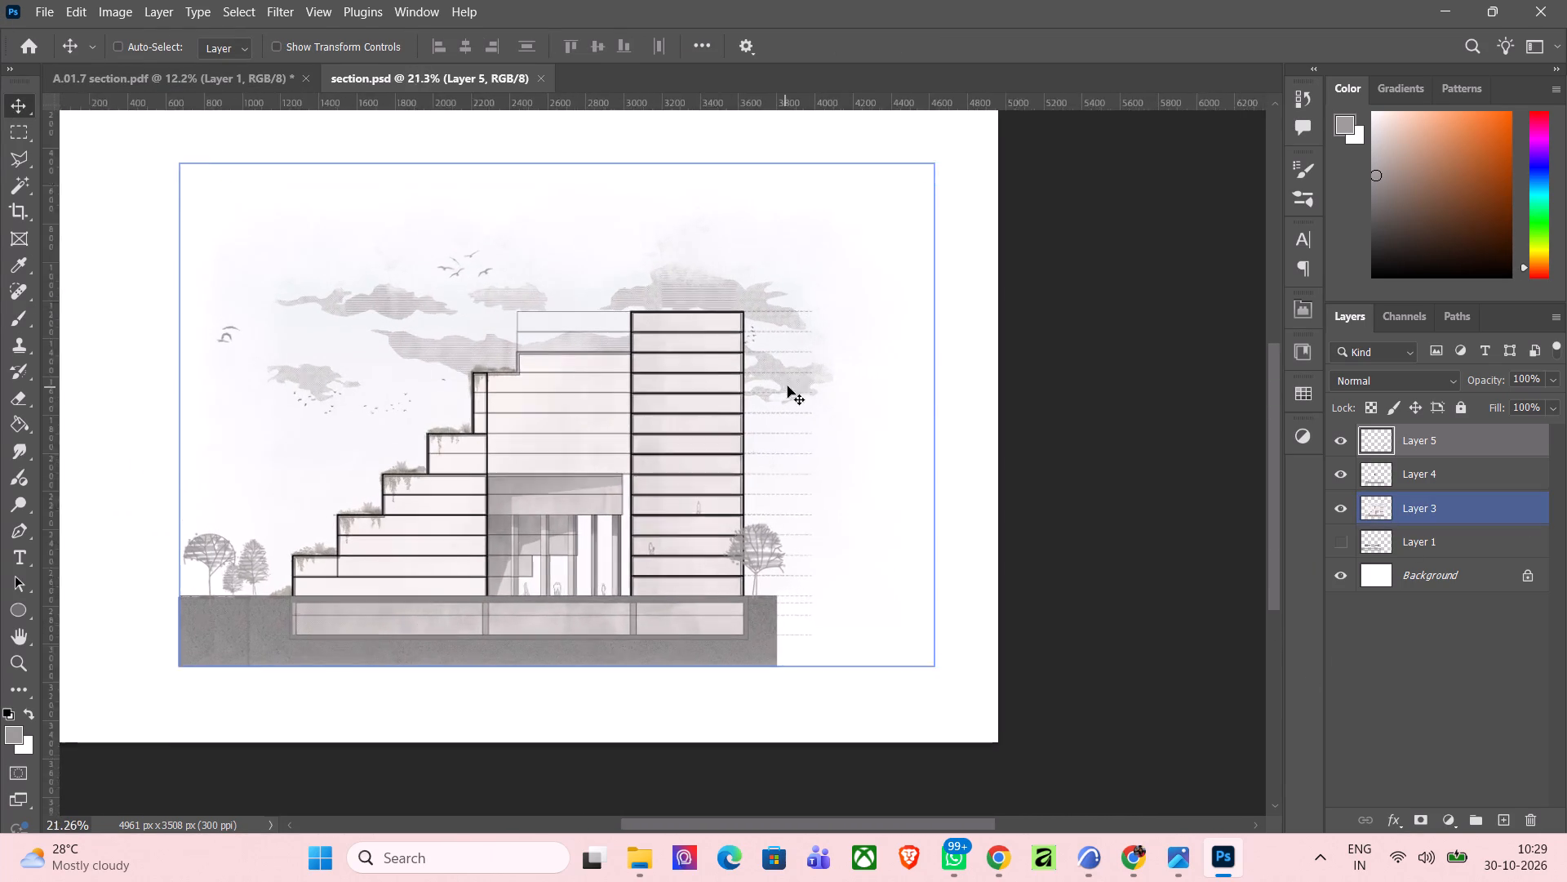
scroll(788, 386, up, 1)
scroll(801, 302, up, 3)
scroll(868, 301, down, 2)
scroll(828, 630, up, 2)
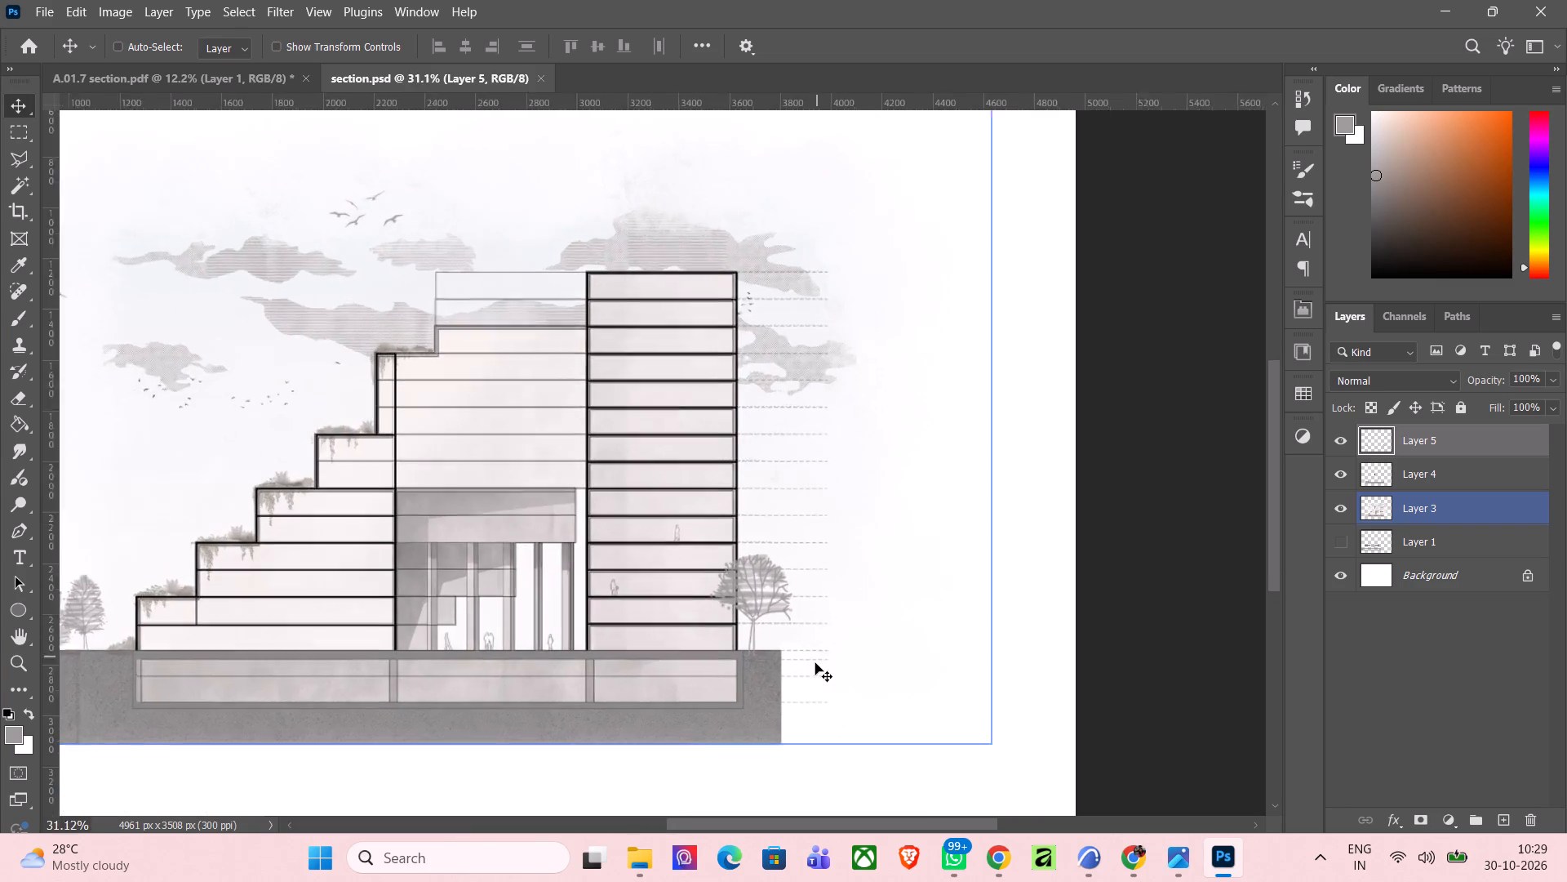
scroll(815, 663, up, 5)
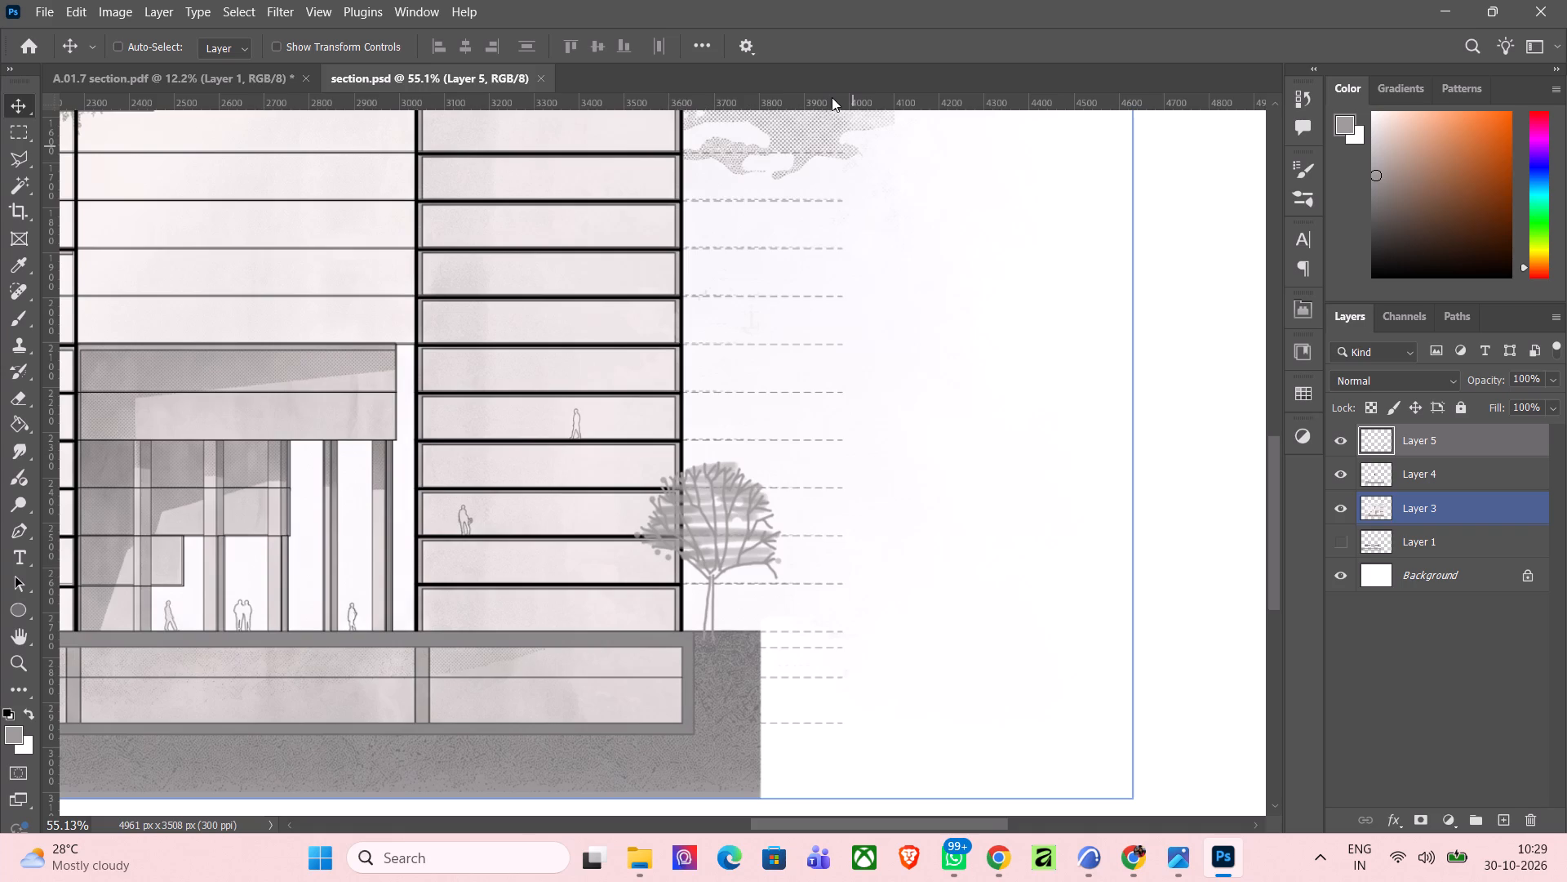
scroll(831, 98, down, 3)
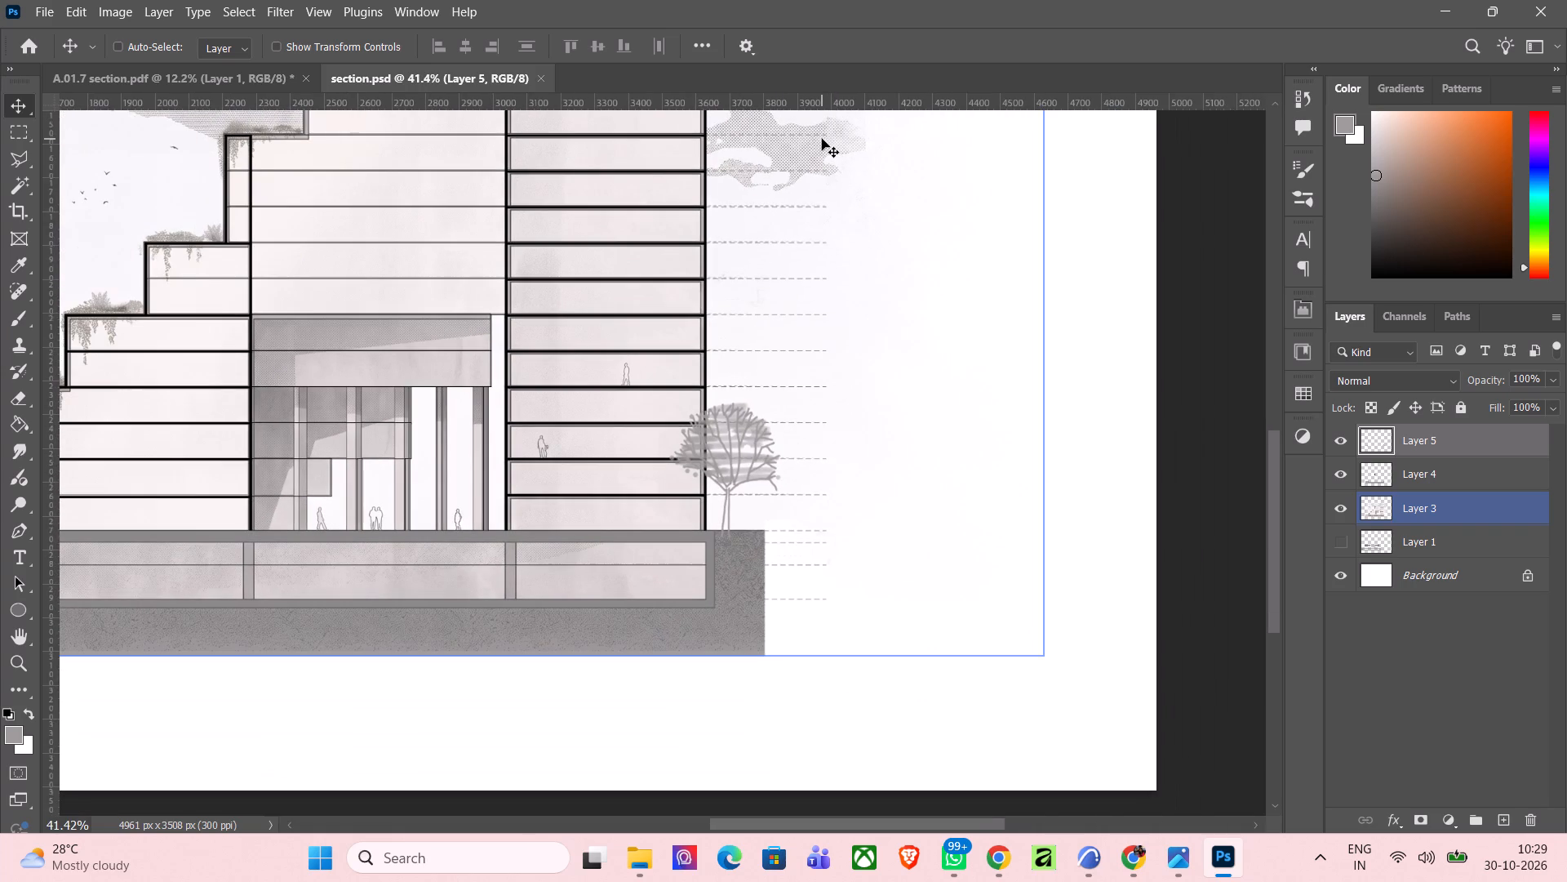
scroll(761, 577, up, 2)
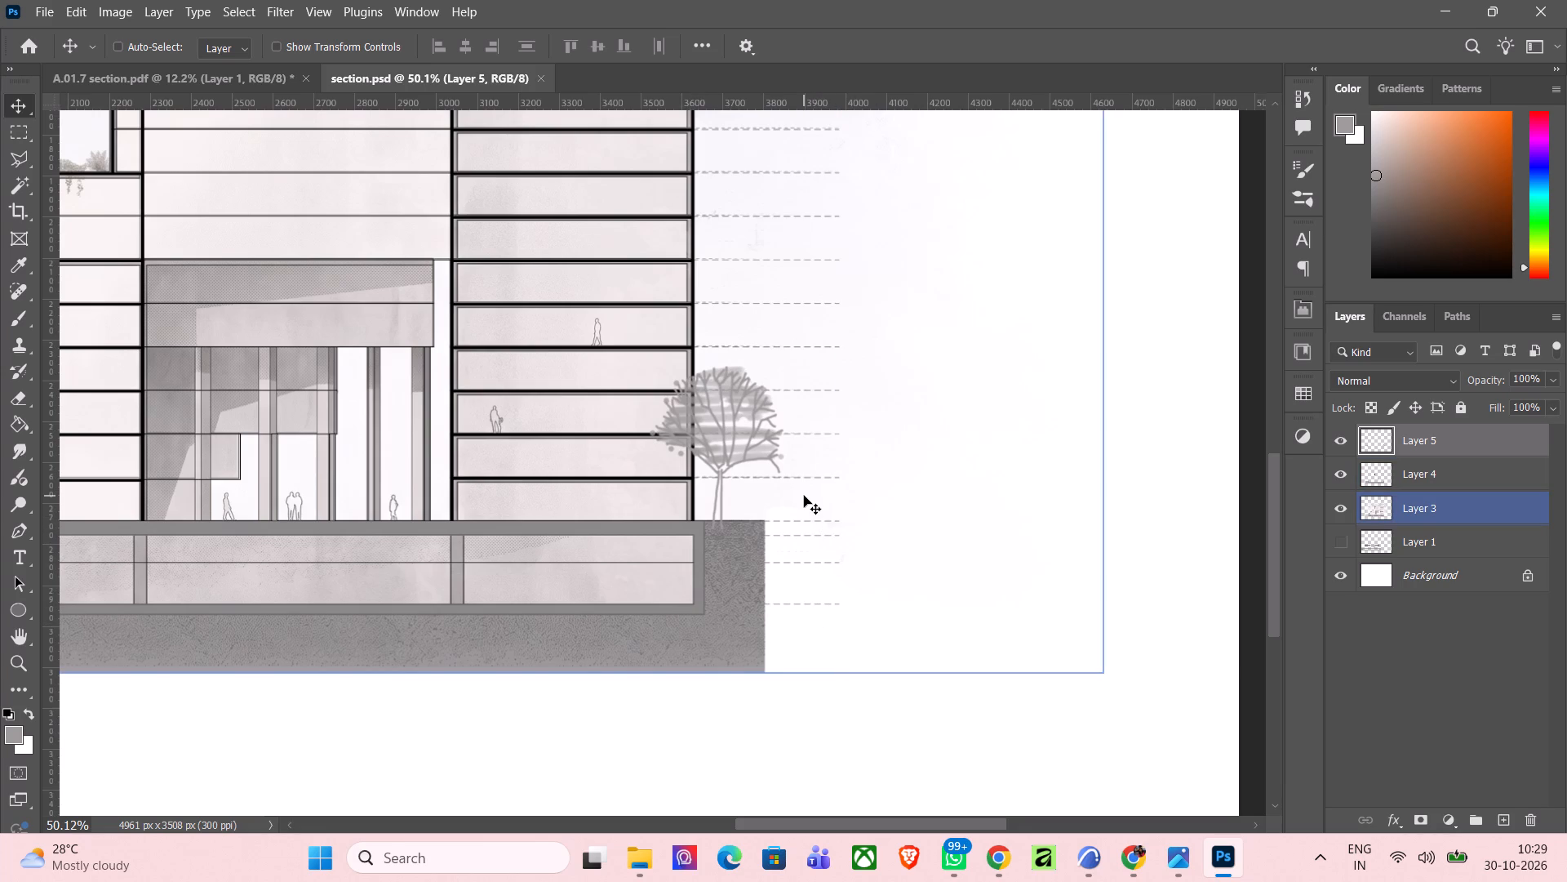
scroll(804, 496, down, 4)
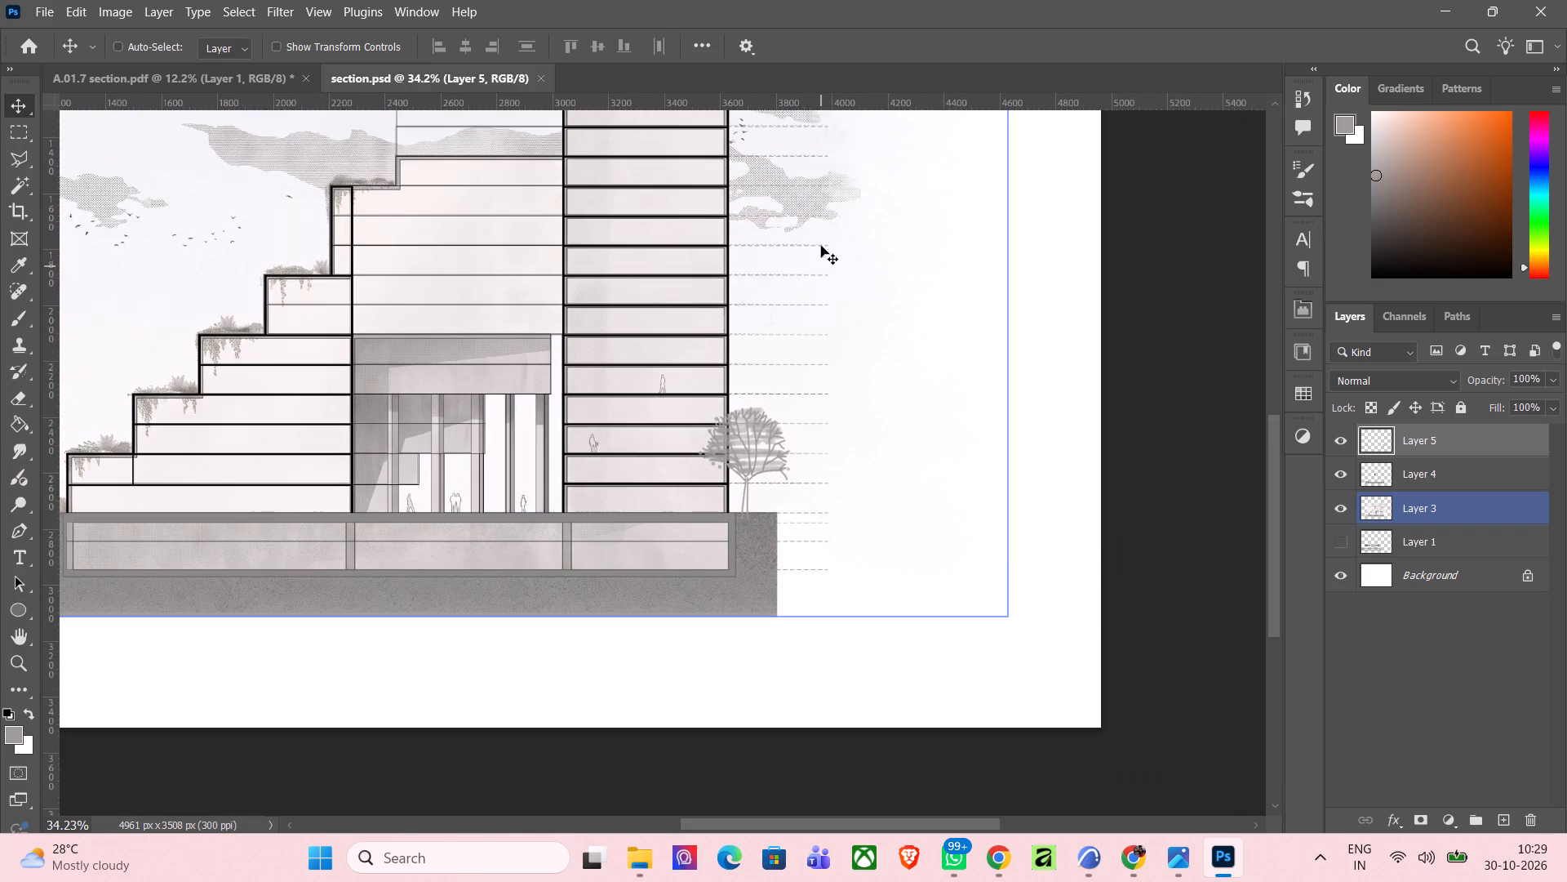
scroll(805, 443, up, 4)
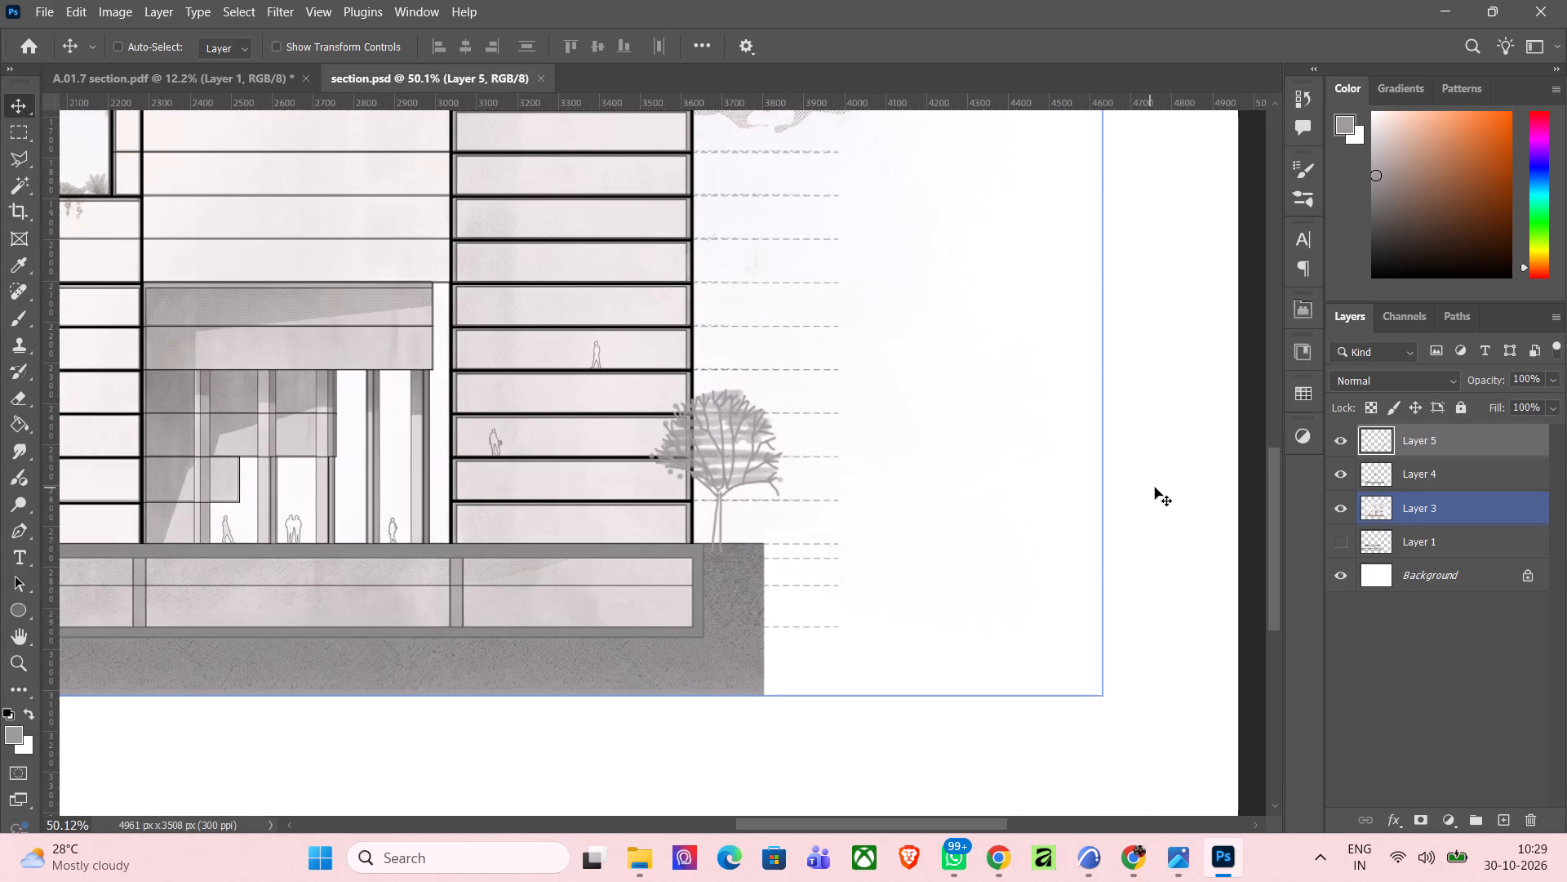
Switch to Archicad, examine the South Elevation's story level markers, and compare them with the section in Photoshop.
click(1076, 880)
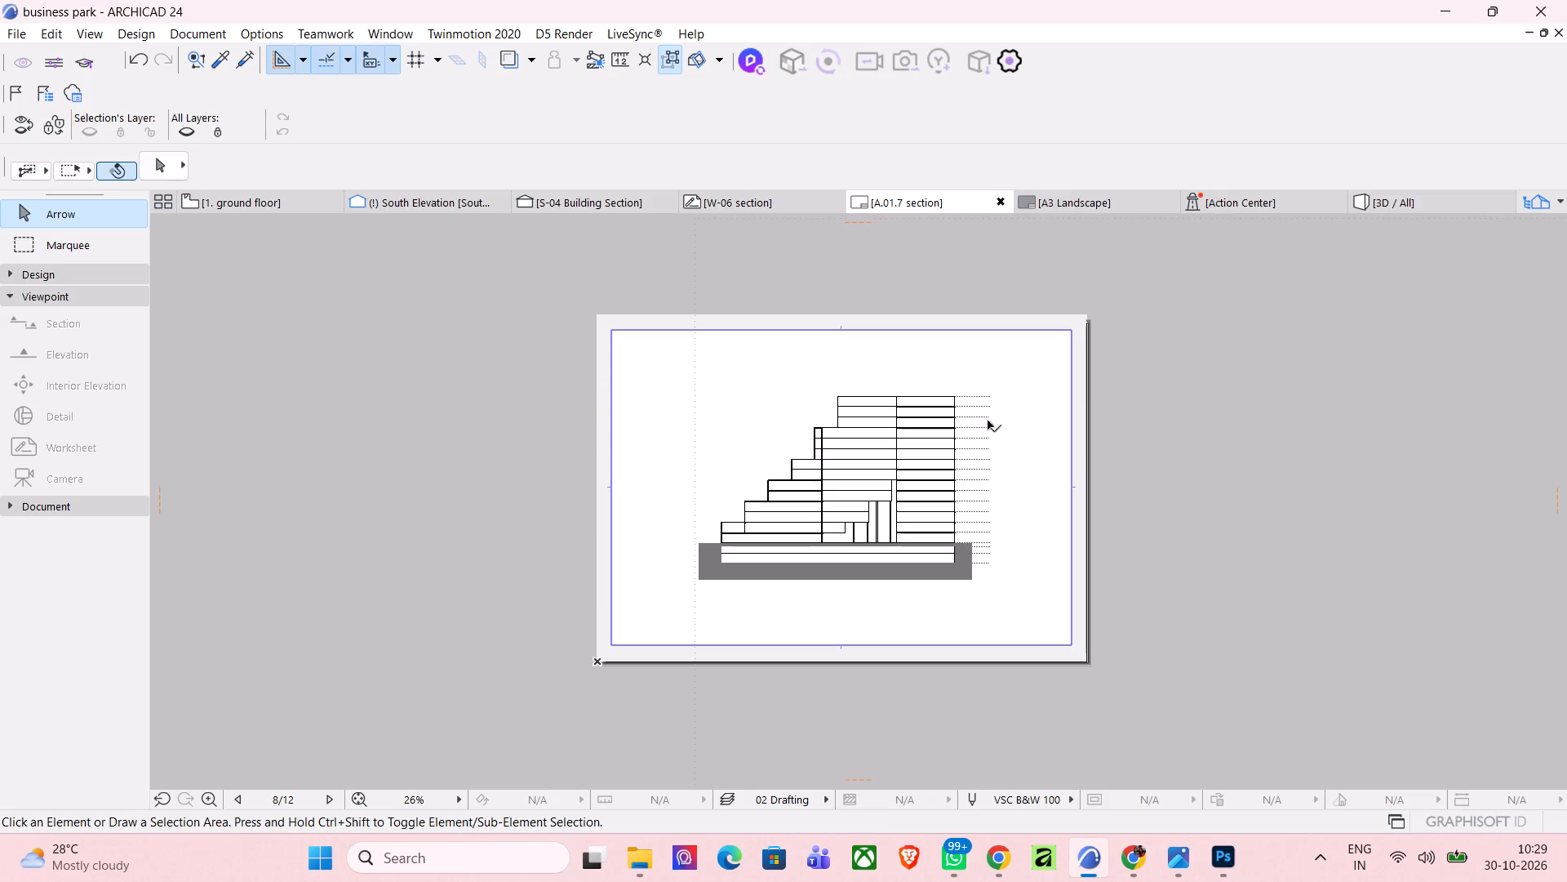
click(725, 194)
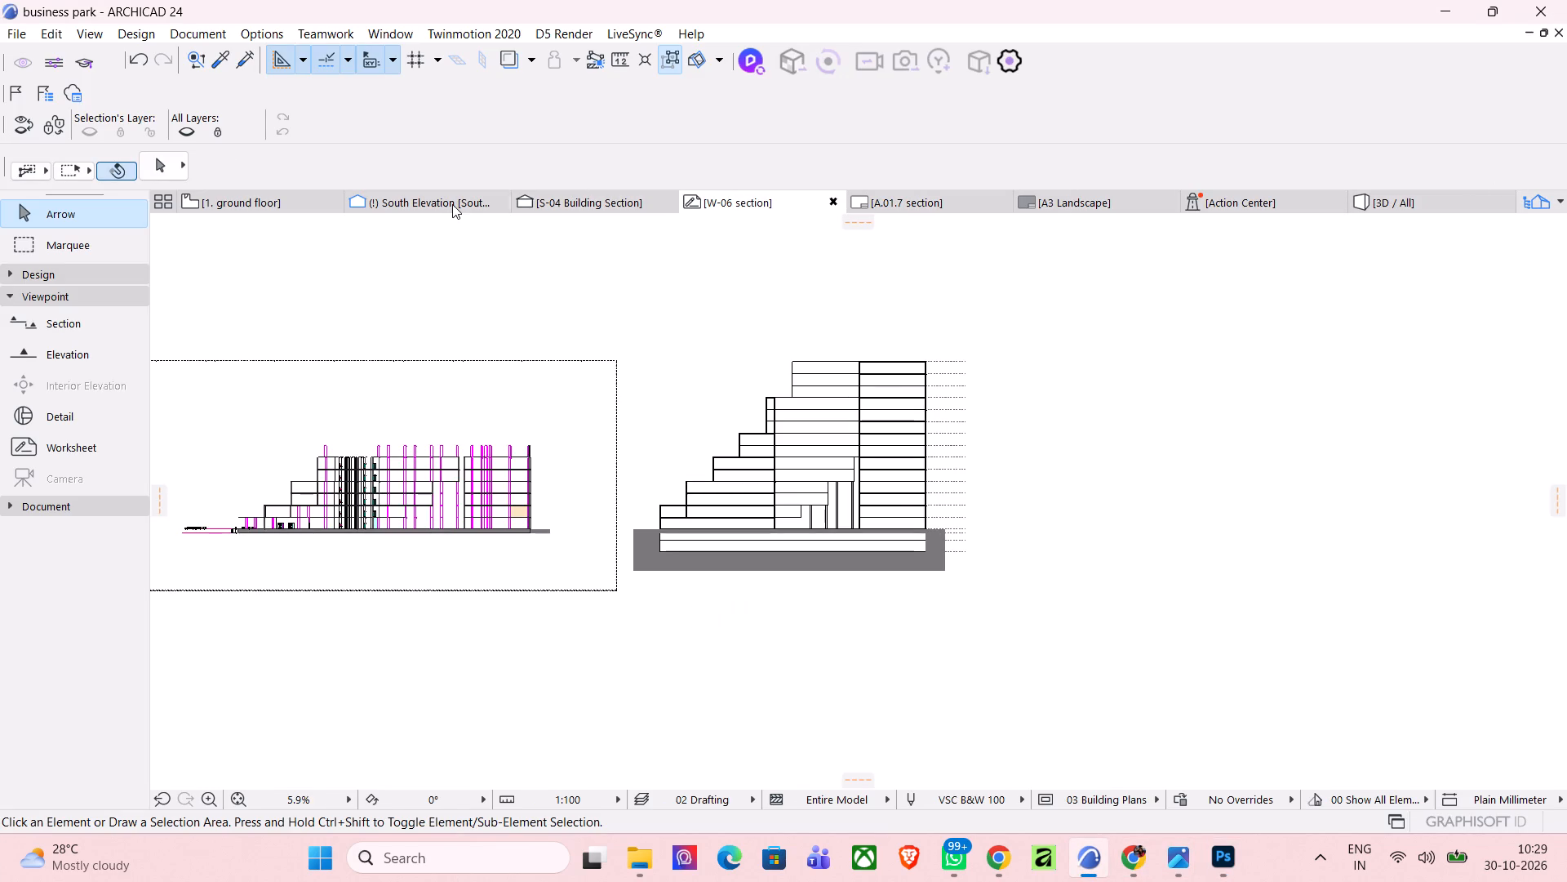
click(452, 204)
scroll(400, 644, down, 5)
scroll(1375, 501, down, 9)
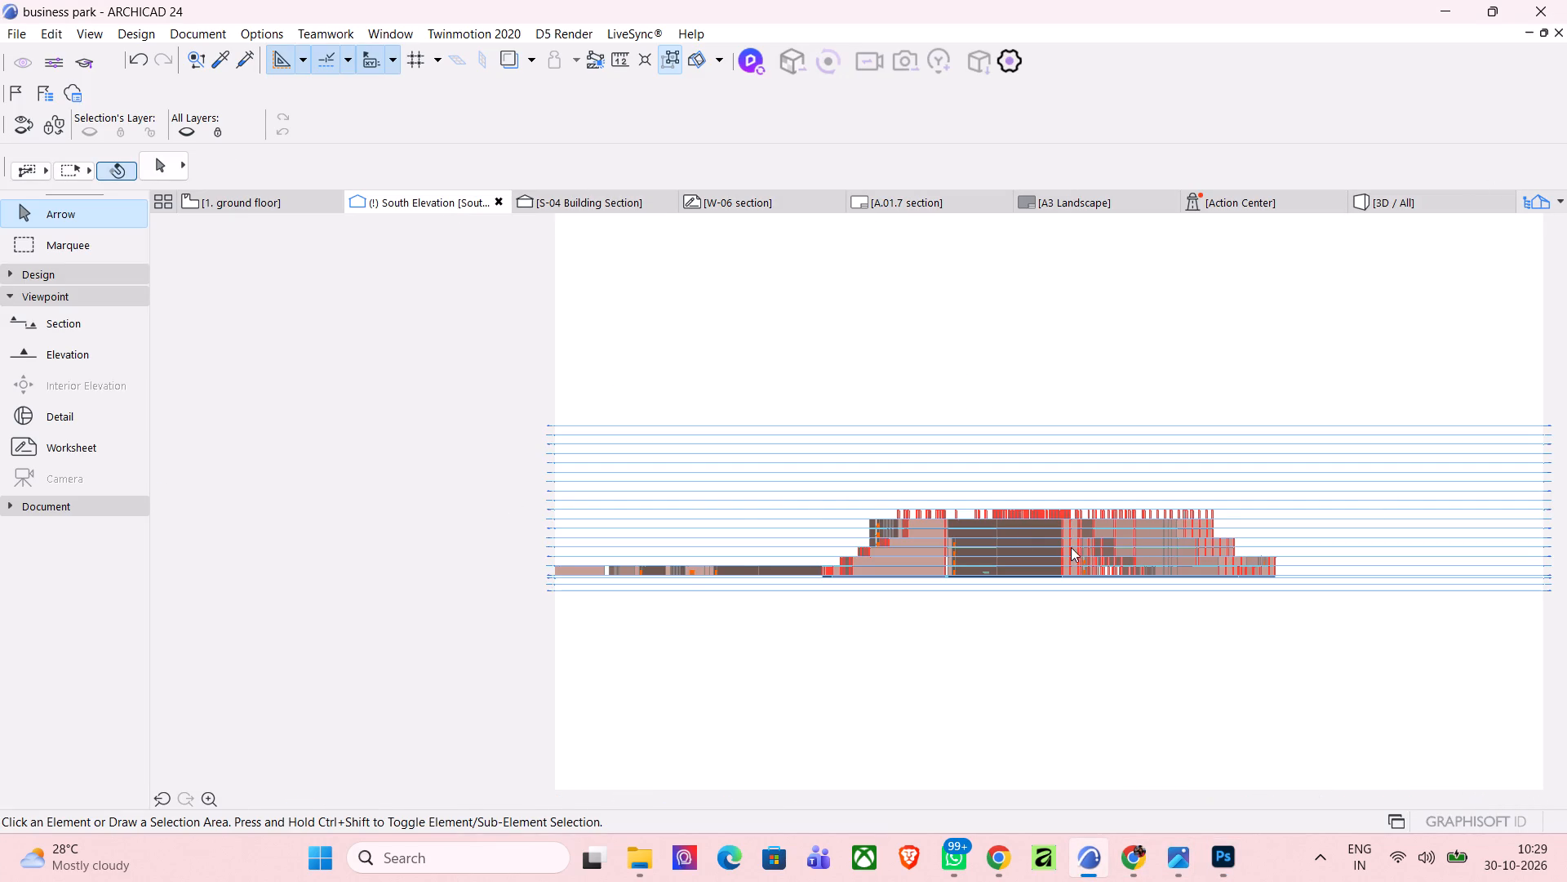
scroll(897, 501, down, 5)
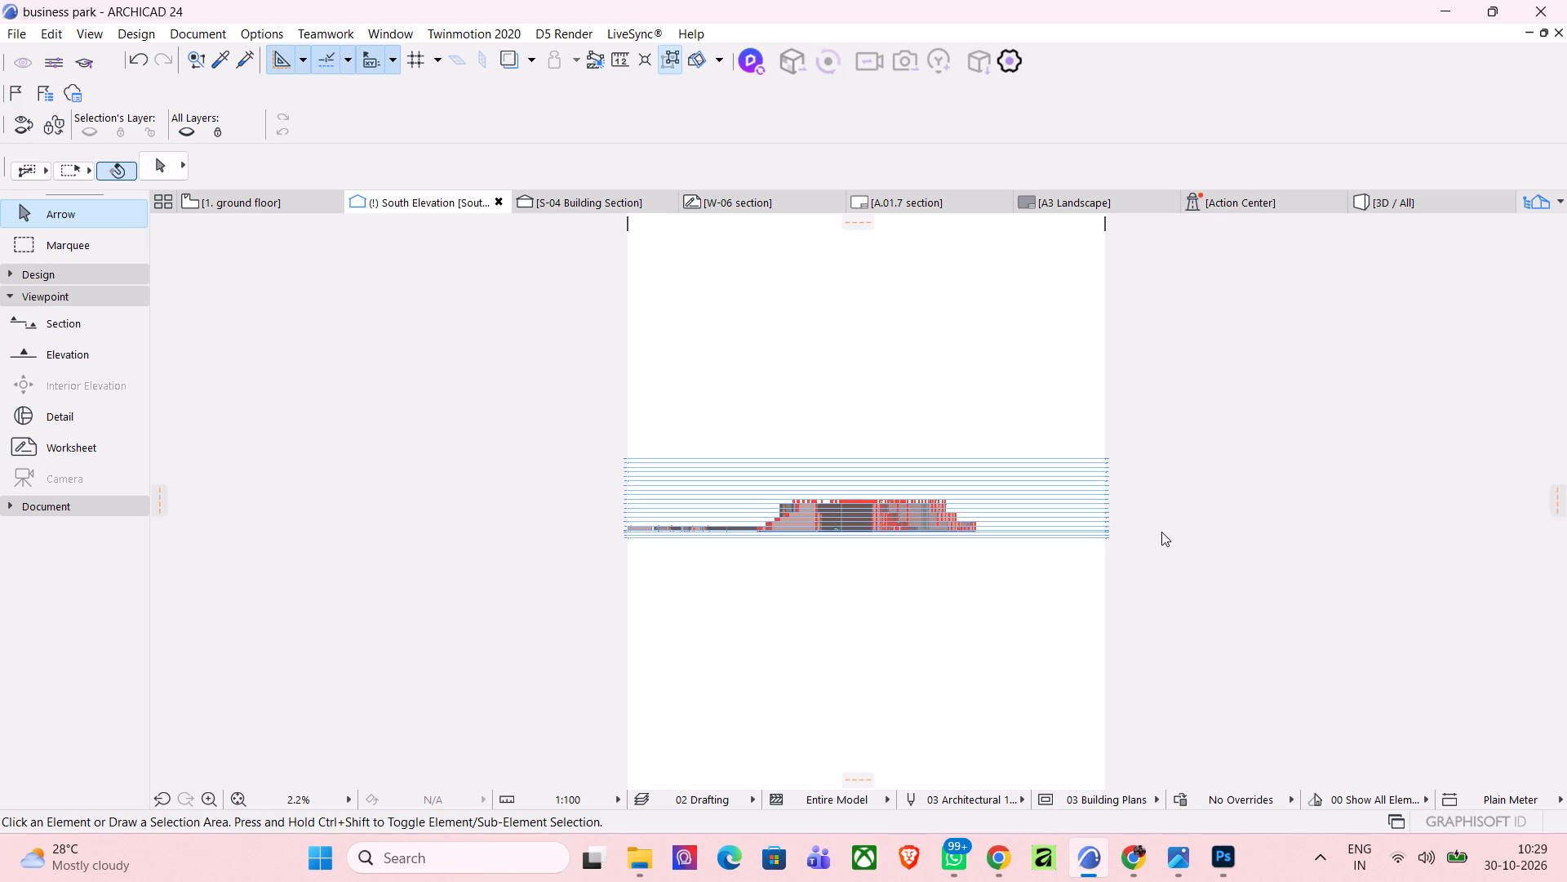
scroll(1161, 531, up, 20)
scroll(1161, 531, up, 6)
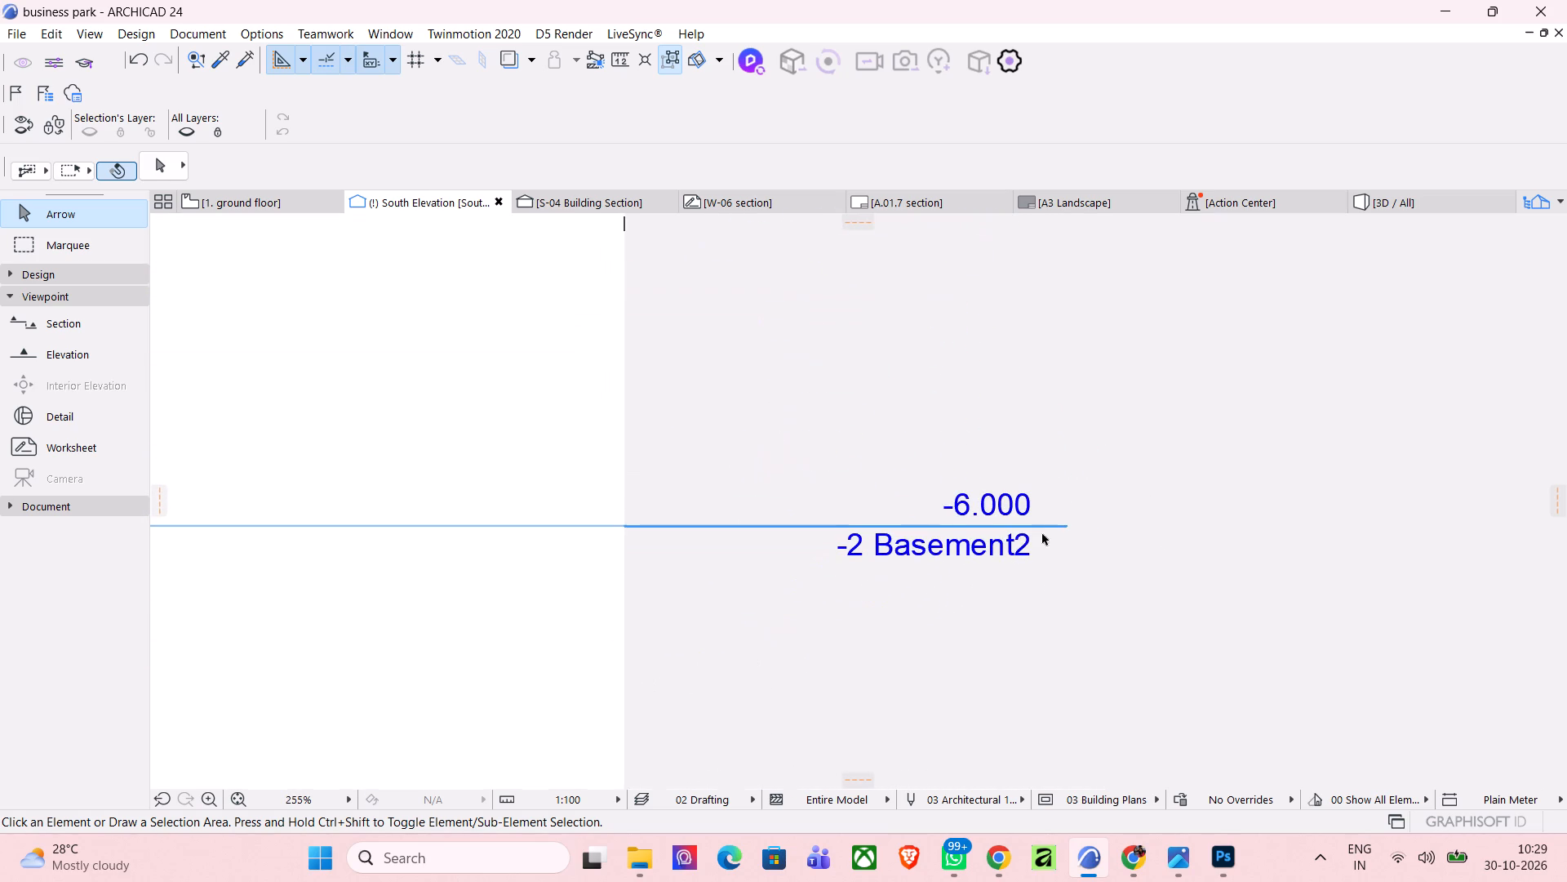
scroll(896, 615, down, 6)
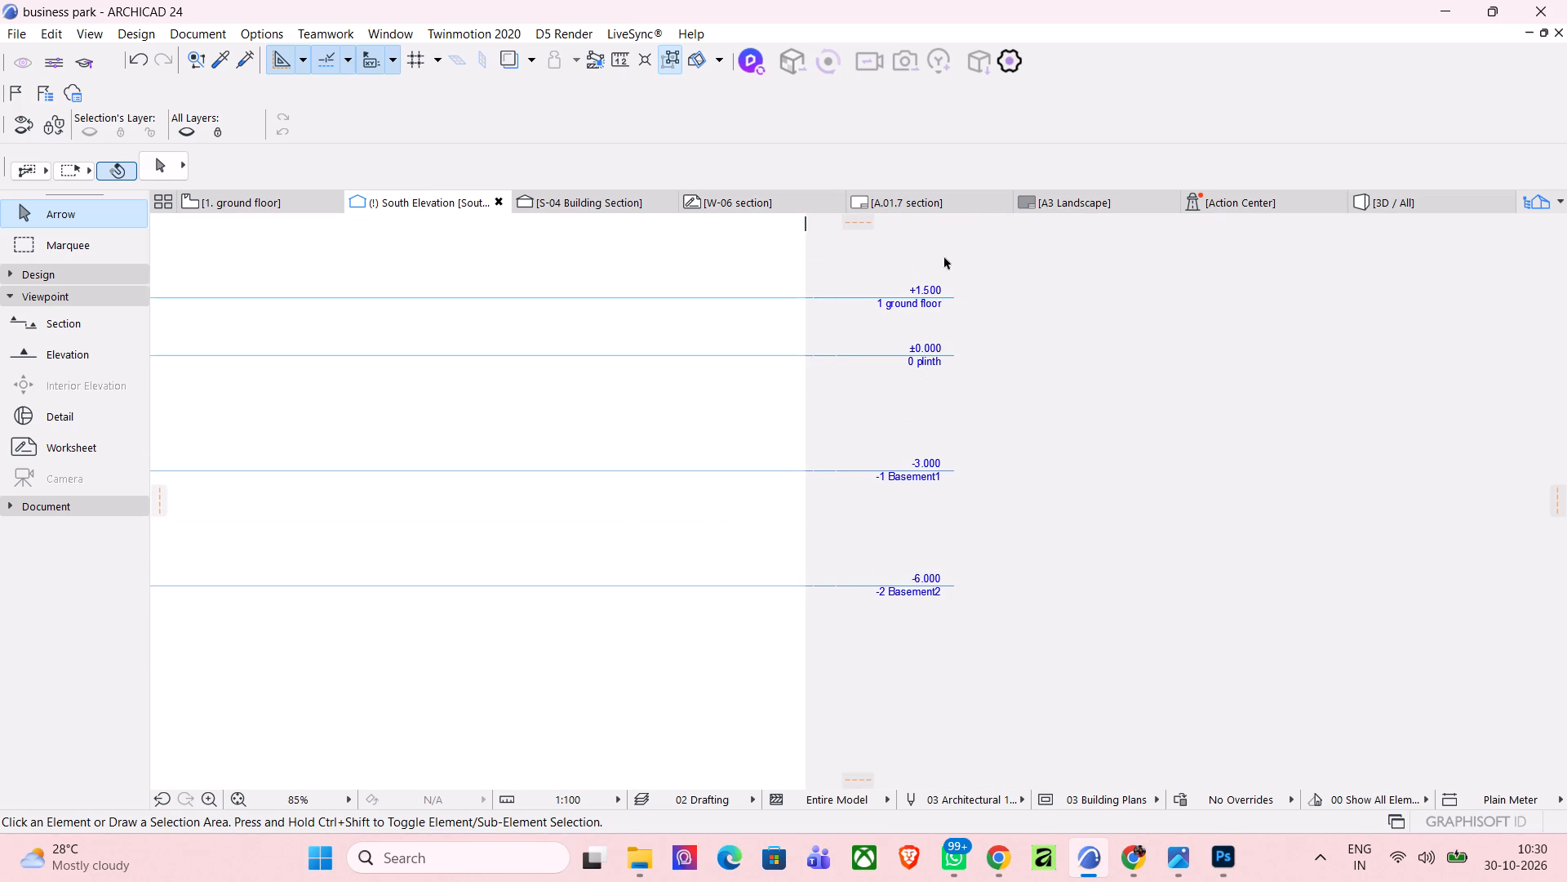
click(1240, 746)
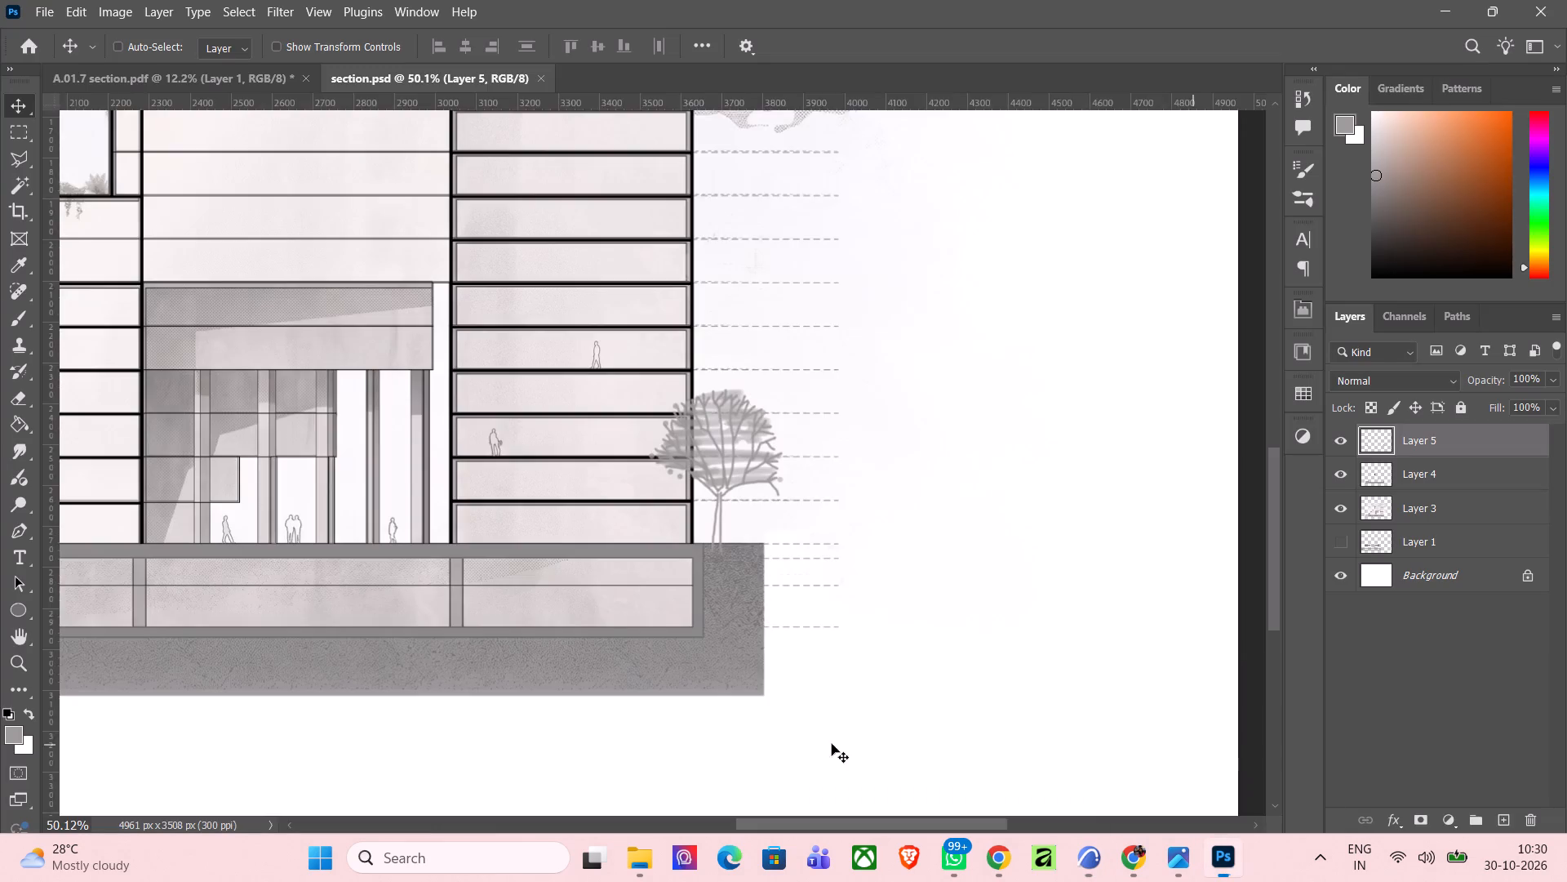
scroll(720, 681, down, 4)
scroll(817, 614, down, 2)
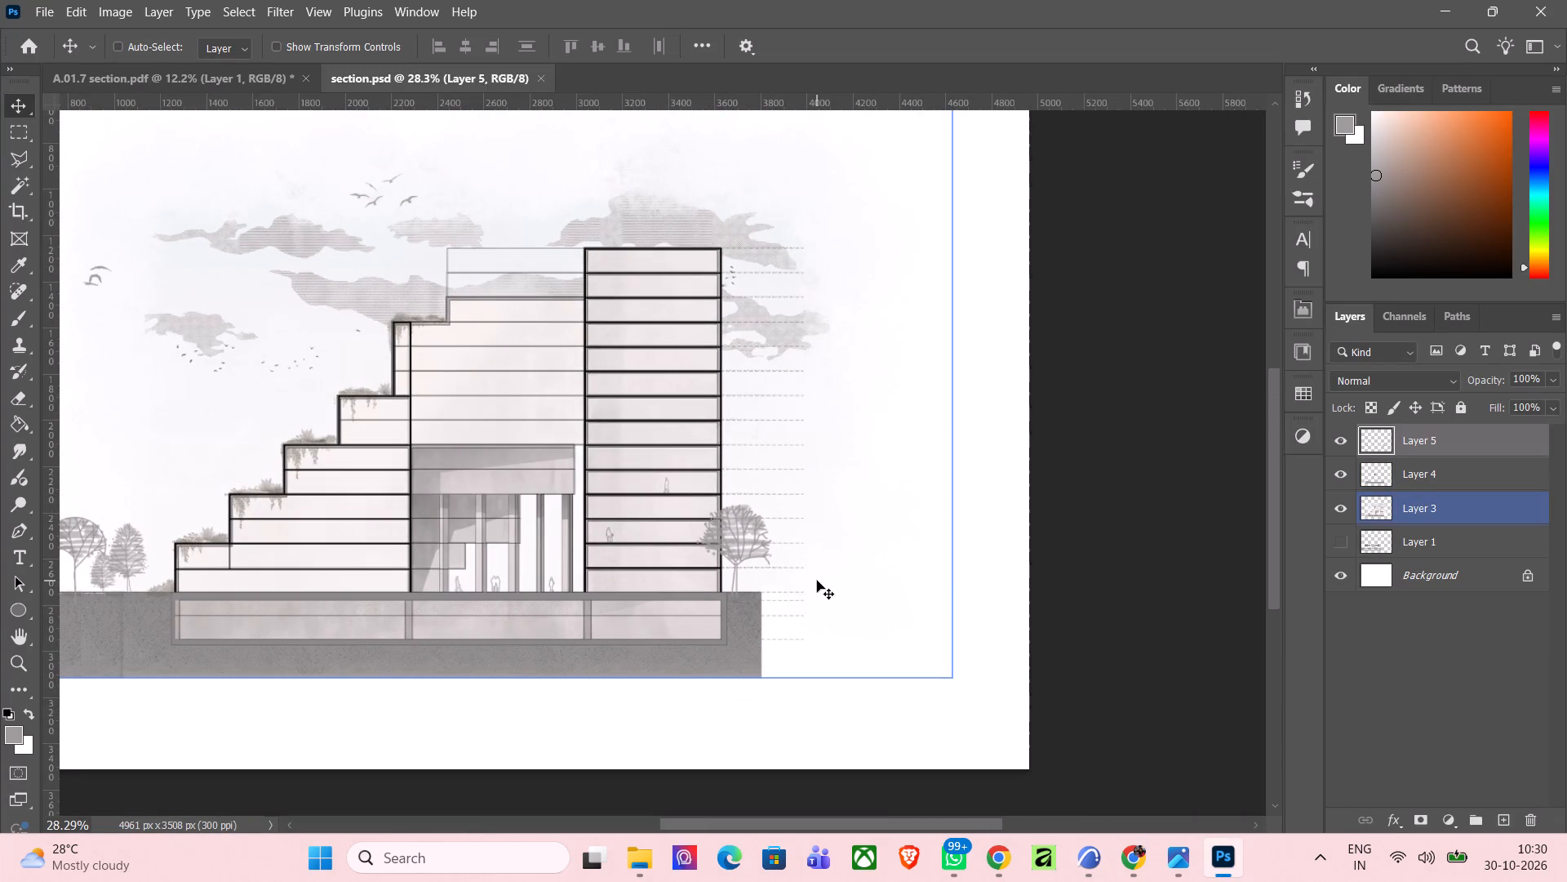
Back in Archicad, open Story Settings for the 1. ground floor story and review the story elevations and heights.
click(1085, 856)
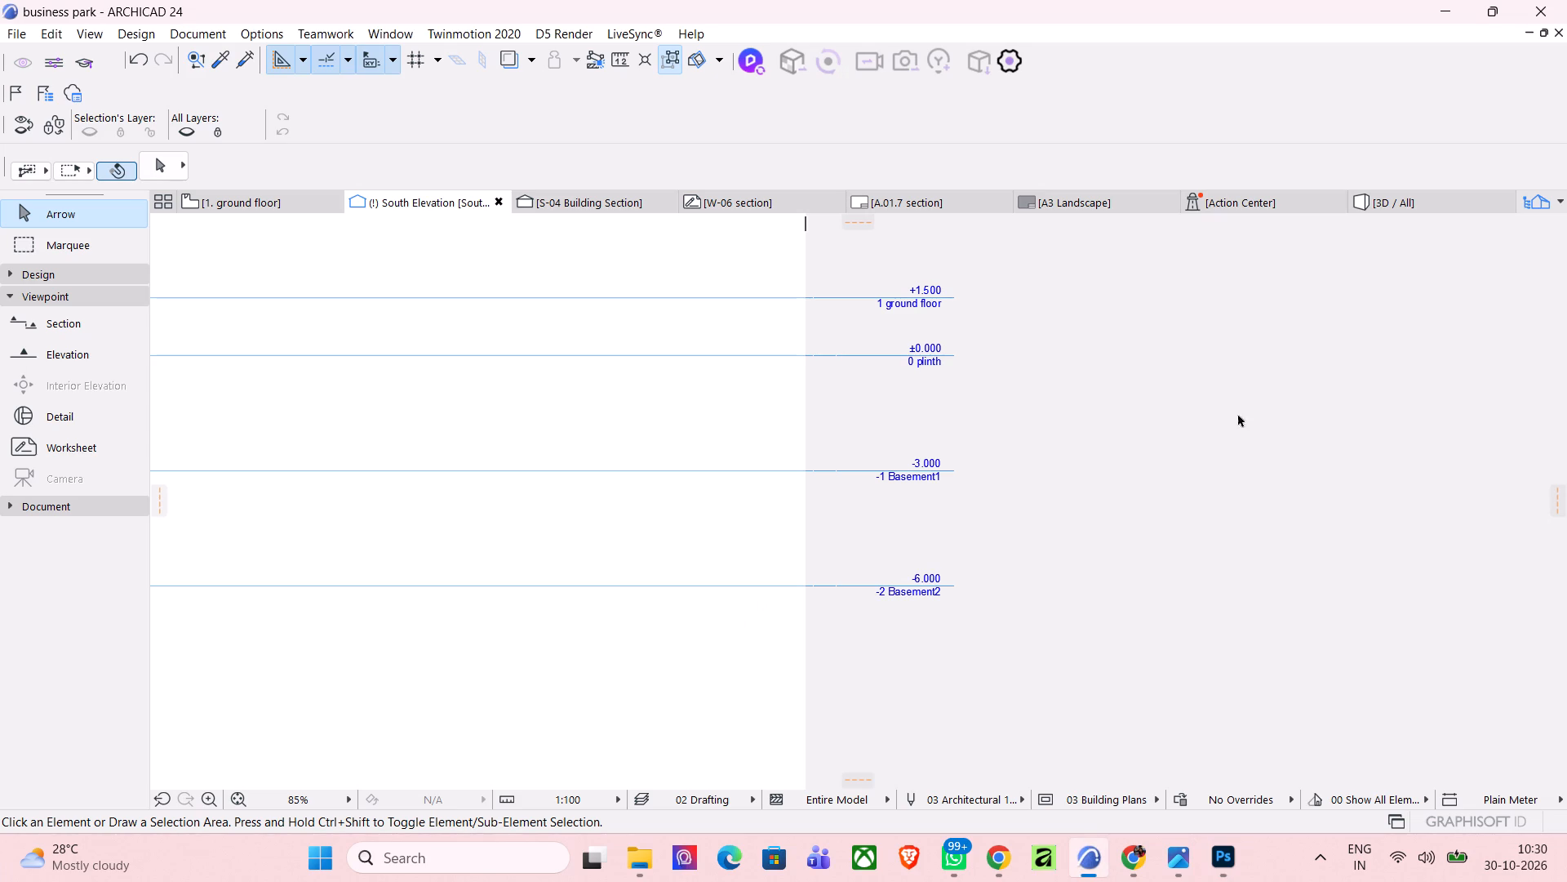
click(1553, 196)
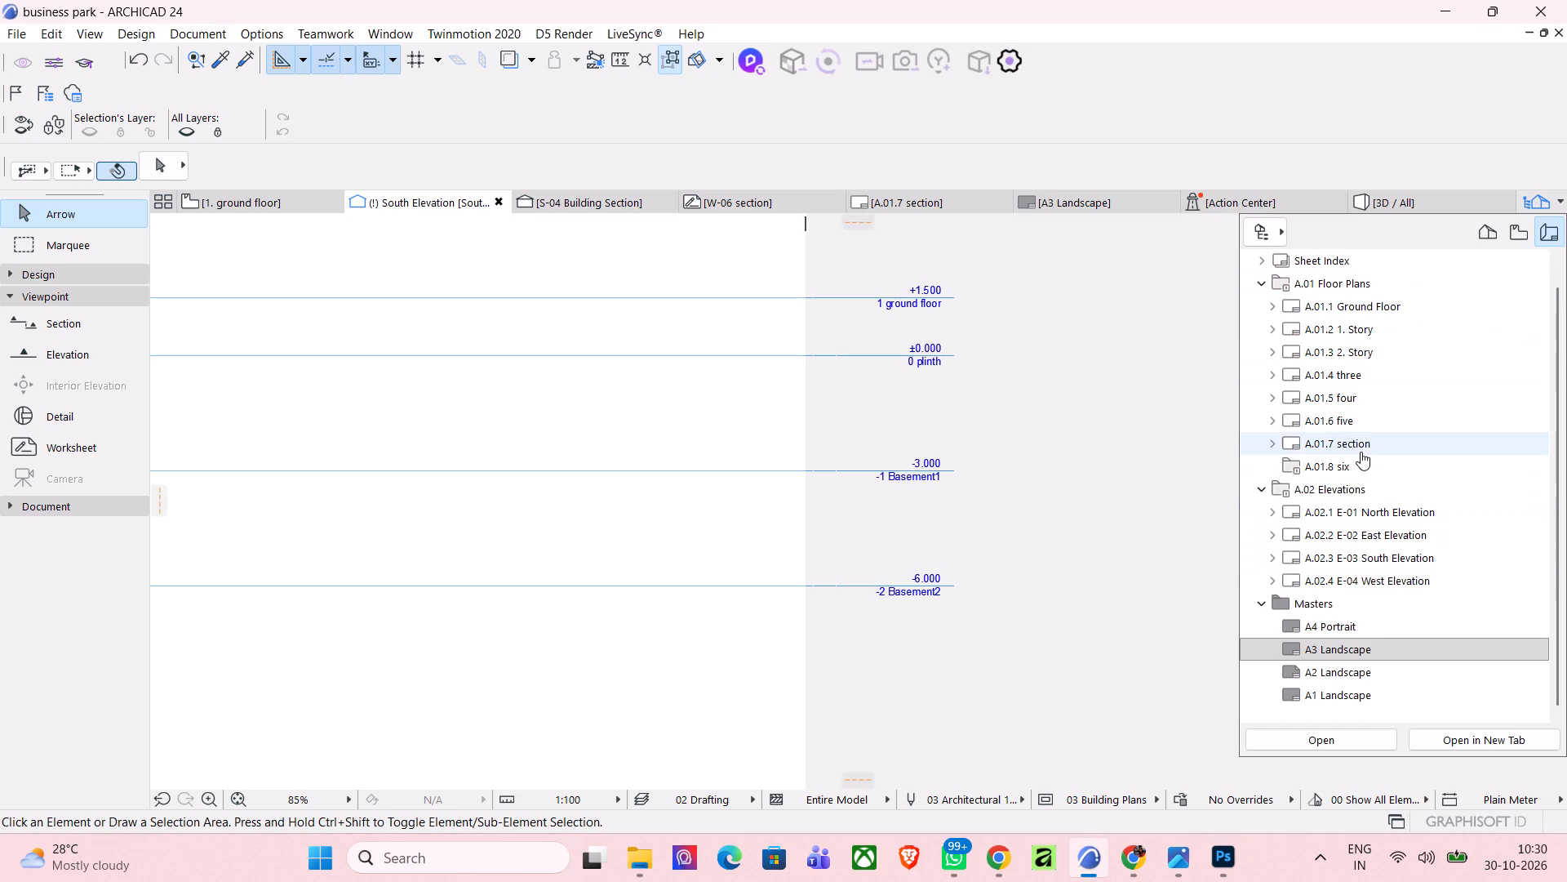
click(1490, 236)
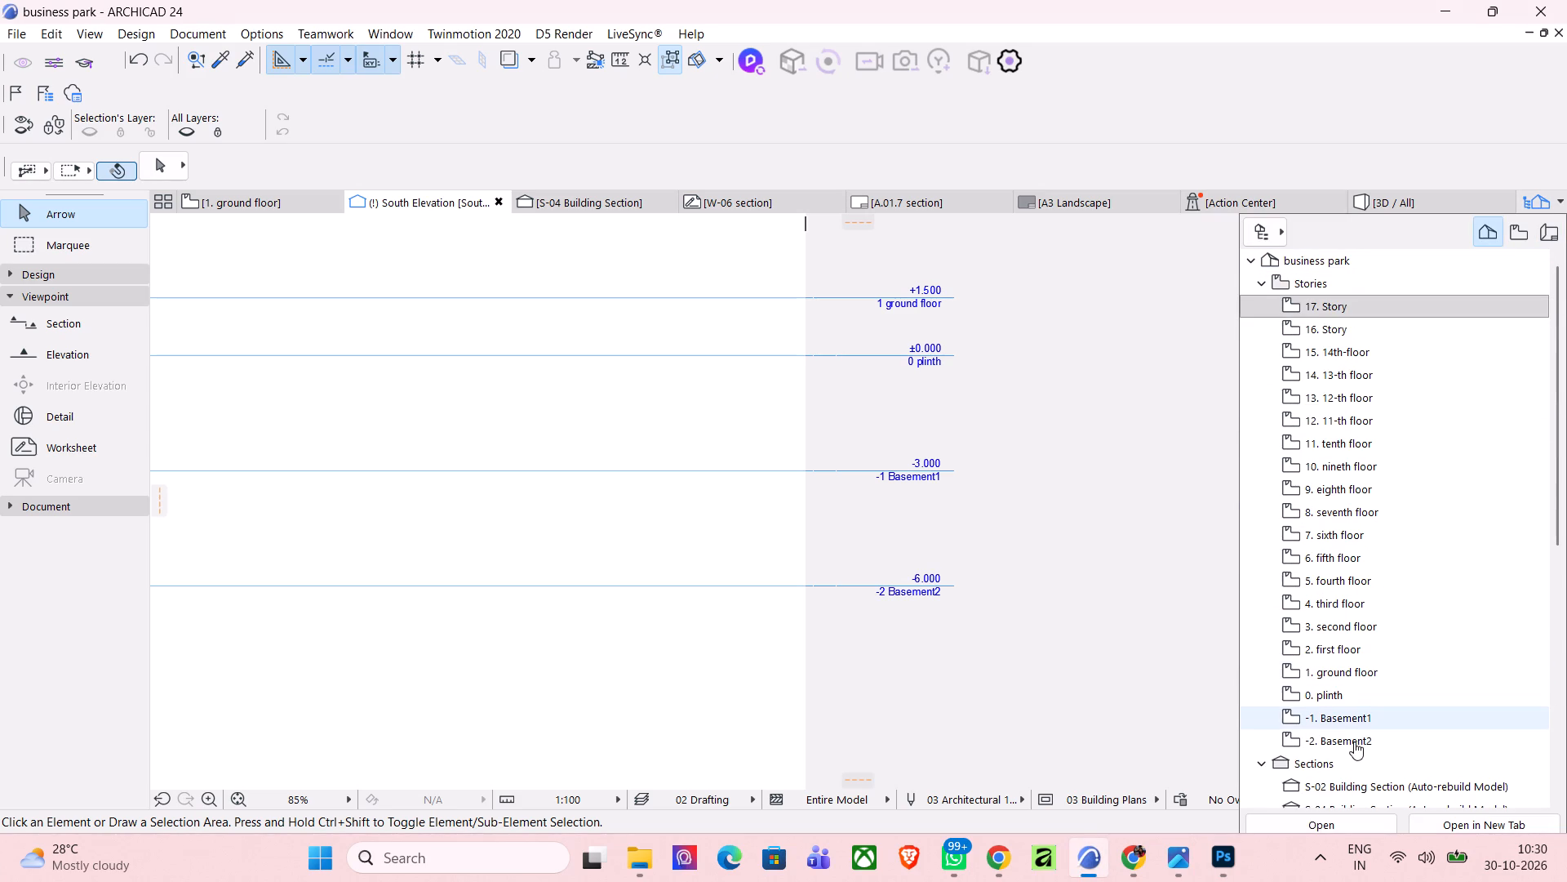
click(1361, 679)
right_click(1361, 679)
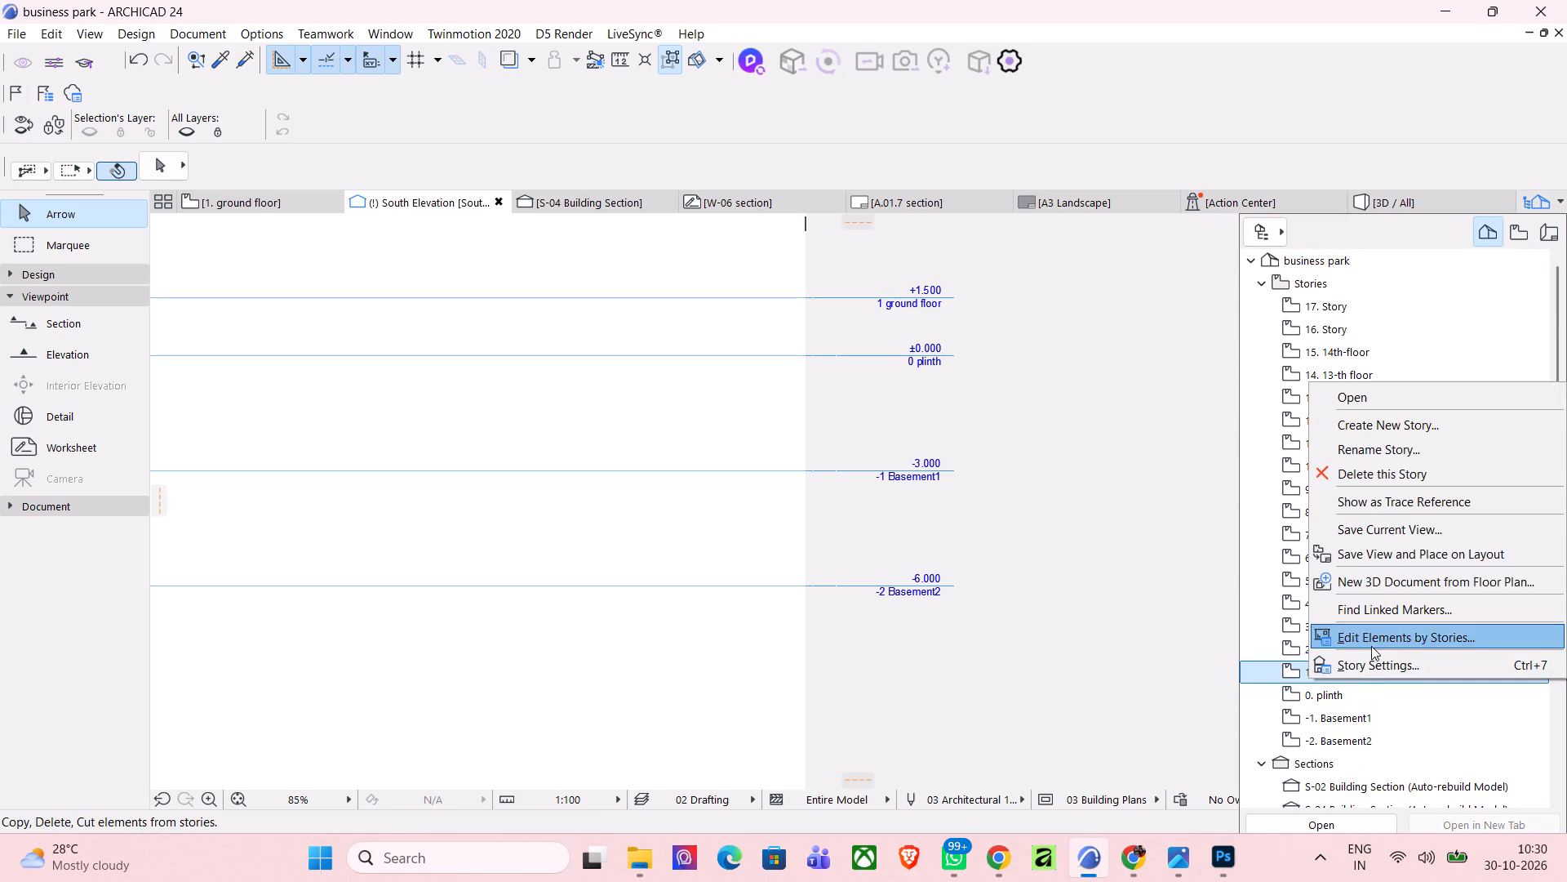
click(1358, 670)
scroll(808, 252, down, 4)
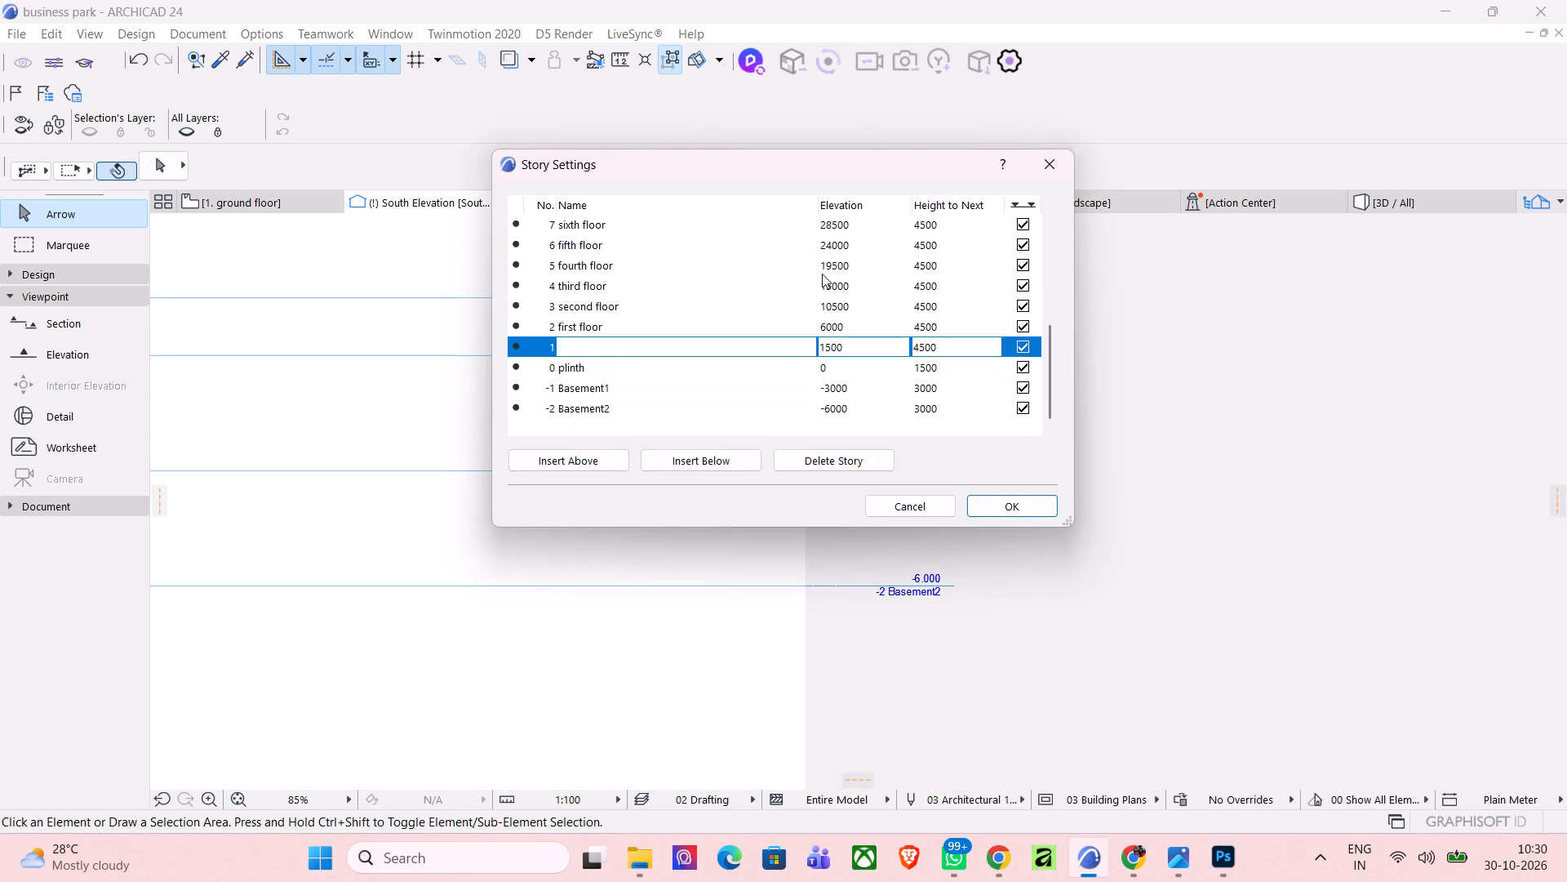
scroll(832, 228, up, 2)
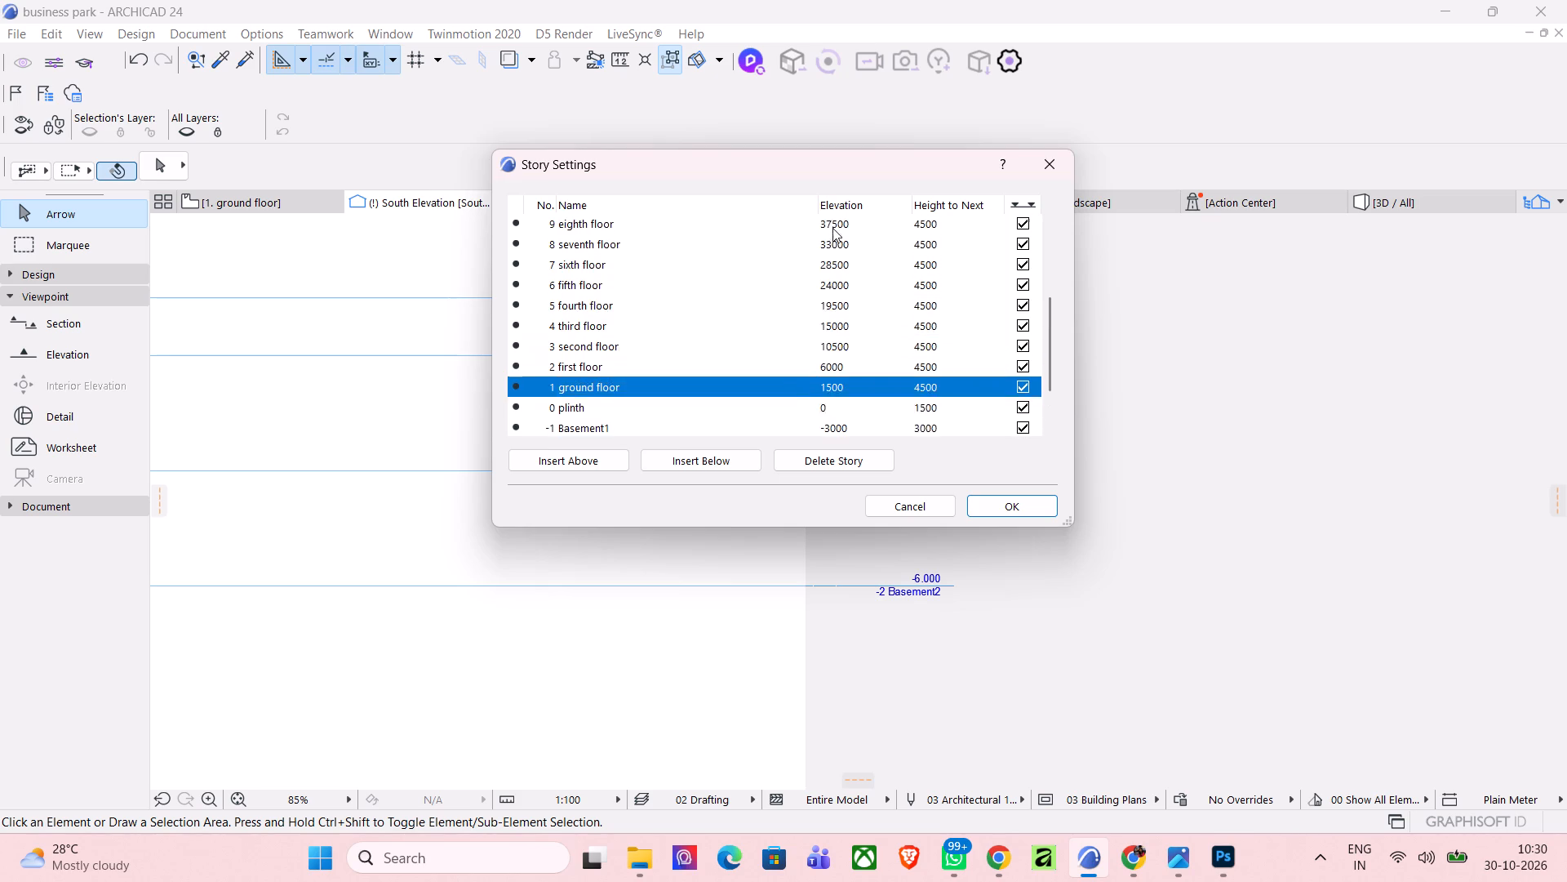
scroll(832, 228, up, 1)
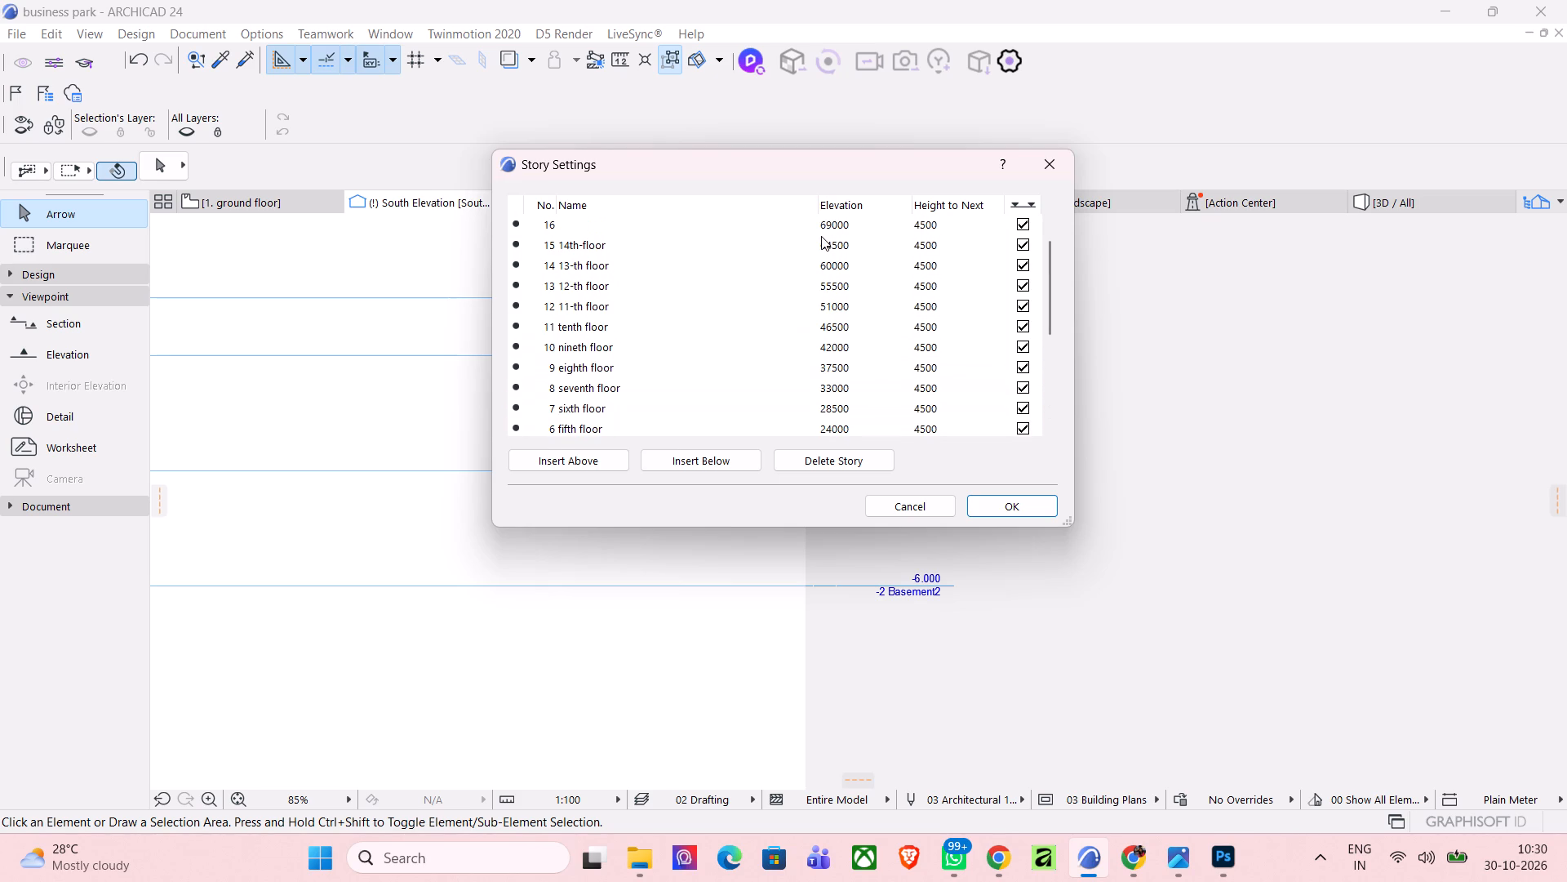
Capture two screenshots of the Elevation and Height to Next columns, one for stories -2 to 7 and one for stories 7 to 17.
scroll(819, 236, down, 4)
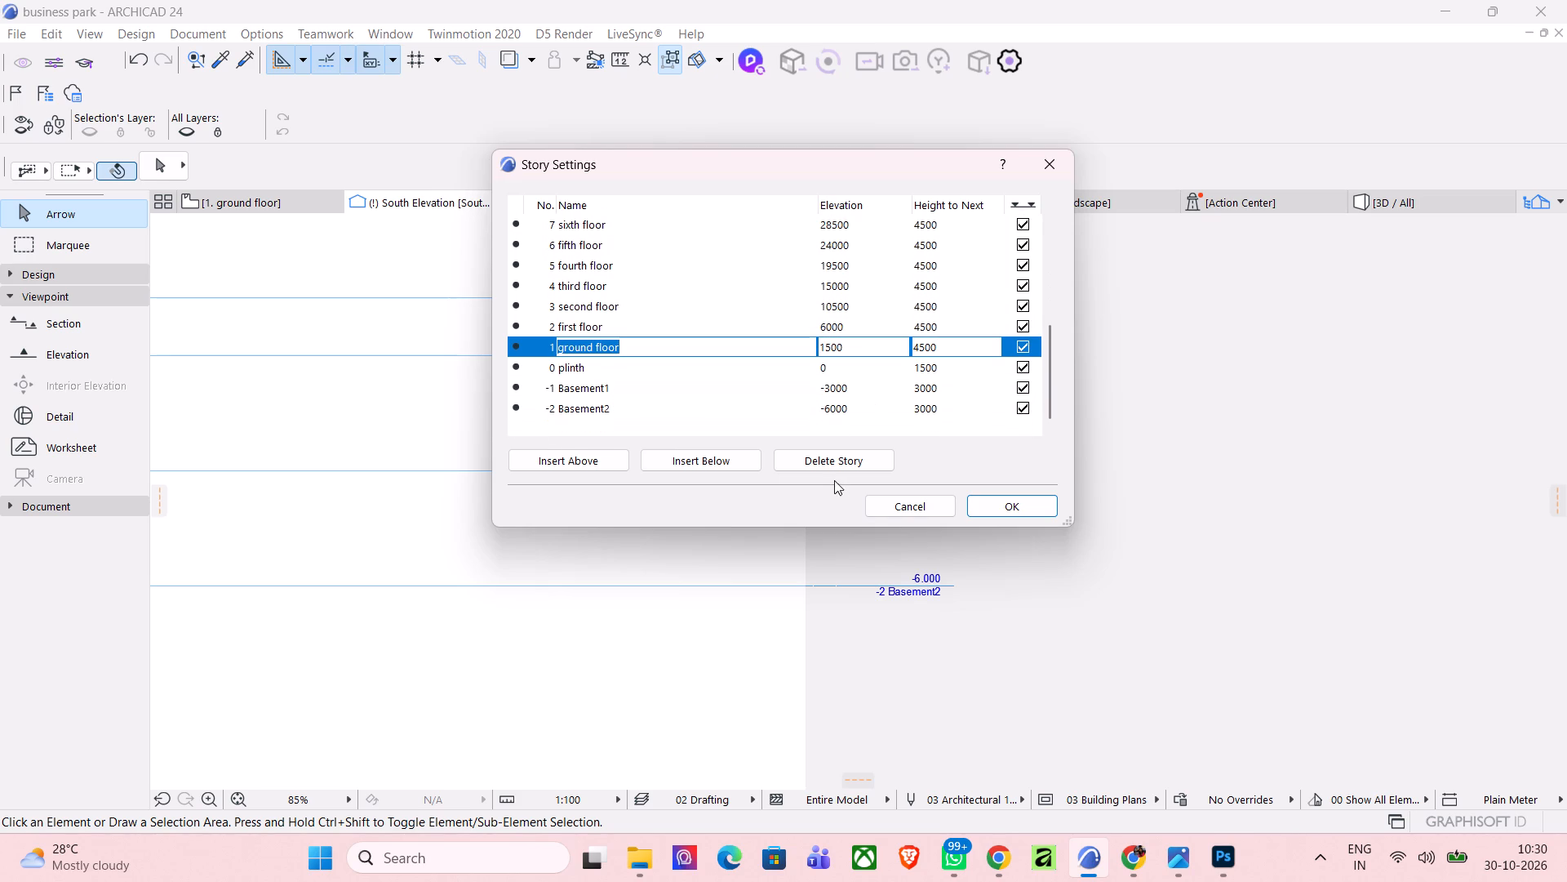
key(Print)
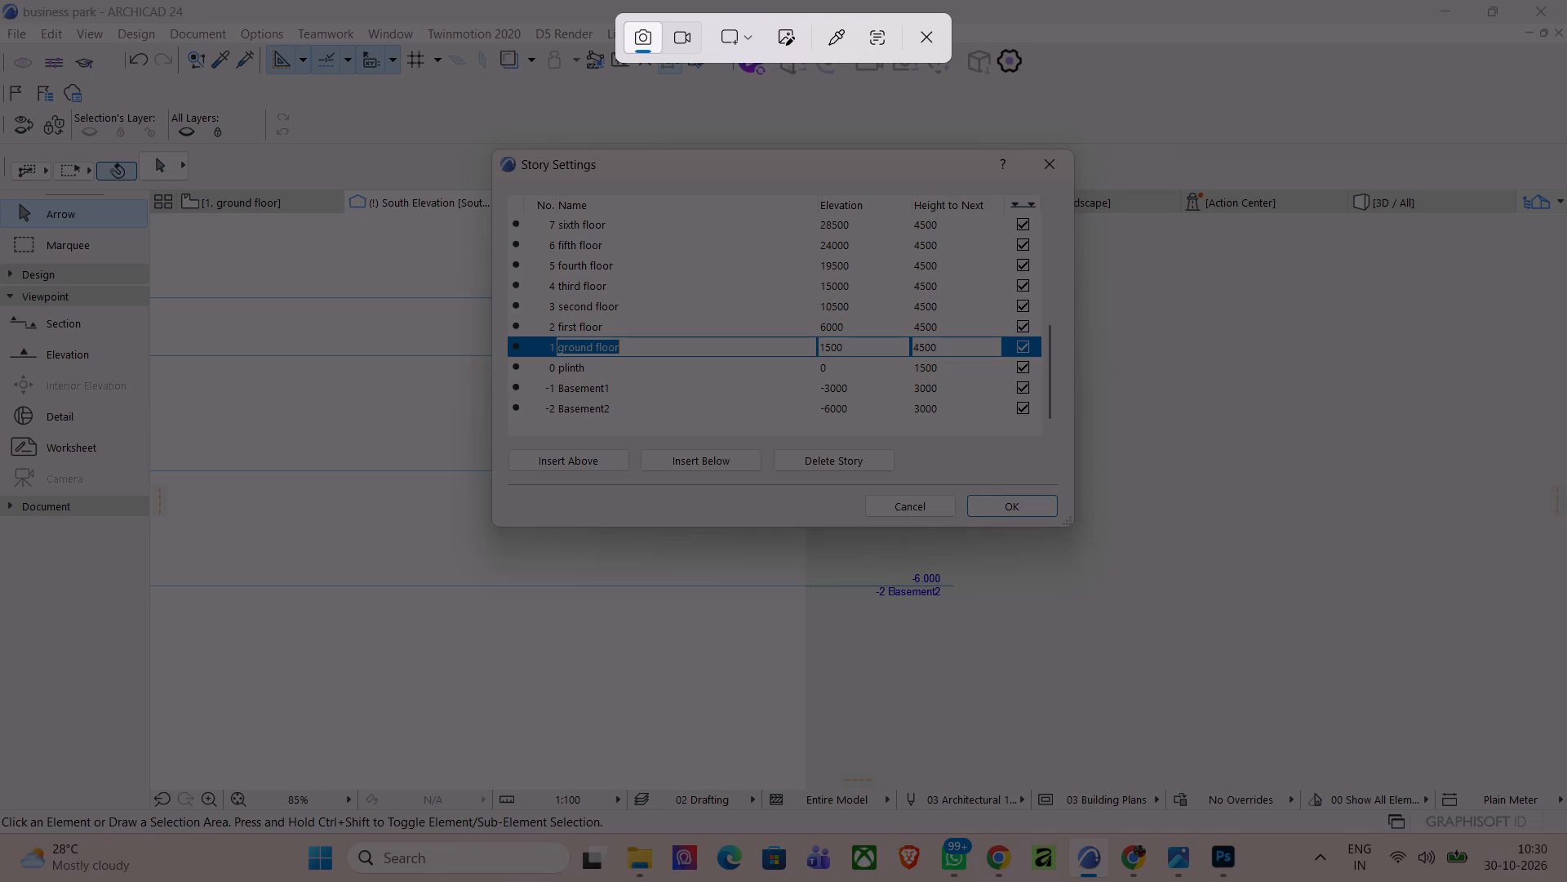
drag(787, 421, 1012, 171)
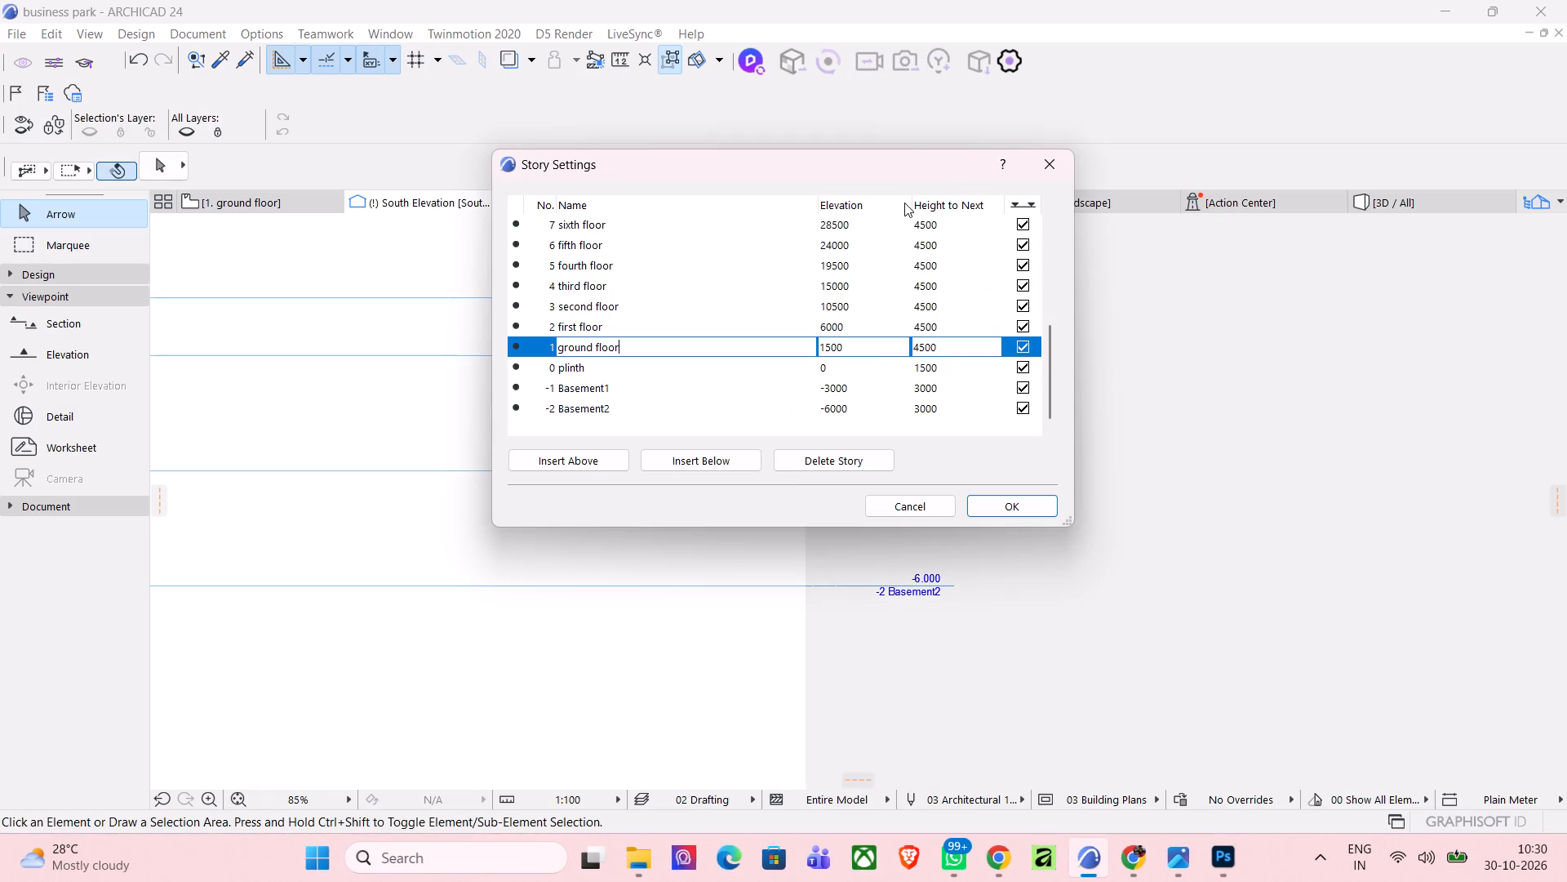
scroll(904, 203, up, 6)
key(Print)
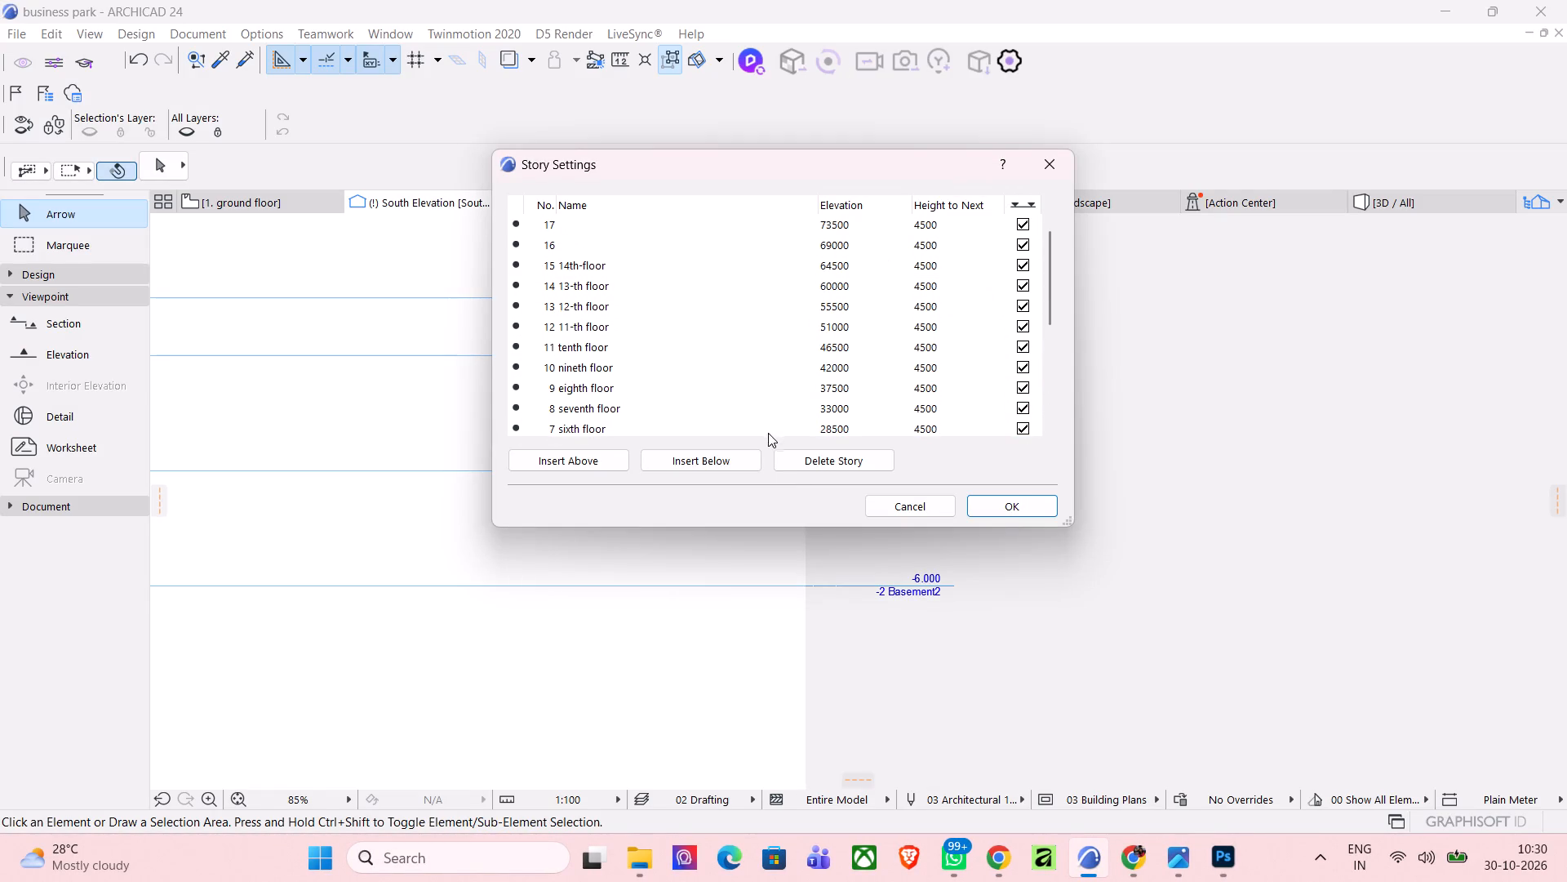
drag(768, 433, 1026, 186)
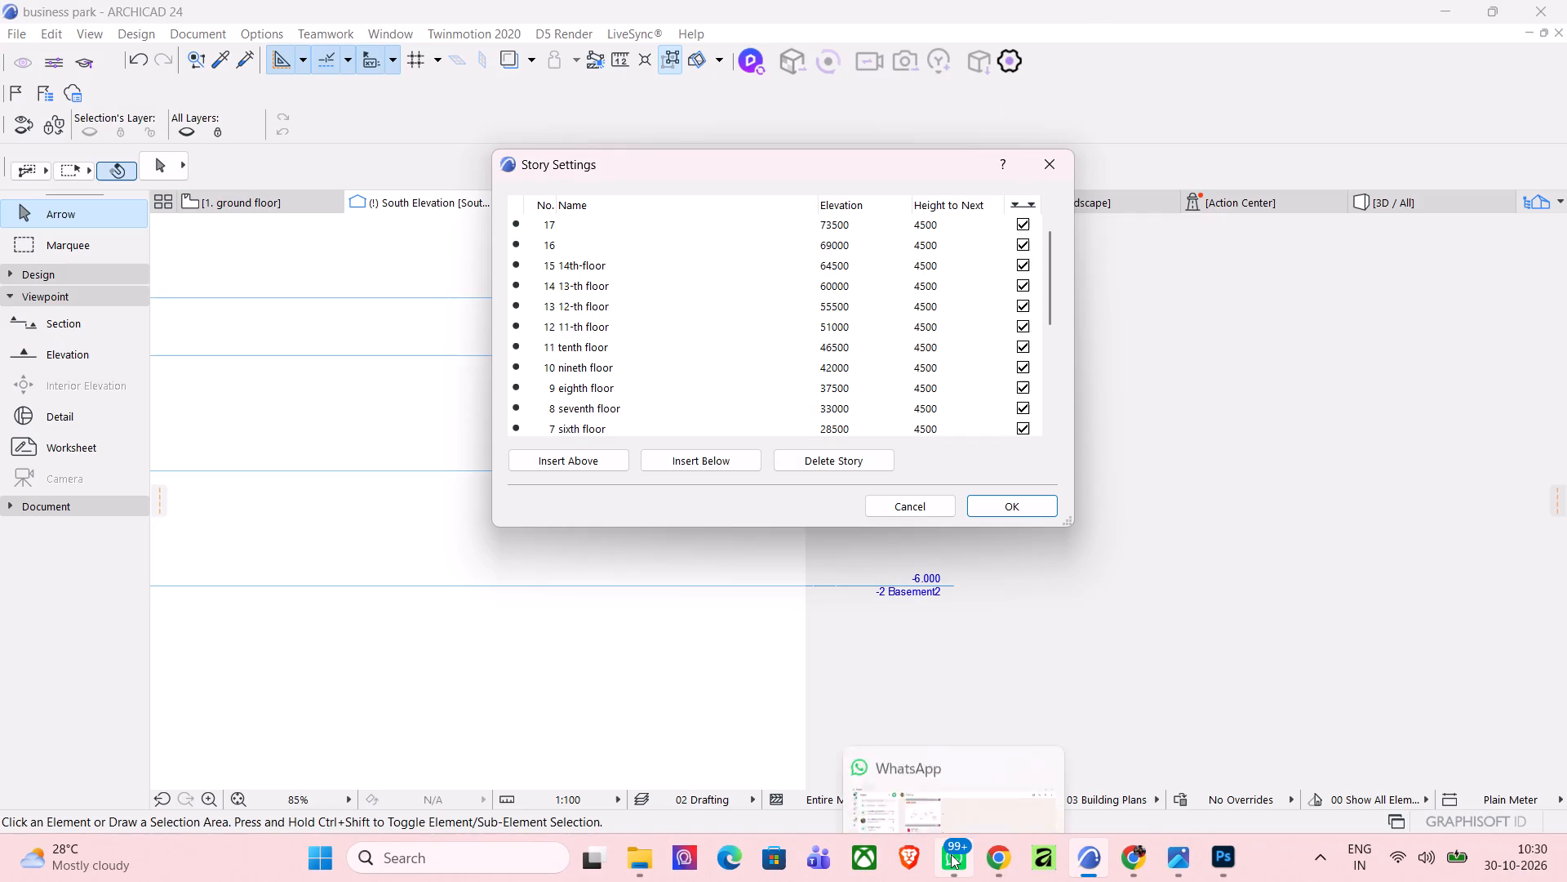
Switch to Photoshop and save section.psd.
click(1212, 857)
scroll(930, 557, down, 5)
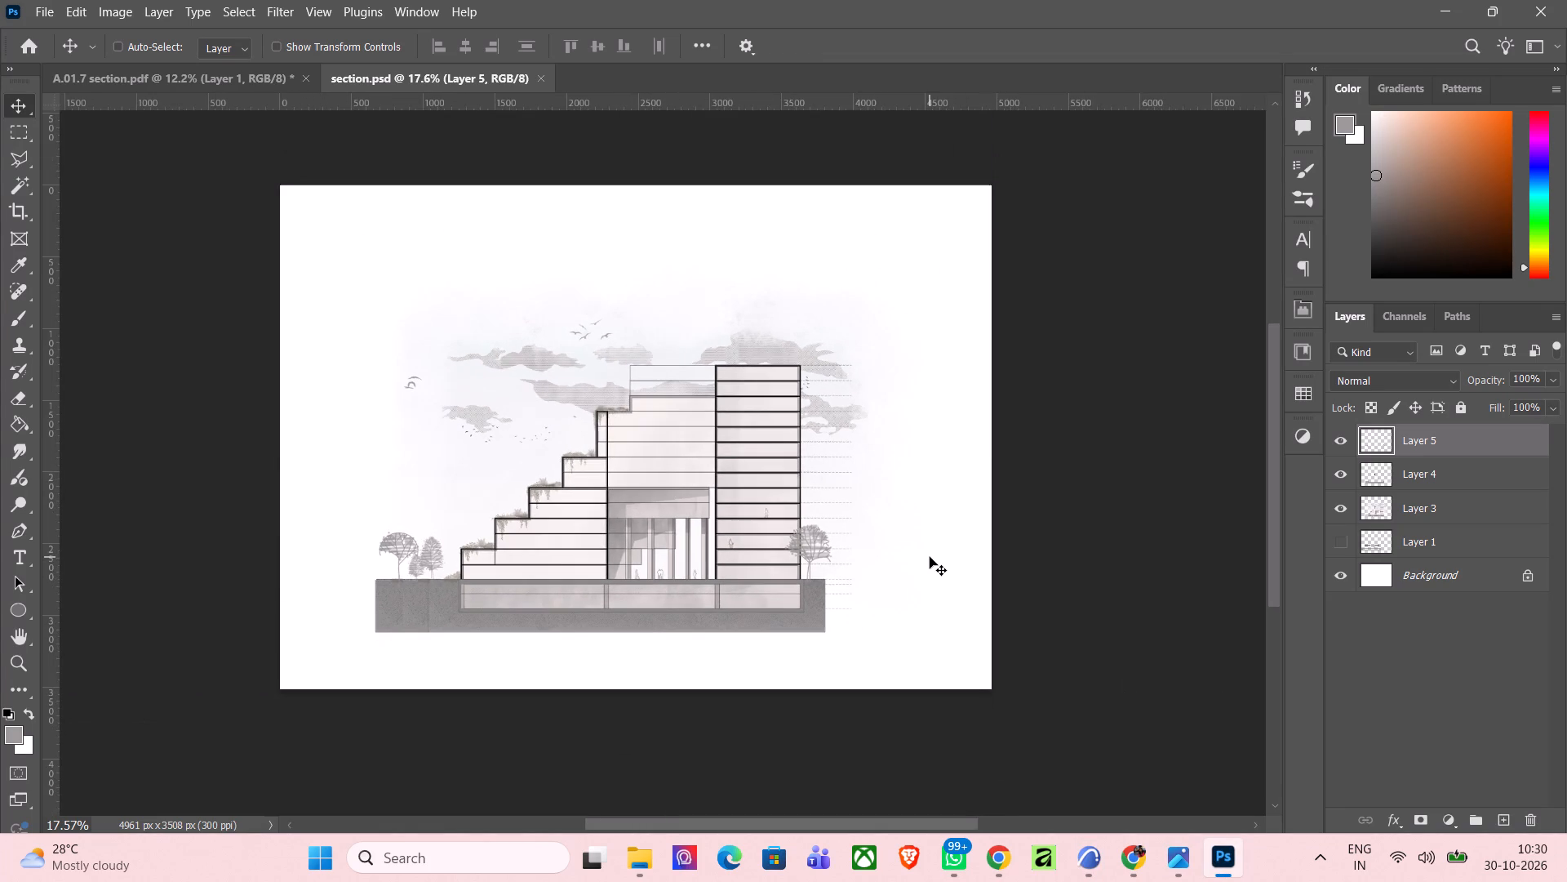
key(ctrl+s)
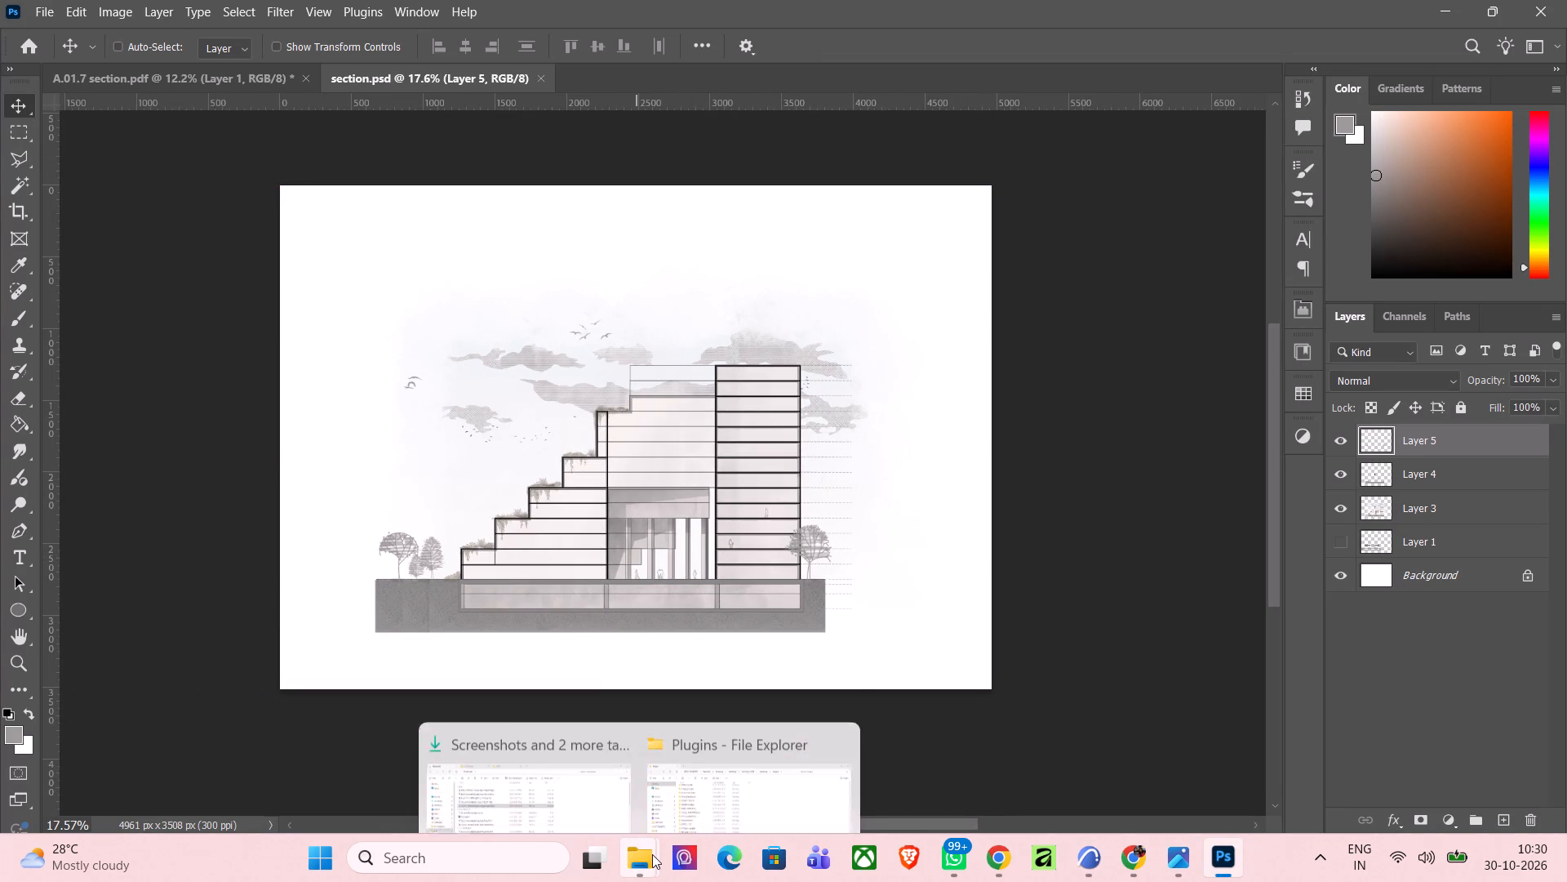
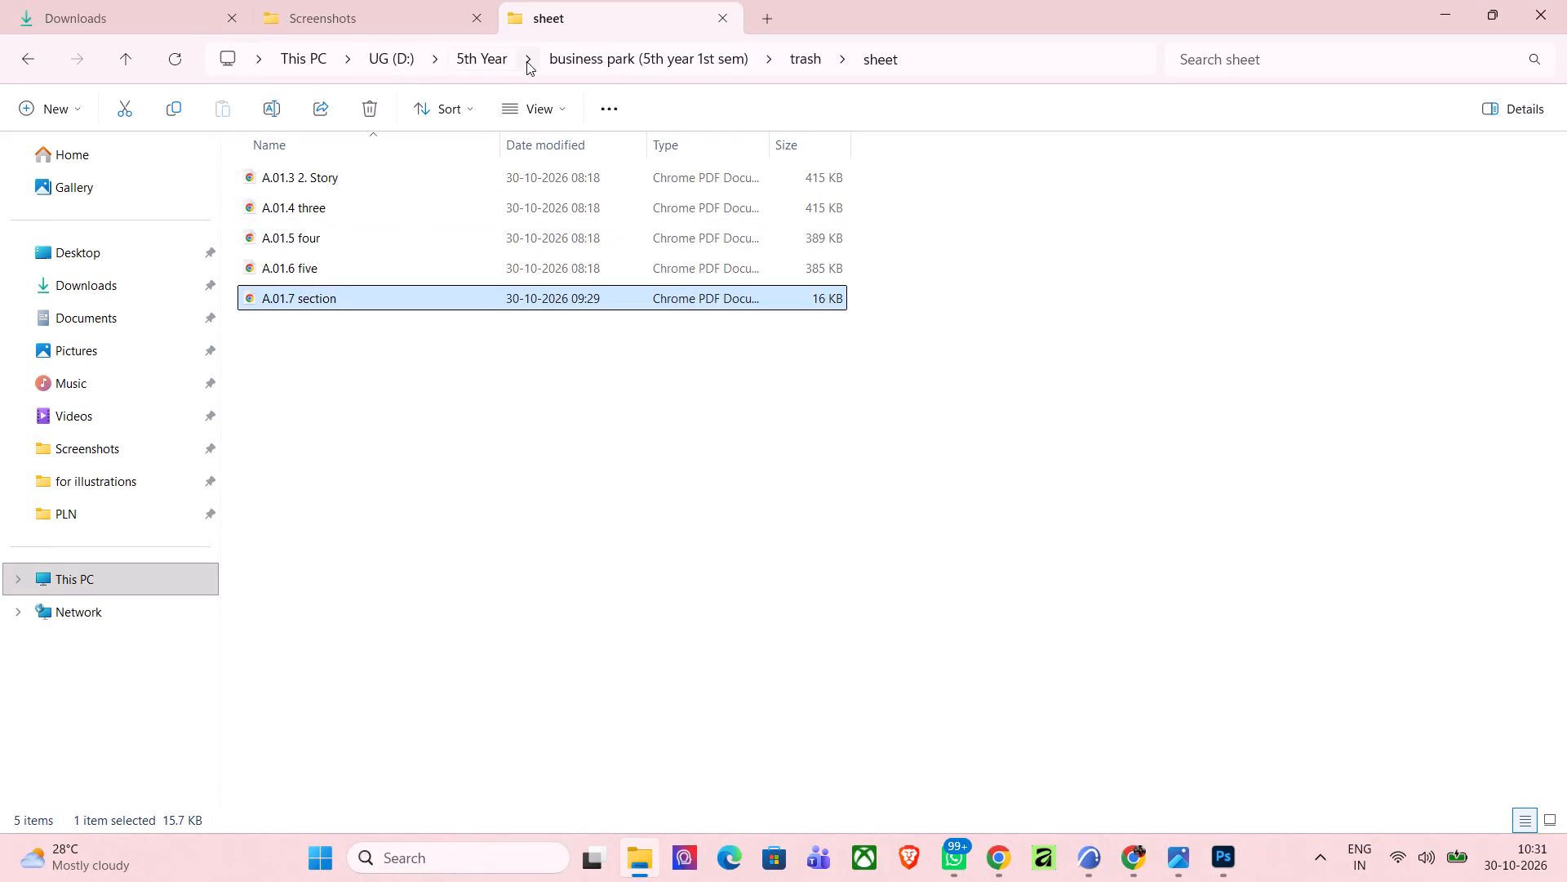
In File Explorer, go to the business park project's pre final folder and pick up the section PSD file.
double_click(635, 68)
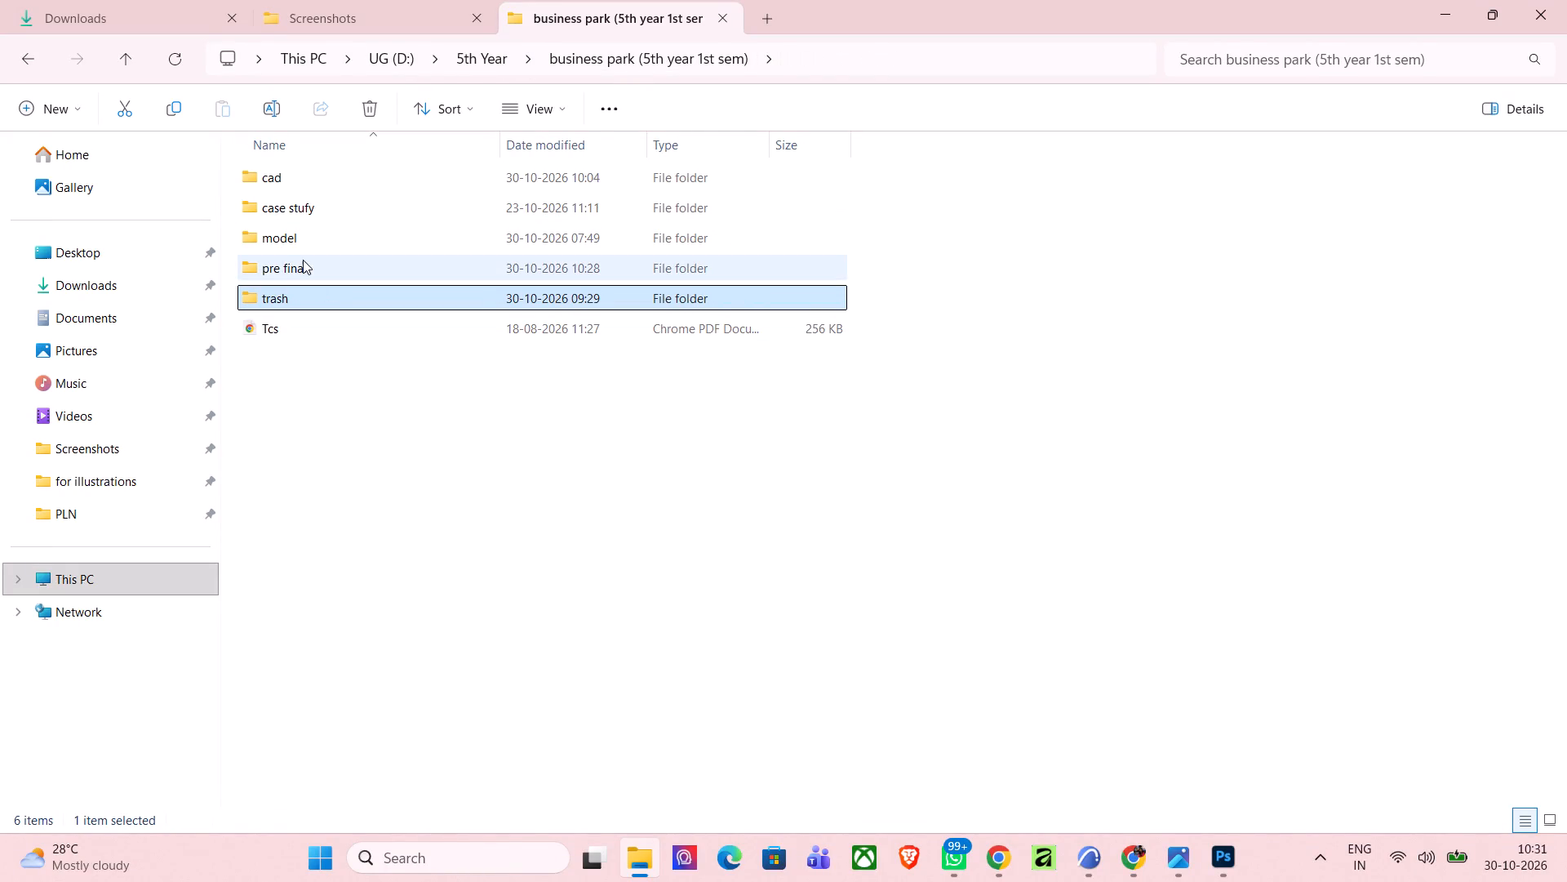
double_click(300, 265)
click(301, 194)
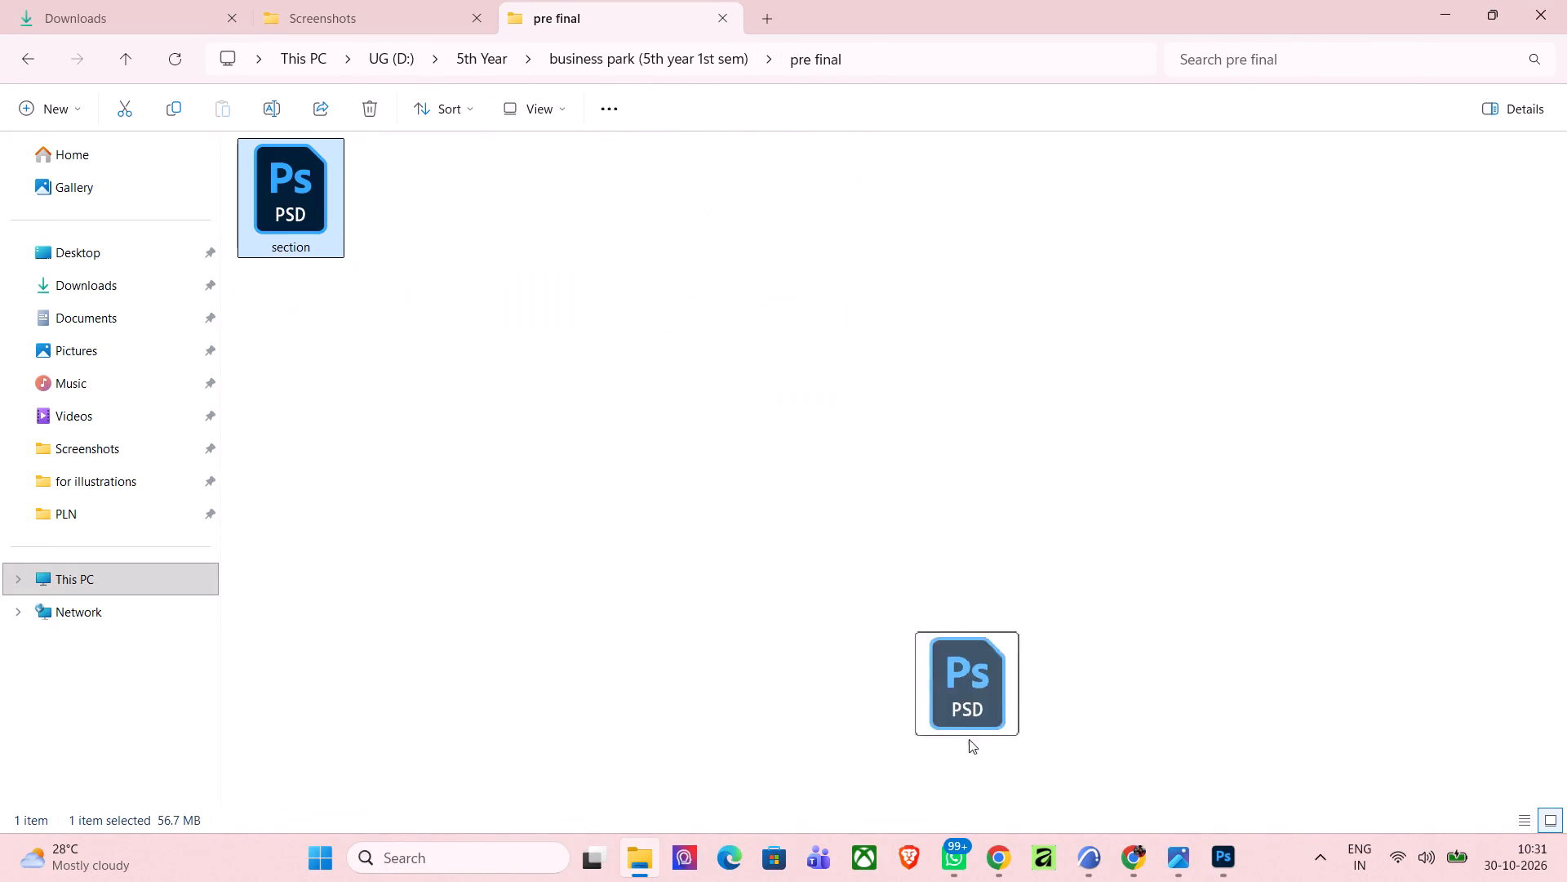
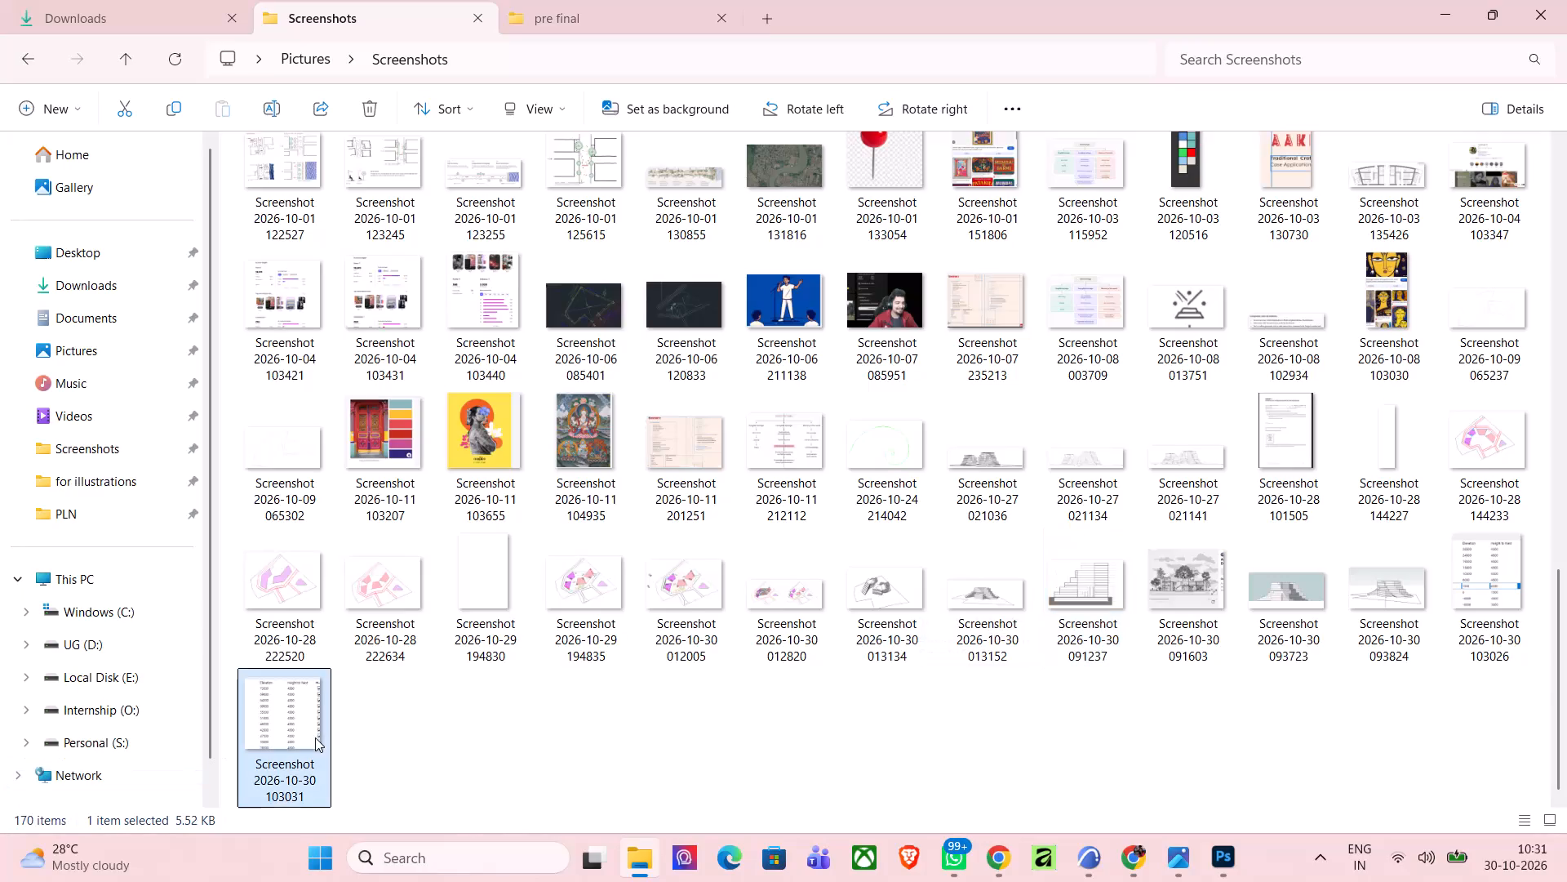
shift+click(1471, 581)
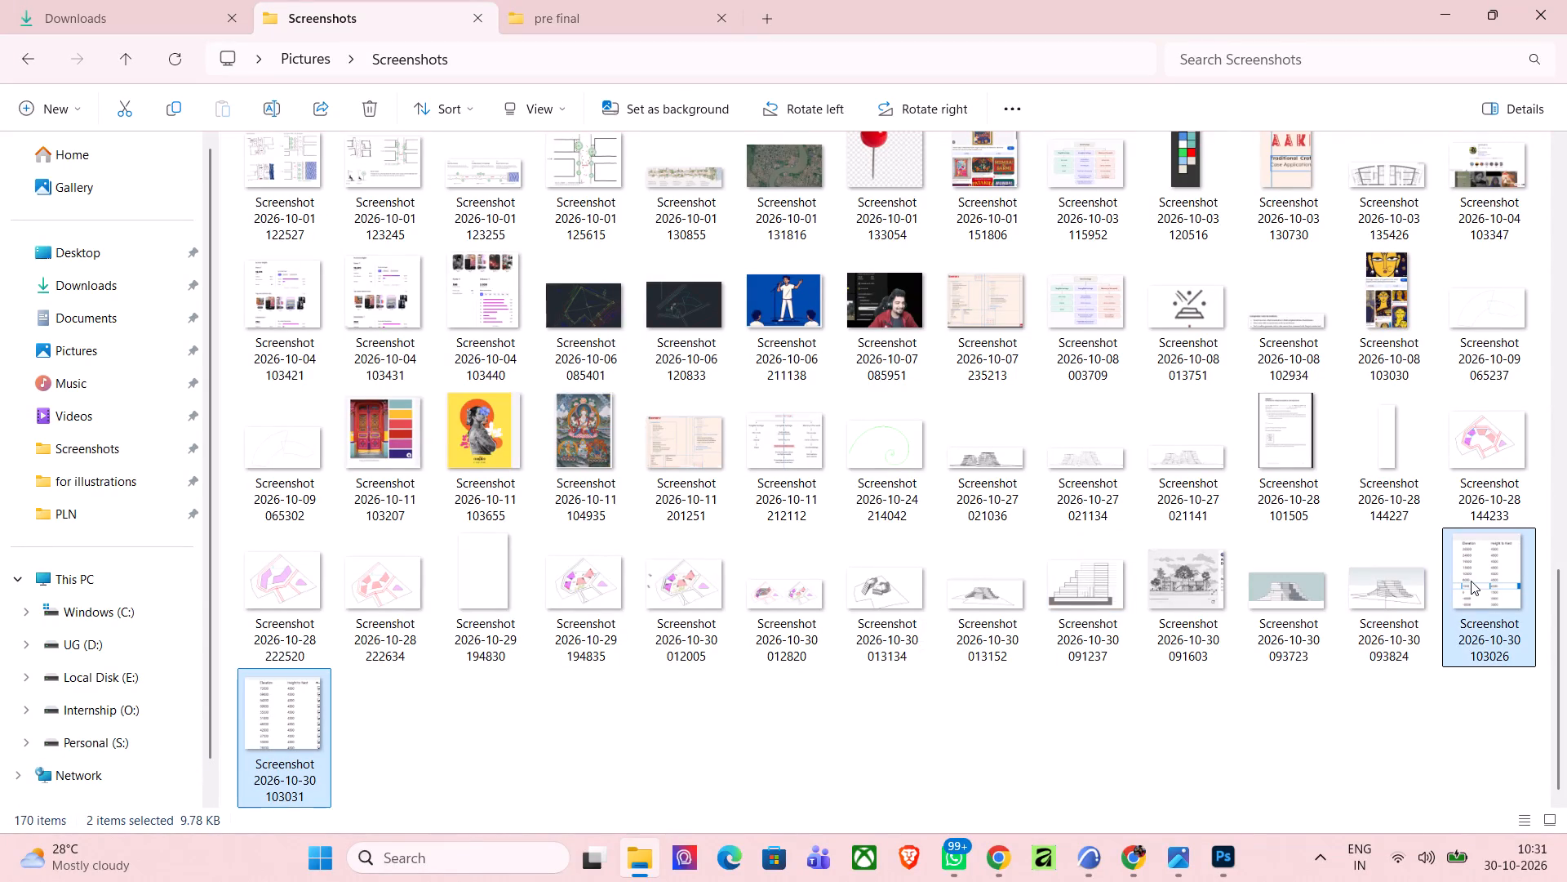
click(1476, 582)
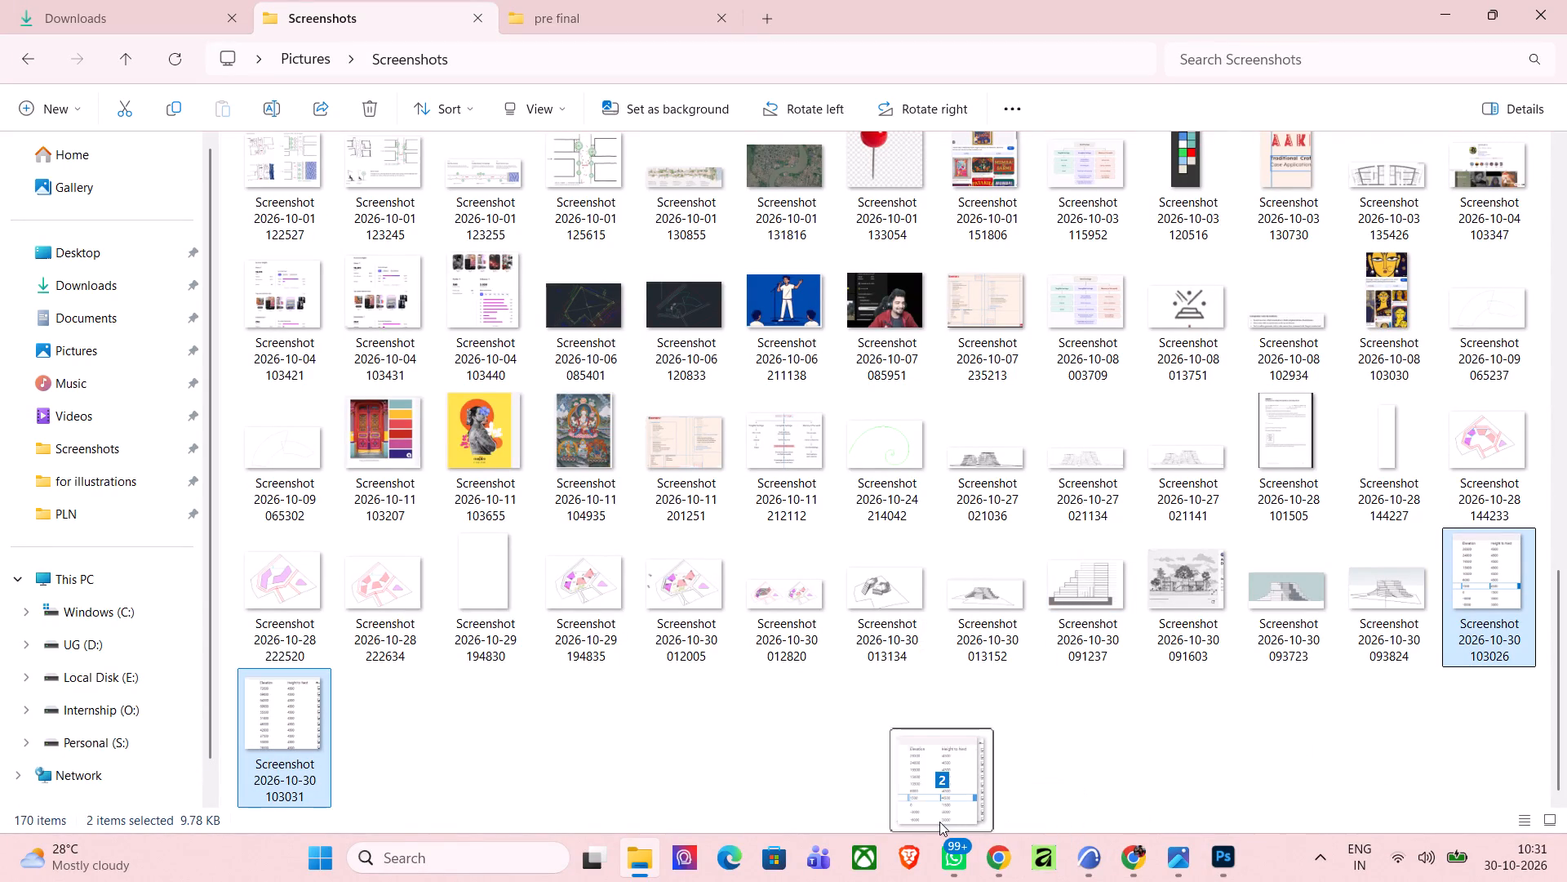
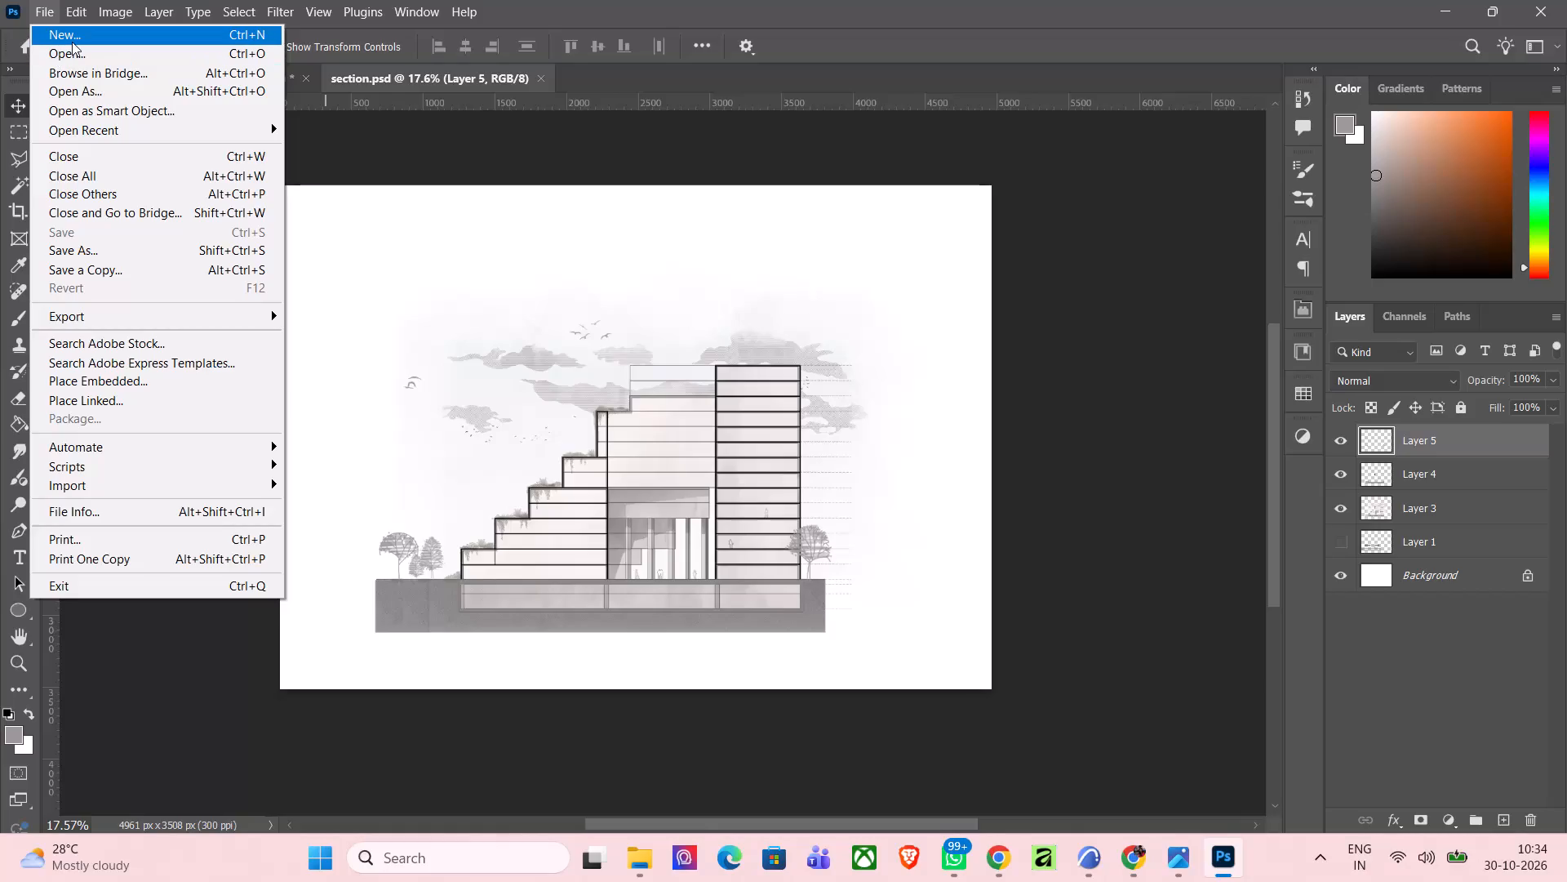
Create a new A3 document in landscape orientation at 300 pixels per inch.
click(72, 42)
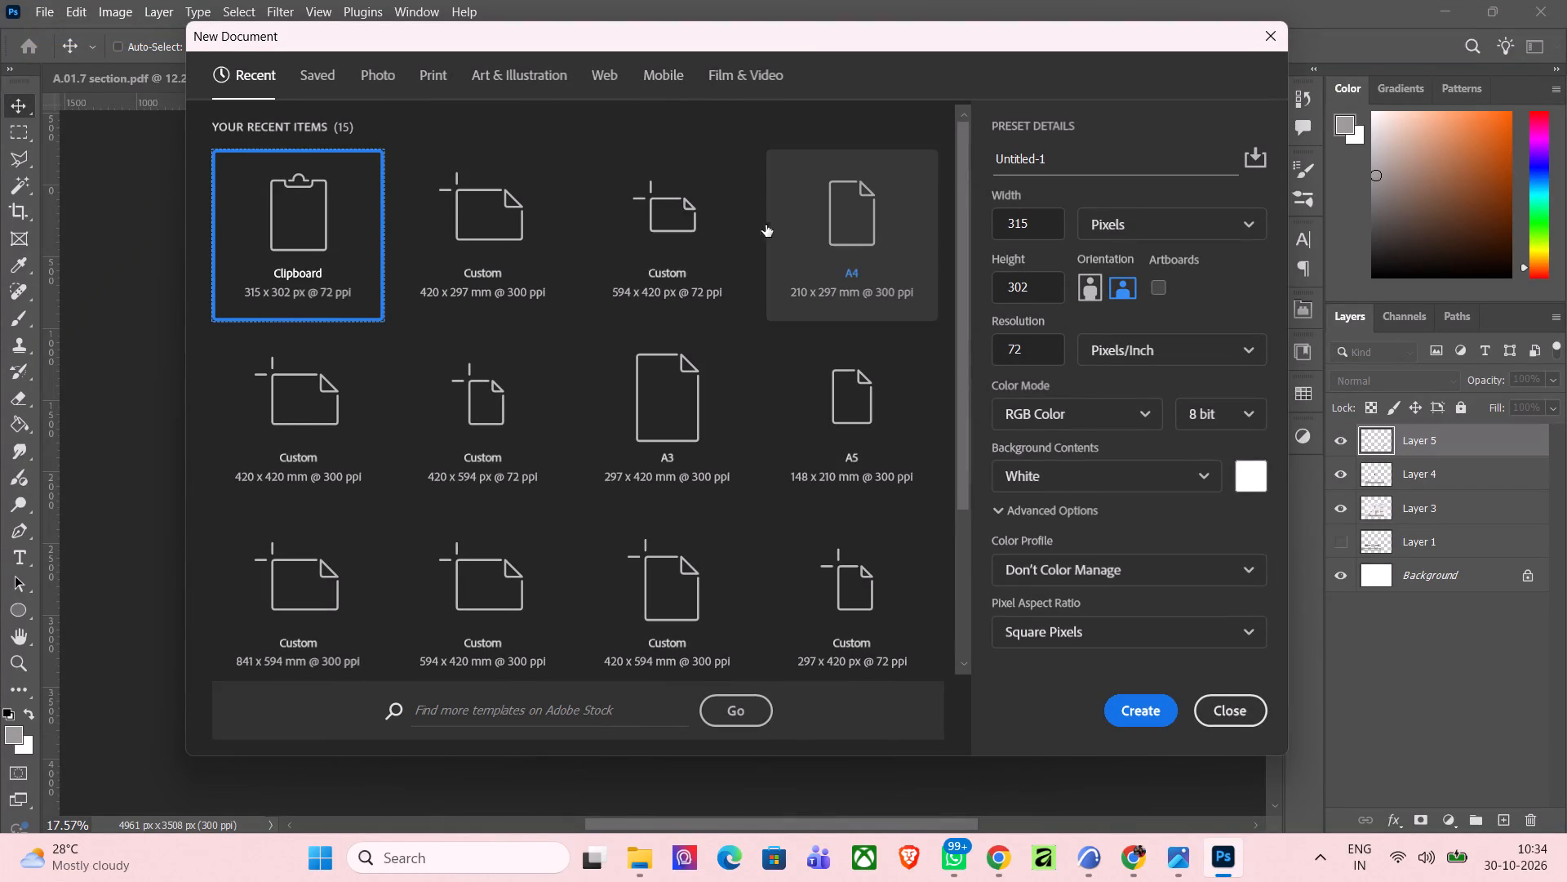
click(650, 401)
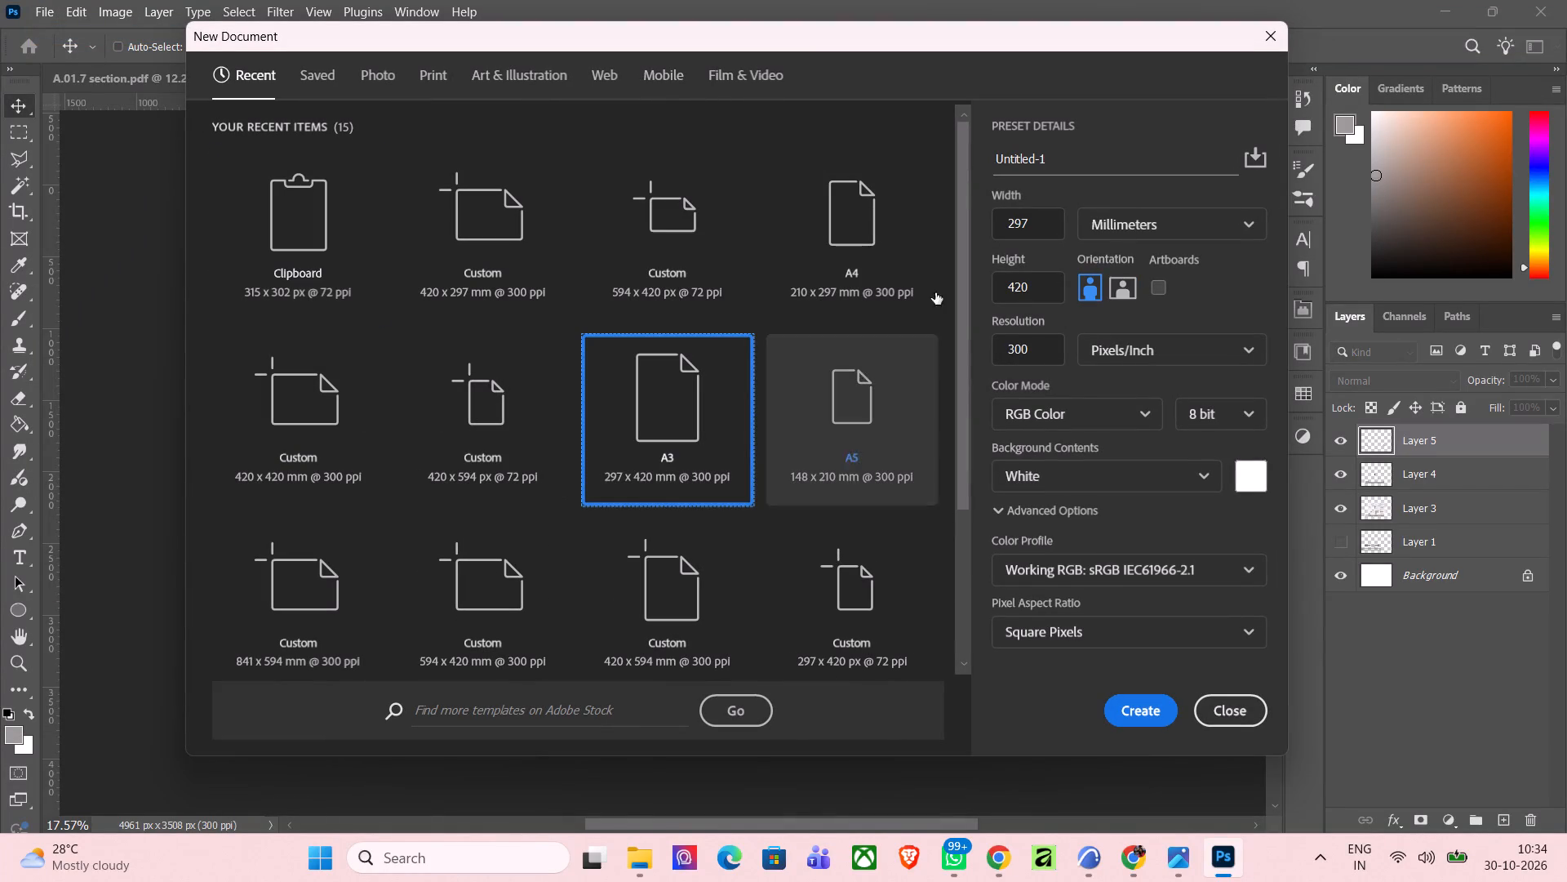
click(1125, 292)
click(1134, 723)
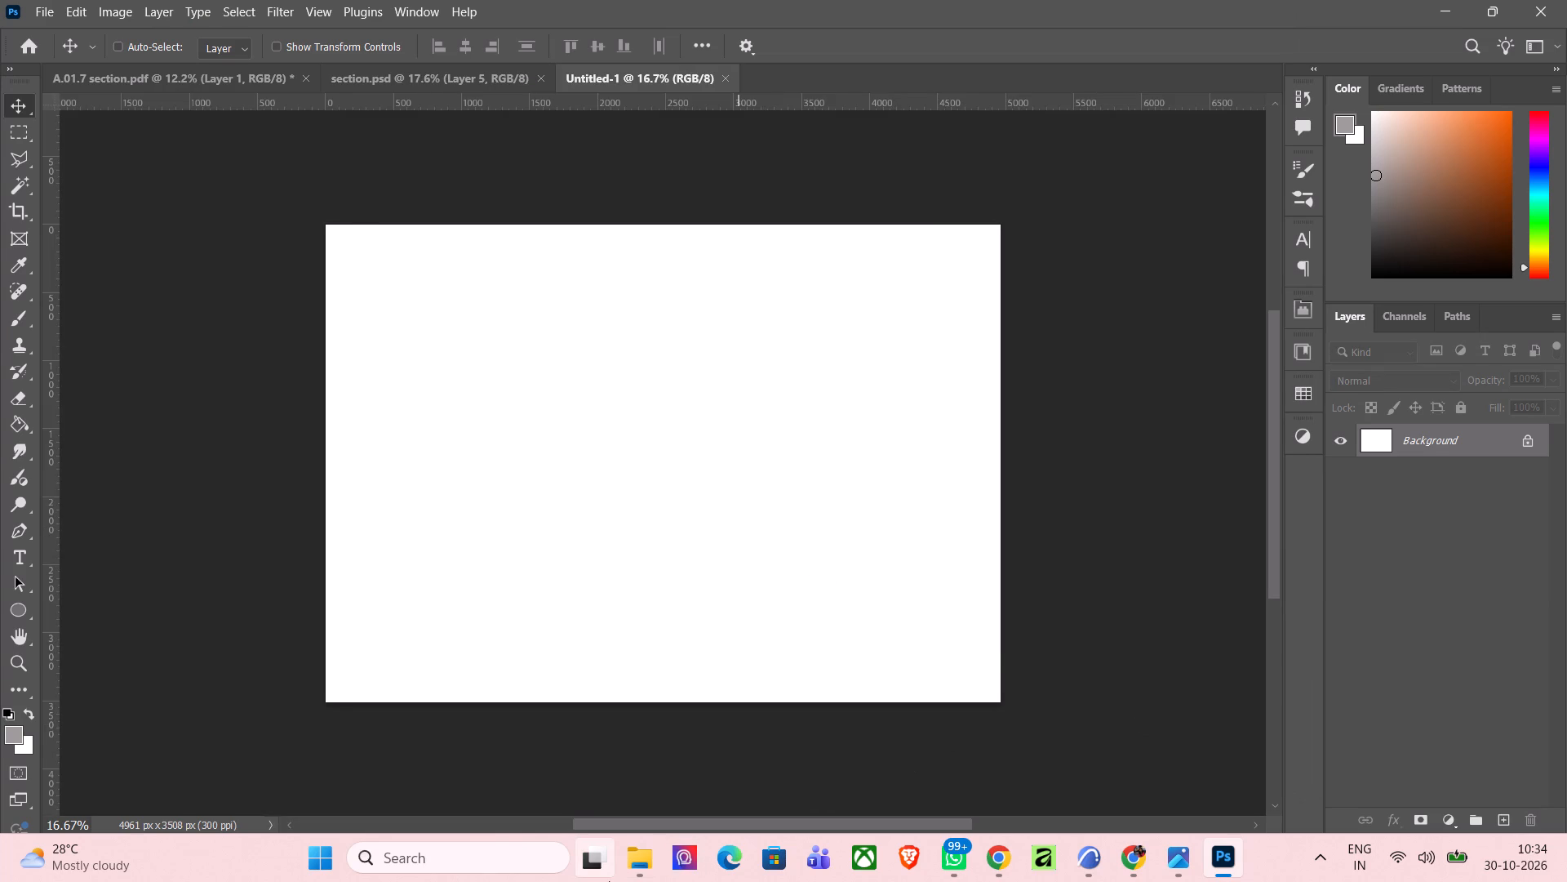
click(647, 864)
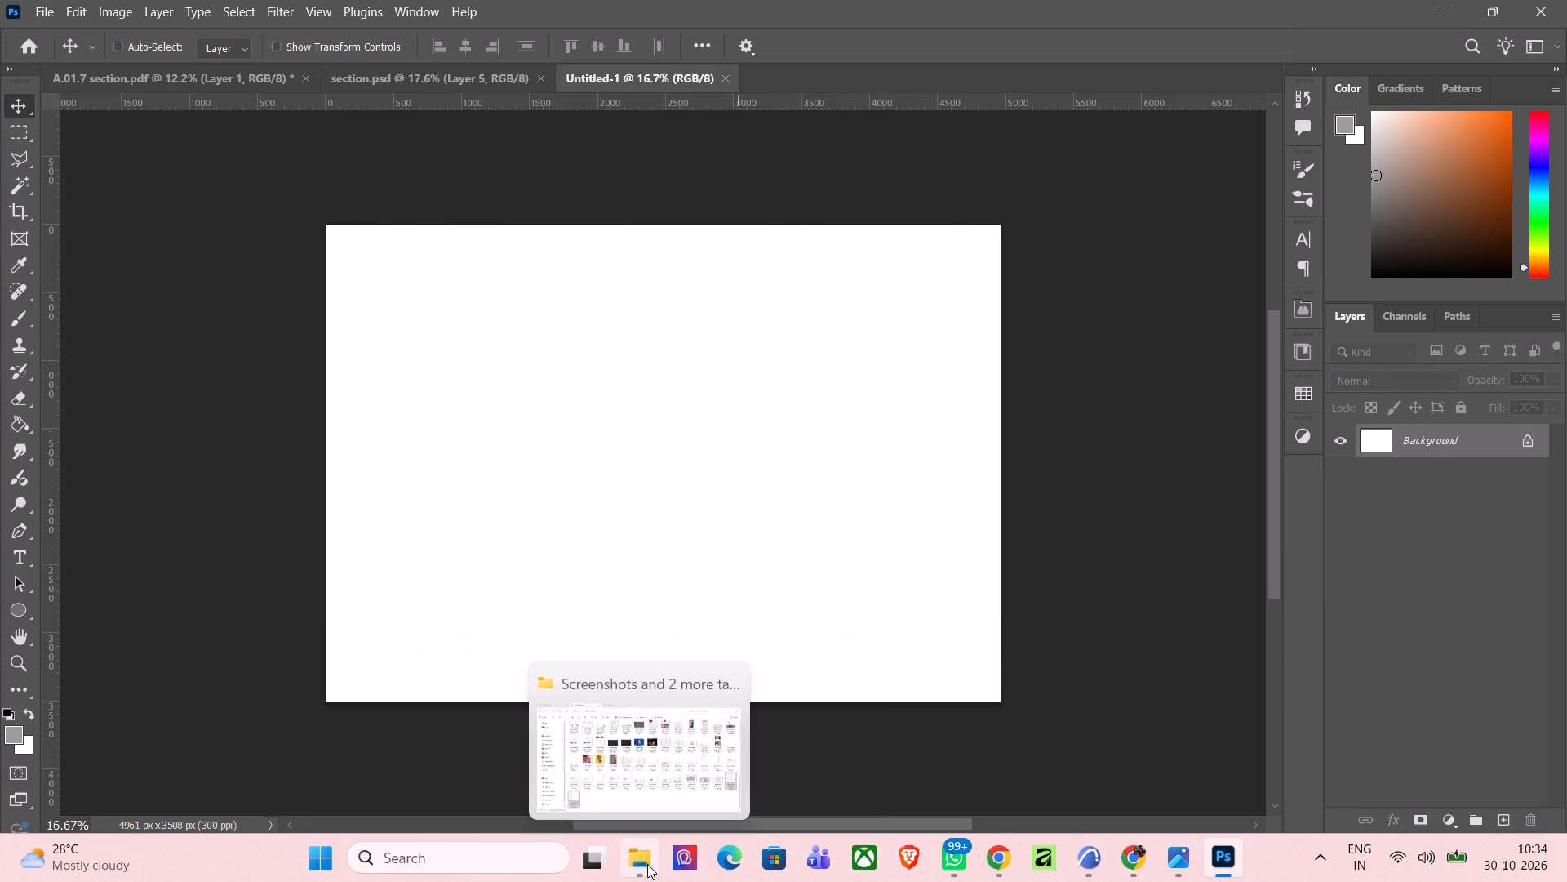
click(186, 22)
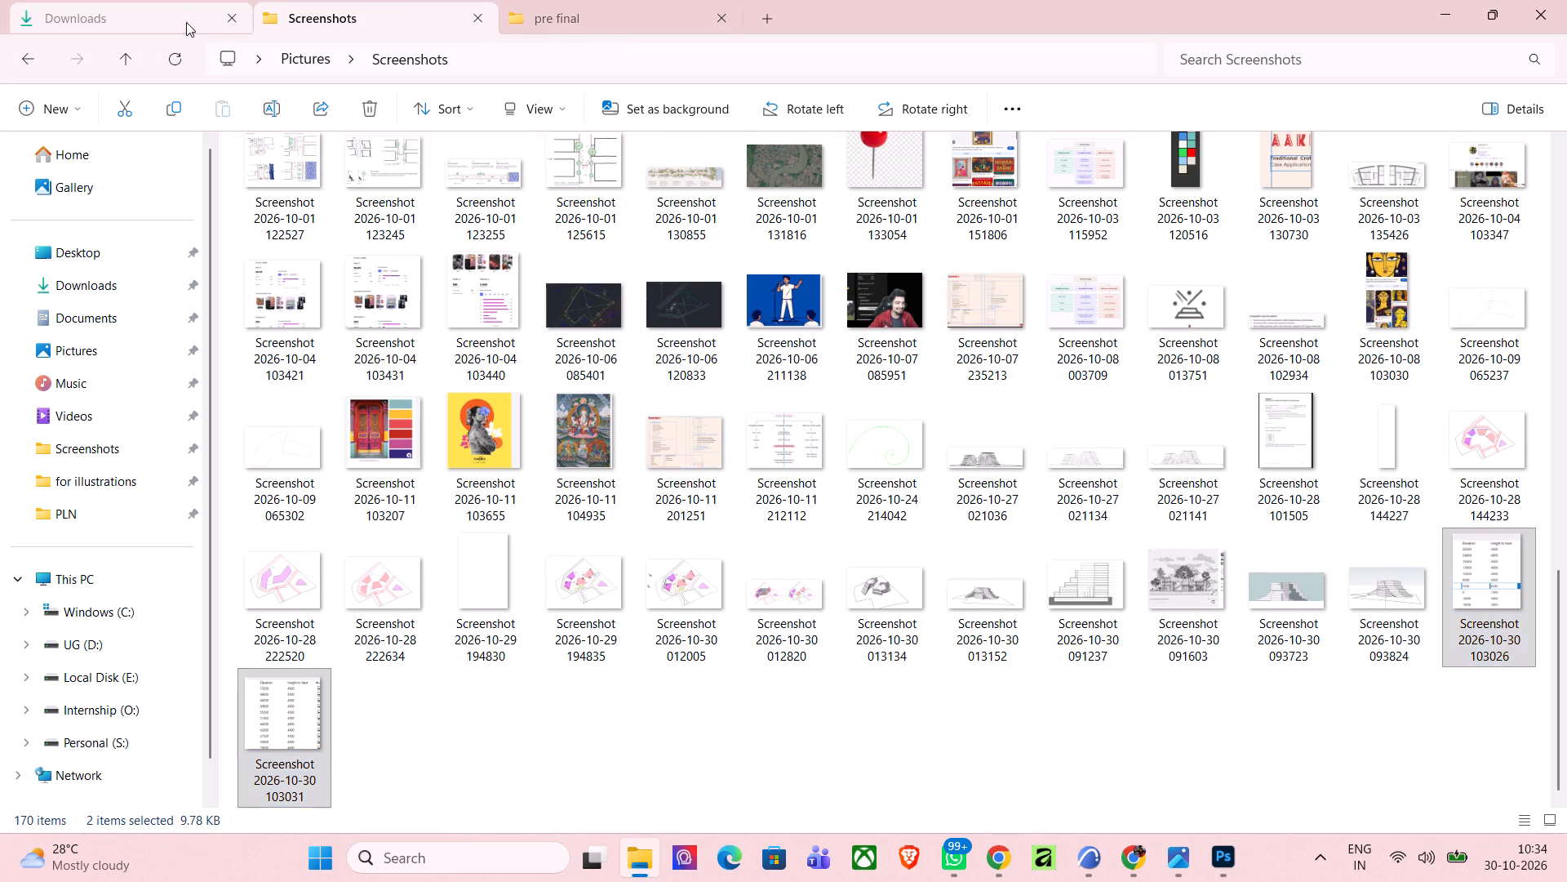
click(278, 207)
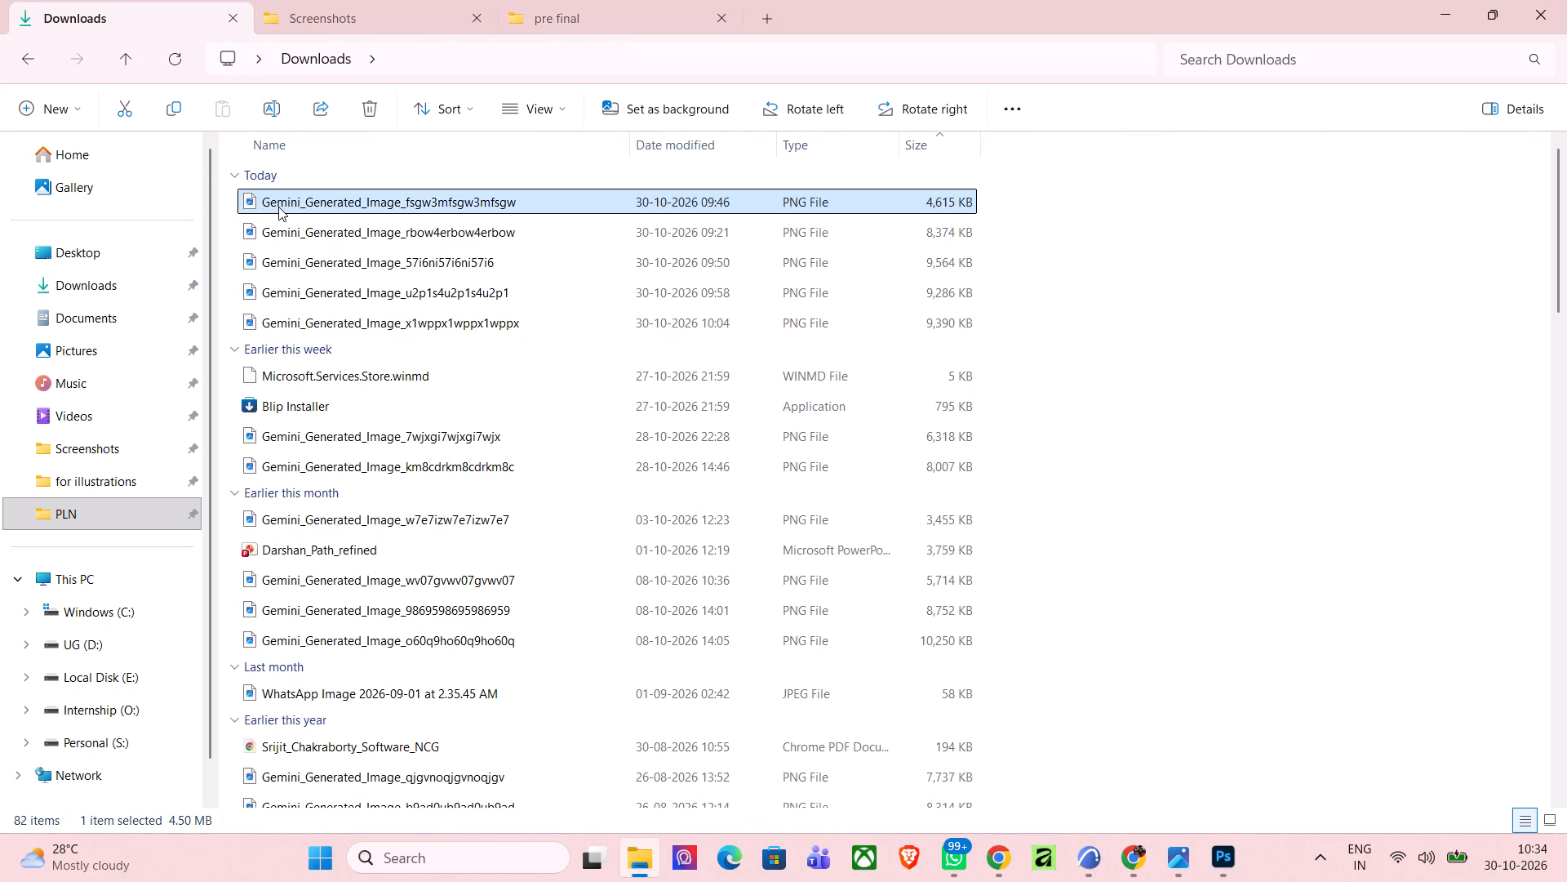
double_click(365, 202)
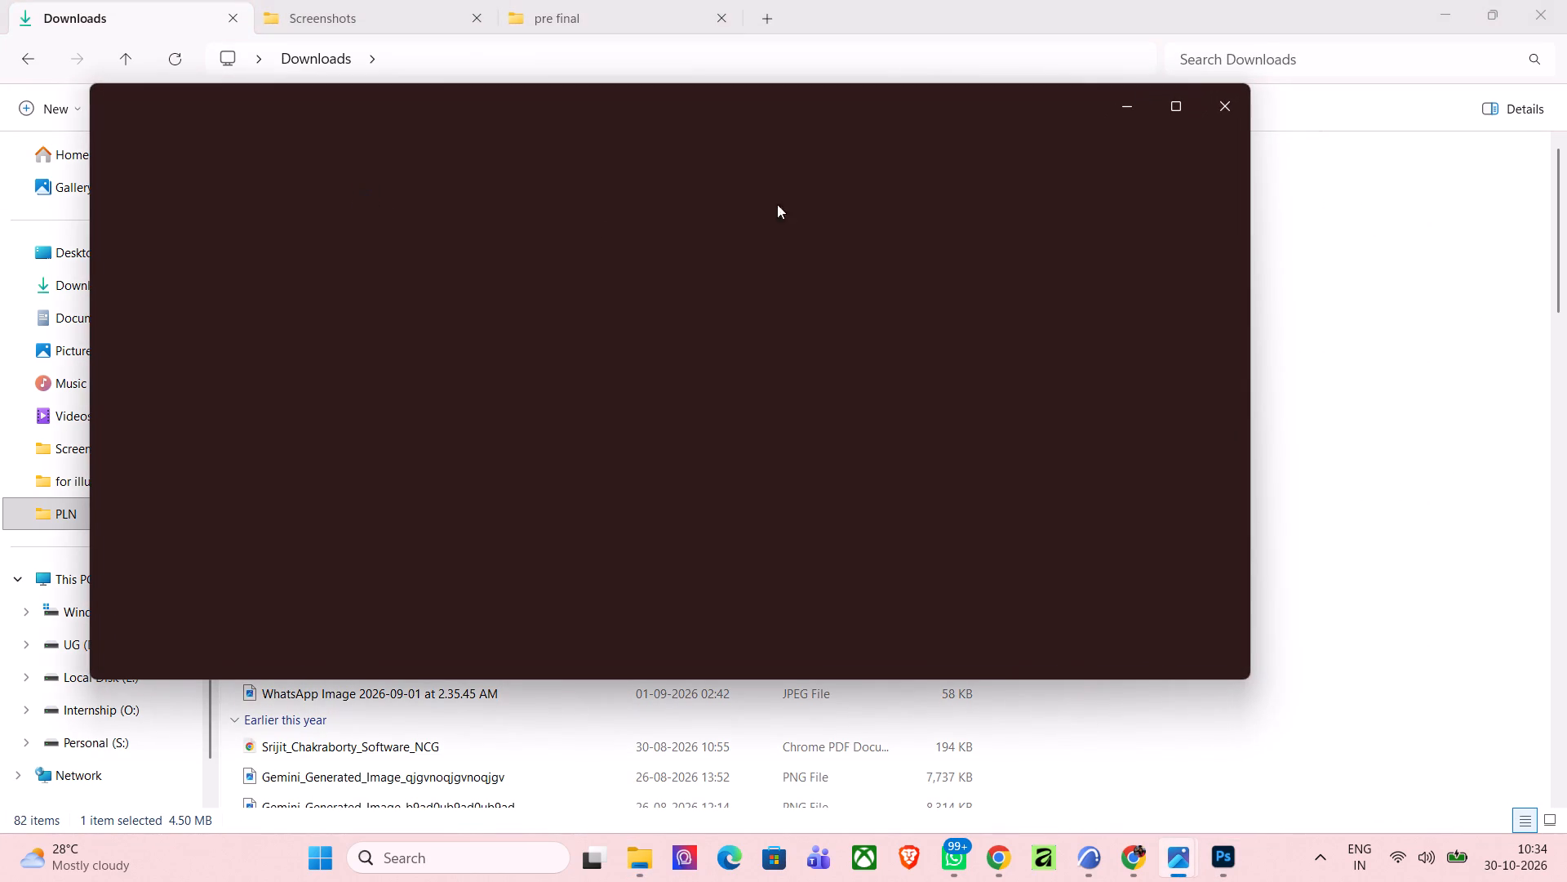
click(1221, 104)
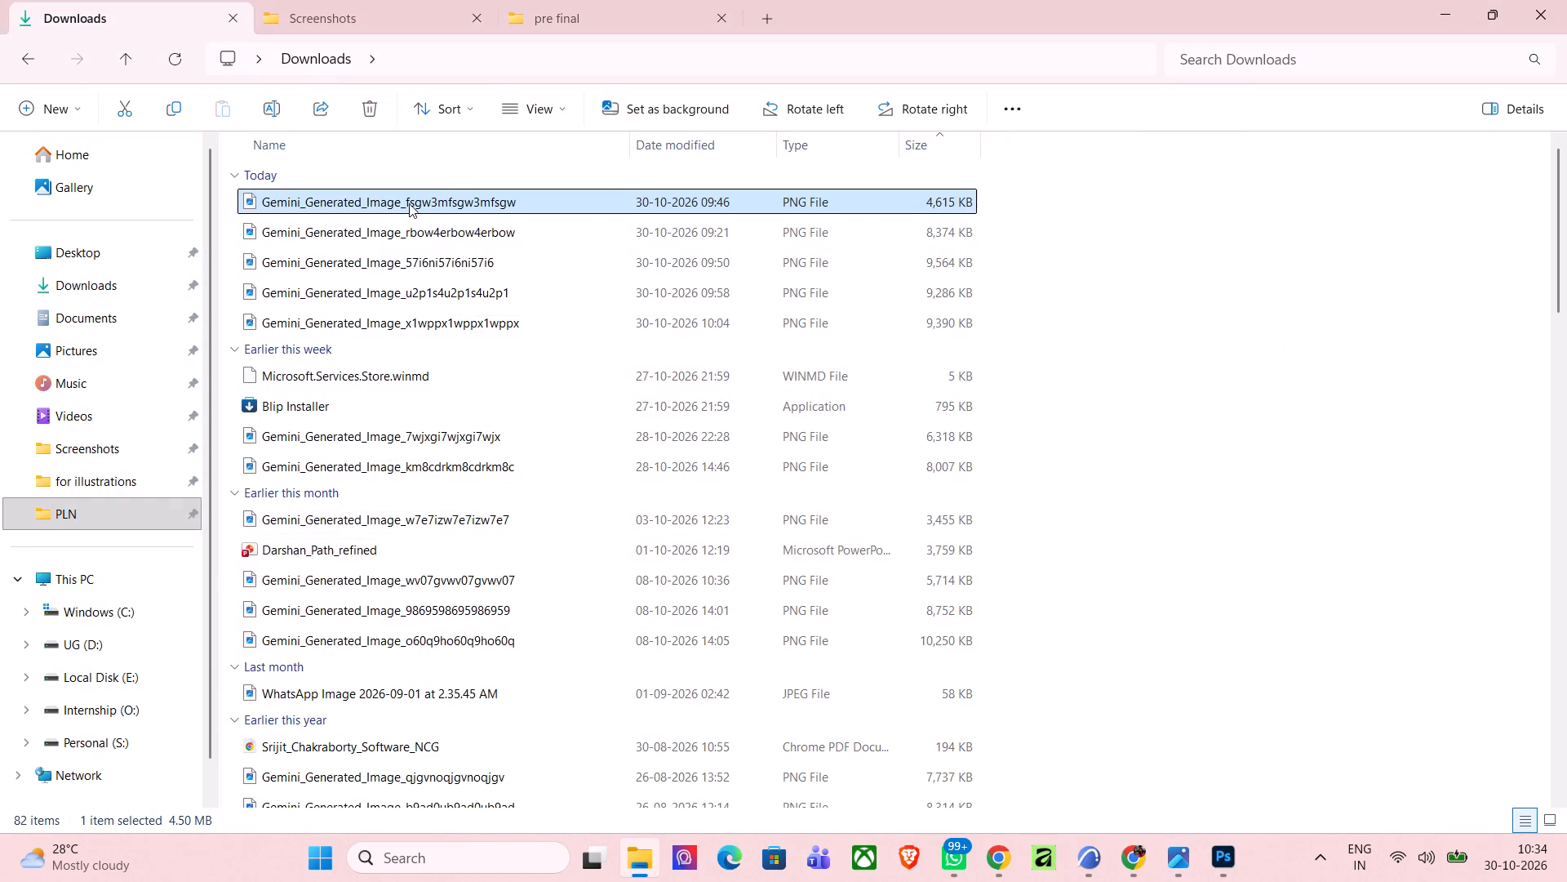
double_click(420, 230)
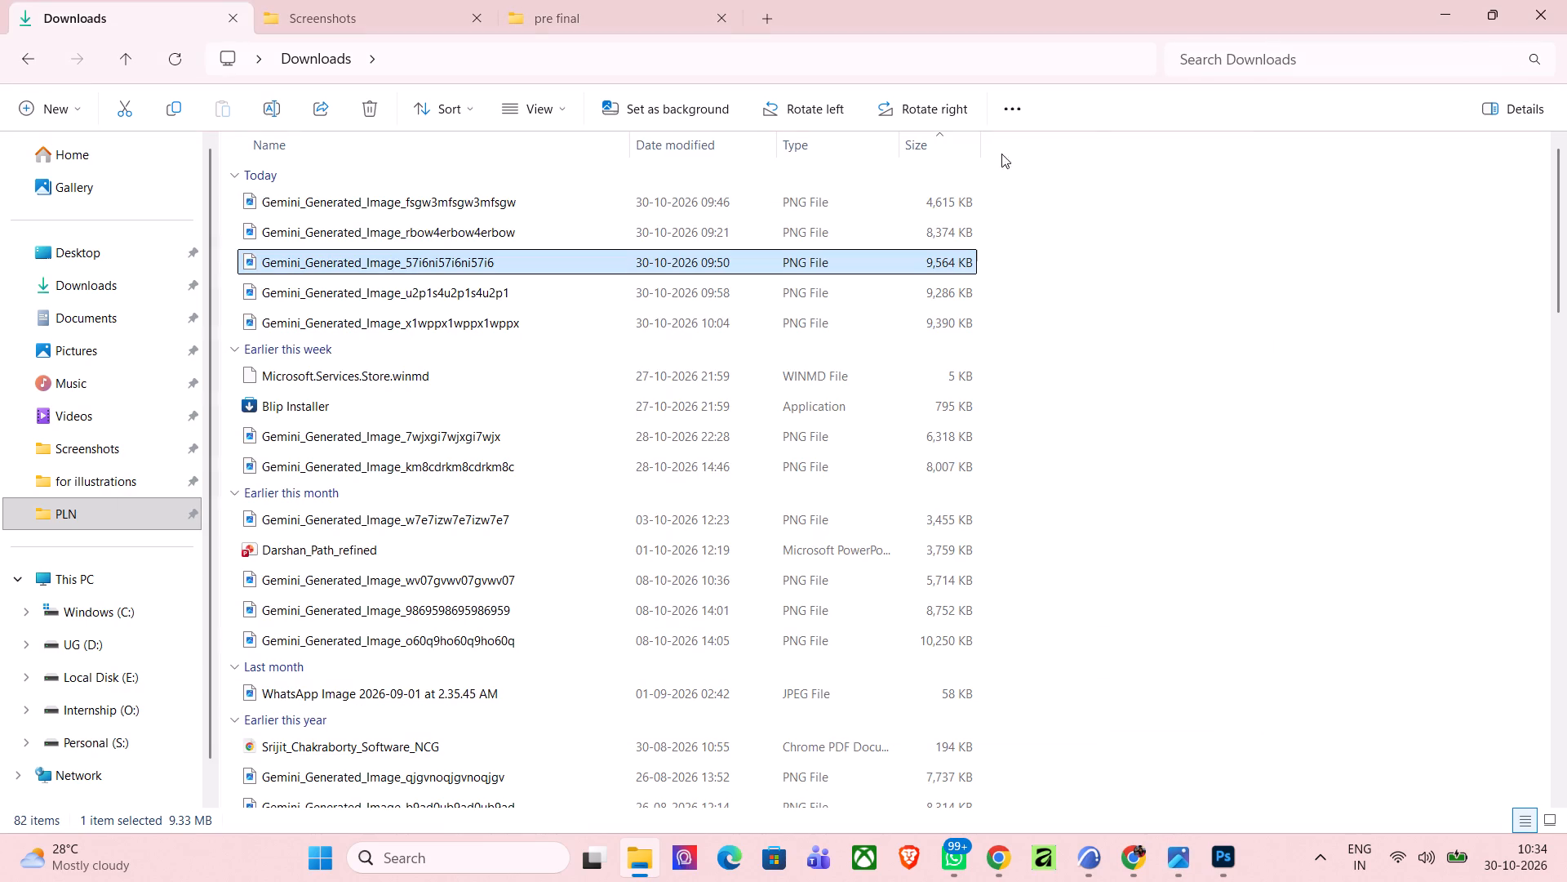
drag(372, 260, 1230, 873)
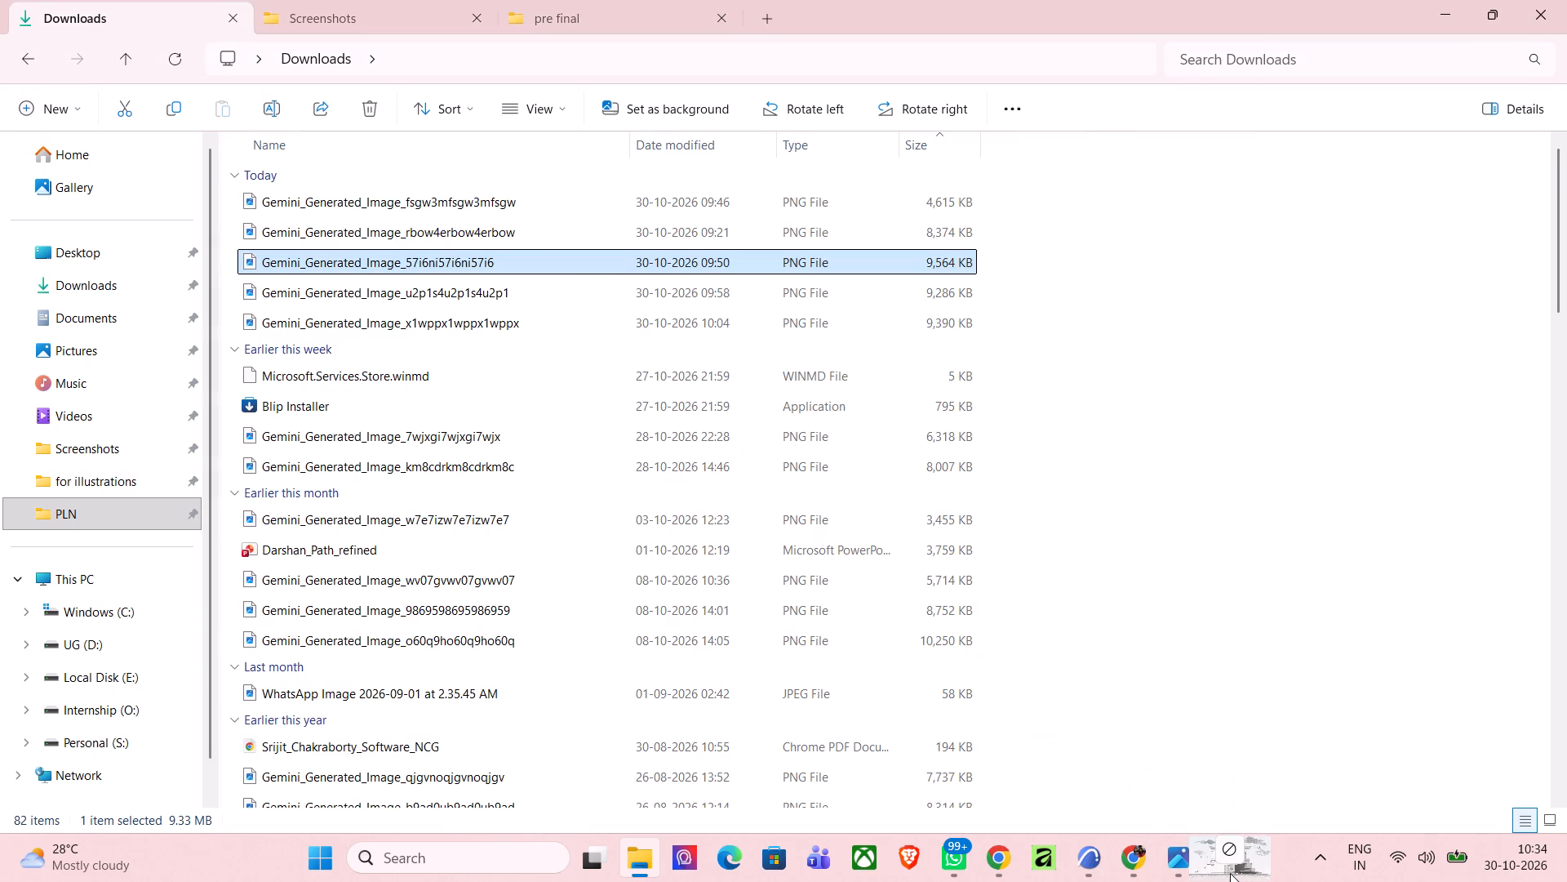
drag(1230, 873, 557, 423)
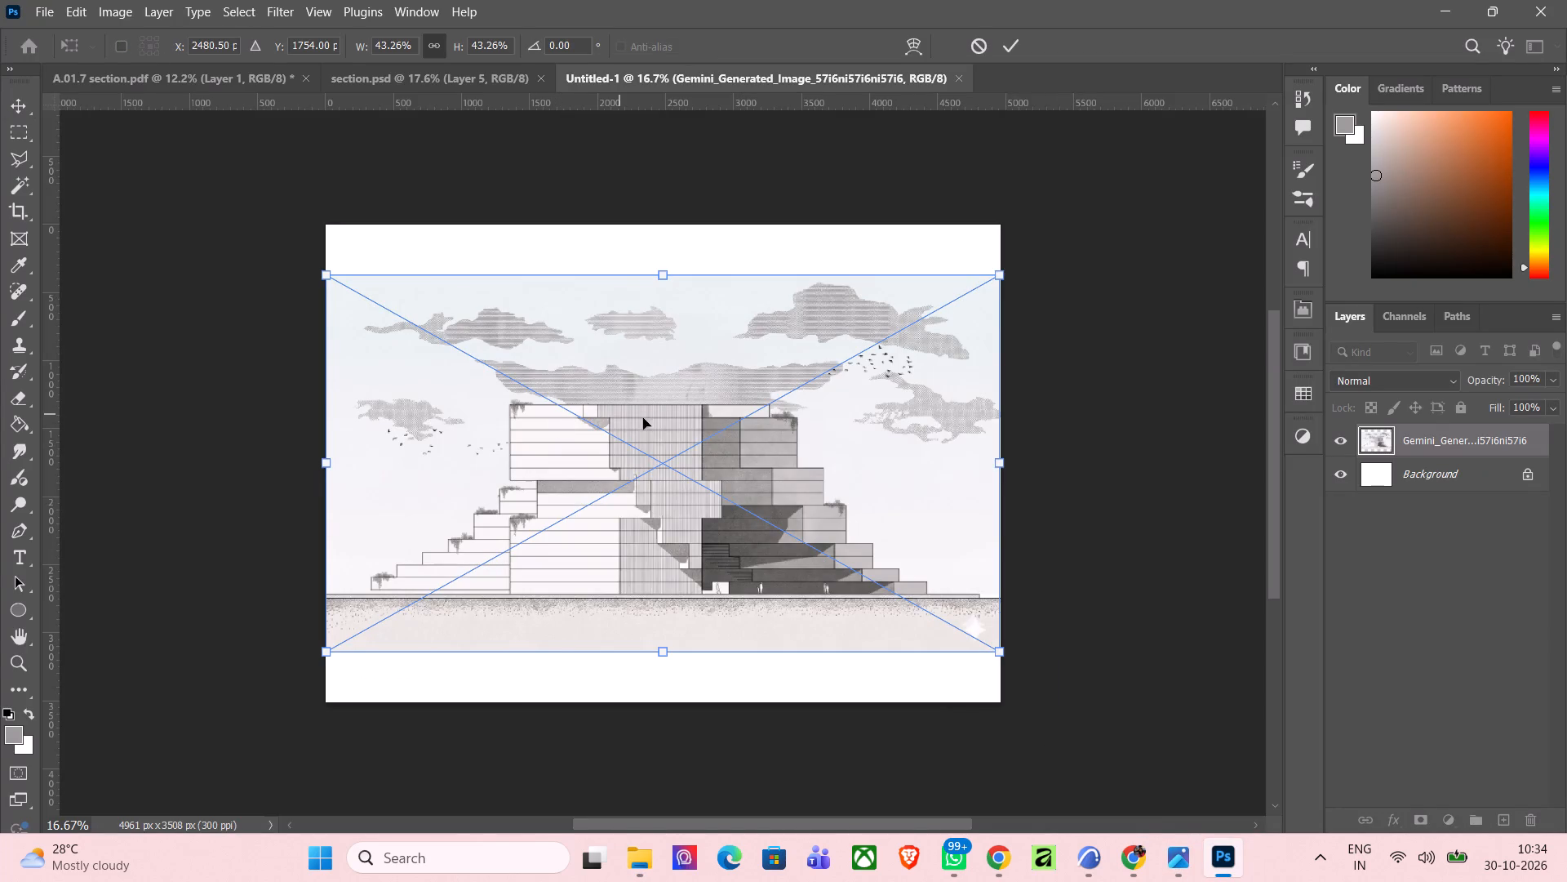
click(1005, 50)
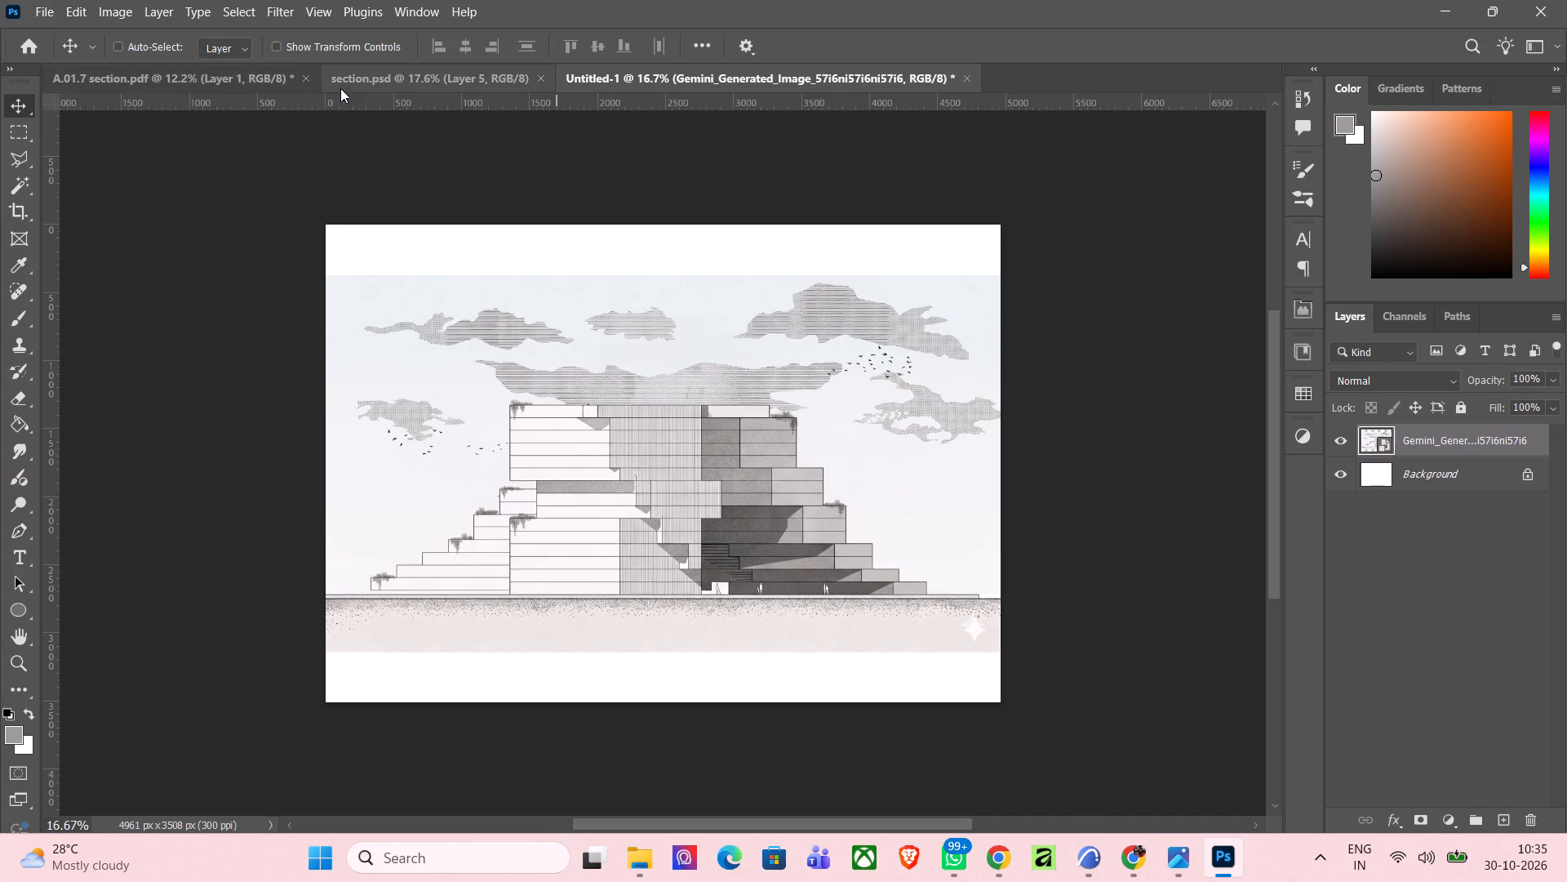
Identify the section linework in section.psd by toggling layer visibility, and copy Layer 4 into the new A3 document.
click(359, 80)
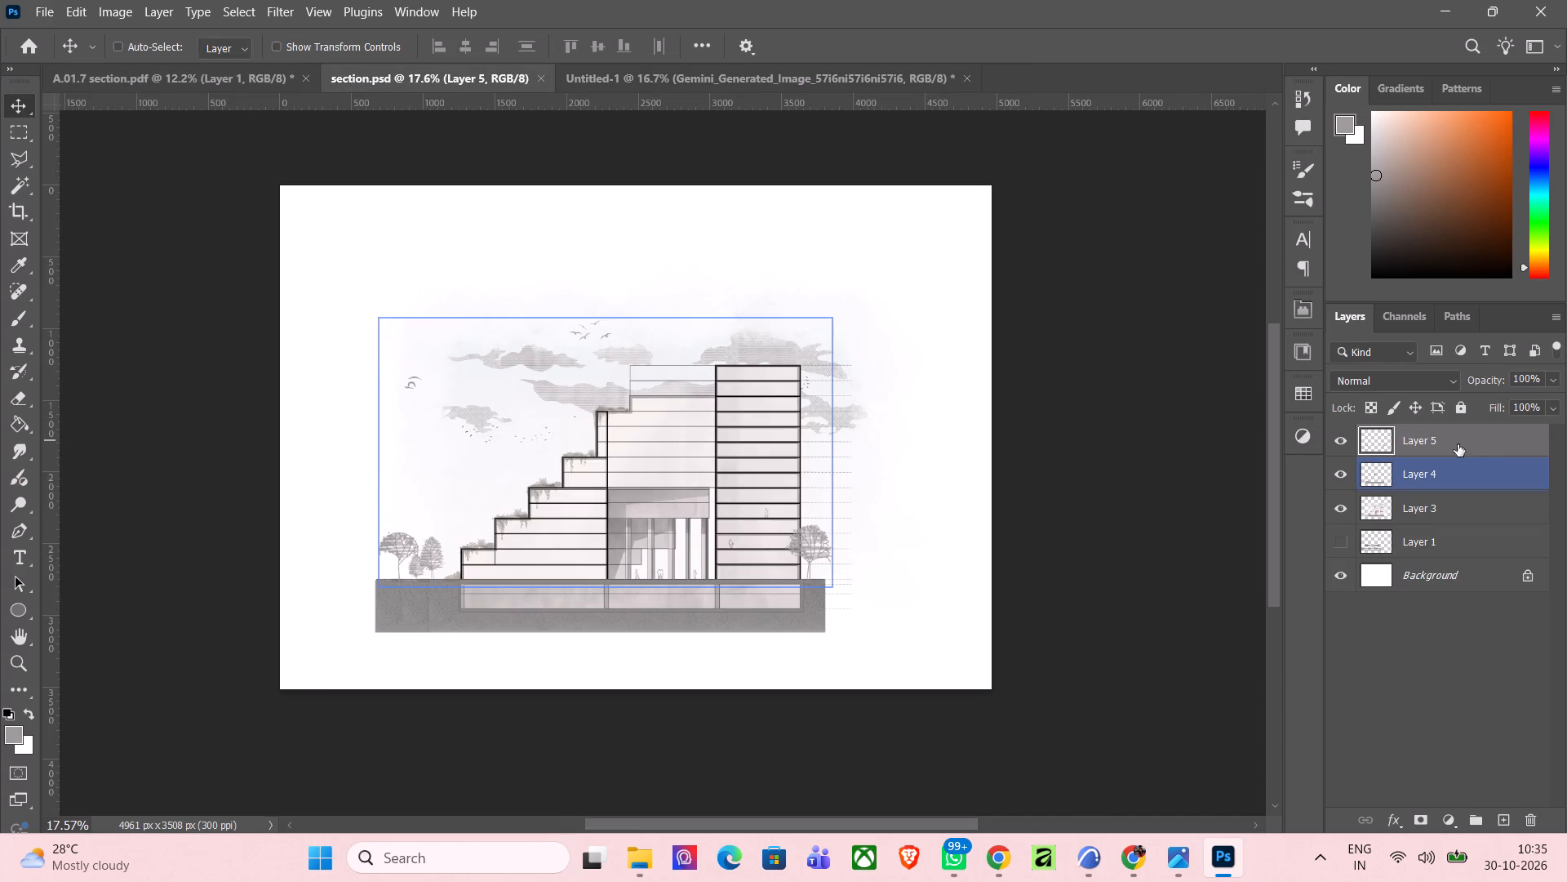
click(1458, 444)
click(1436, 479)
click(1430, 448)
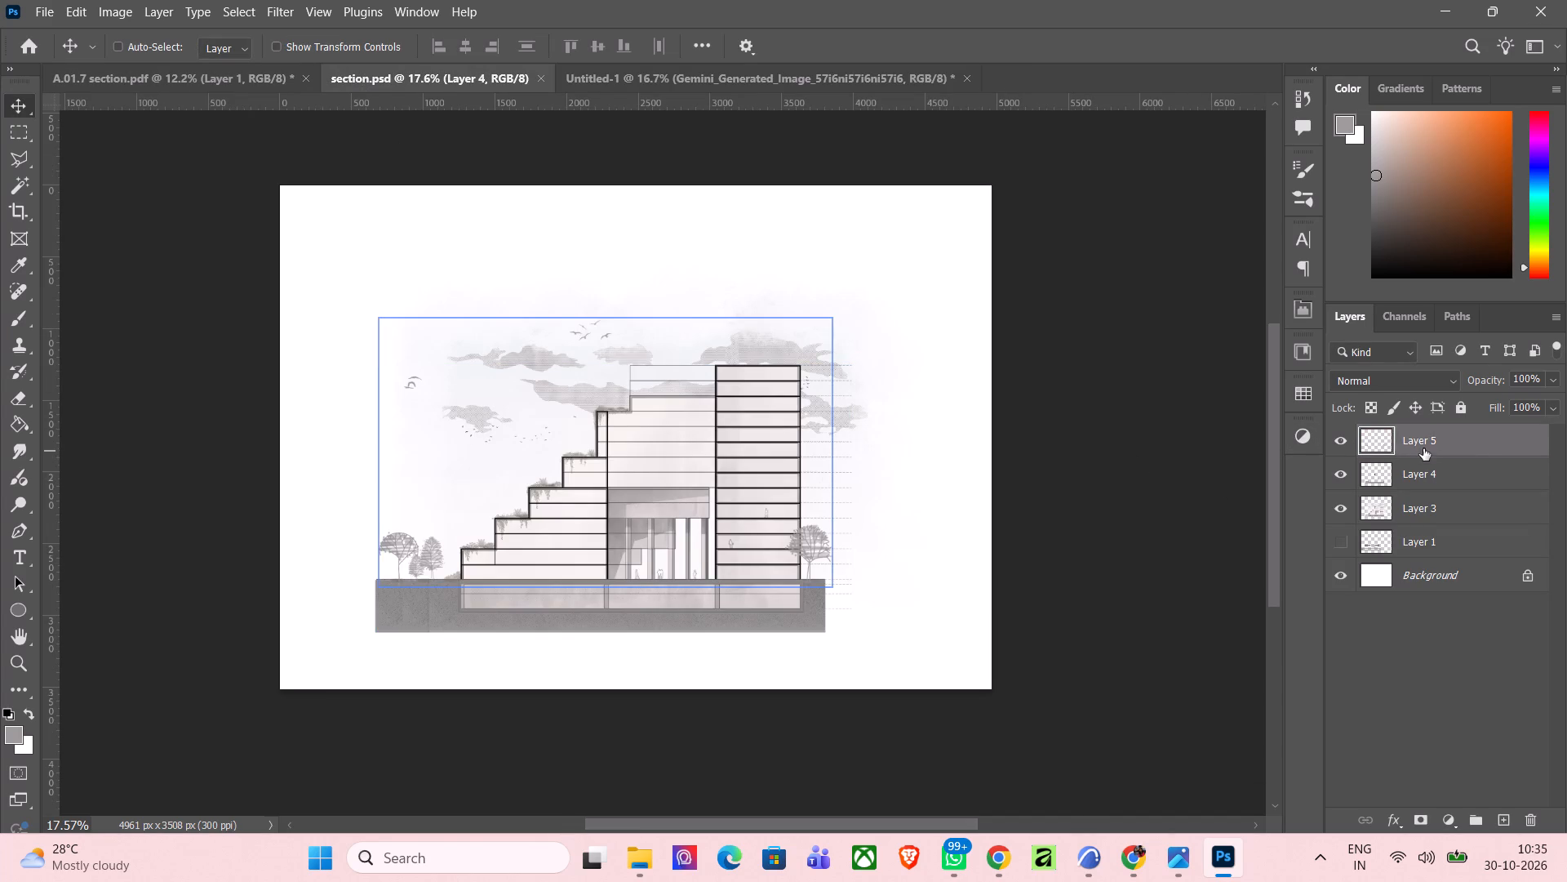
click(1333, 435)
click(1333, 435)
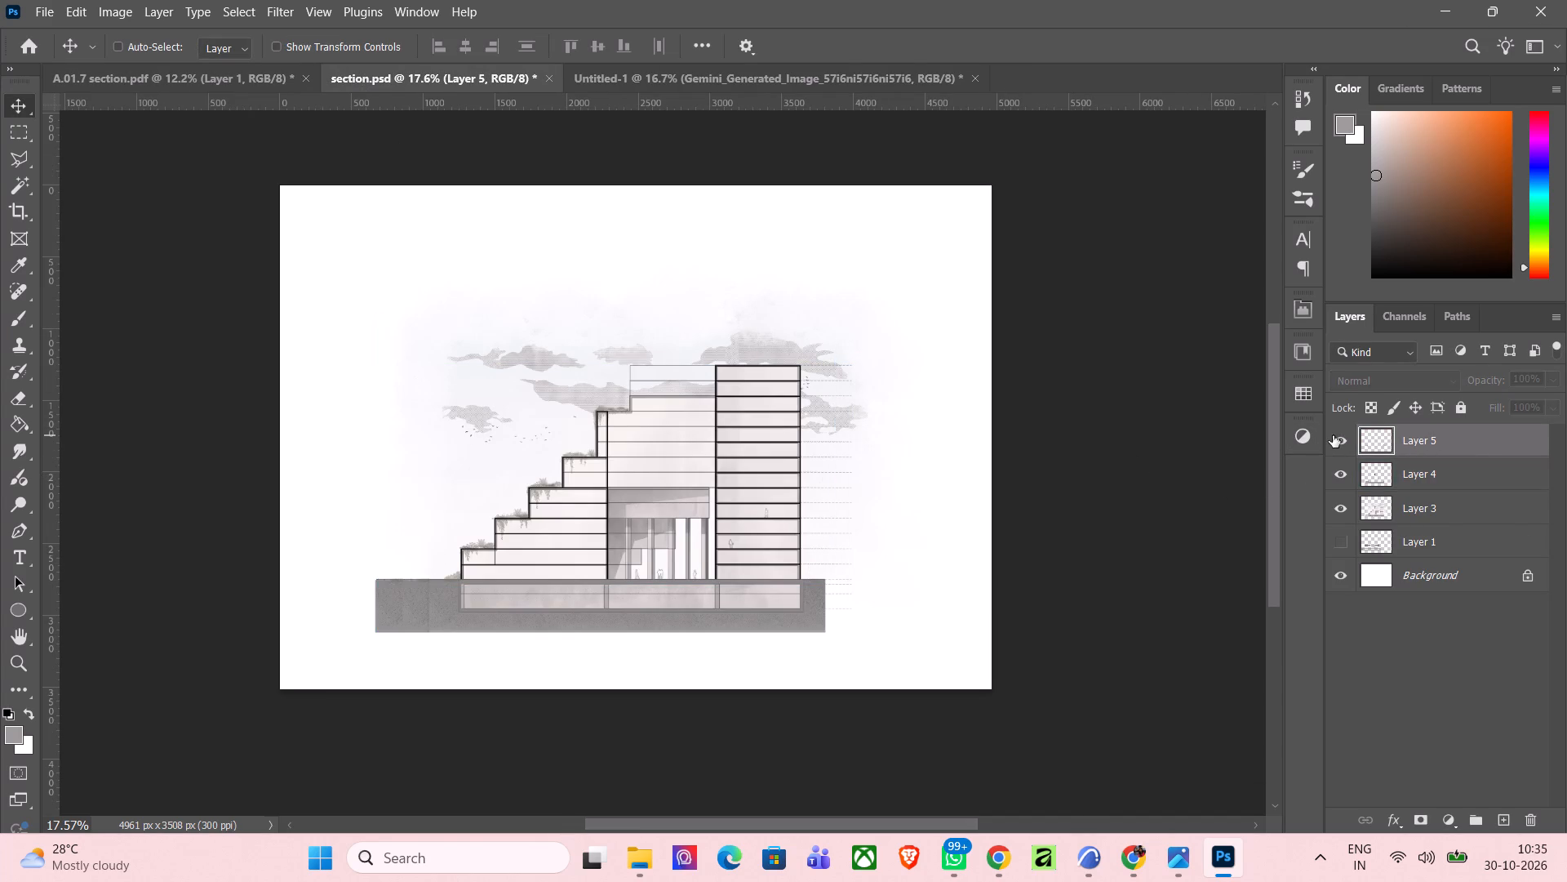
click(1428, 476)
click(1338, 474)
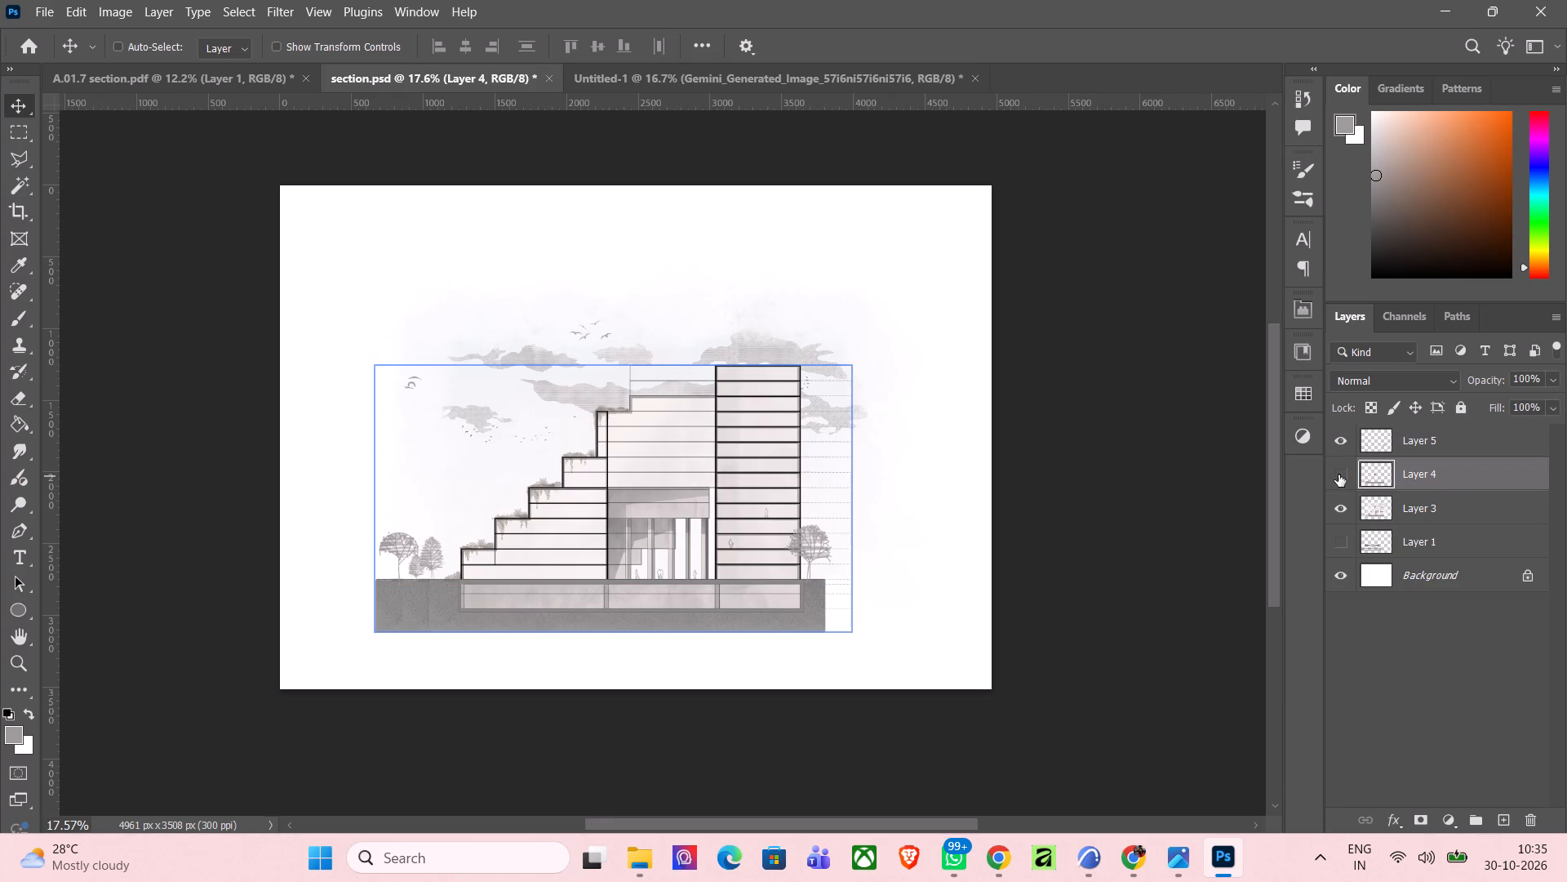
click(1338, 474)
click(1487, 479)
key(ctrl+c)
click(646, 88)
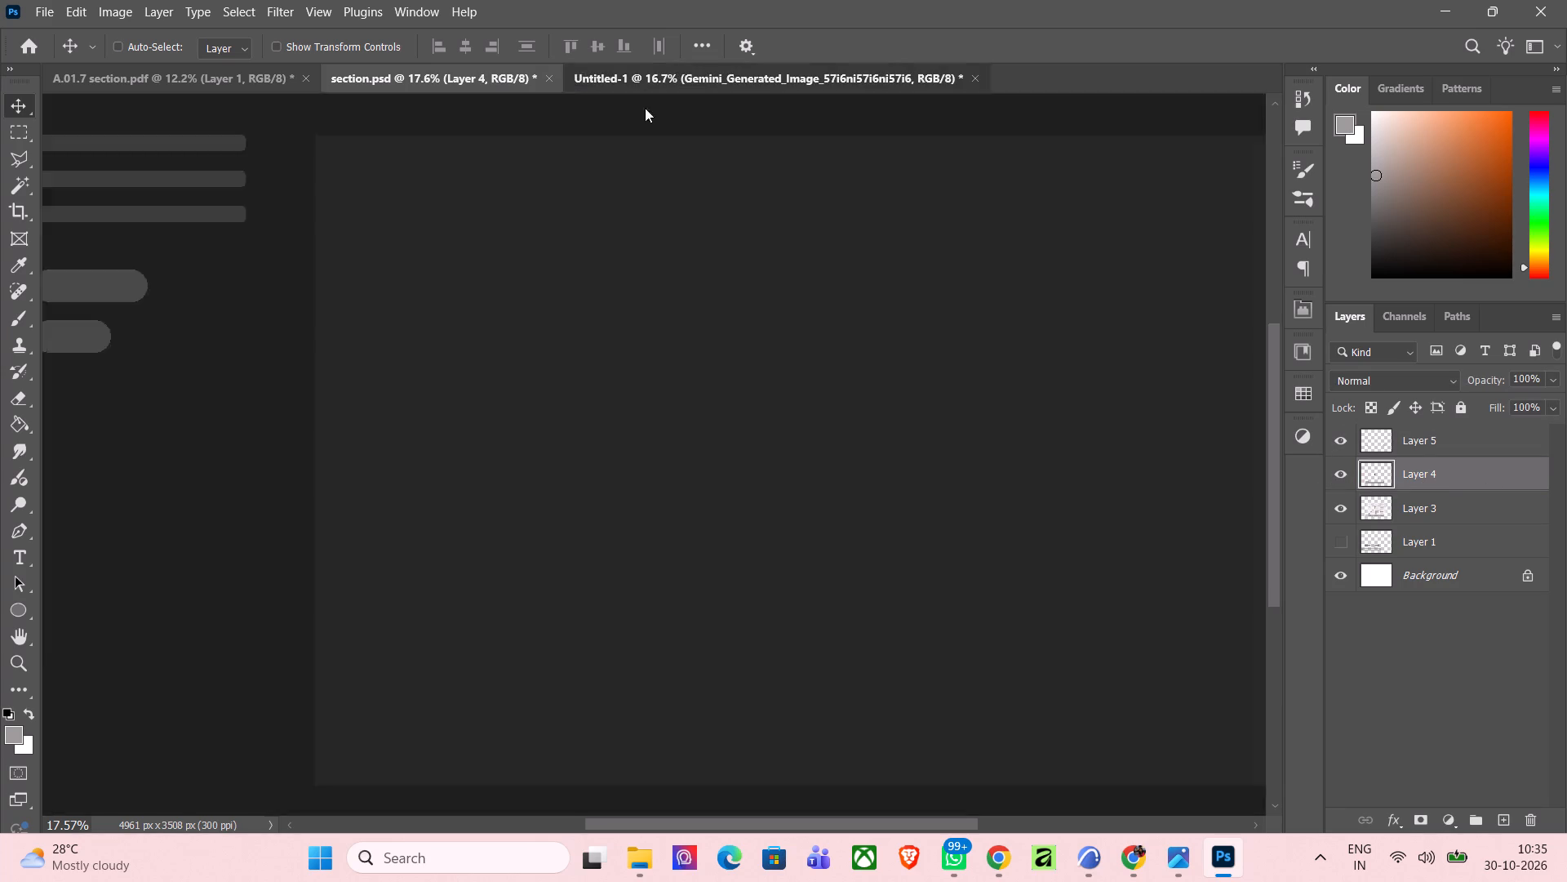
key(ctrl+v)
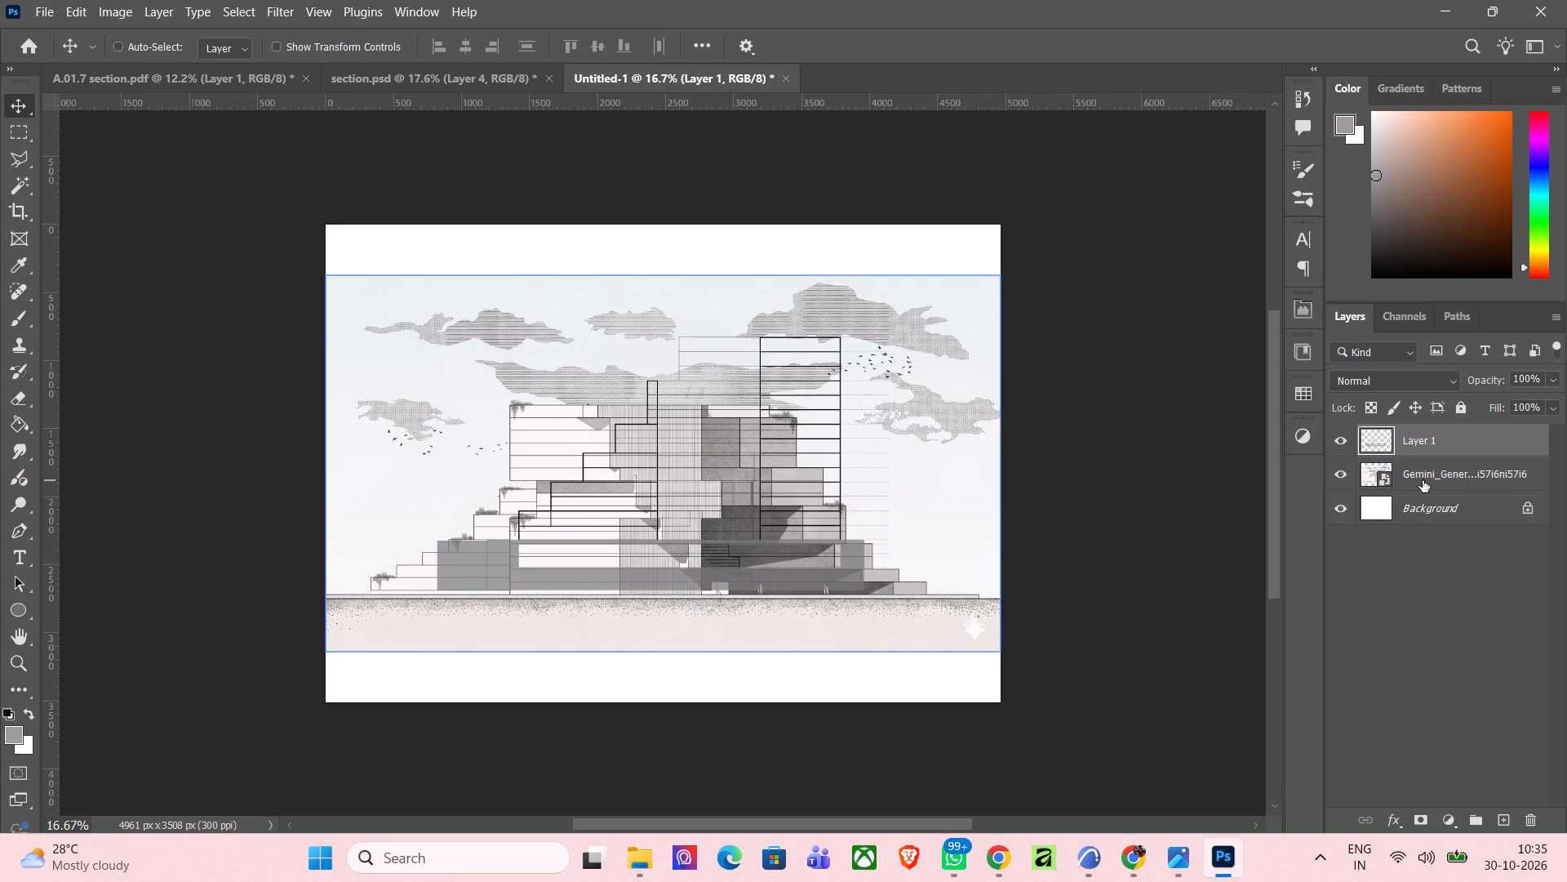
Reduce the opacity of the placed elevation render layer to 49%.
drag(1423, 480, 1427, 494)
click(1471, 474)
click(1472, 474)
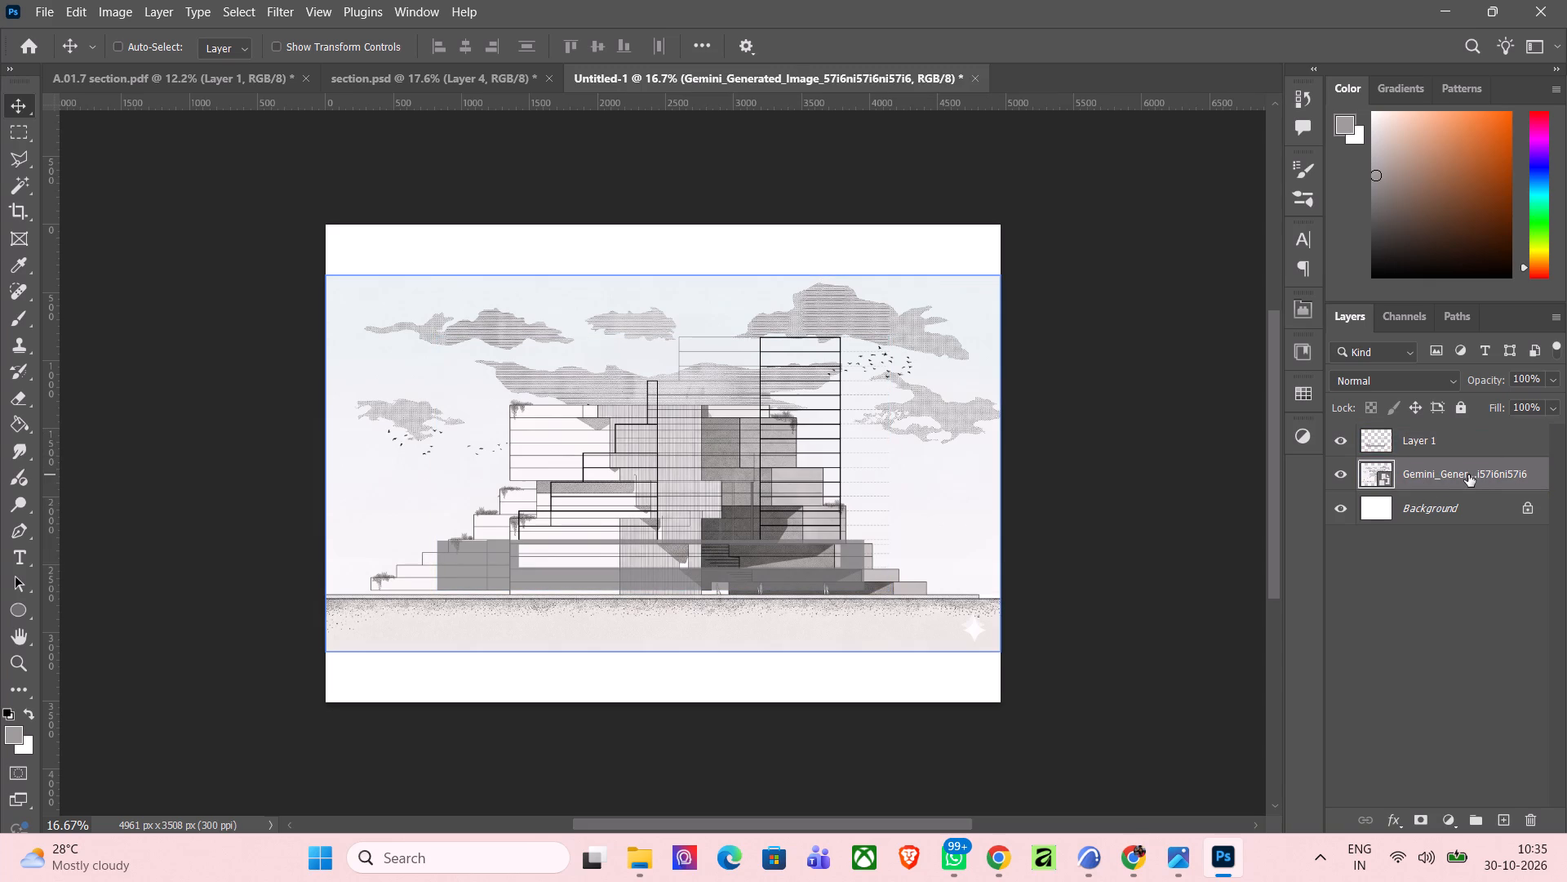
key(Escape)
click(1543, 372)
click(1556, 376)
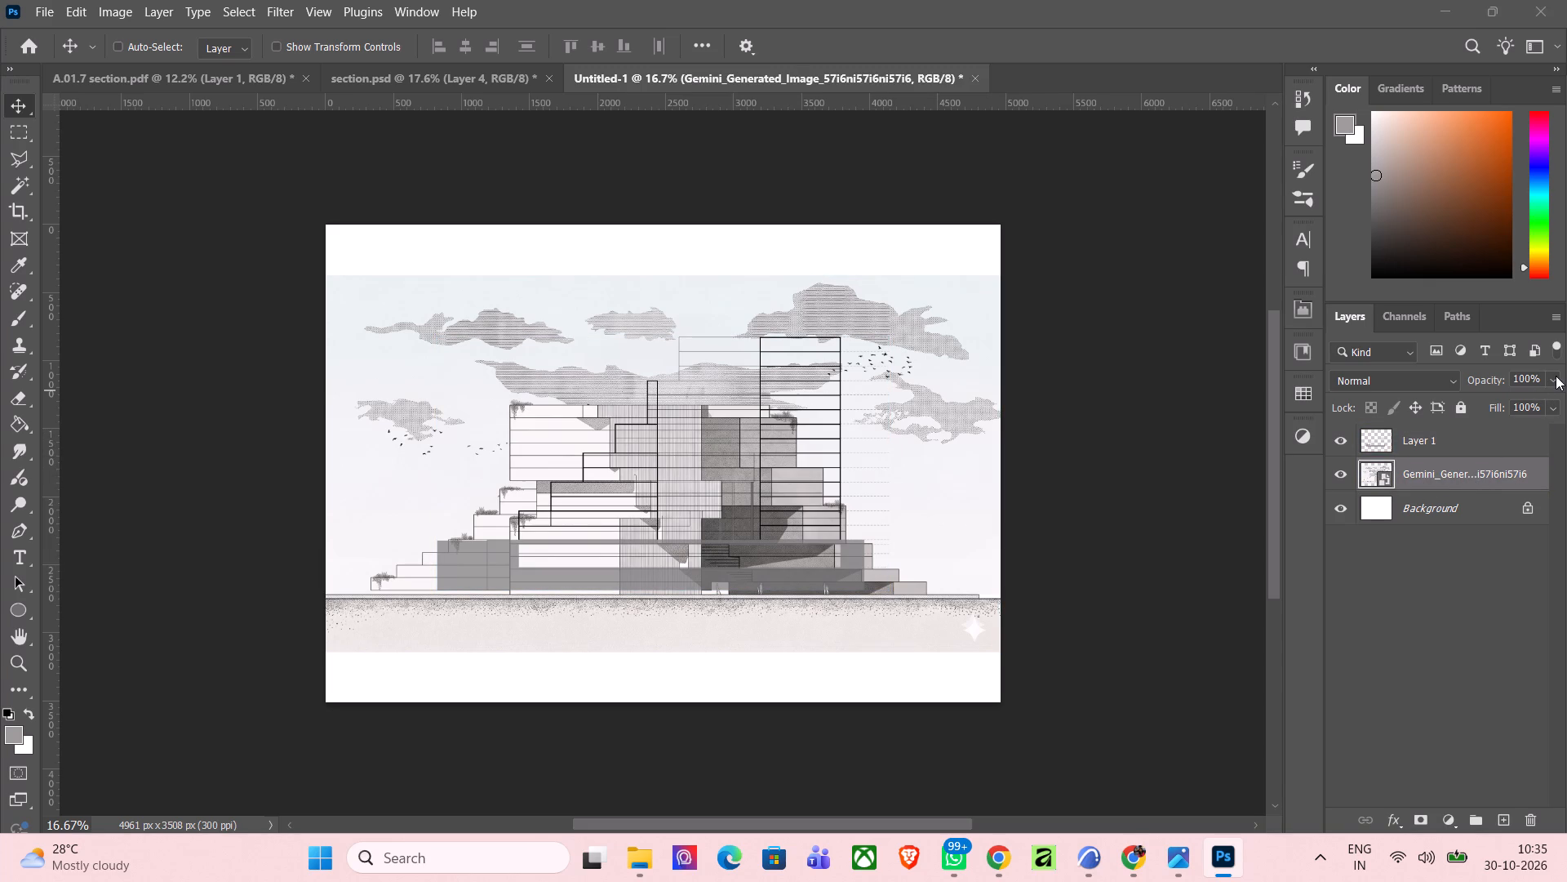
click(1473, 401)
click(1497, 405)
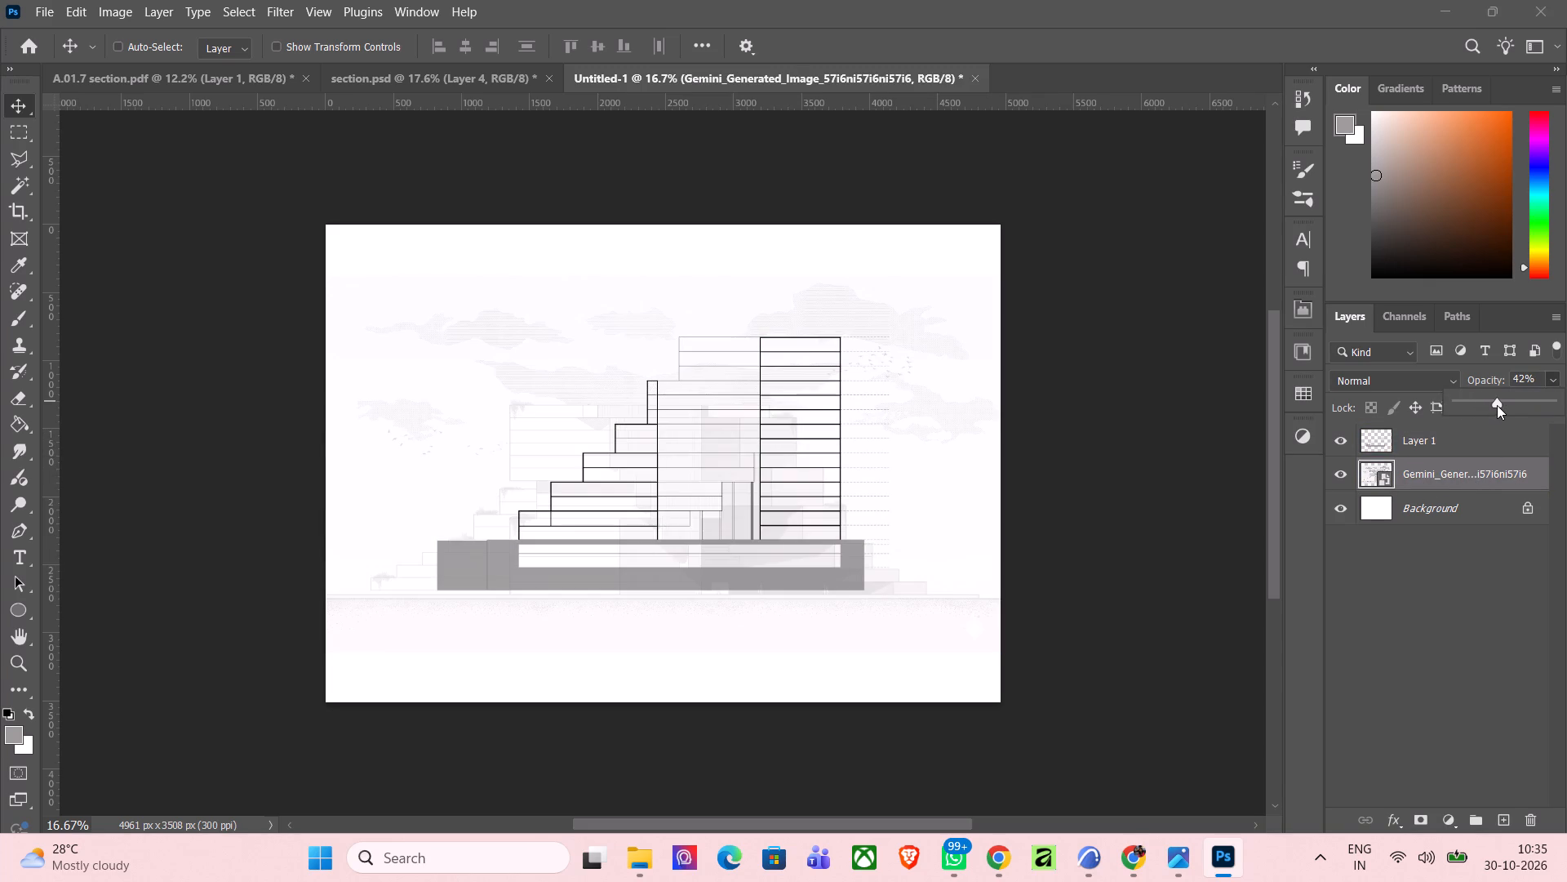
click(1503, 404)
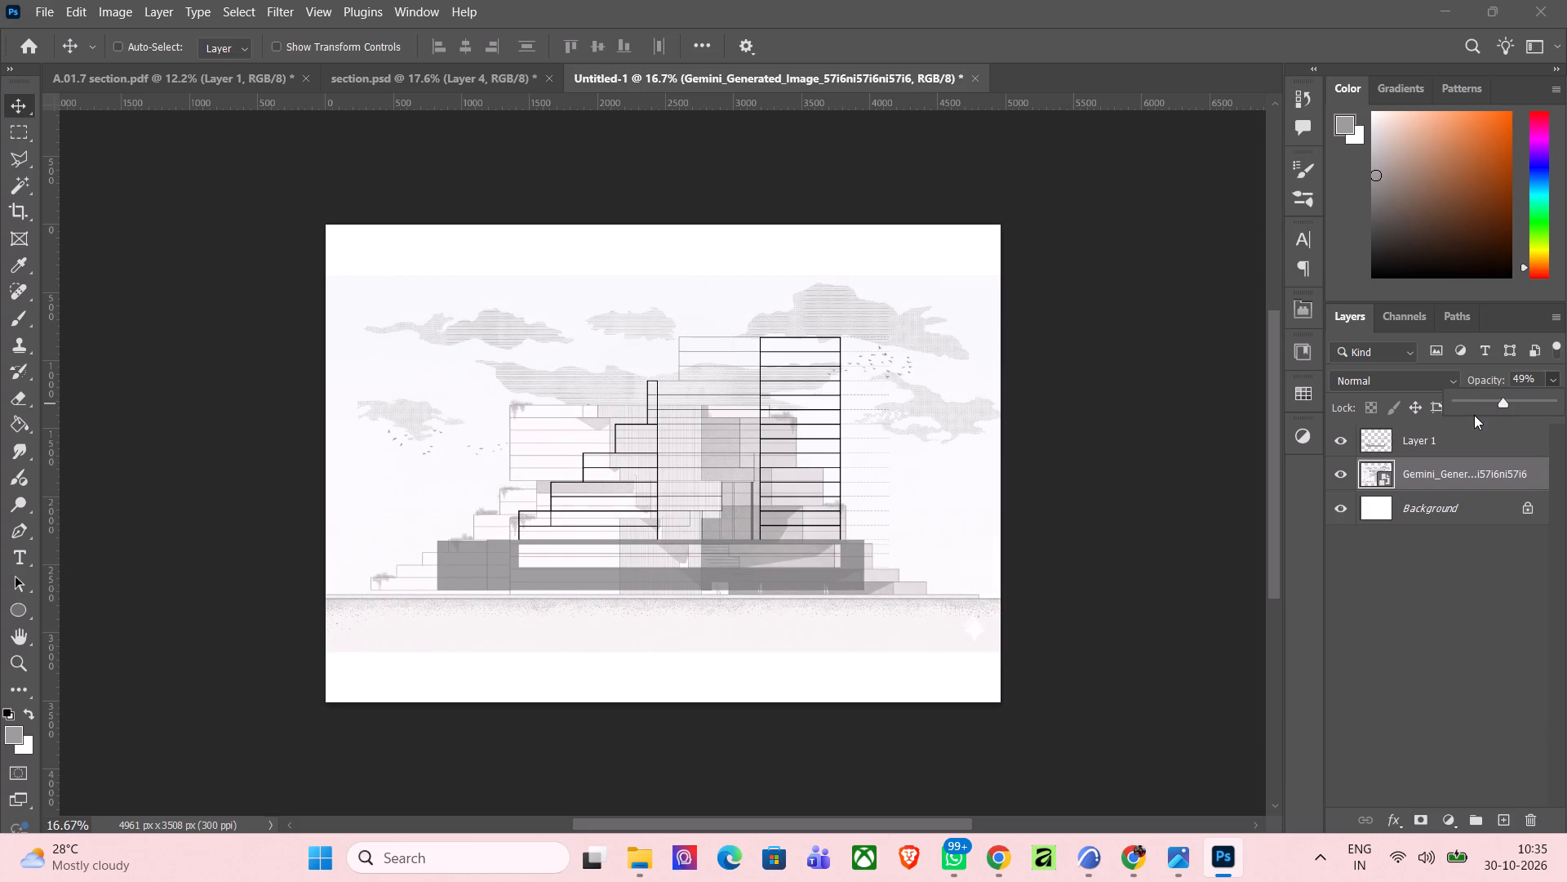
Move the pasted section linework, Layer 1, straight down to about Y 1830 px, towards the elevation's ground line.
click(1430, 441)
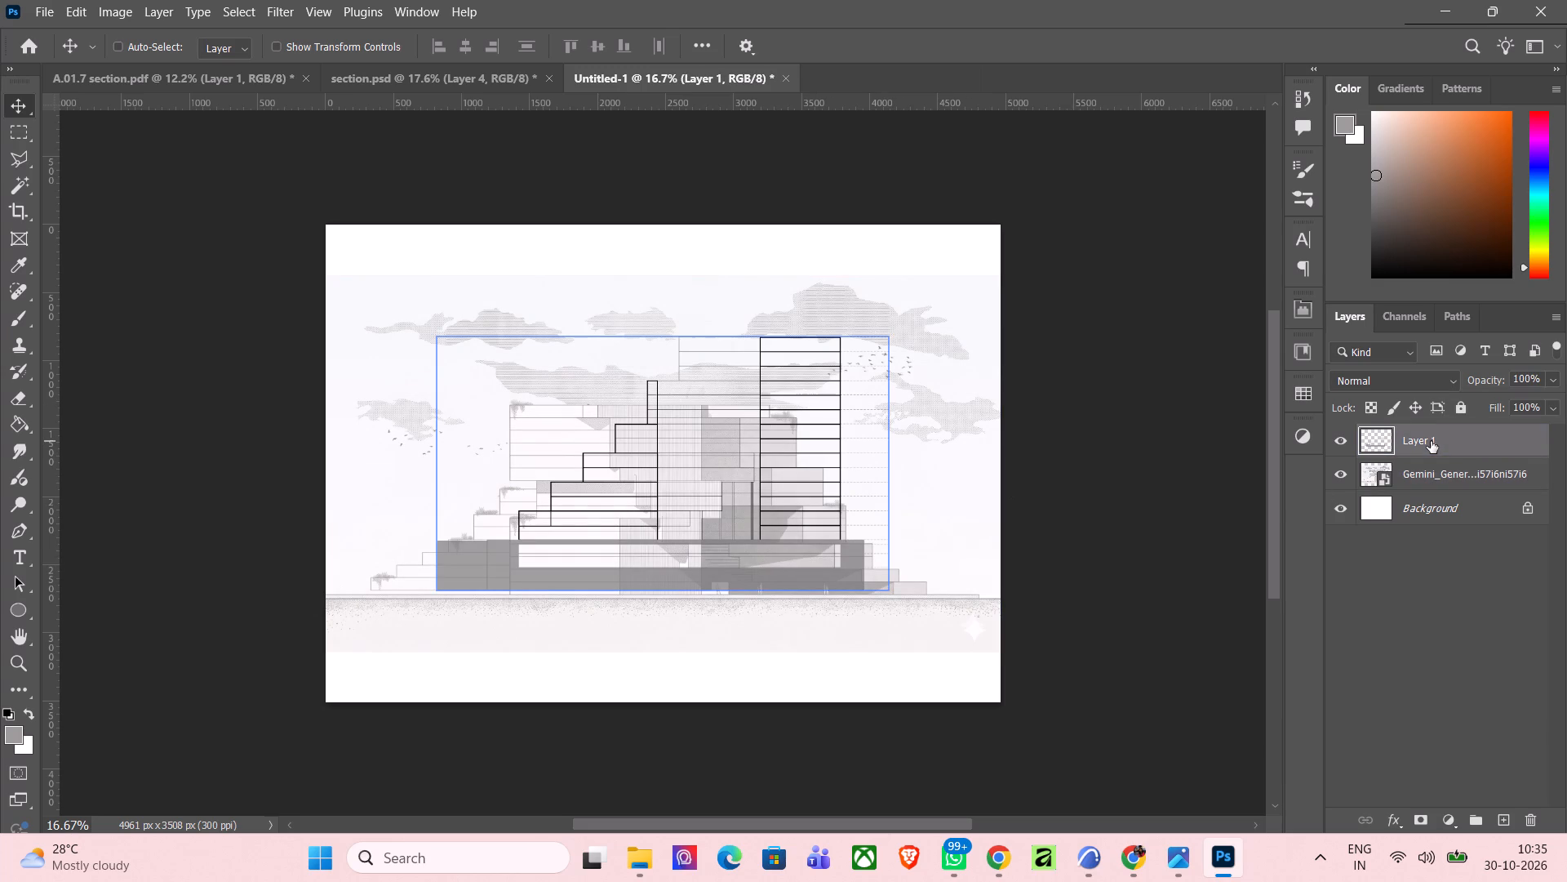
scroll(686, 408, up, 3)
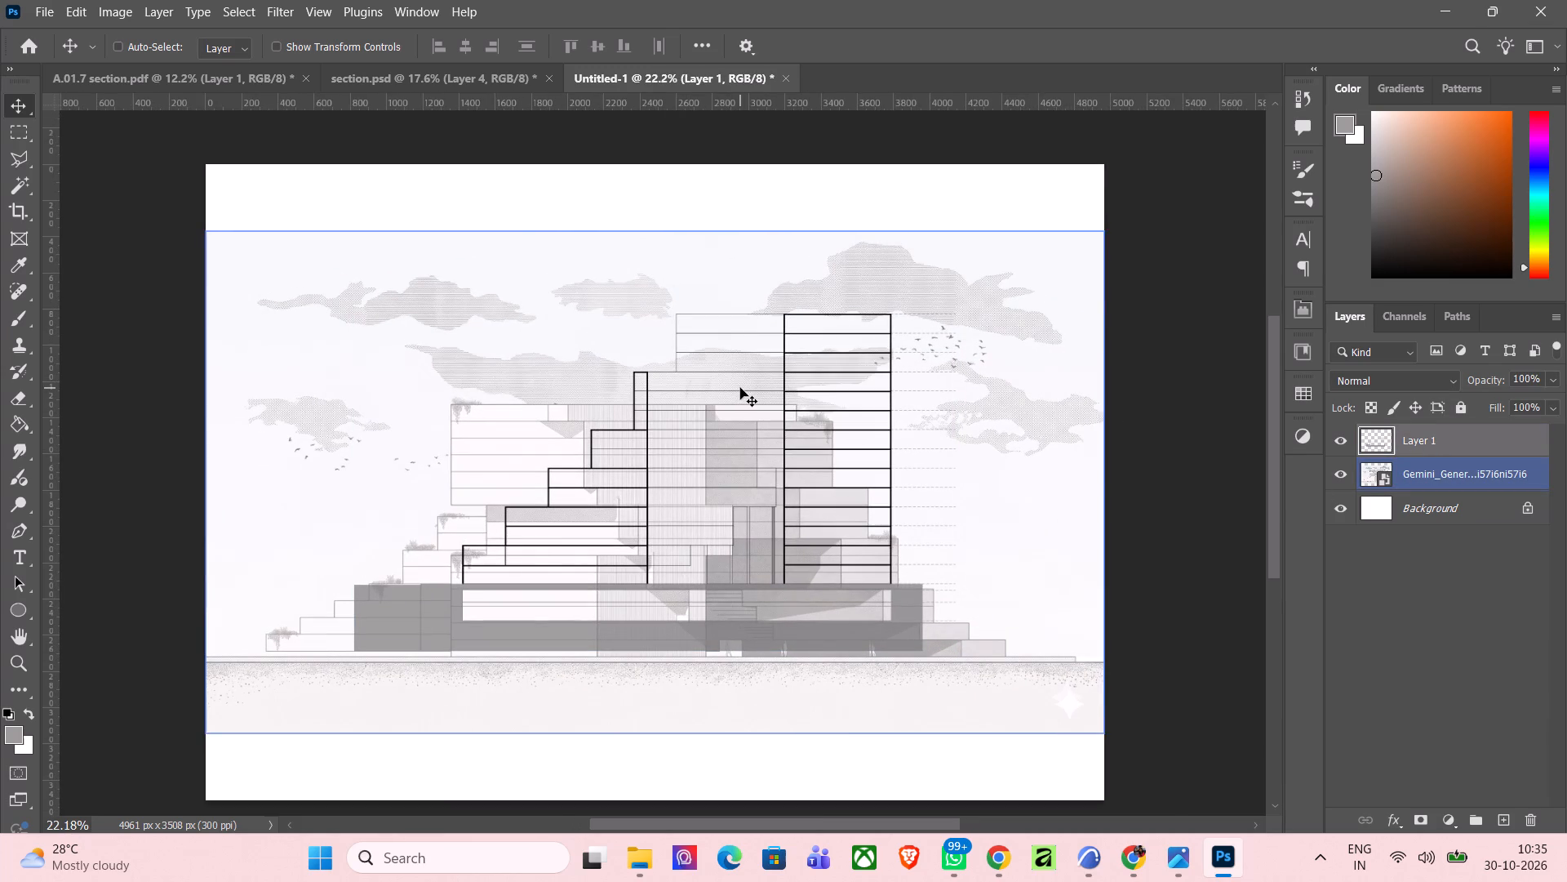
key(ctrl+t)
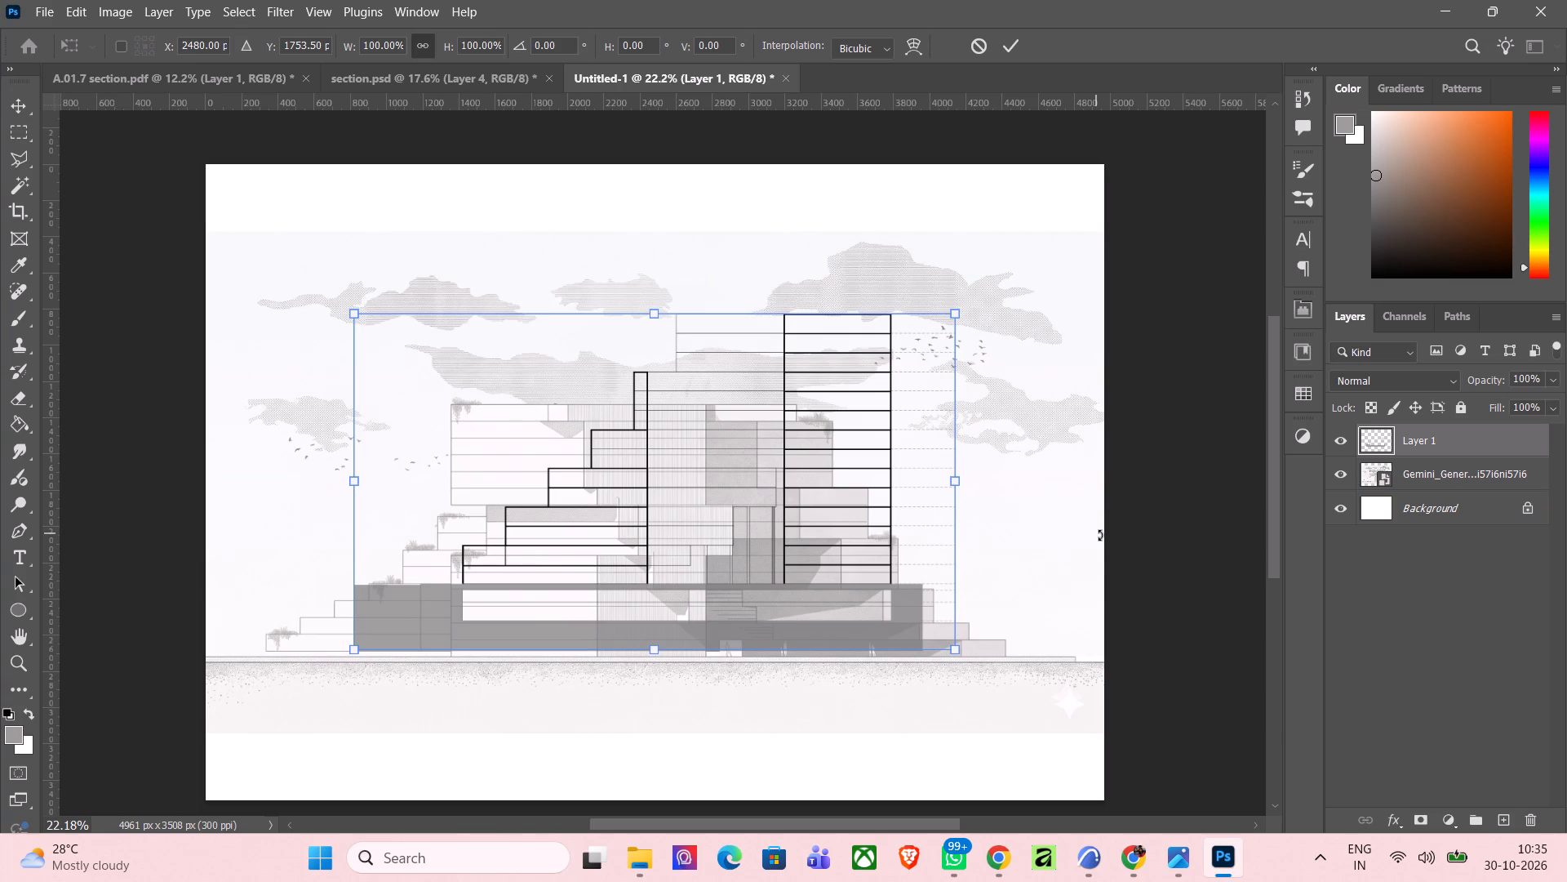
key(Down)
key(Down)
key(Down)
key(Down)
key(Down)
key(Down)
key(Down)
key(Down)
key(Down)
key(Down)
key(Down)
key(Down)
key(Down)
key(Down)
key(Down)
key(Down)
key(Down)
key(Down)
key(Down)
key(Down)
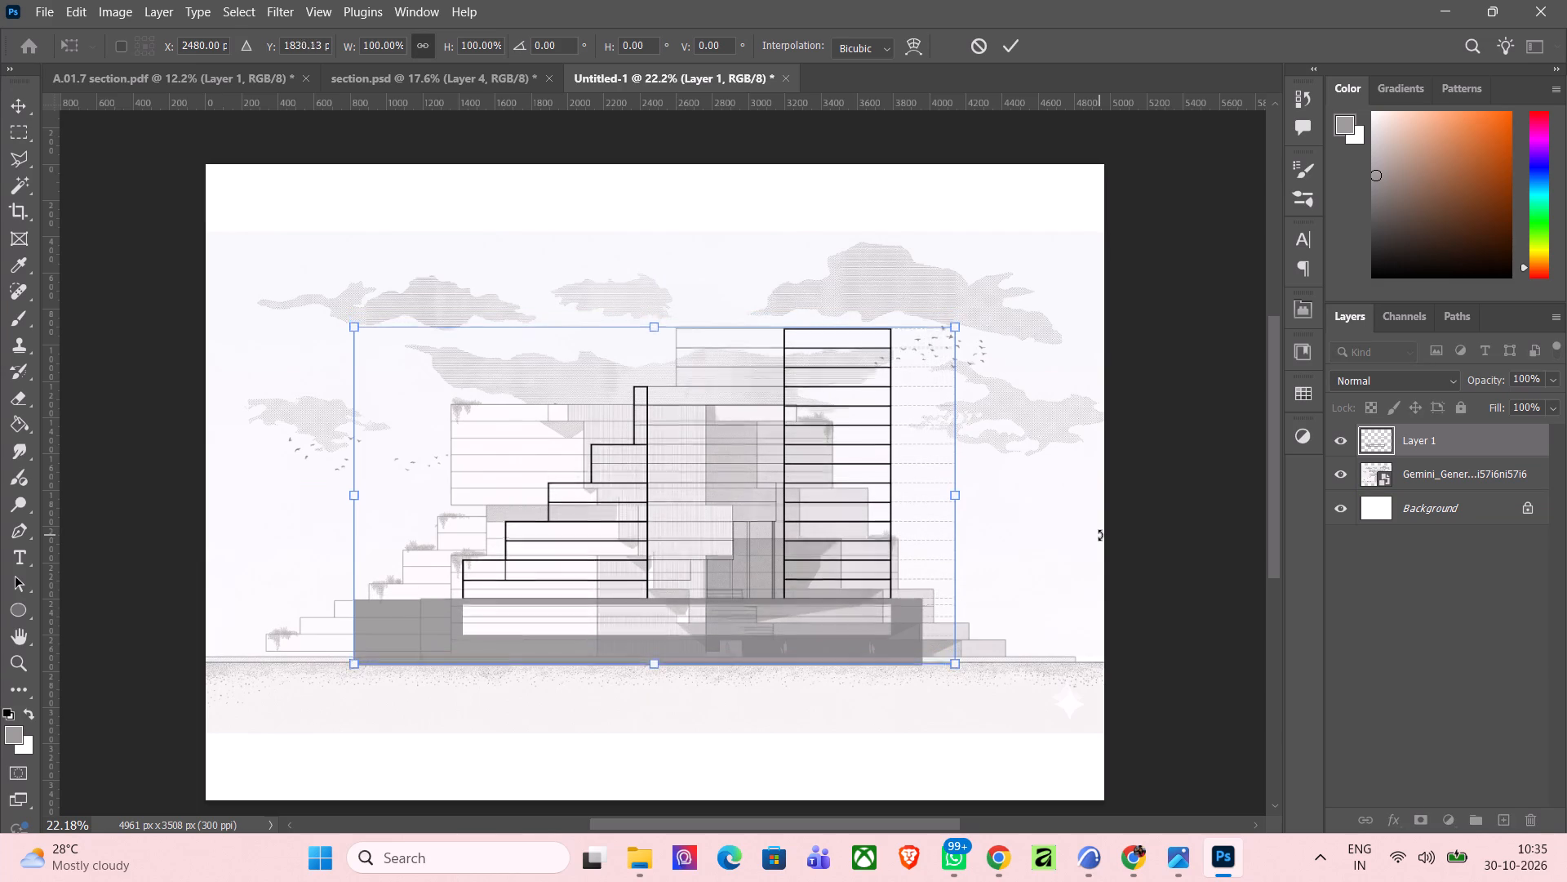
key(Up)
key(Up)
key(Up)
Stretch the placed elevation render vertically to 44.17% height at 43.26% width, aligning its ground line with the base of the section linework.
click(1405, 479)
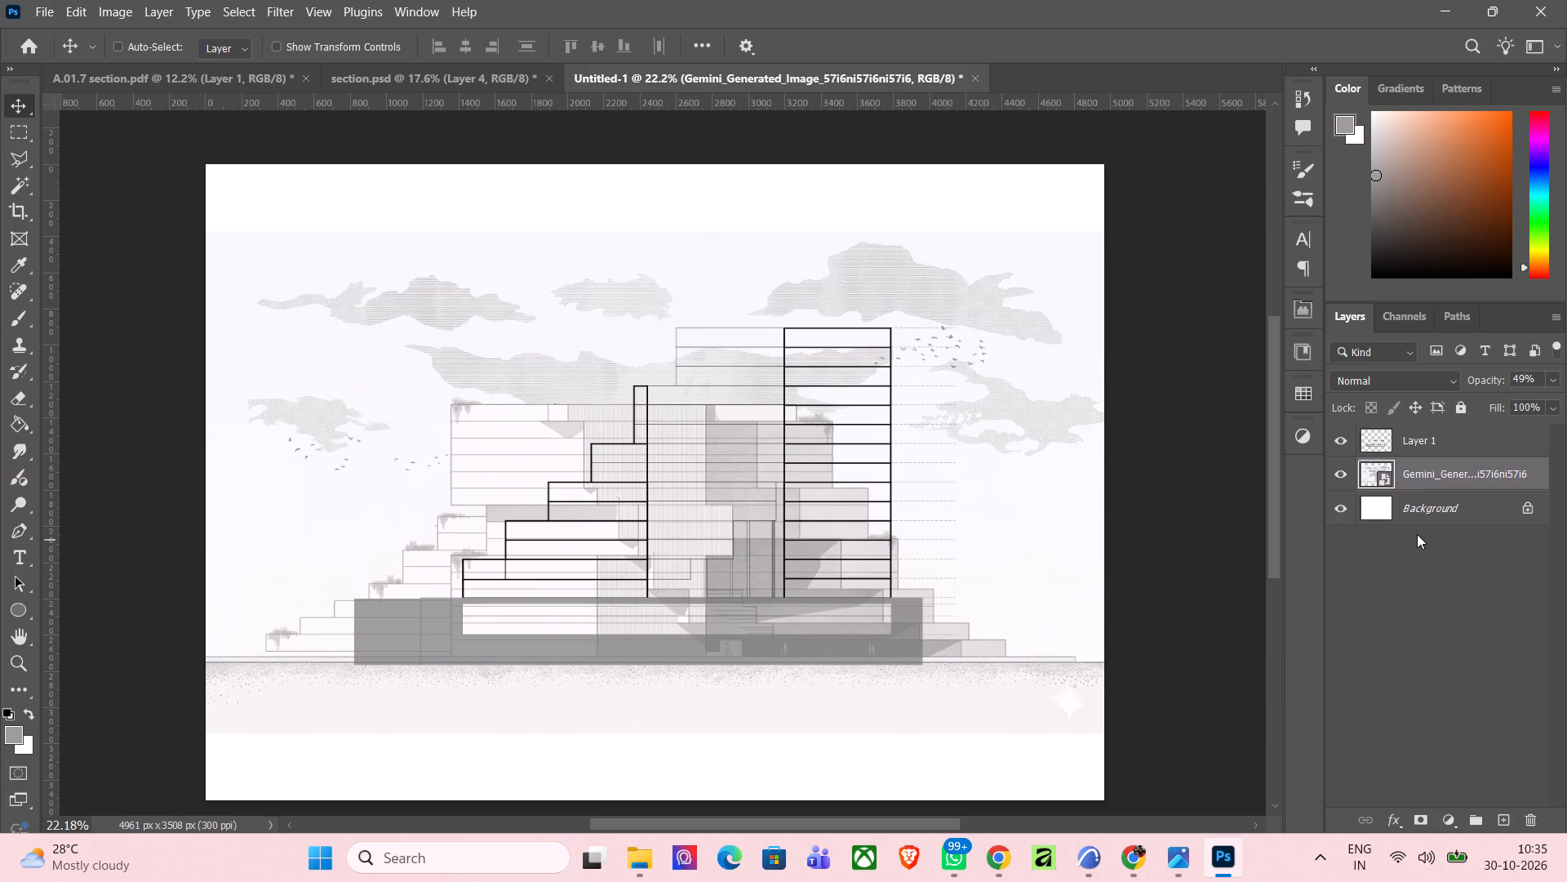
key(ctrl+t)
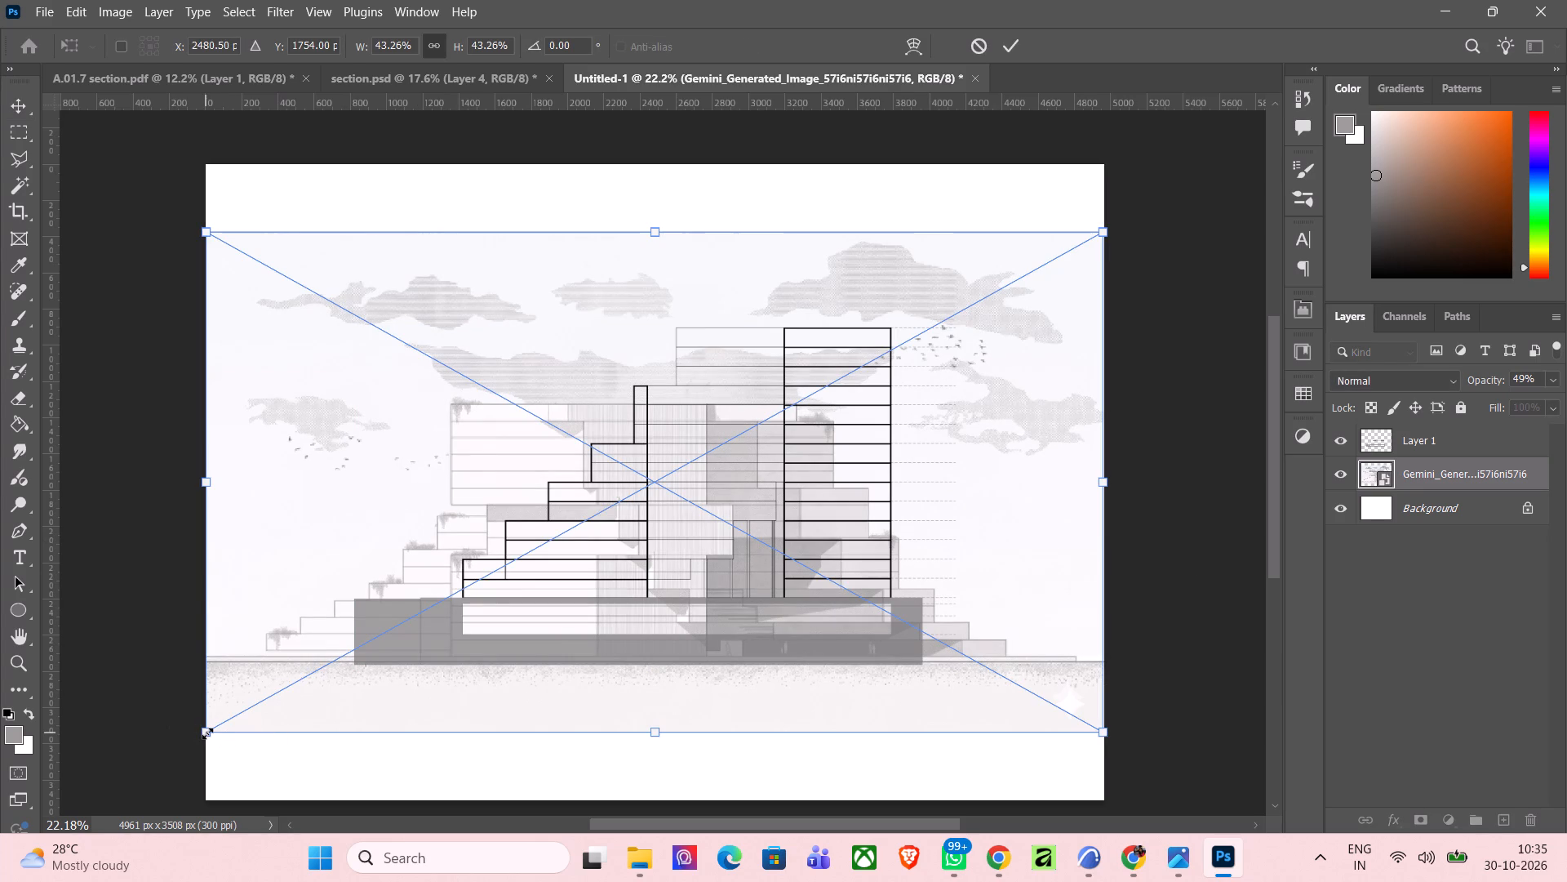
click(207, 733)
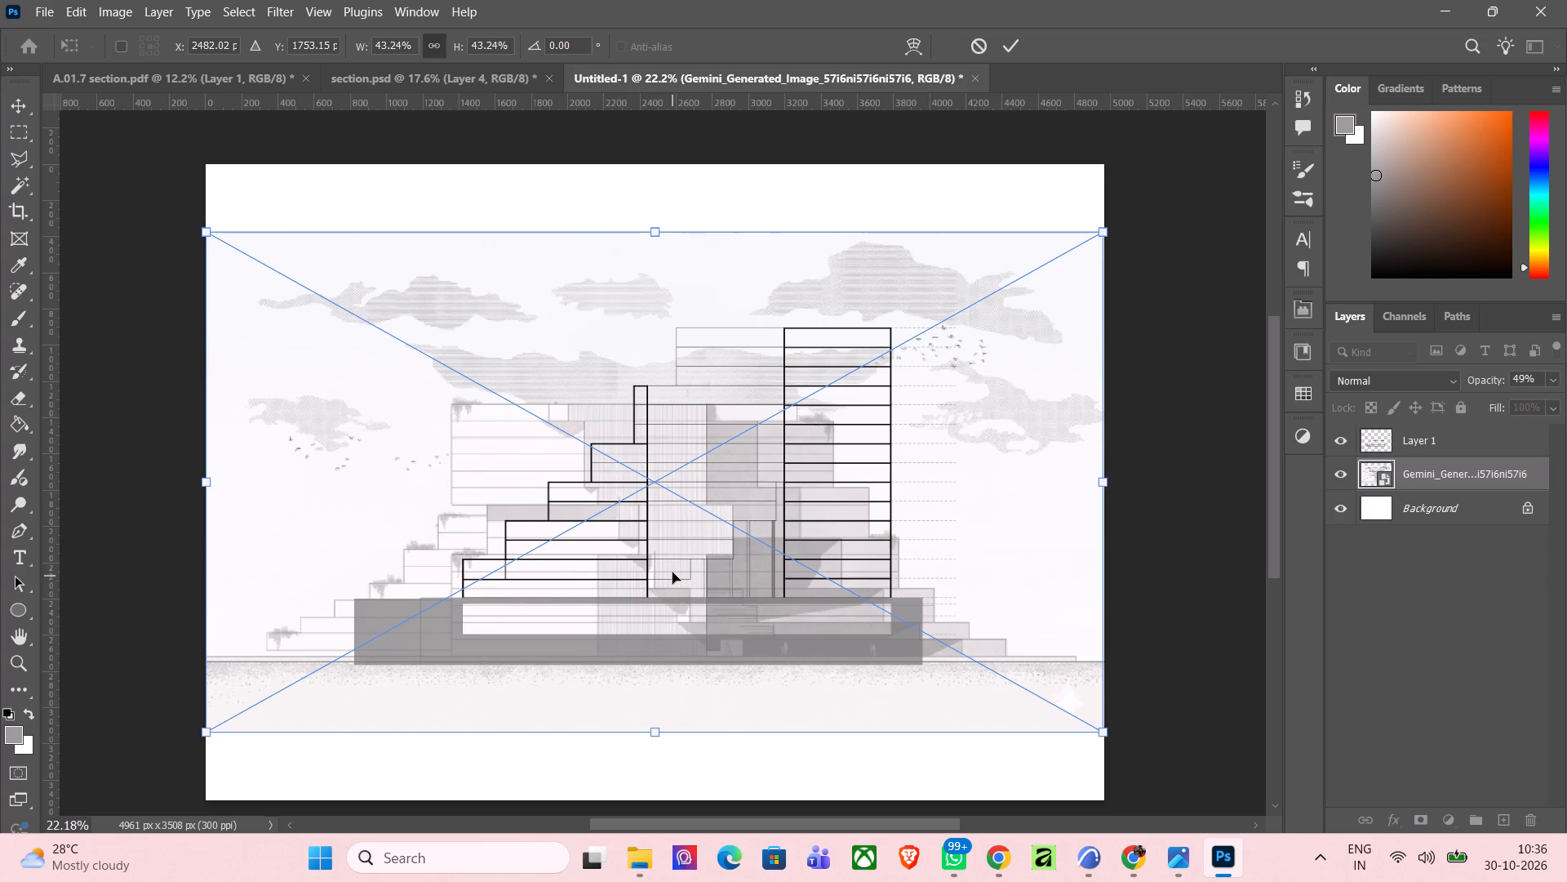
scroll(657, 738, up, 3)
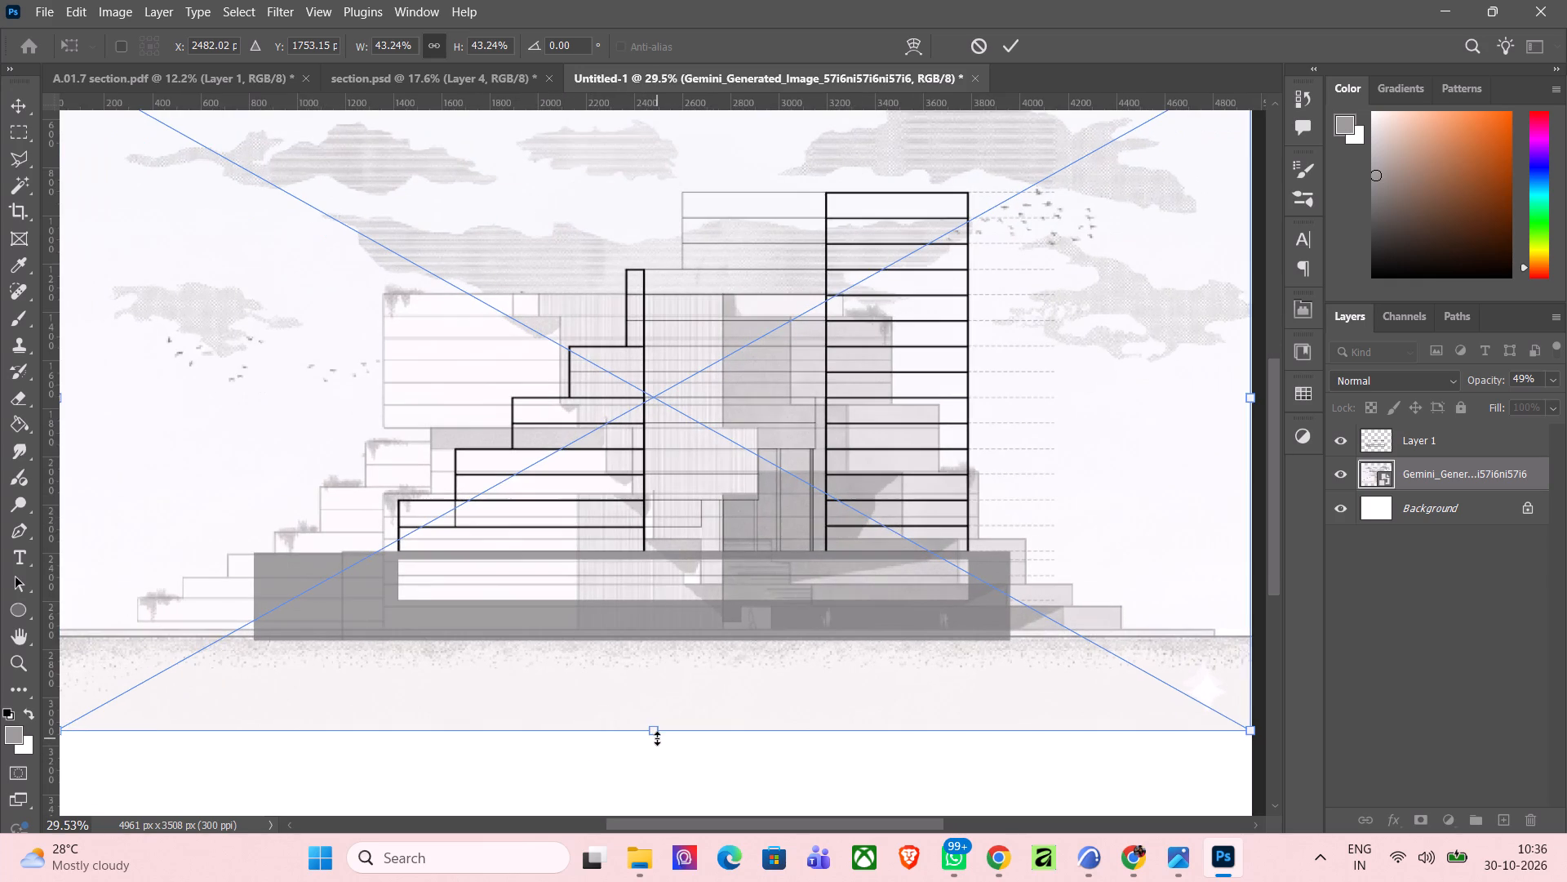
key(ctrl+z)
key(ctrl+z)
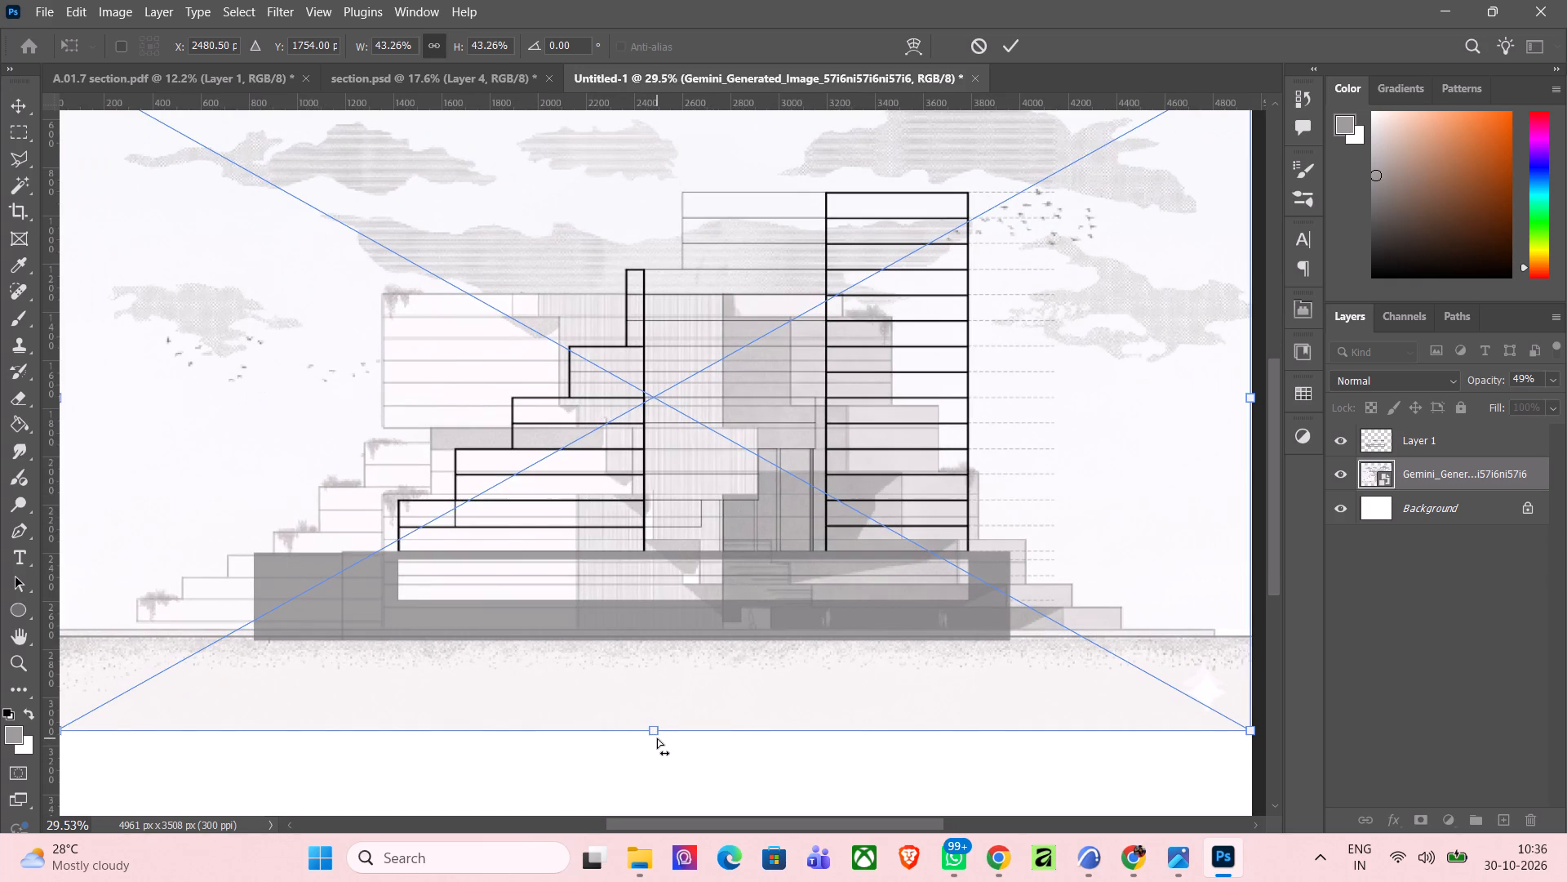
key(ctrl+z)
key(ctrl+z)
key(ctrl+z)
key(ctrl+z)
key(ctrl+z)
key(ctrl+z)
key(ctrl+z)
shift+drag(650, 726, 658, 733)
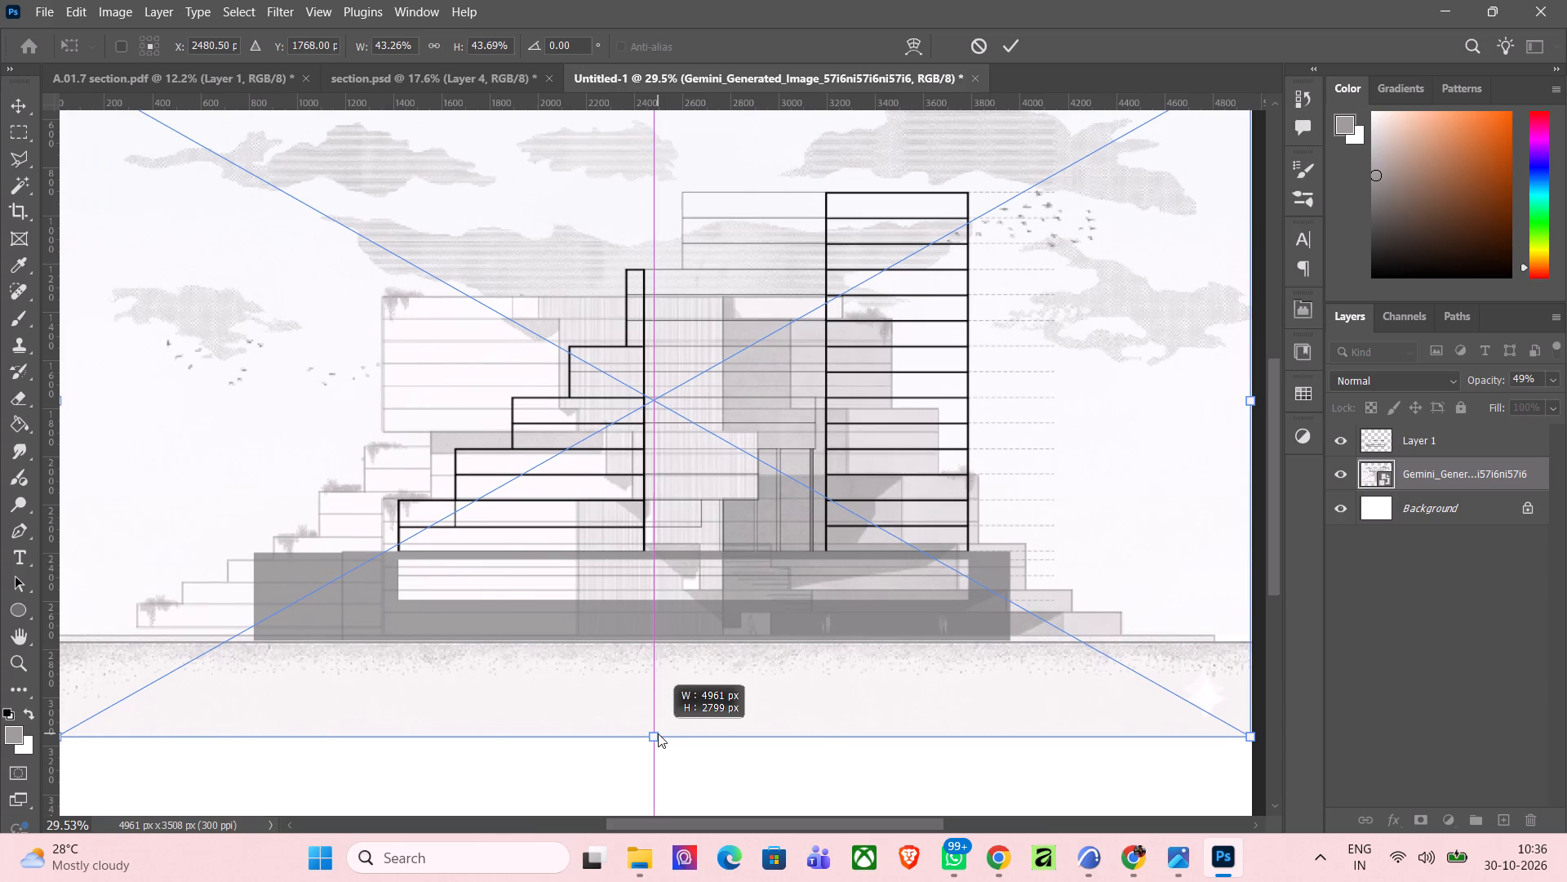
shift+drag(658, 733, 660, 734)
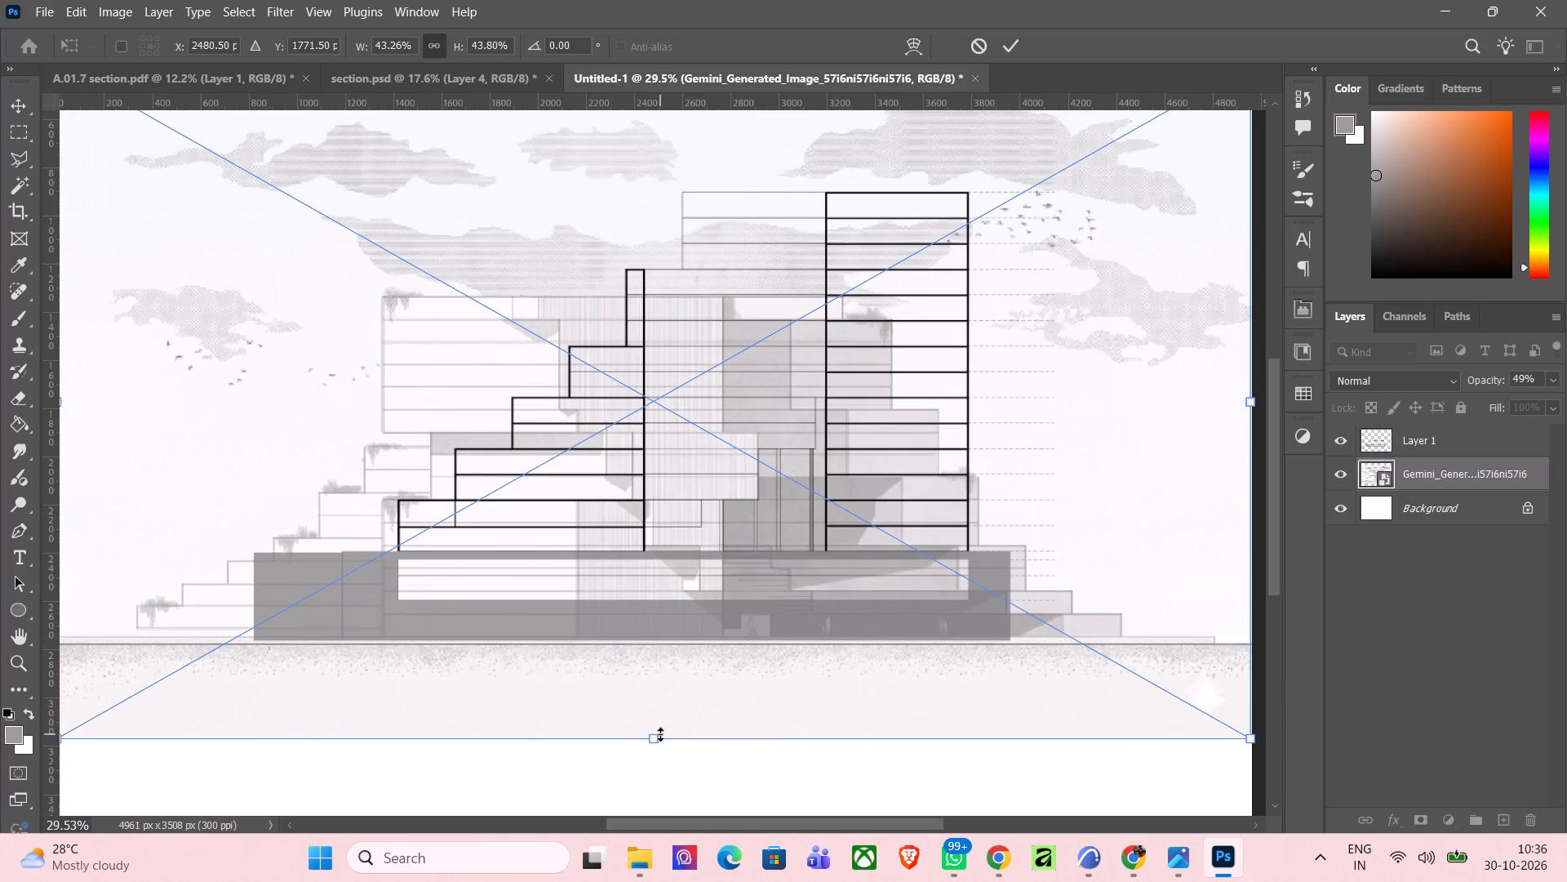
key(Down)
key(Up)
key(Up)
key(Up)
key(Up)
key(Up)
key(Down)
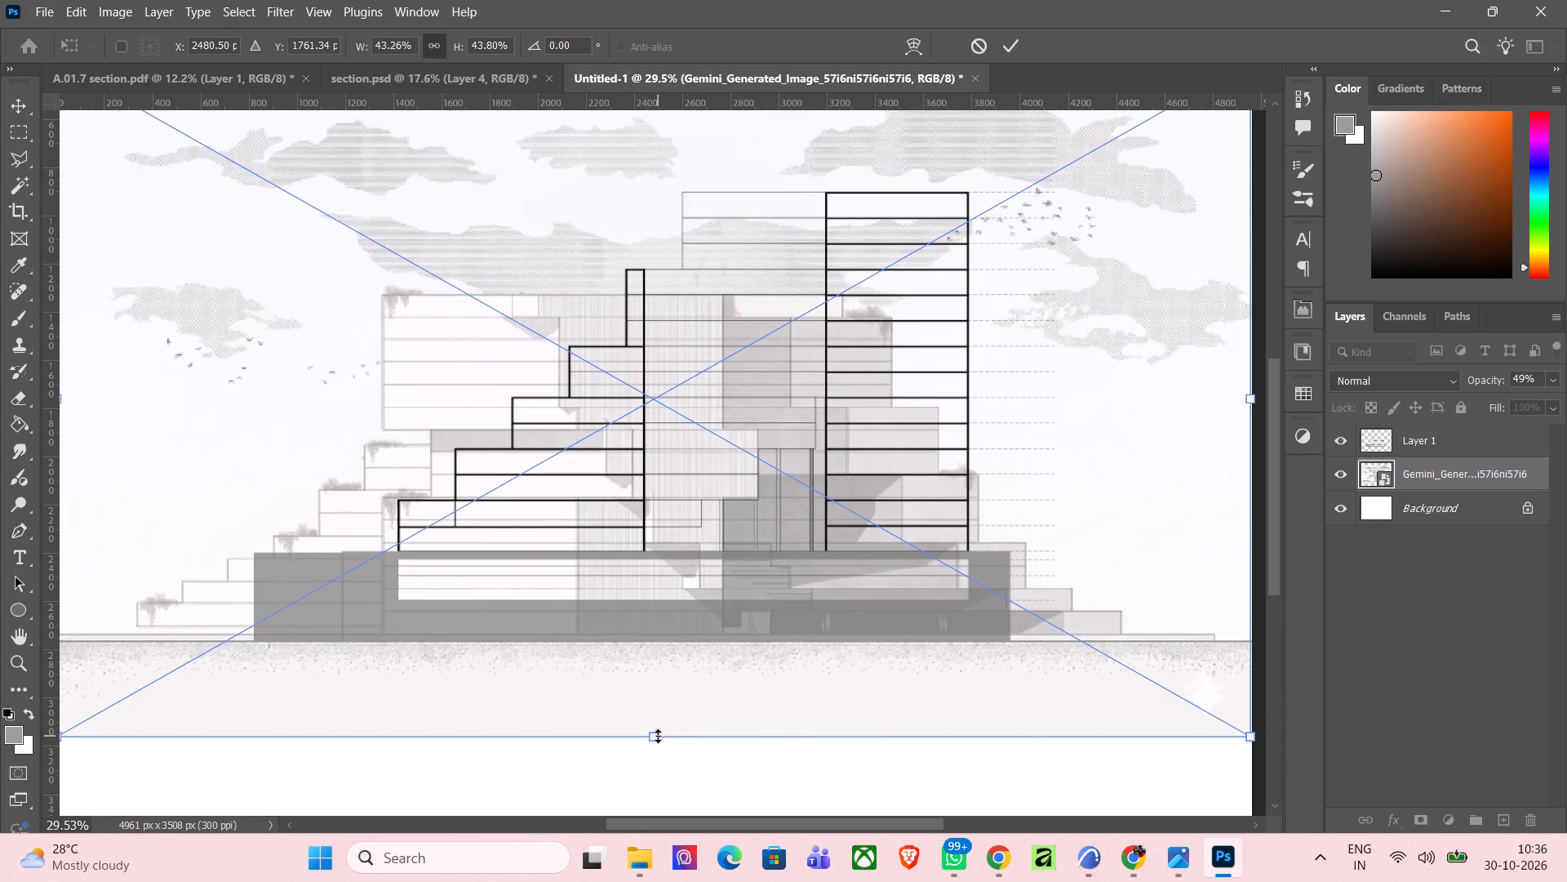
shift+click(658, 736)
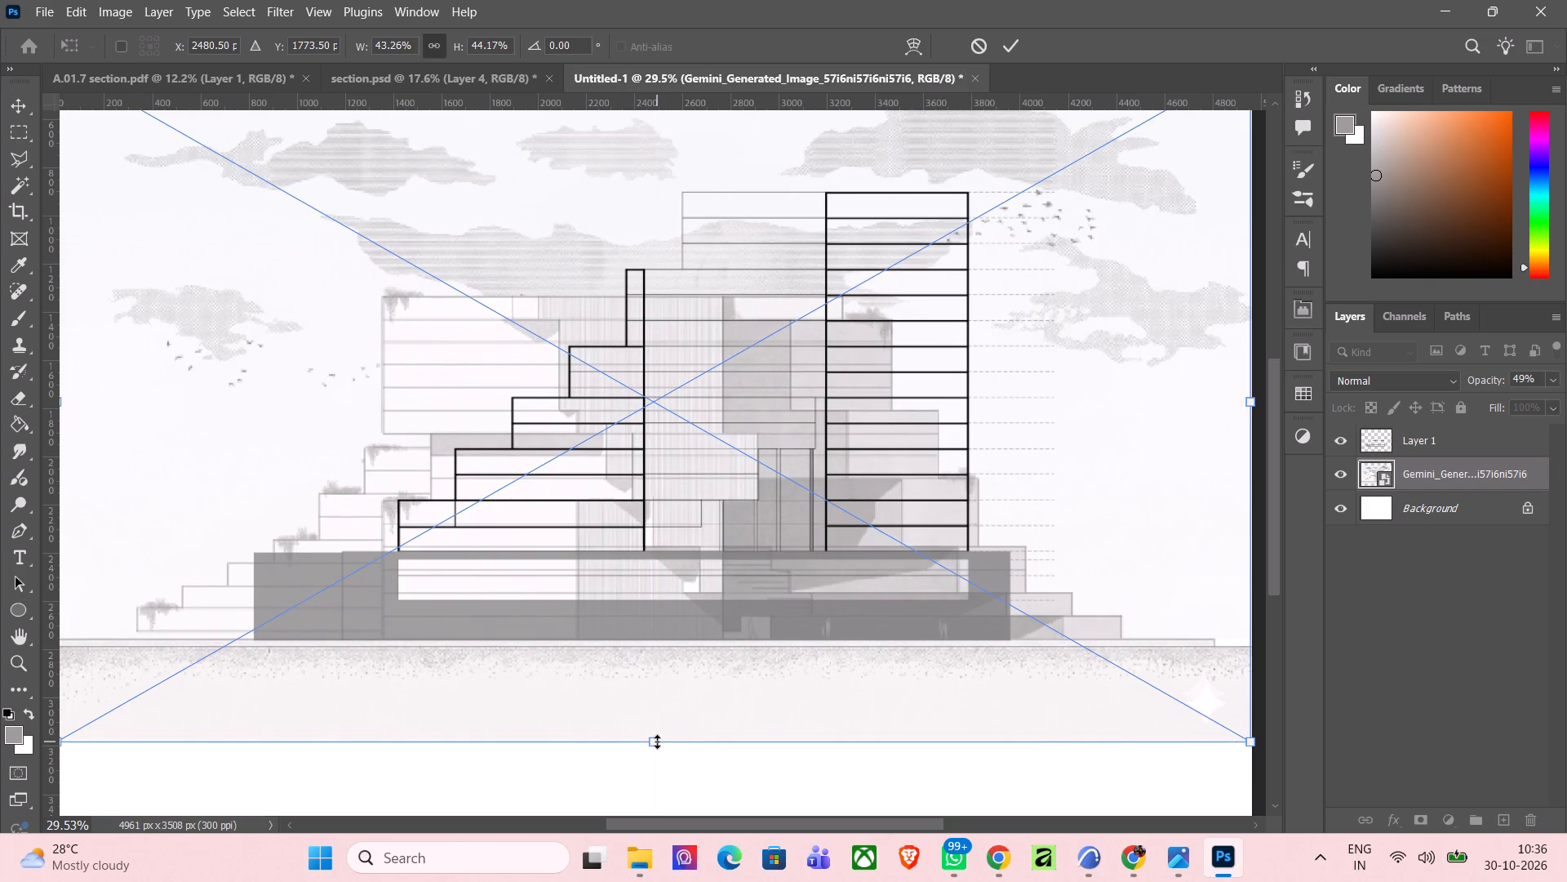
key(Up)
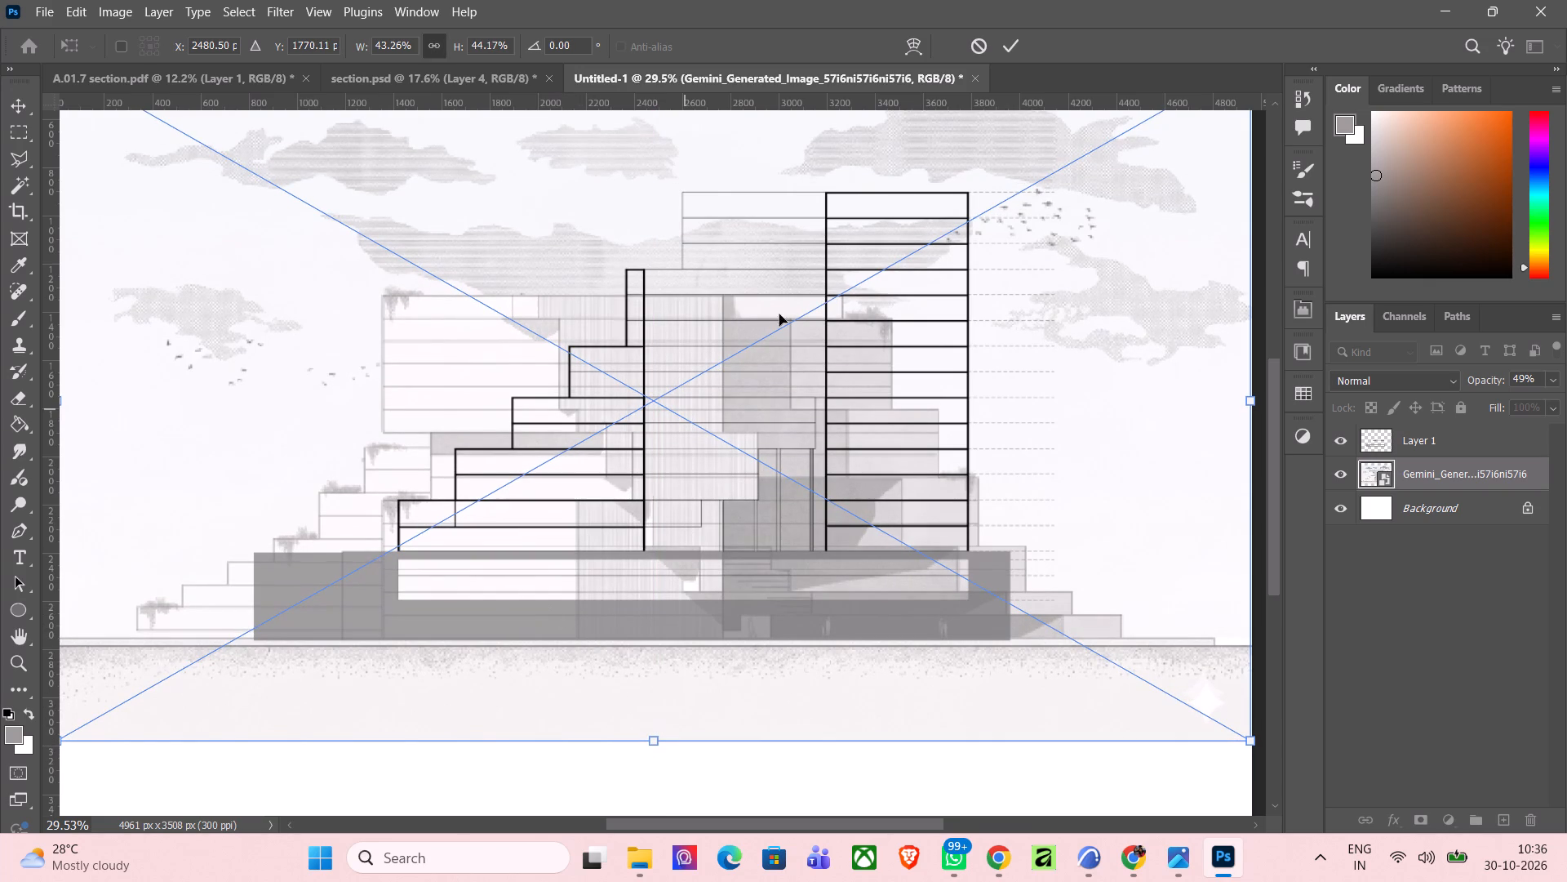
click(1016, 47)
Hide the section linework, Layer 1.
click(1408, 435)
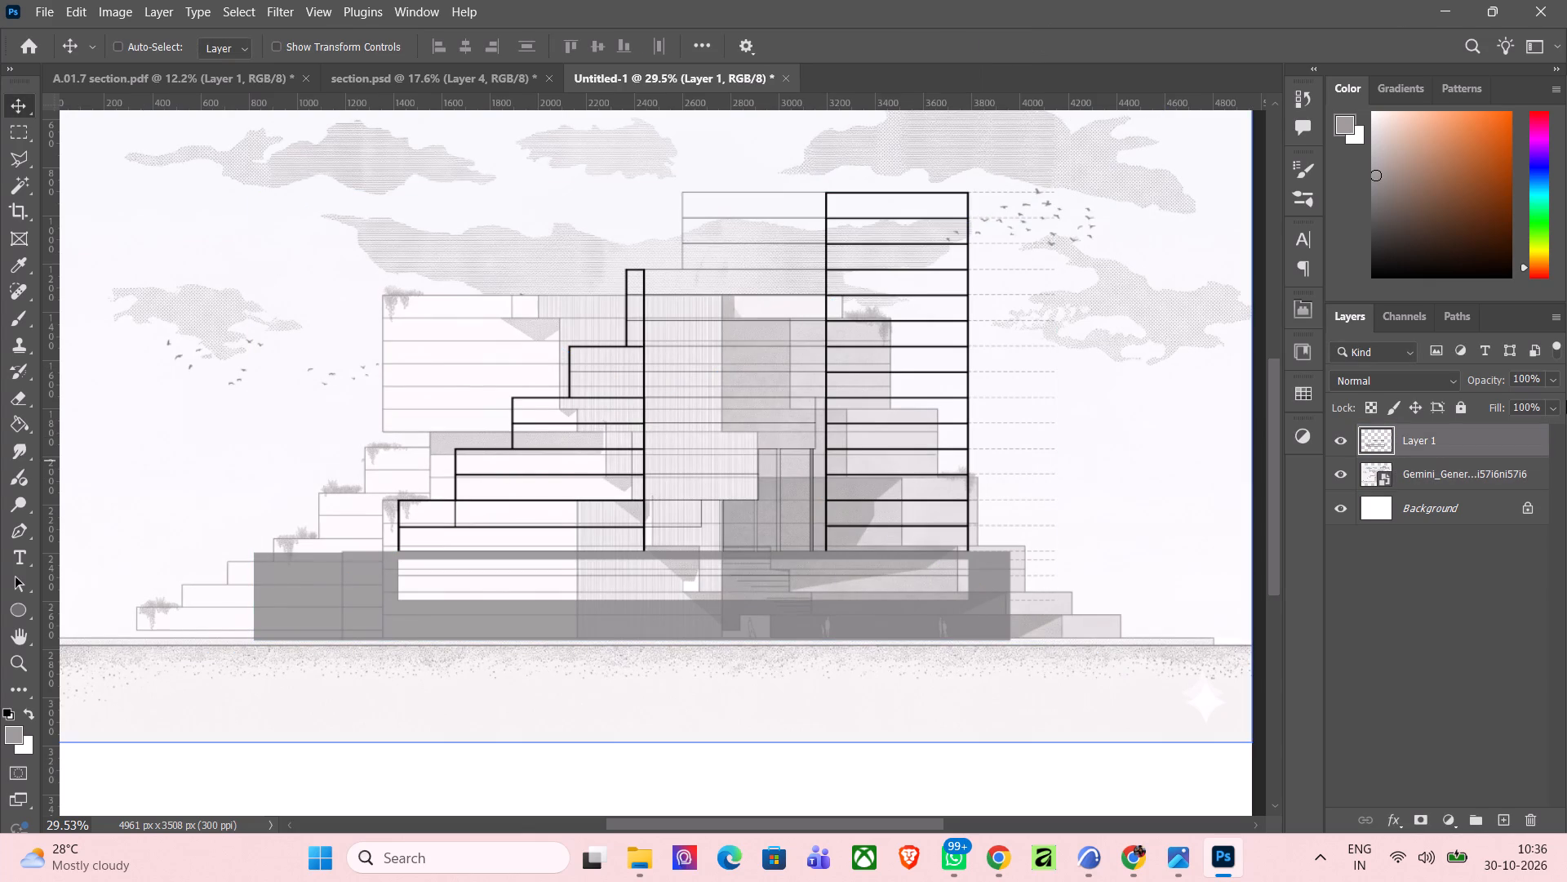
click(1340, 442)
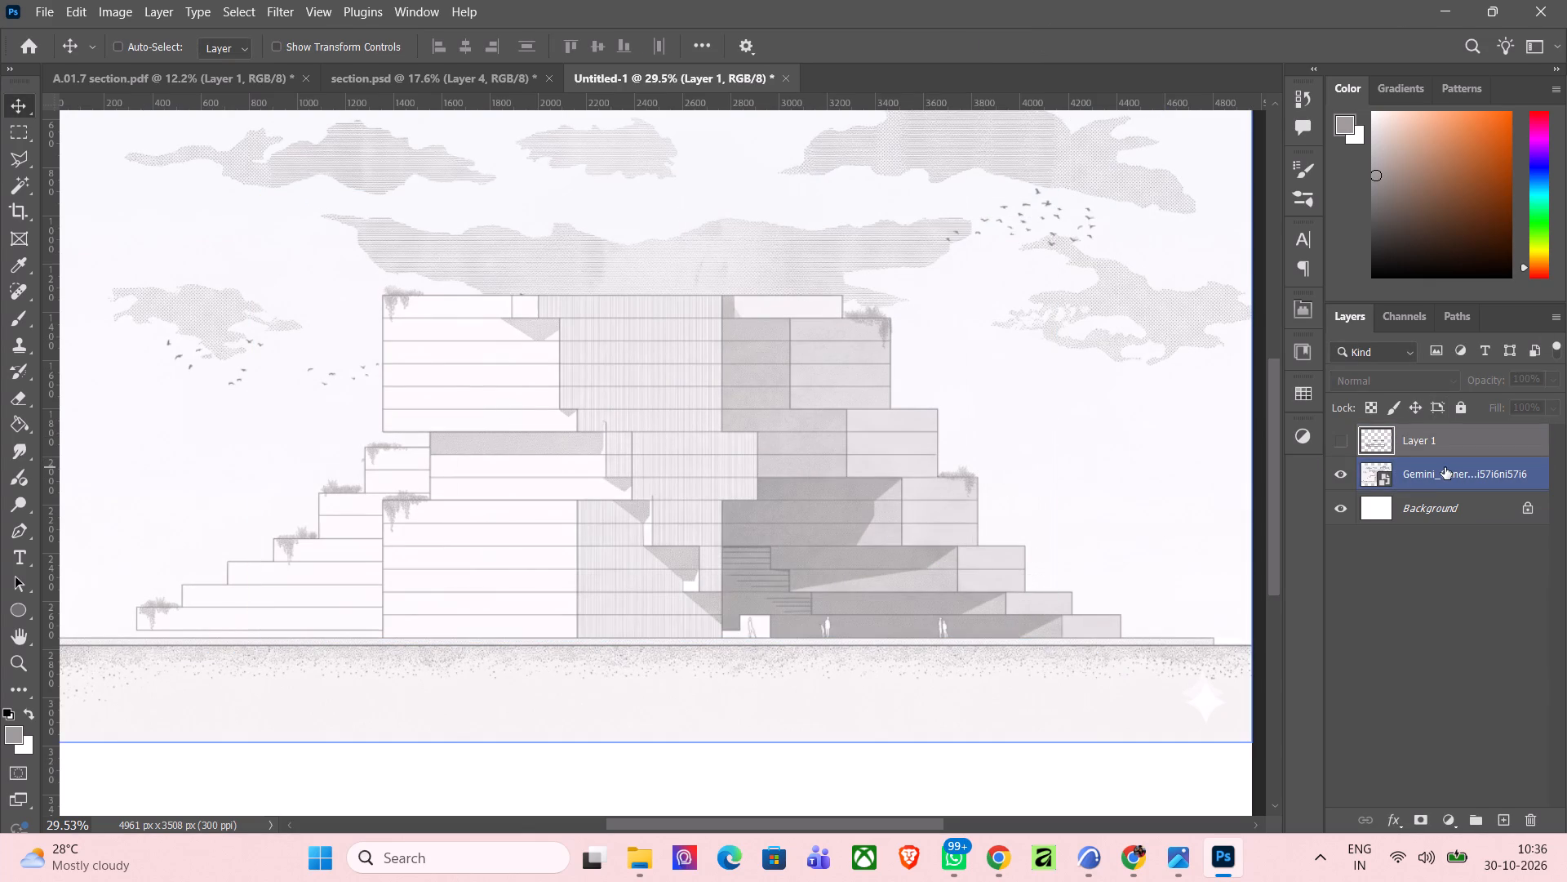
Set the elevation render layer's opacity to 100%.
click(1445, 467)
click(1555, 386)
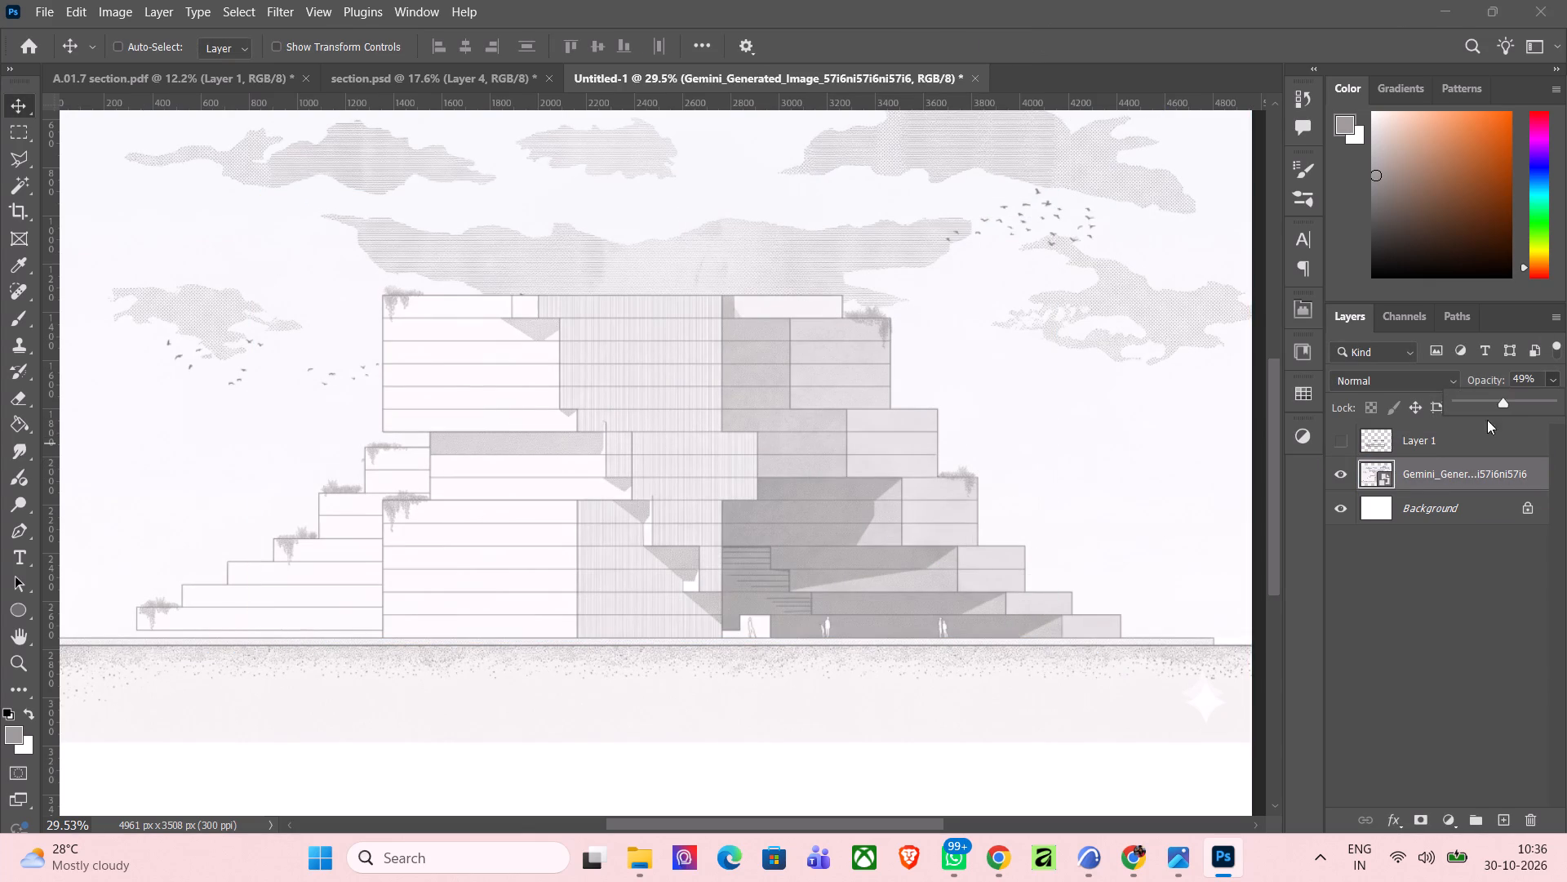
drag(1505, 399, 1566, 394)
scroll(374, 434, down, 7)
scroll(277, 330, up, 1)
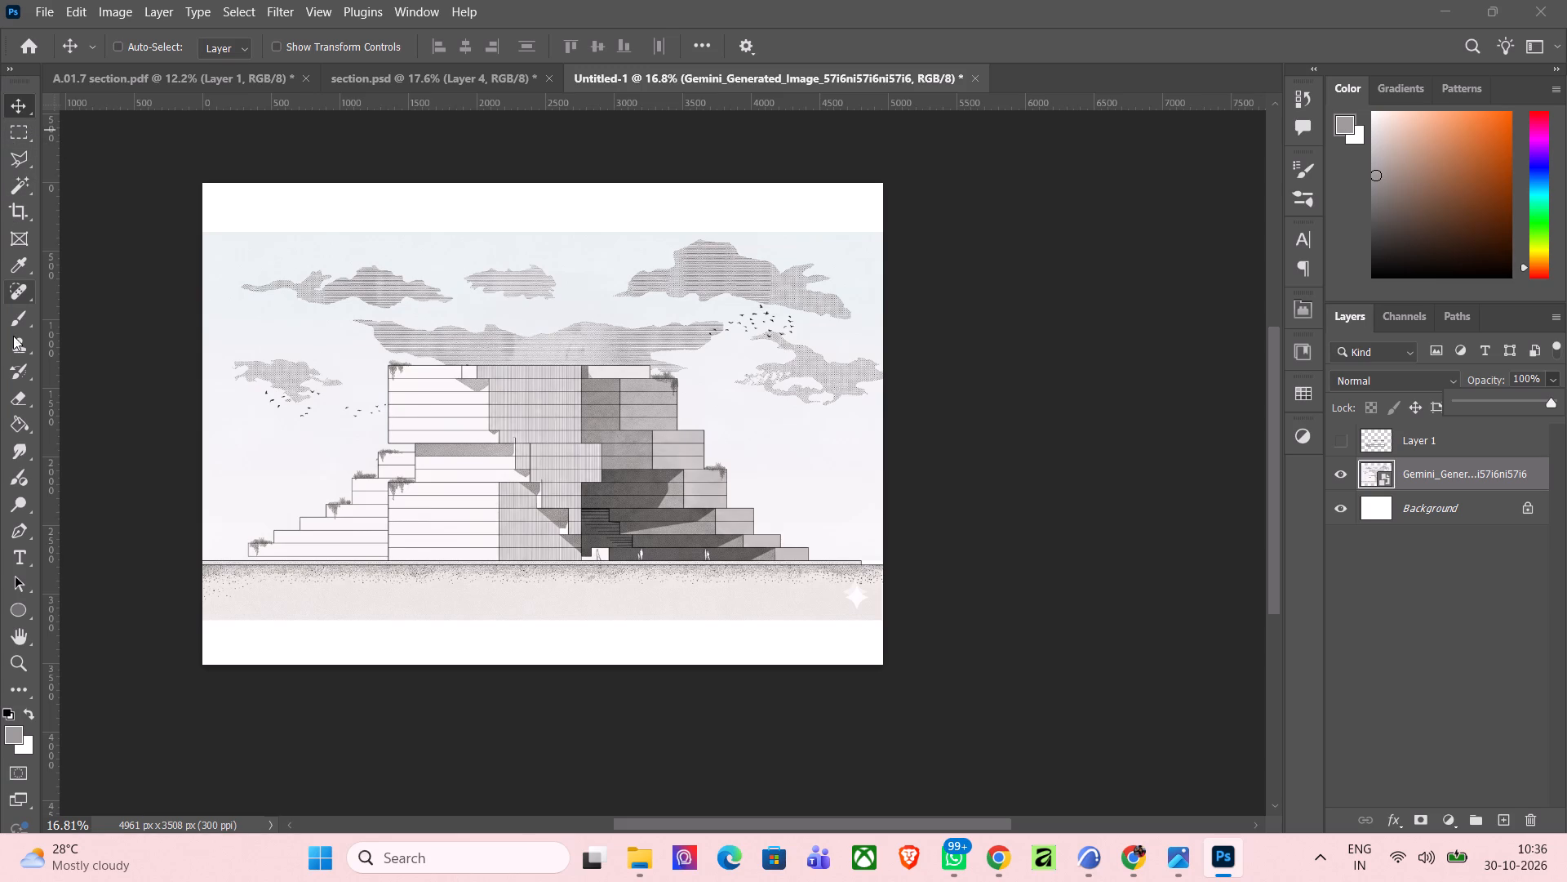
Rasterize the elevation render layer for retouching with the Clone Stamp.
click(11, 454)
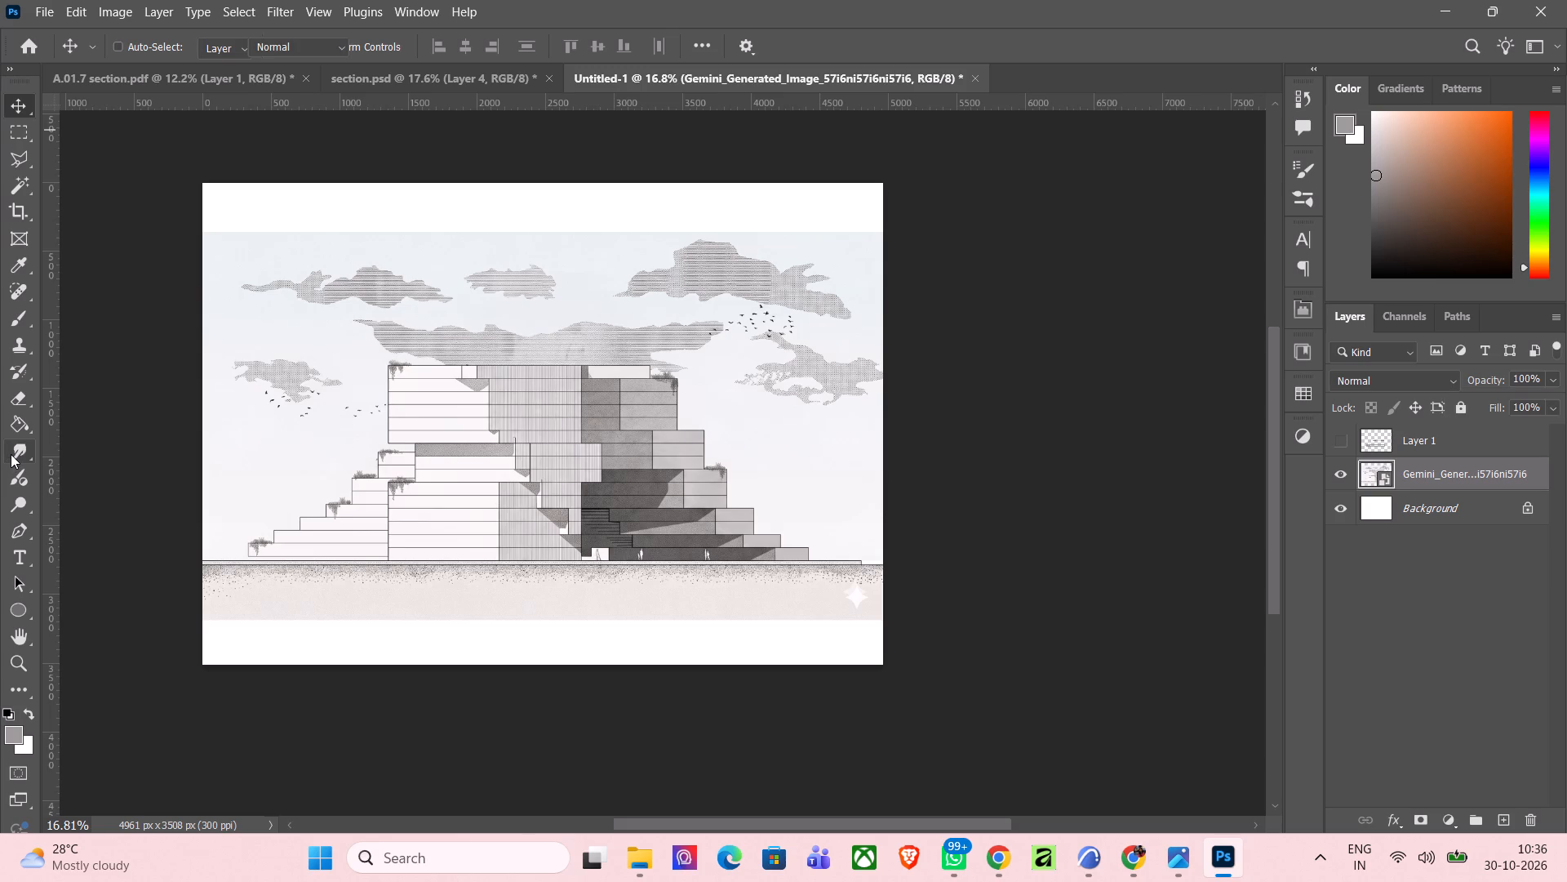
click(23, 349)
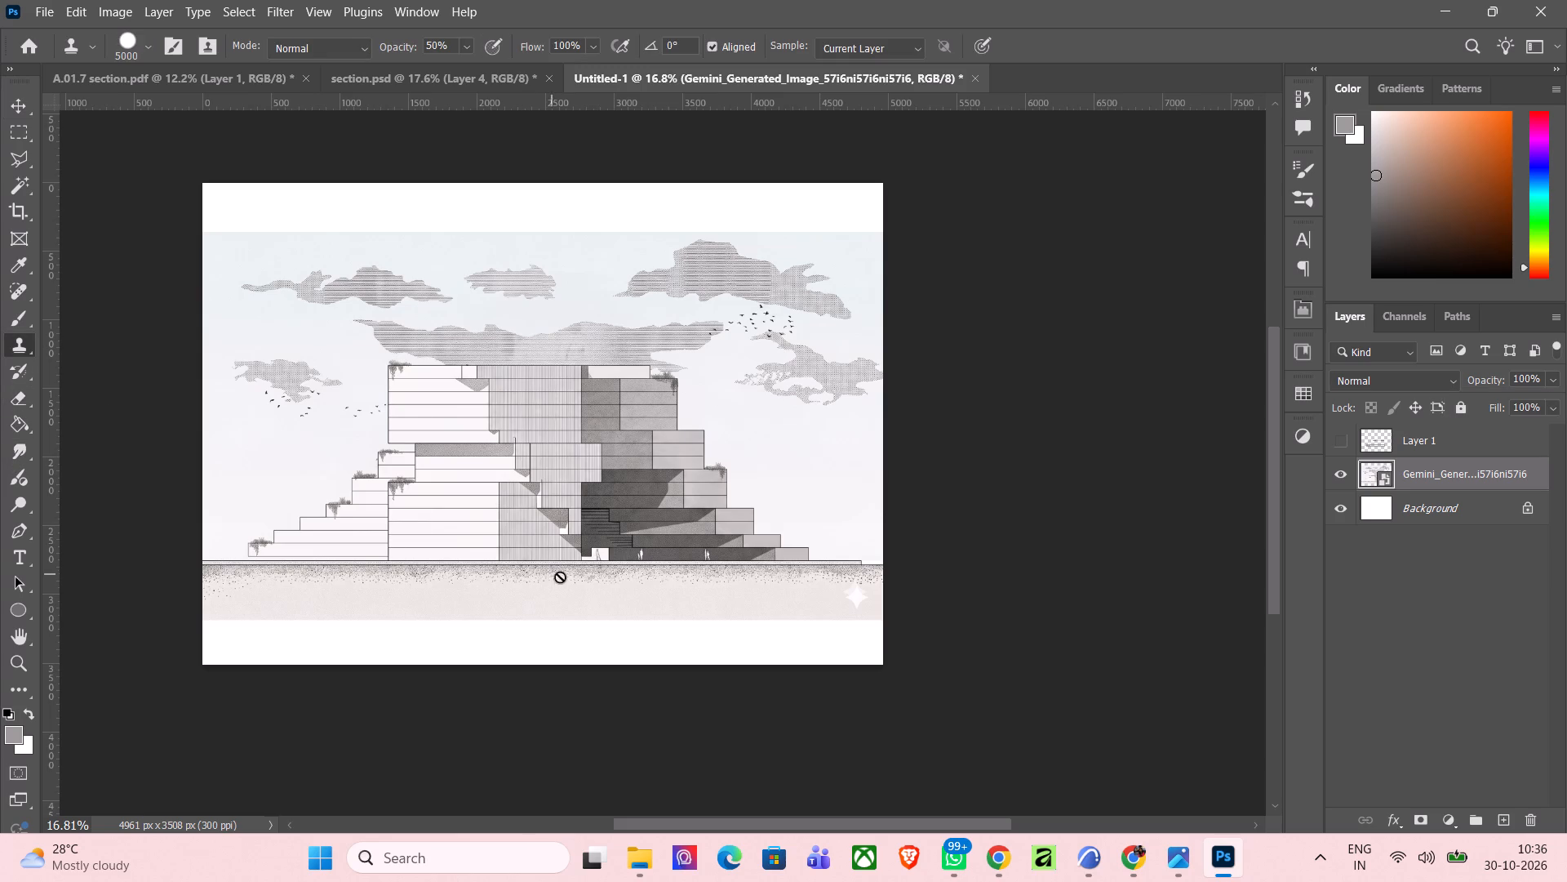
right_click(1456, 472)
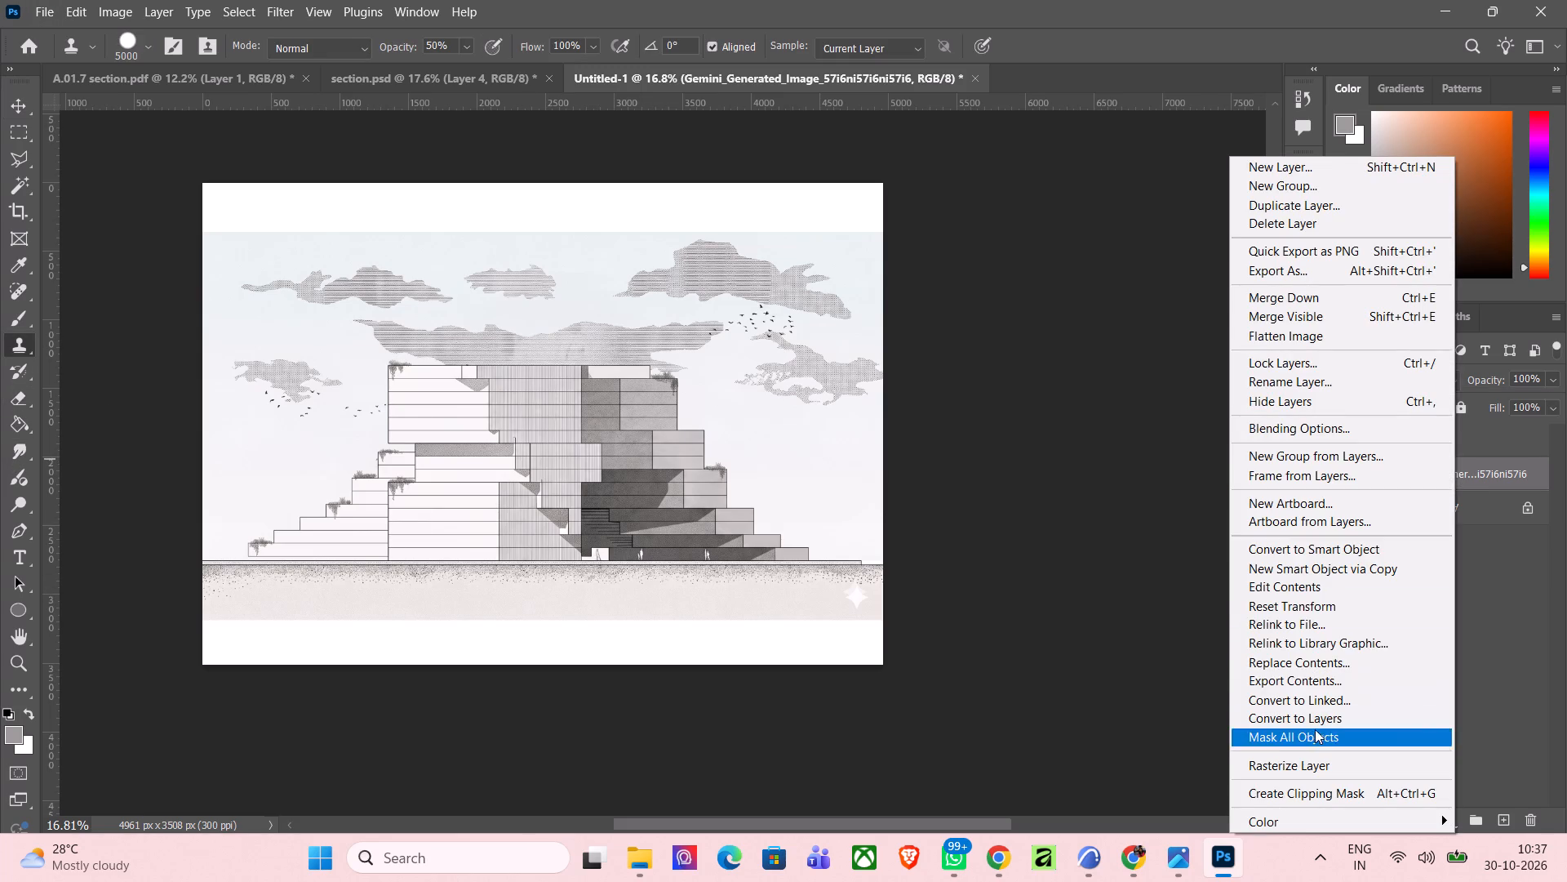
click(1306, 757)
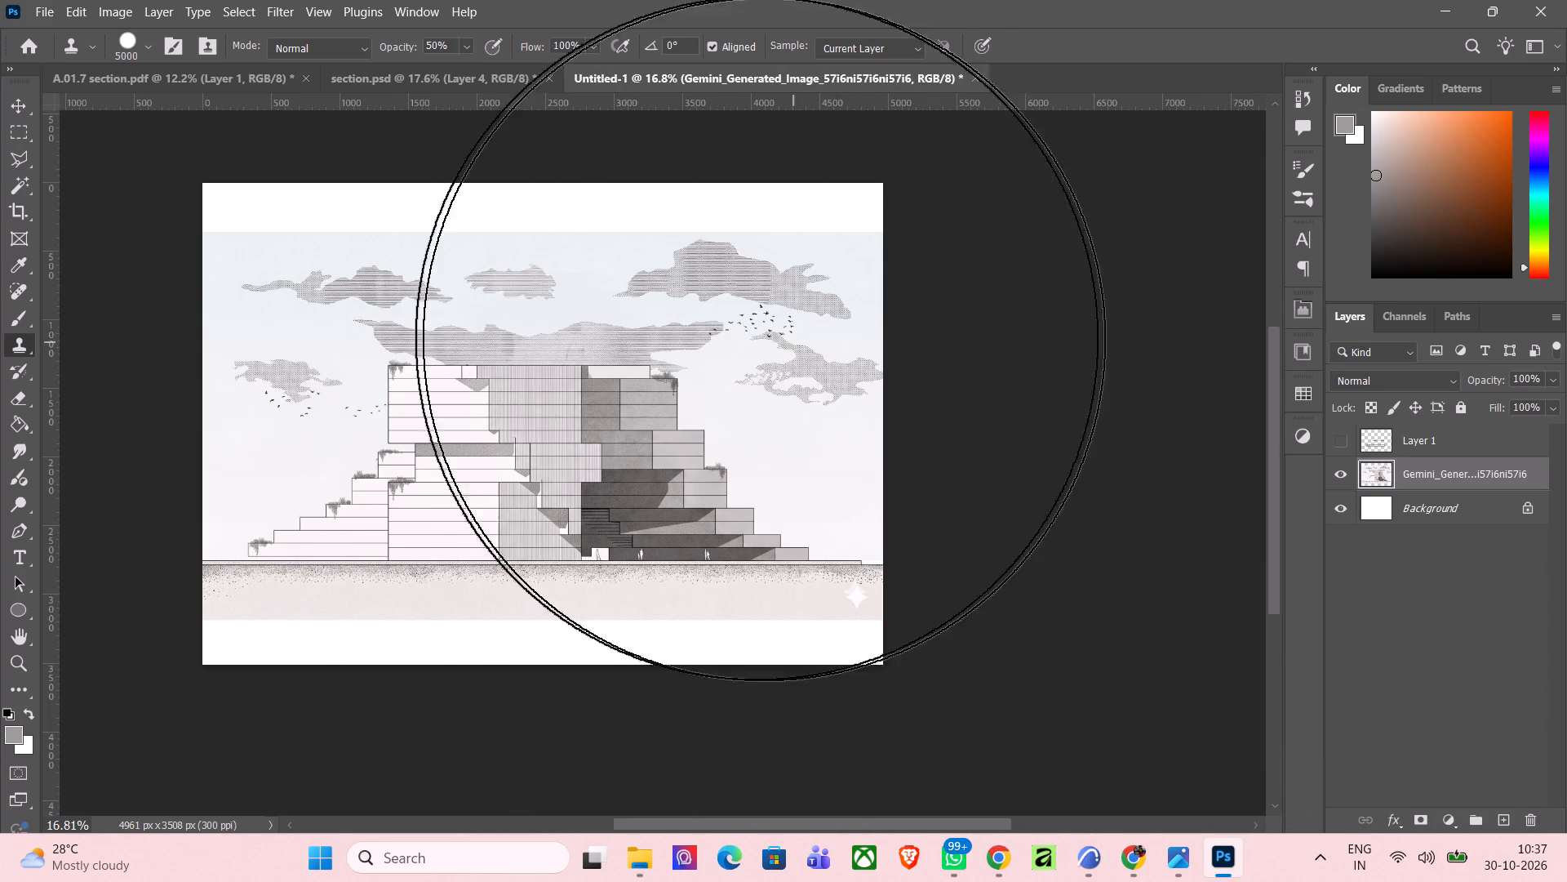
Clone plain ground texture over the white sparkle watermark in the render's ground strip, using a 175 px Clone Stamp brush.
key(bracketleft)
key(bracketleft)
key(bracketleft)
key(bracketleft)
key(bracketleft)
key(bracketleft)
key(bracketleft)
key(bracketleft)
key(bracketleft)
key(bracketleft)
key(bracketleft)
key(bracketleft)
key(bracketleft)
key(bracketleft)
key(bracketleft)
key(bracketleft)
key(bracketleft)
key(bracketleft)
key(bracketleft)
key(bracketleft)
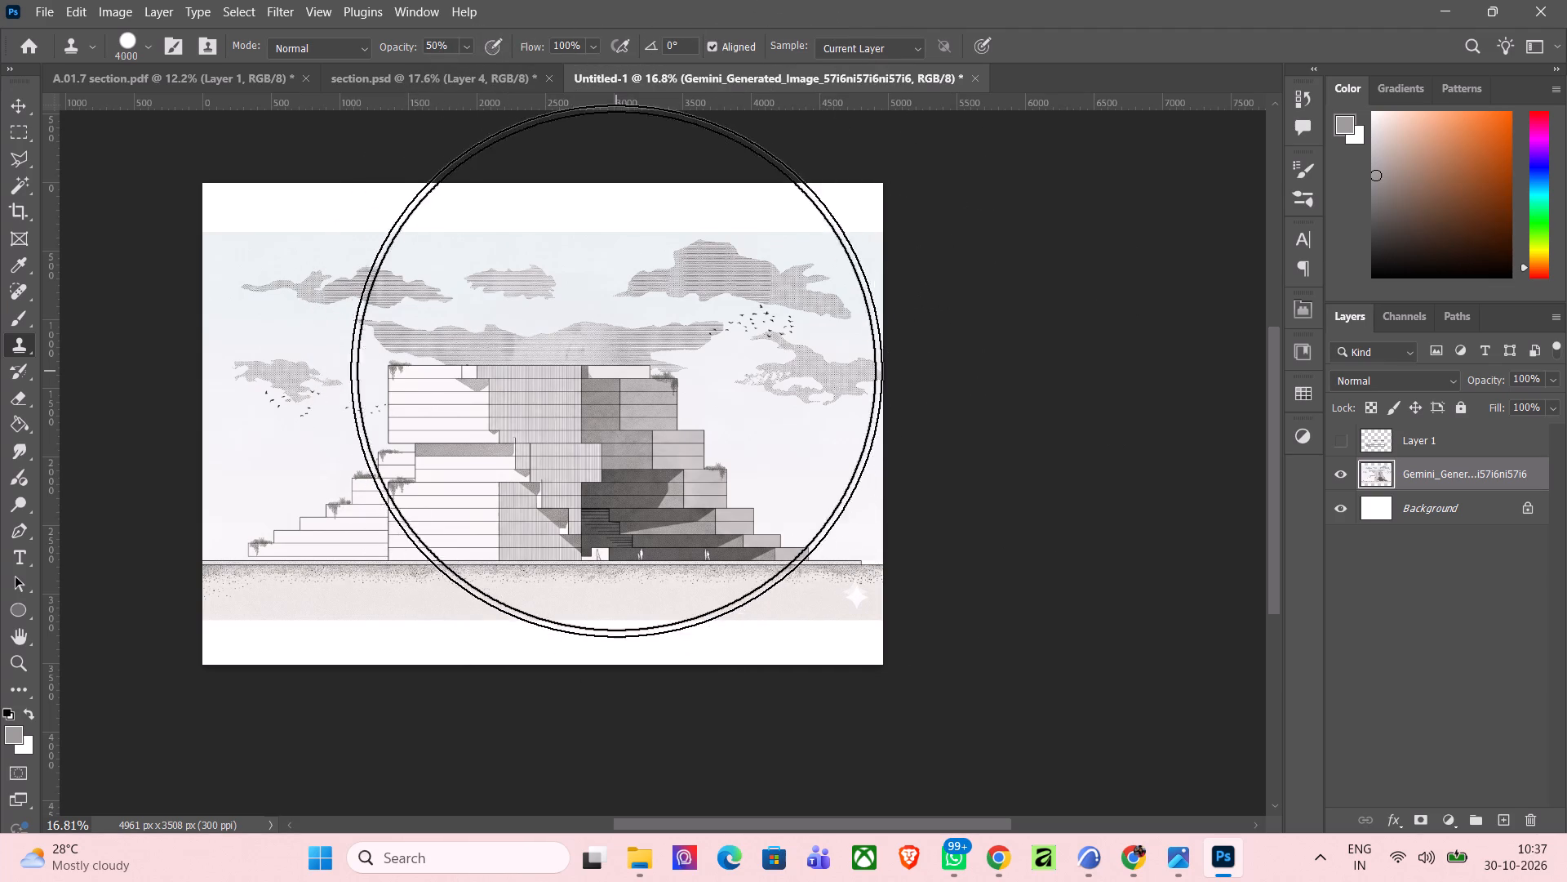
text([[)
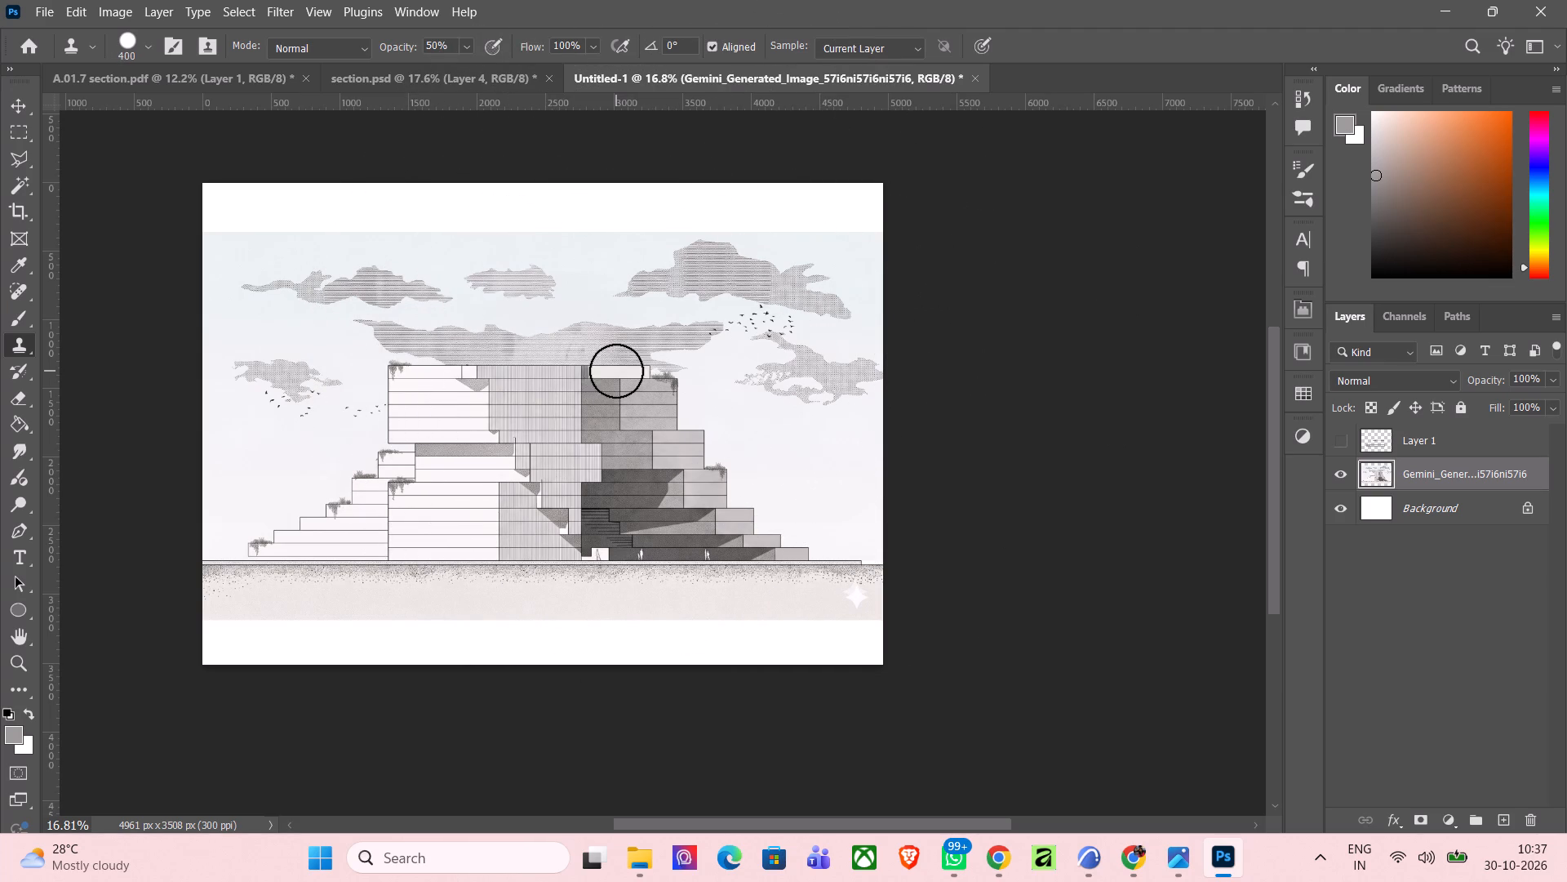
key(bracketleft)
key(bracketleft)
key(bracketleft)
key(bracketleft)
scroll(828, 599, up, 7)
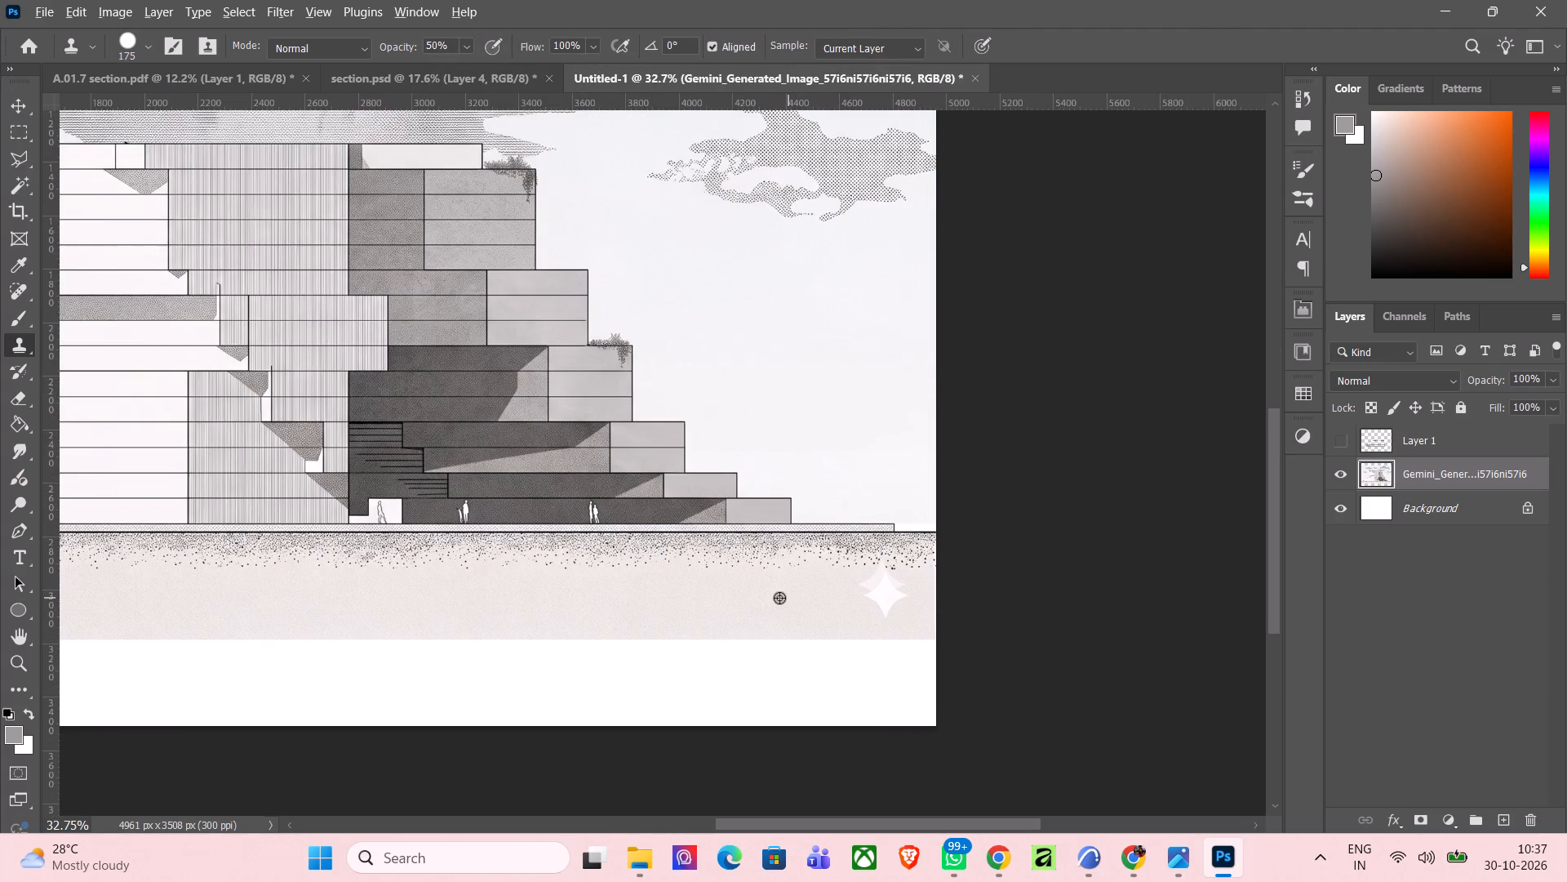
alt+click(778, 598)
drag(884, 589, 895, 588)
click(891, 590)
double_click(884, 598)
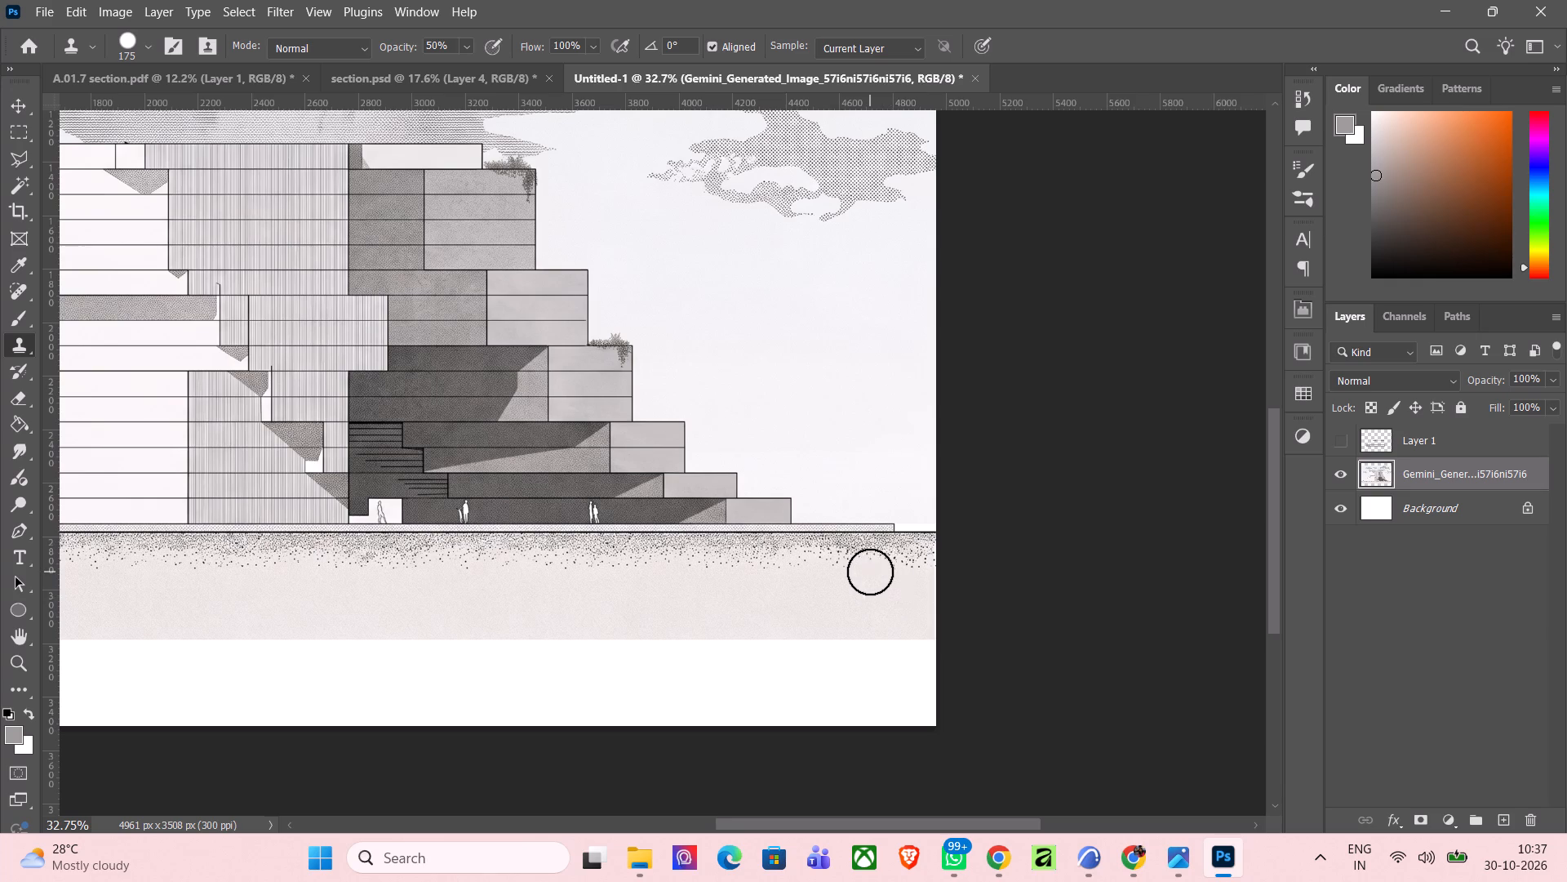
click(870, 572)
click(886, 575)
triple_click(888, 595)
click(903, 605)
Smudge the lower edge of the ground strip into the white sheet across its left half, using the Smudge tool at 24% strength.
scroll(1090, 595, down, 2)
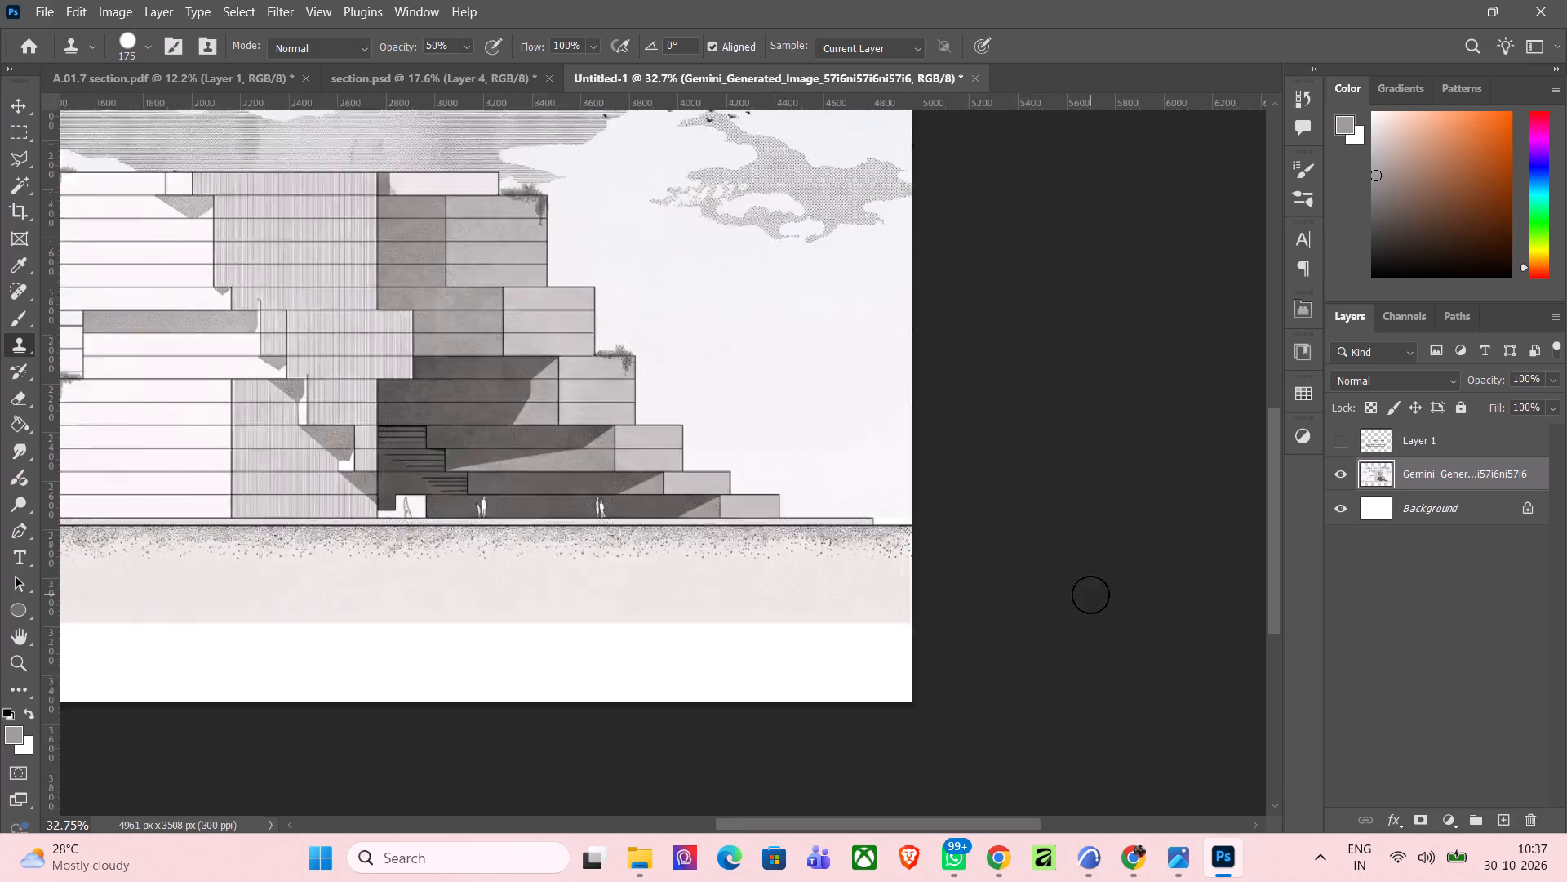
scroll(1090, 595, down, 8)
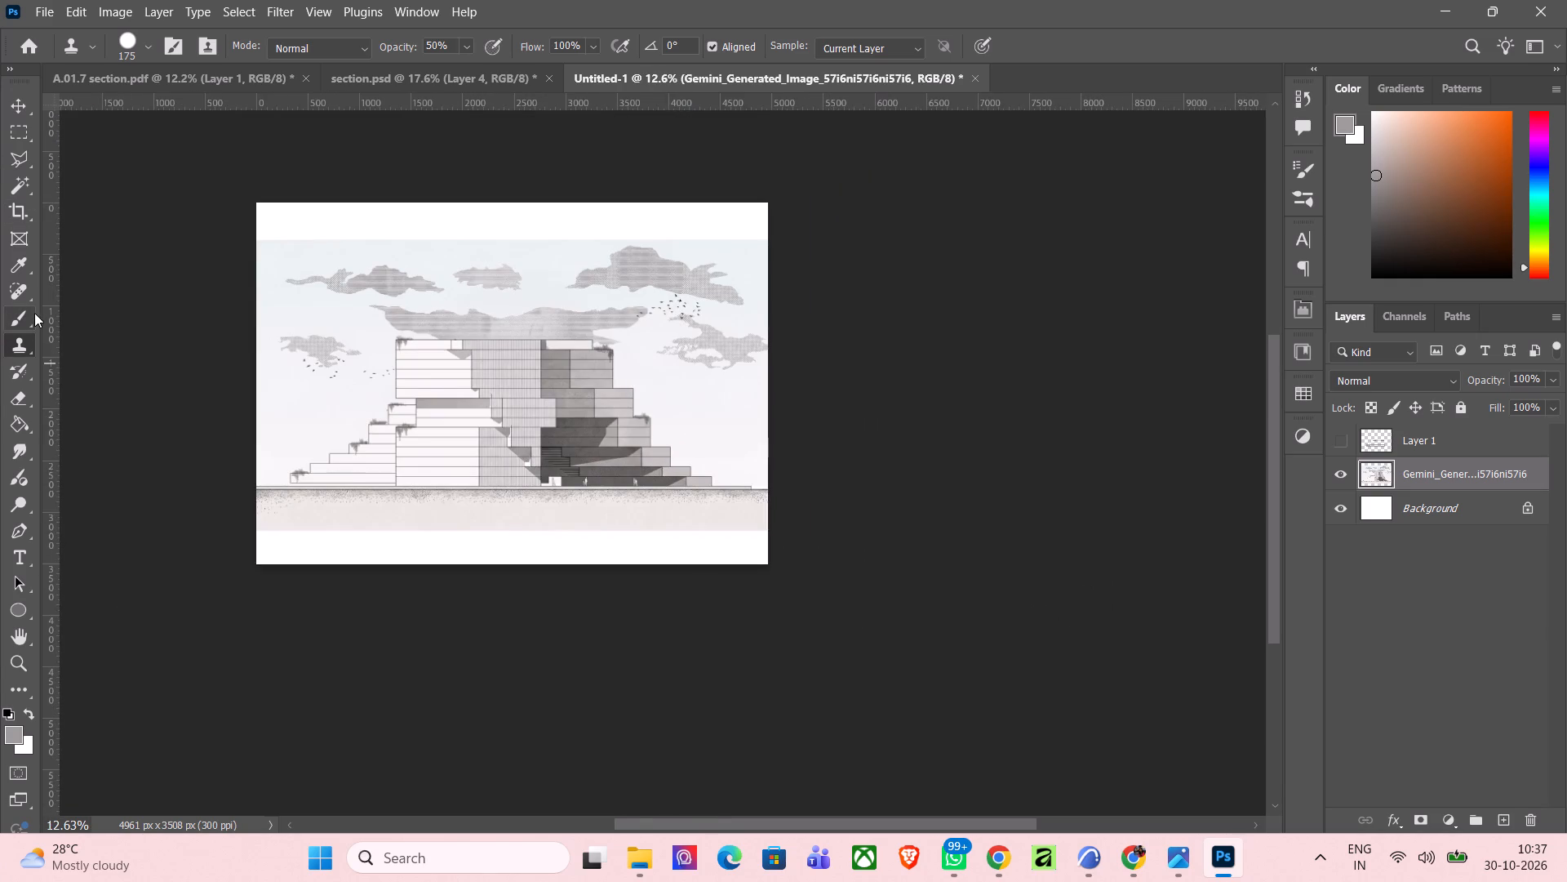
click(25, 311)
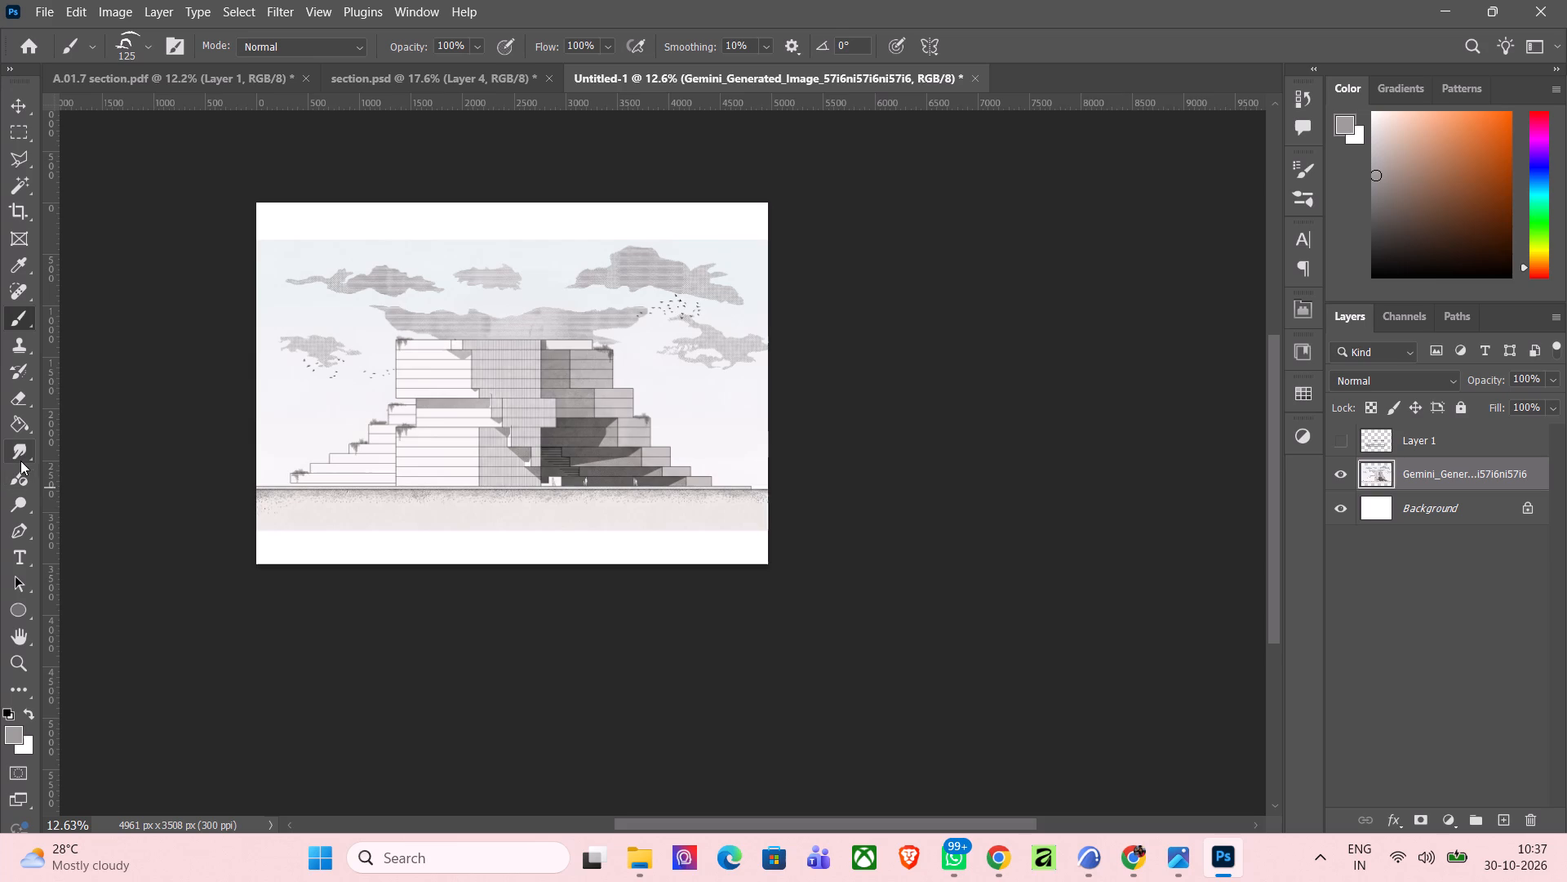
click(21, 461)
drag(289, 525, 276, 550)
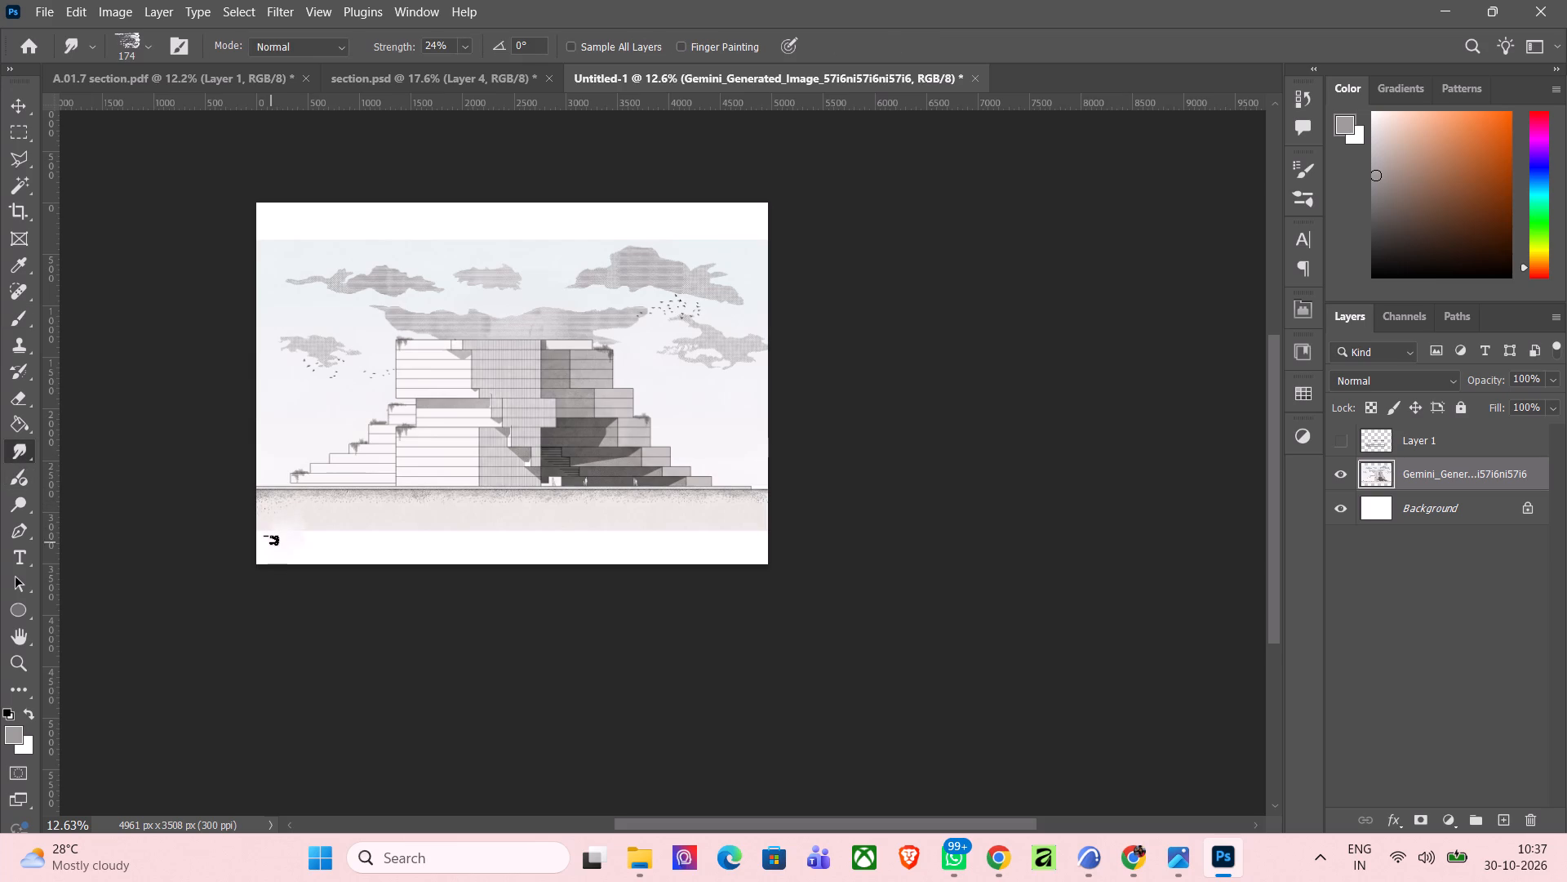
drag(264, 530, 265, 555)
drag(272, 532, 317, 546)
drag(306, 531, 333, 548)
click(326, 533)
drag(331, 523, 336, 532)
drag(346, 521, 360, 528)
drag(370, 523, 388, 539)
drag(377, 525, 402, 537)
drag(411, 532, 420, 540)
drag(420, 538, 442, 541)
drag(446, 541, 464, 545)
drag(405, 535, 557, 555)
drag(448, 523, 517, 531)
double_click(521, 531)
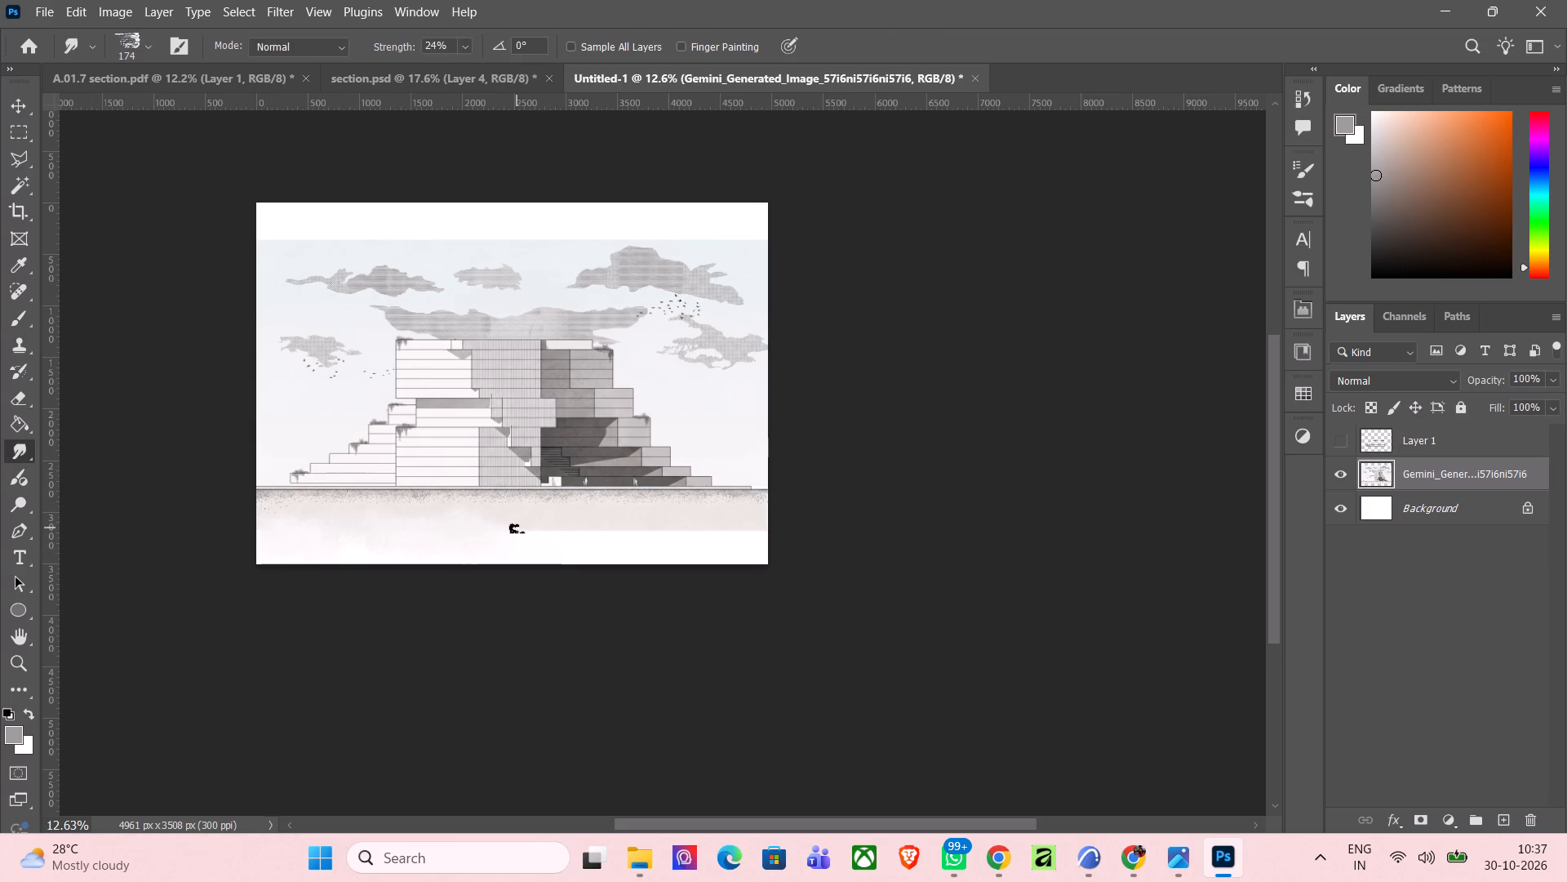
Smudge the rest of the ground strip's lower edge into the white margin, from mid-sheet to the right end.
click(535, 521)
drag(520, 526, 564, 543)
drag(568, 537, 583, 546)
drag(589, 538, 653, 556)
click(609, 535)
drag(594, 532, 671, 522)
drag(672, 522, 680, 551)
drag(680, 532, 688, 533)
click(710, 539)
click(731, 543)
click(733, 538)
click(710, 523)
drag(699, 532, 715, 535)
drag(737, 540, 748, 525)
Smudge the left part of the sky's top edge into the white margin, undoing the stroke that smears the small middle cloud.
drag(272, 251, 268, 220)
drag(286, 243, 332, 218)
drag(349, 245, 358, 240)
drag(320, 234, 362, 221)
drag(326, 214, 280, 228)
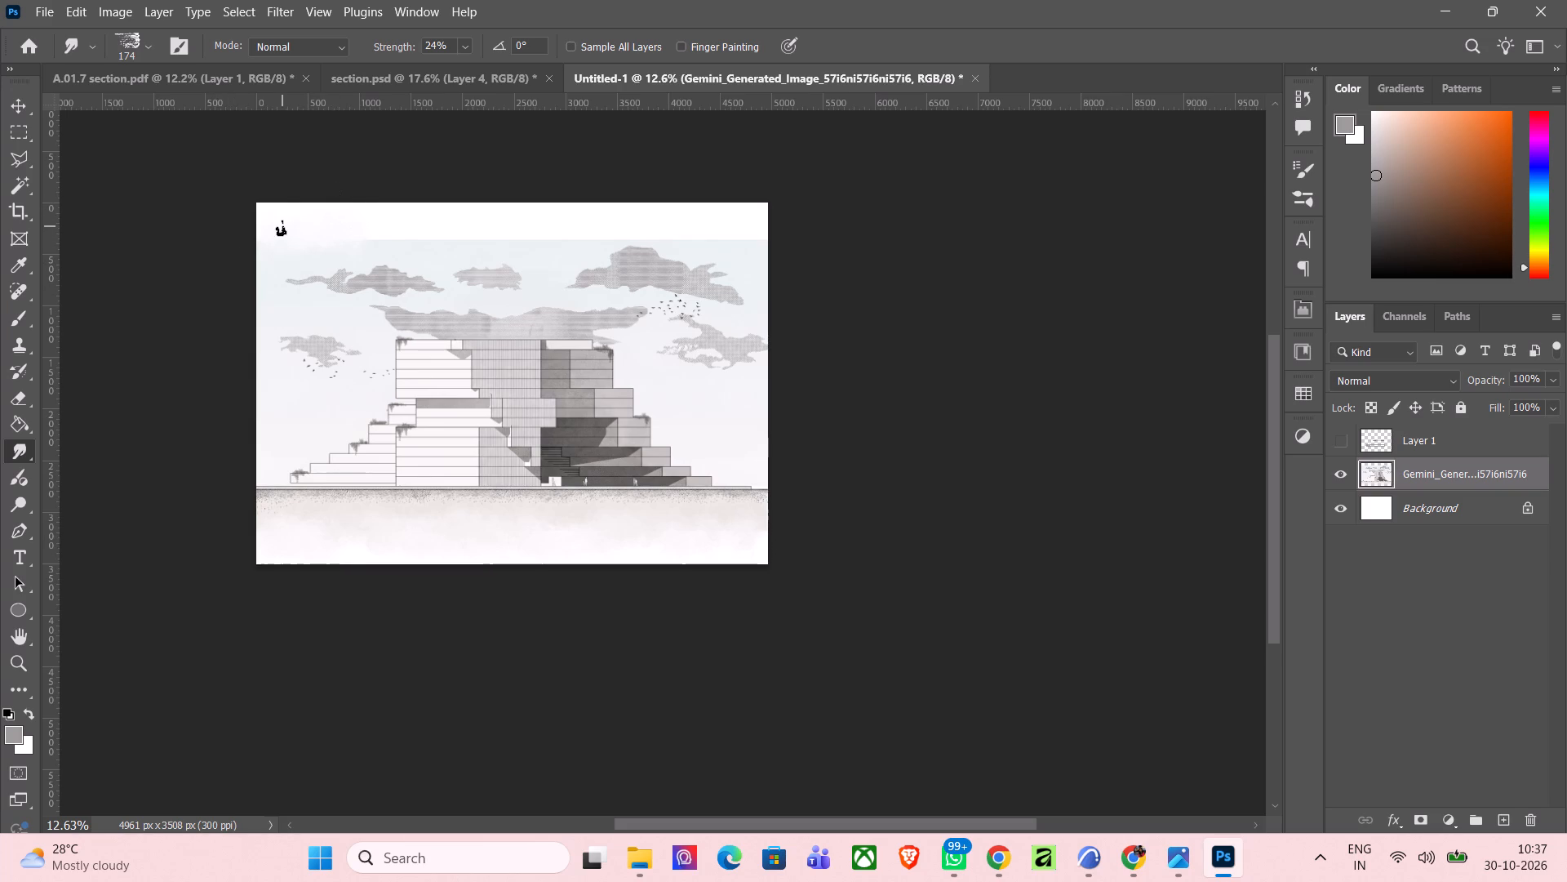
drag(280, 228, 240, 241)
drag(292, 232, 316, 243)
drag(330, 241, 398, 241)
drag(364, 225, 403, 248)
click(406, 242)
drag(421, 234, 434, 251)
drag(416, 230, 438, 261)
drag(454, 243, 495, 272)
key(ctrl+z)
Smudge the sky's top edge into the white margin from above the small middle cloud to the right end.
drag(451, 239, 450, 247)
drag(448, 239, 483, 254)
drag(490, 237, 508, 237)
drag(533, 235, 546, 256)
drag(519, 241, 530, 232)
drag(518, 238, 568, 242)
drag(559, 247, 578, 267)
drag(578, 267, 579, 268)
drag(579, 250, 623, 228)
drag(580, 241, 603, 225)
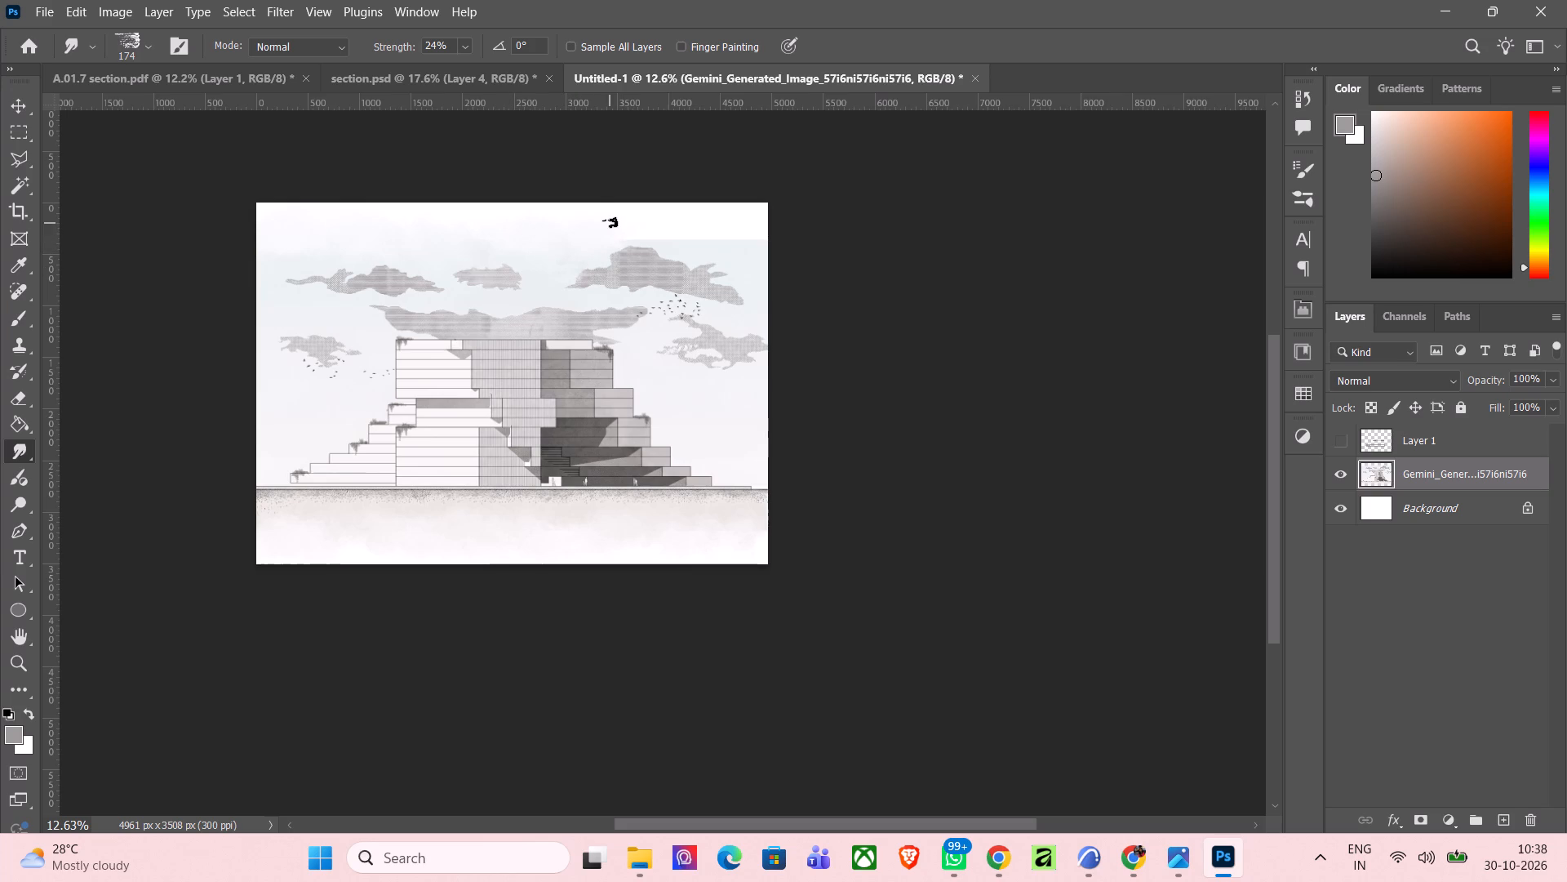
drag(633, 241, 703, 225)
drag(668, 240, 710, 241)
drag(704, 230, 724, 239)
drag(731, 239, 763, 224)
drag(763, 258, 803, 302)
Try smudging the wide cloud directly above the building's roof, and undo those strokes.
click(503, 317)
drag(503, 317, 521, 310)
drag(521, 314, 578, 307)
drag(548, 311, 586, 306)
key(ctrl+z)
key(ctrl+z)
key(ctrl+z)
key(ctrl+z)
Undo one more smudge stroke and re-blend the sky's edge near the sheet's top right corner.
key(ctrl+z)
drag(743, 249, 754, 243)
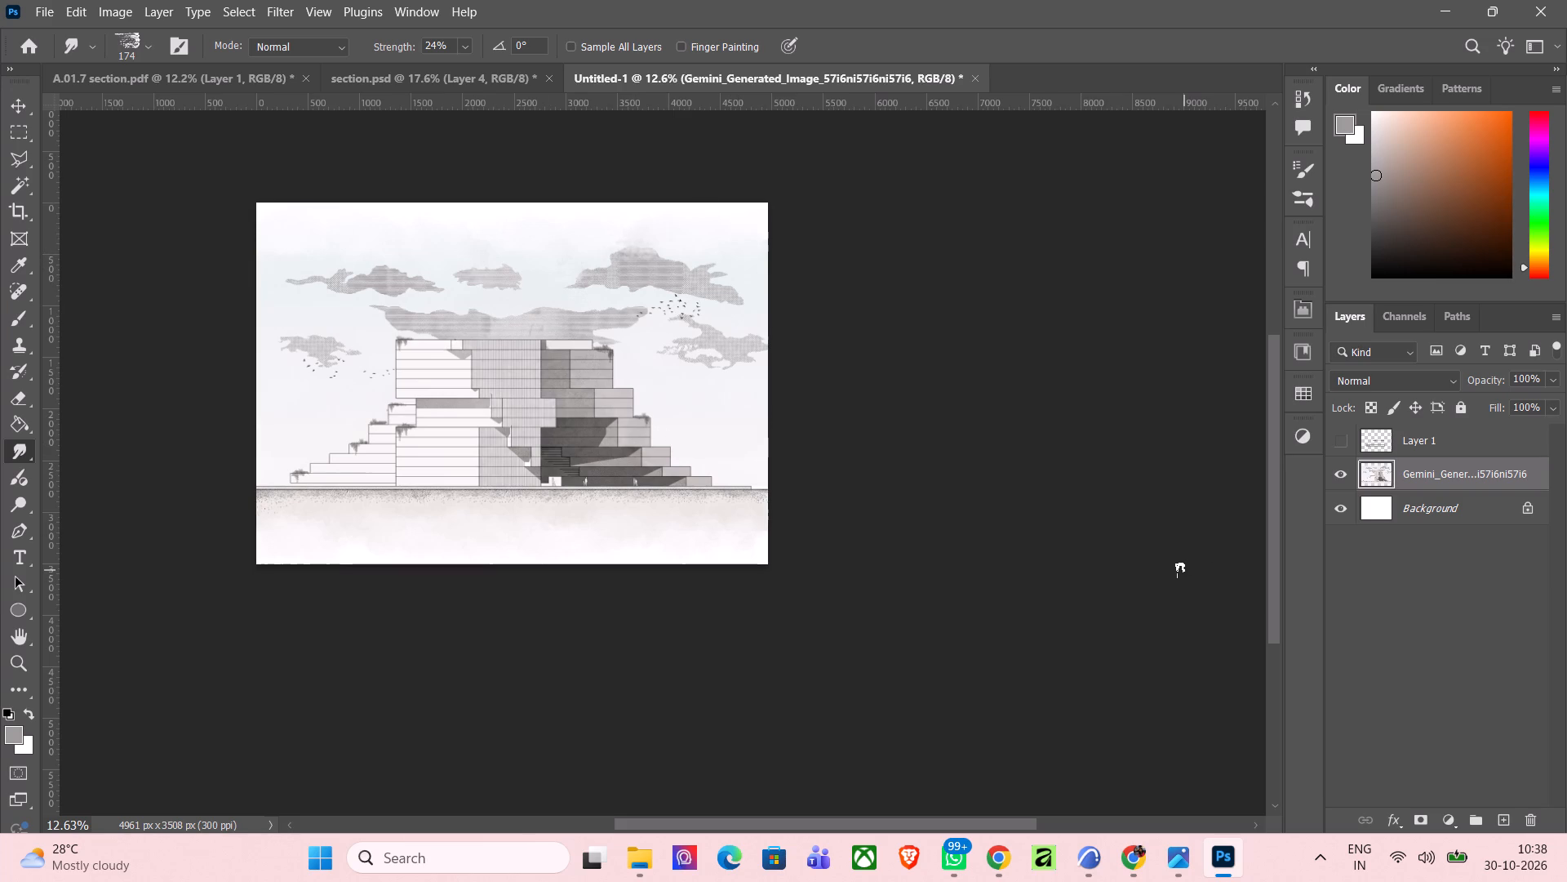
Select the sky with its clouds using the Magic Wand at tolerance 100 and cut it to a new layer.
click(17, 180)
click(482, 323)
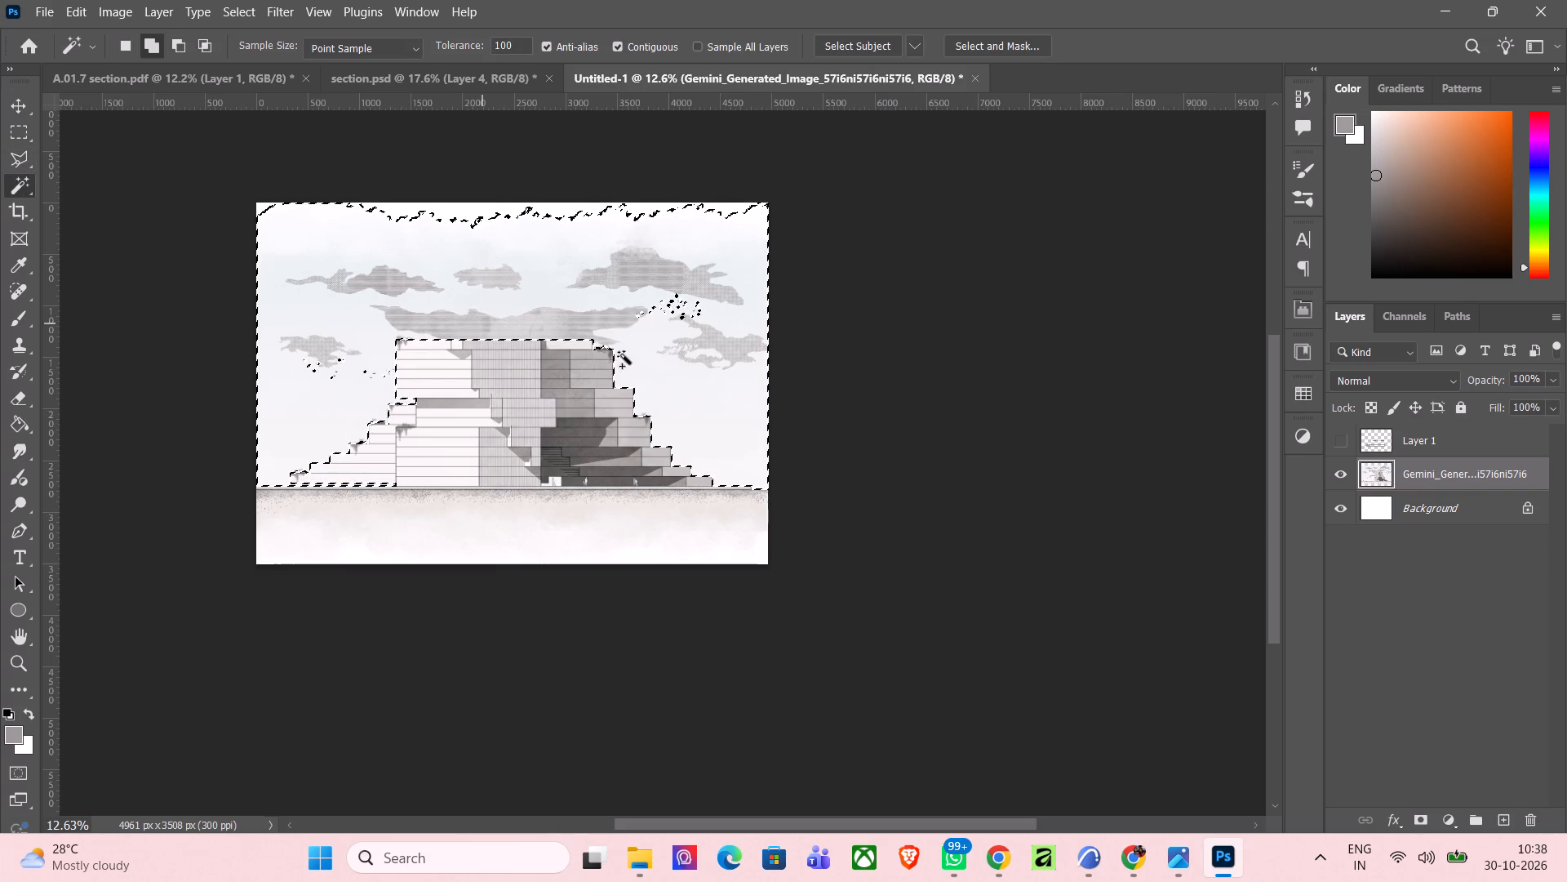
right_click(306, 261)
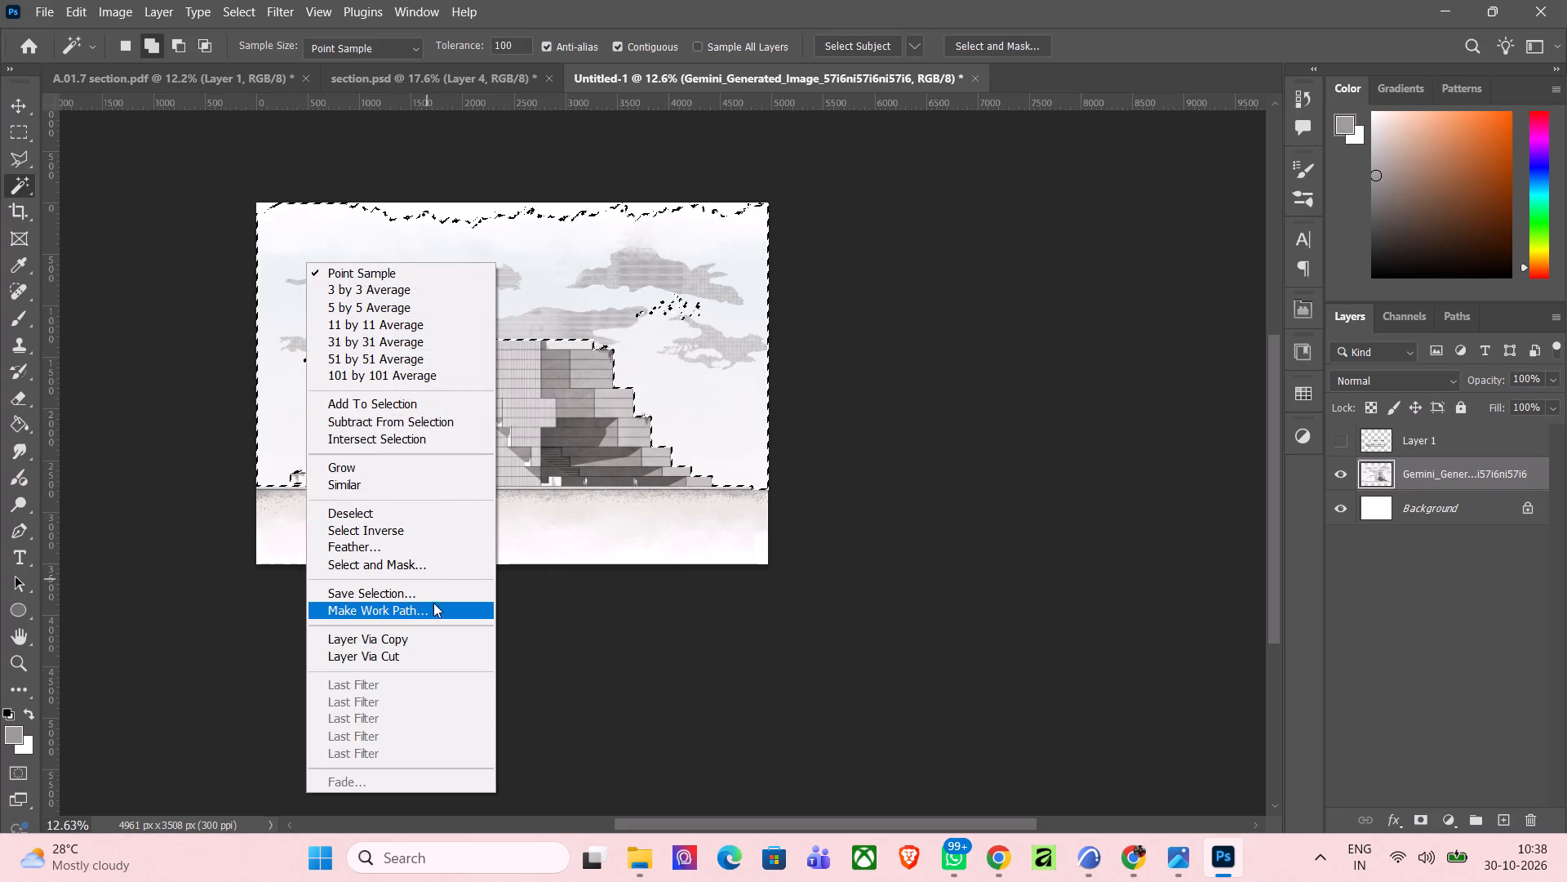
click(428, 659)
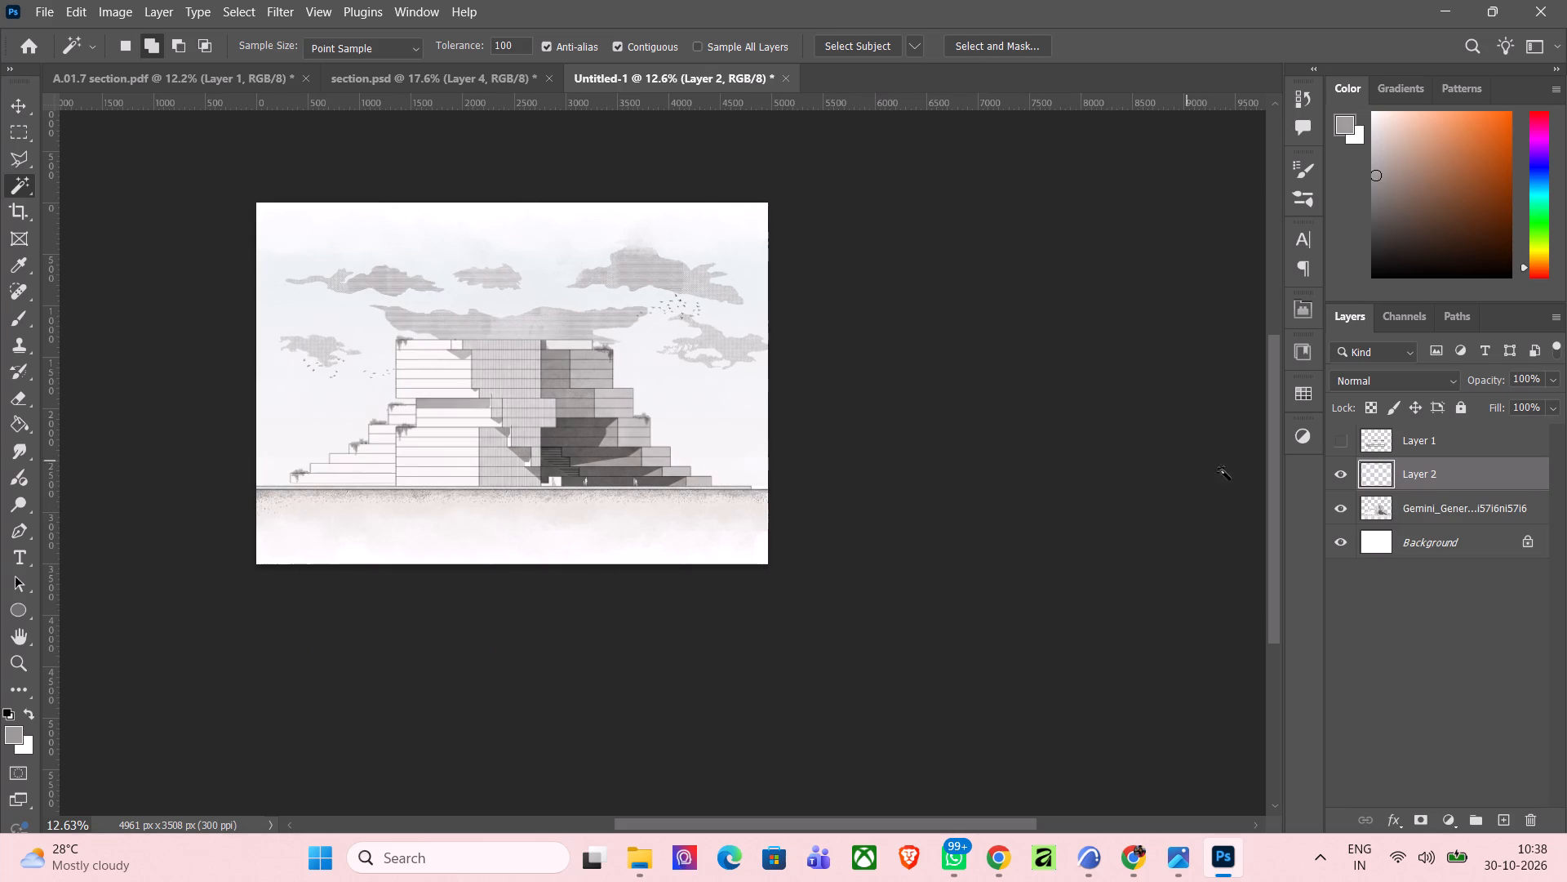
Set the opacity of the cut-out sky layer, Layer 2, to 42%.
click(1549, 378)
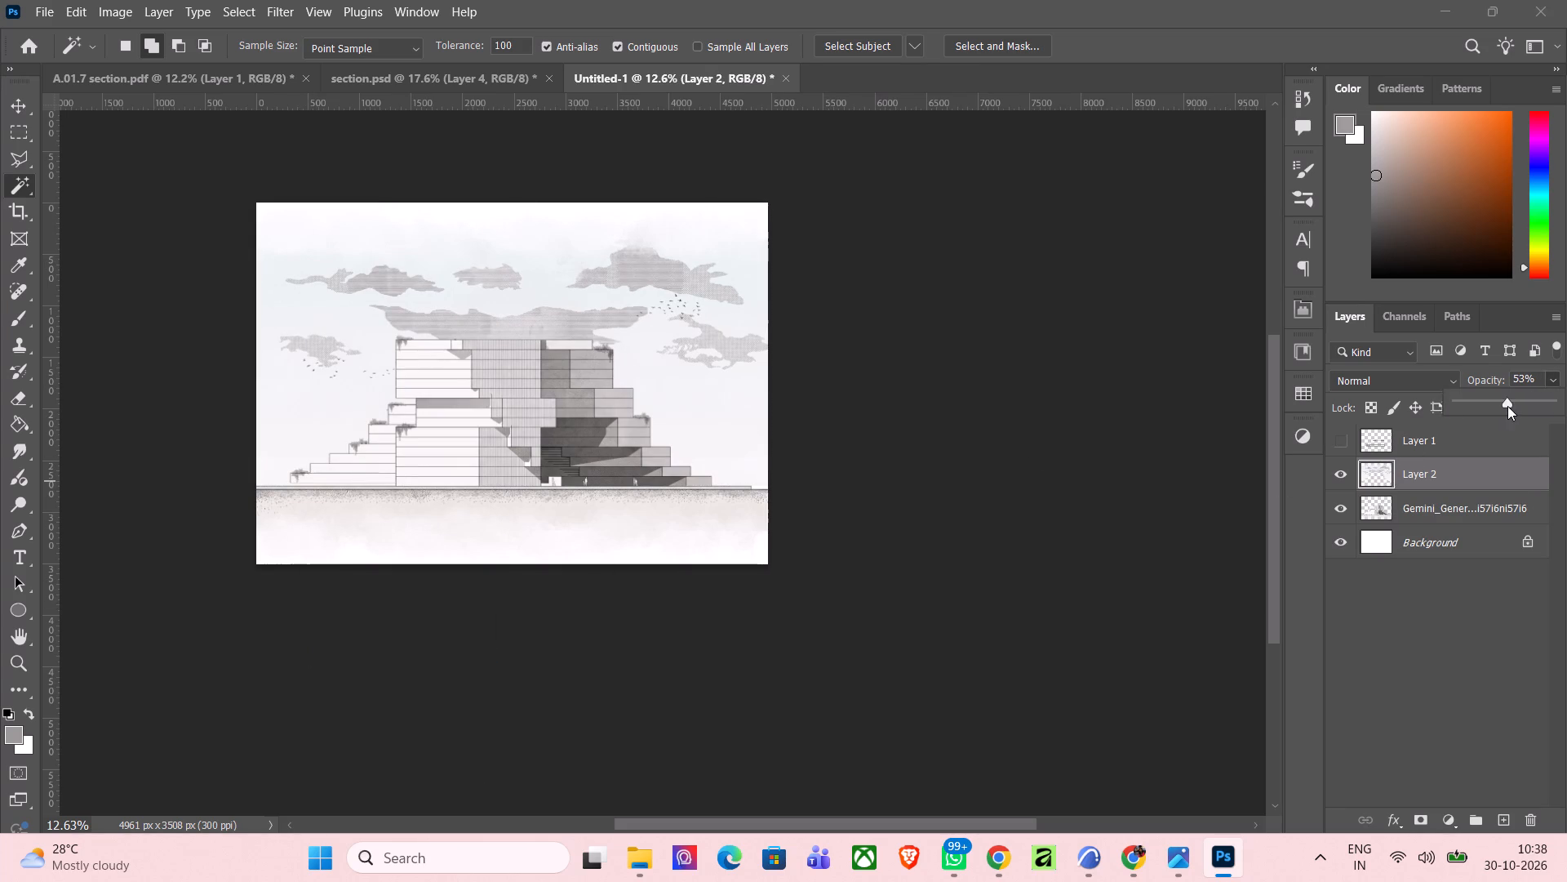
click(1507, 406)
click(1520, 399)
click(1516, 399)
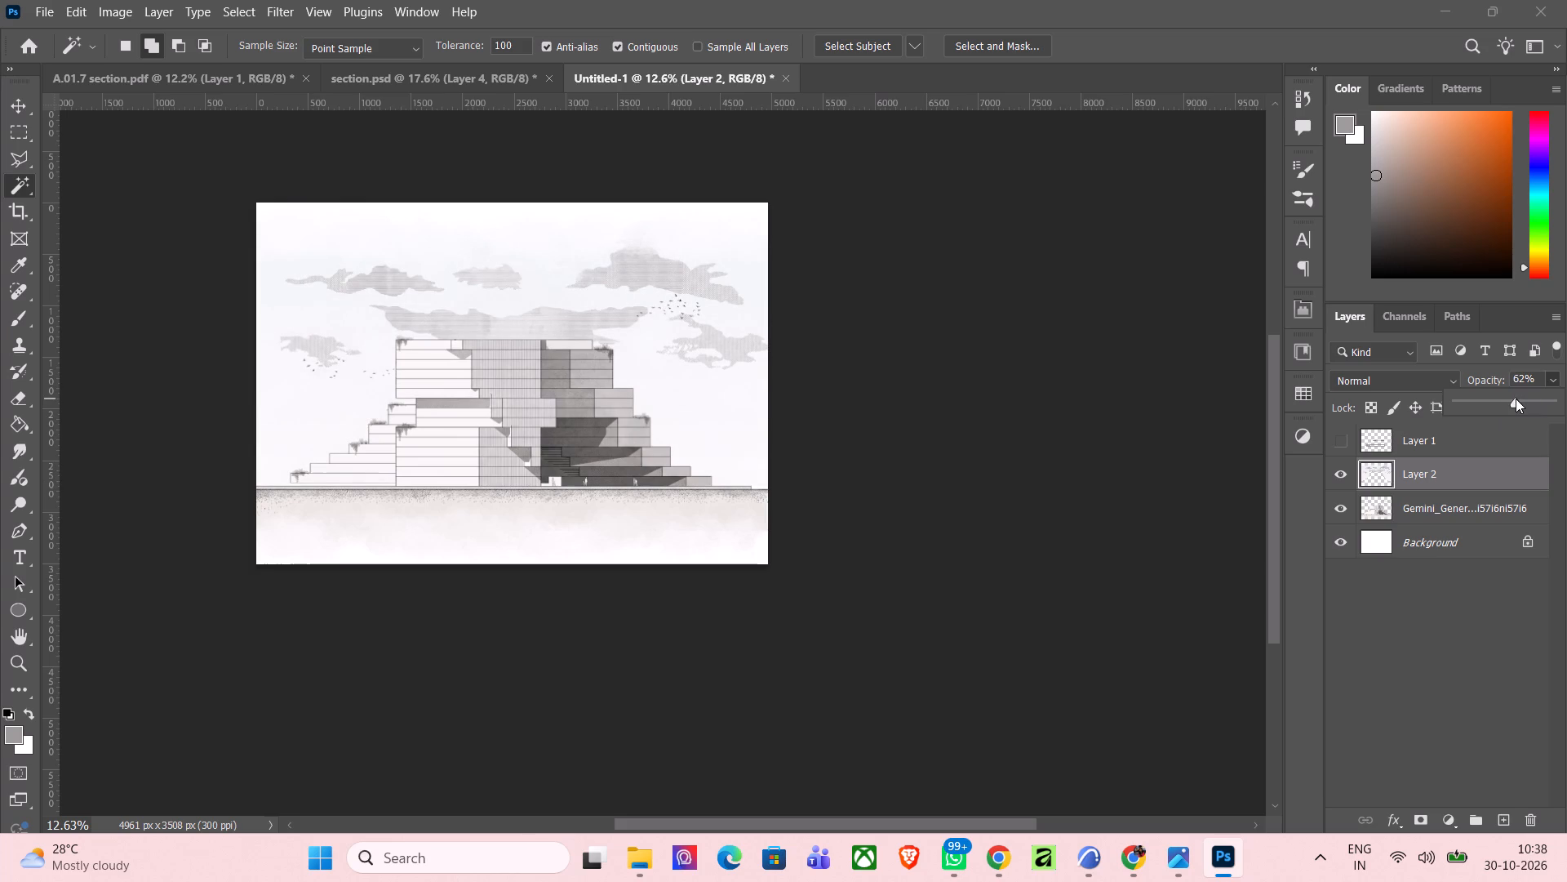
click(1510, 399)
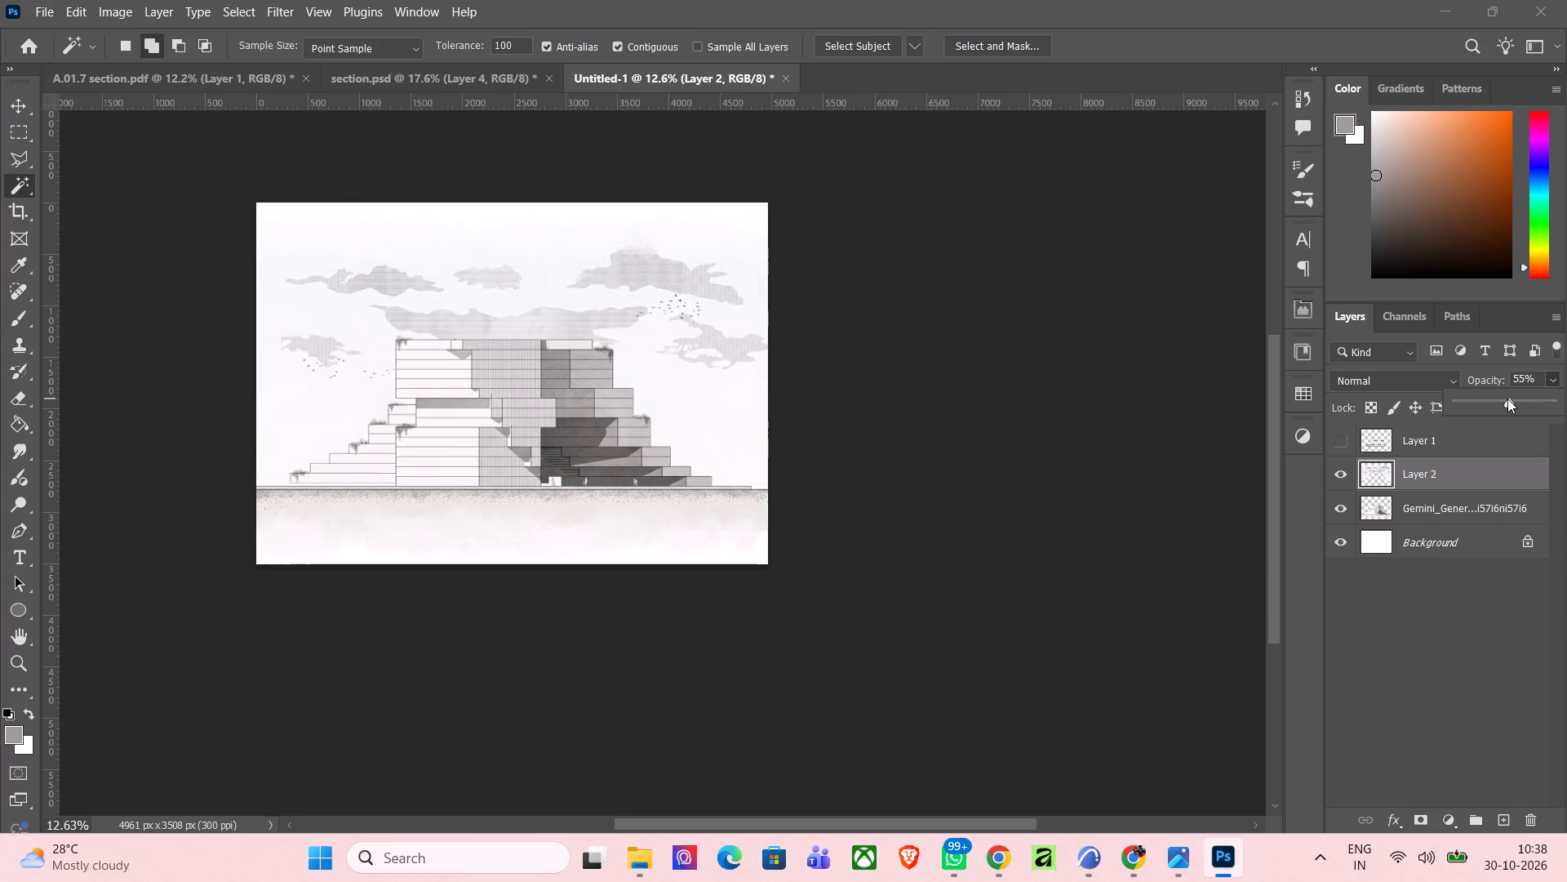
click(1507, 399)
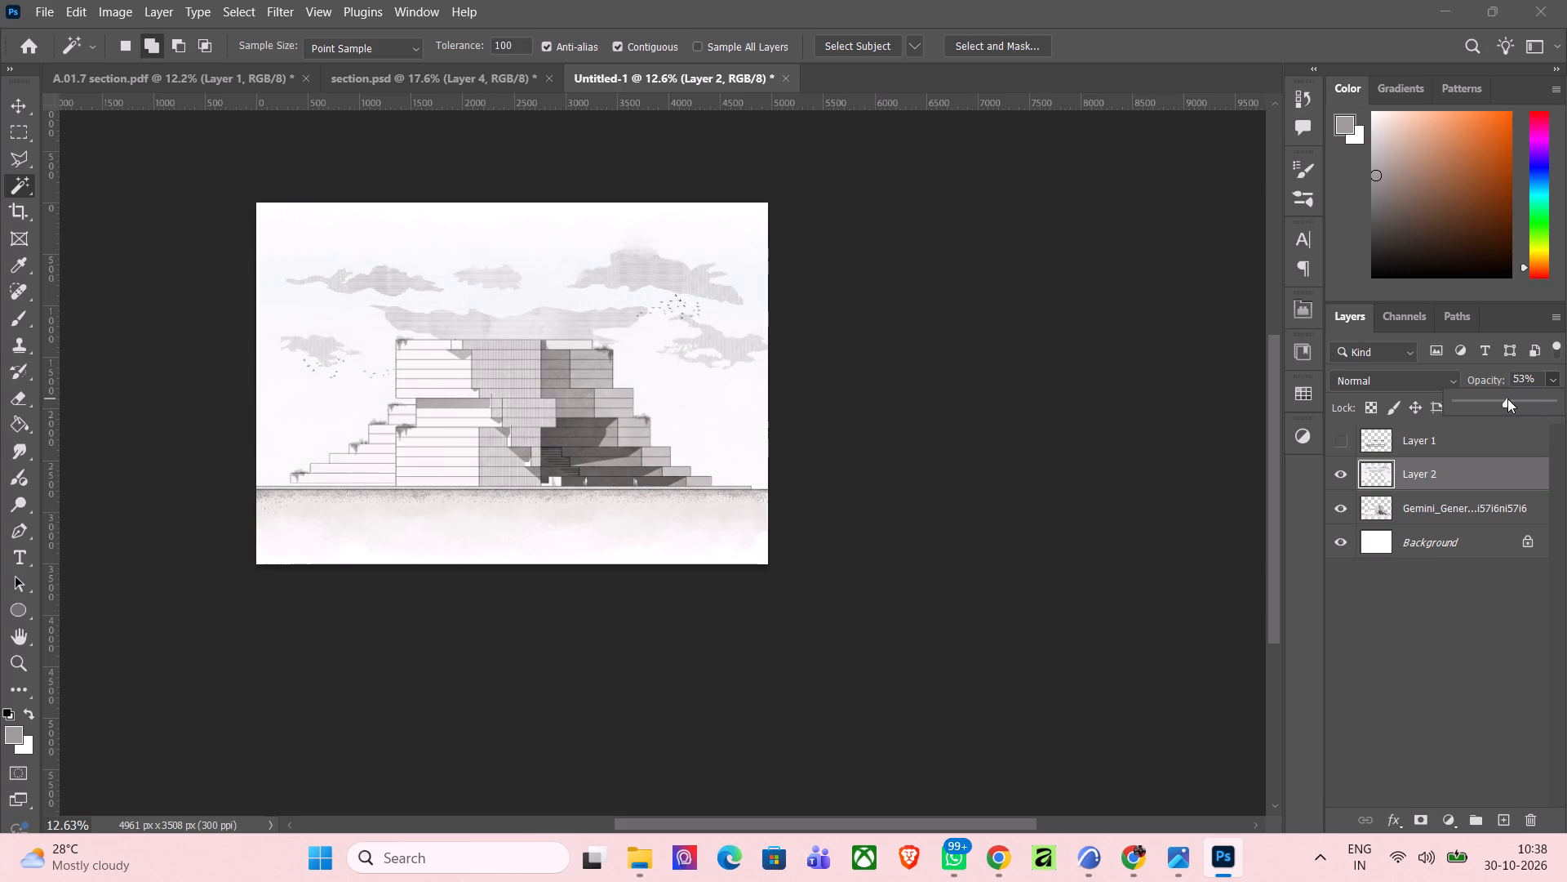
click(1498, 403)
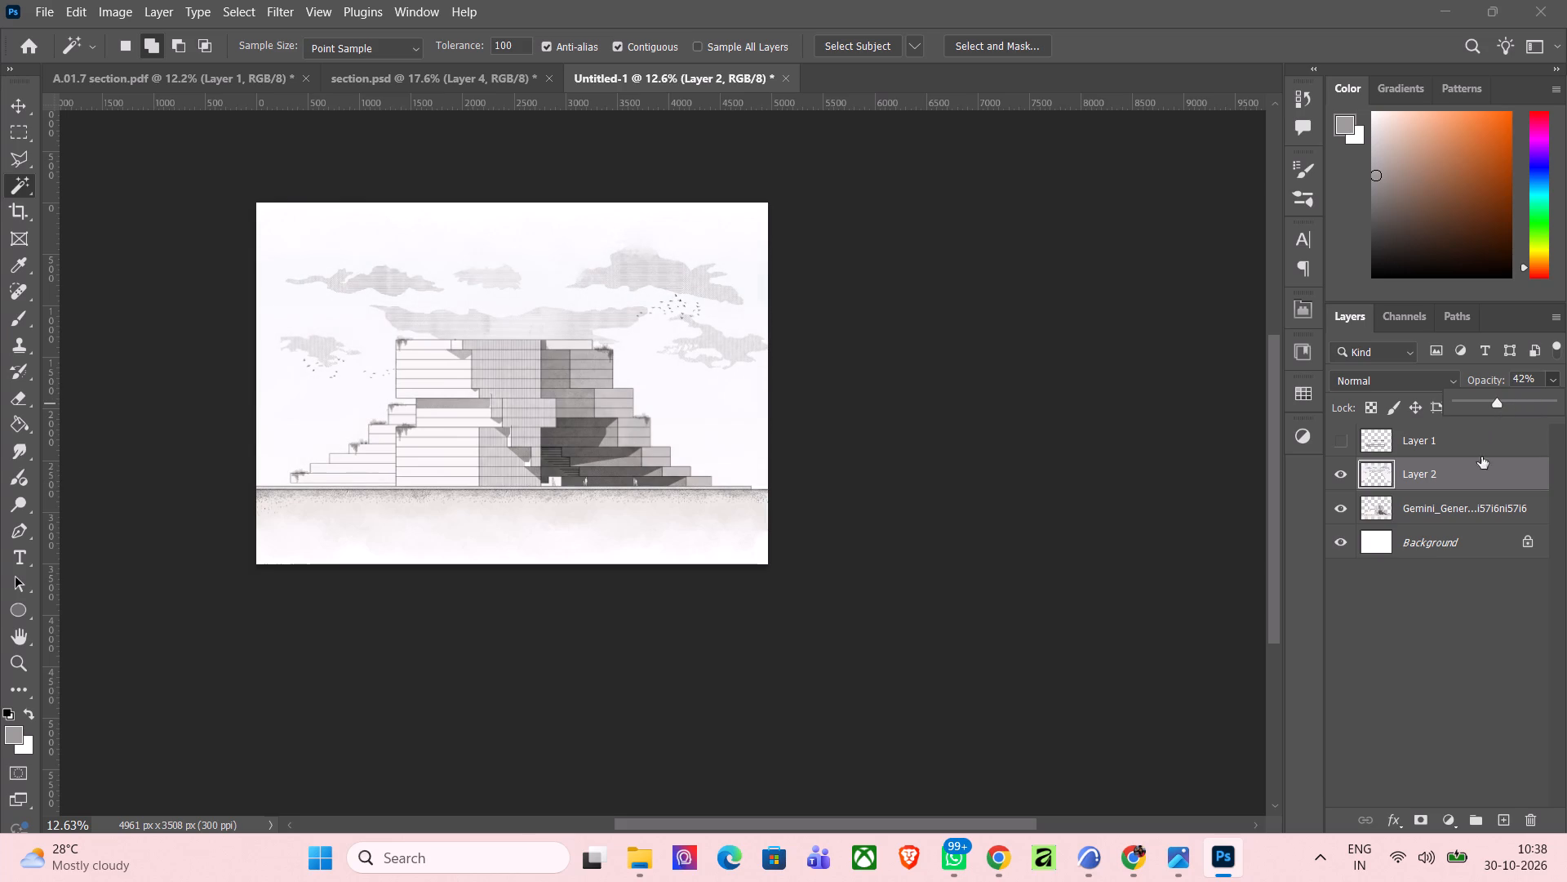
Delete the hidden section linework layer, Layer 1.
click(1474, 448)
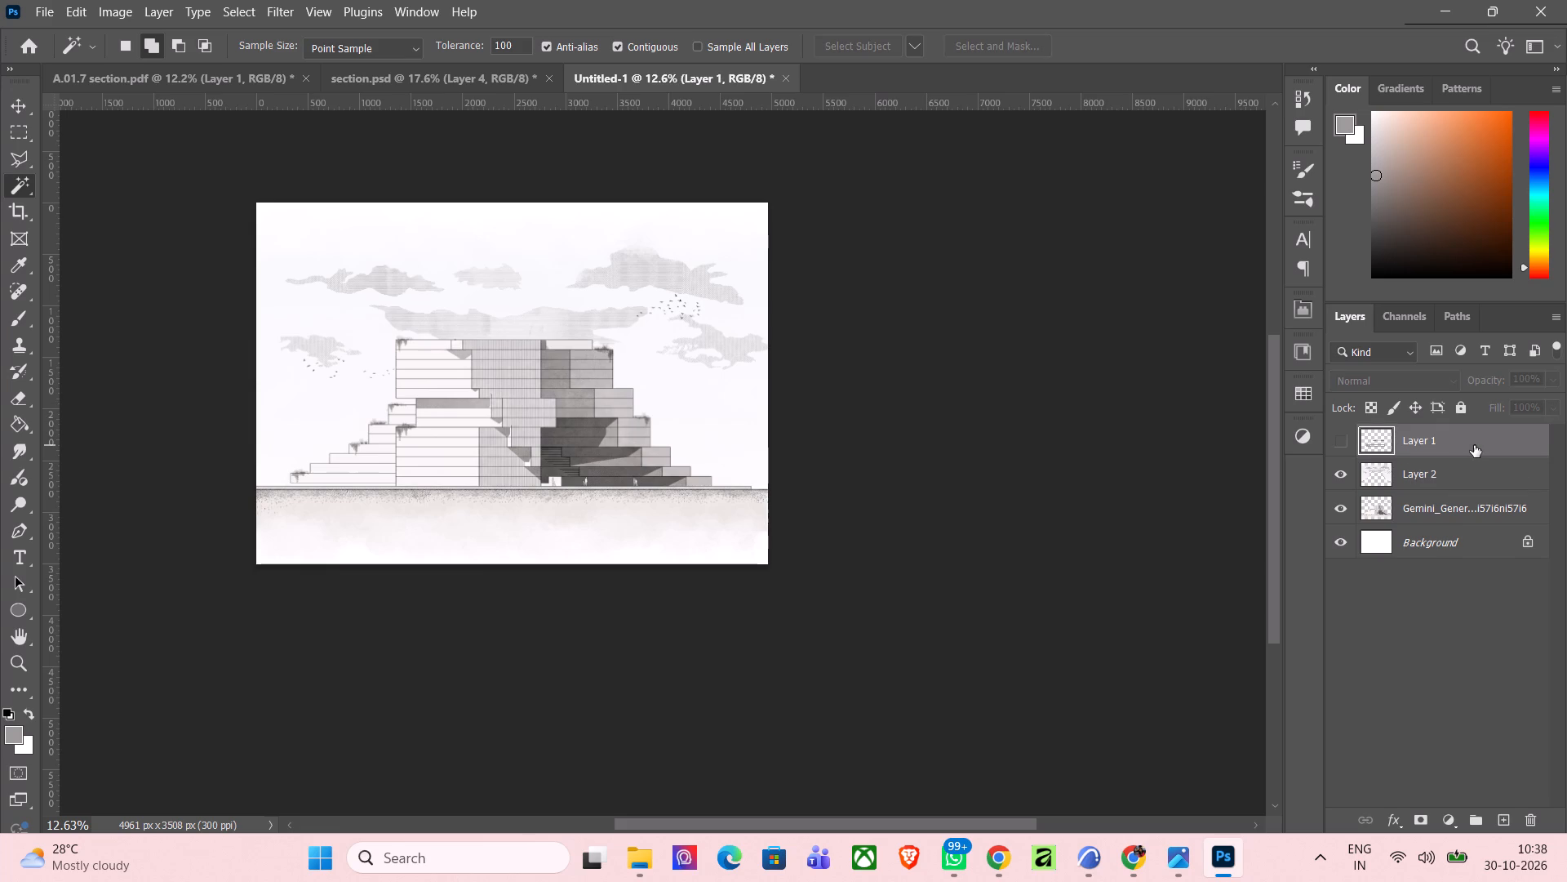
key(Delete)
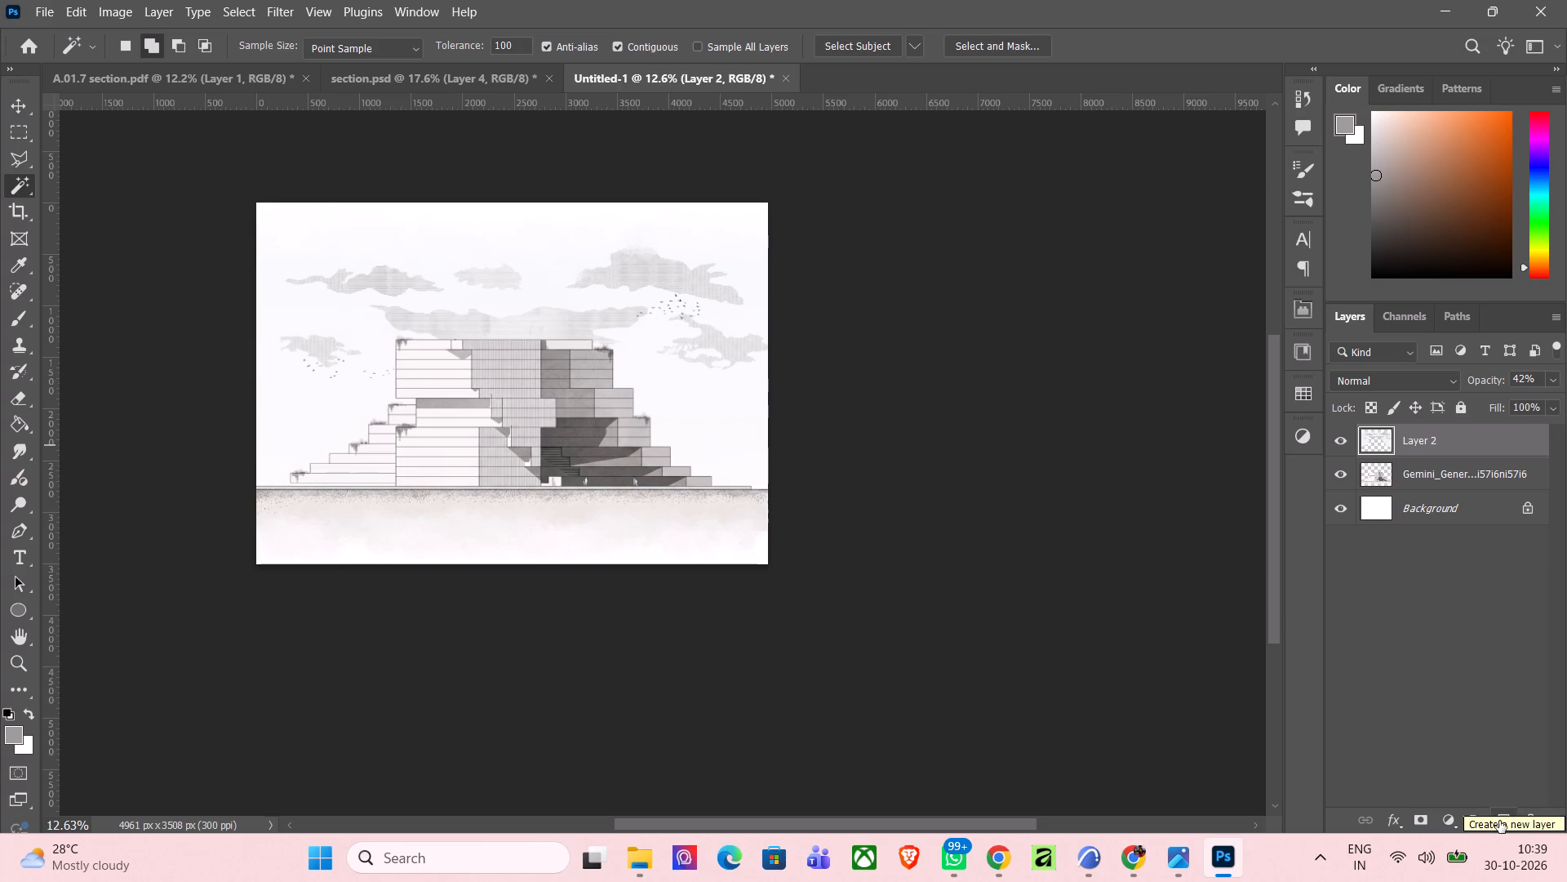
Create a new empty layer above the sky layer, Layer 2.
click(1499, 821)
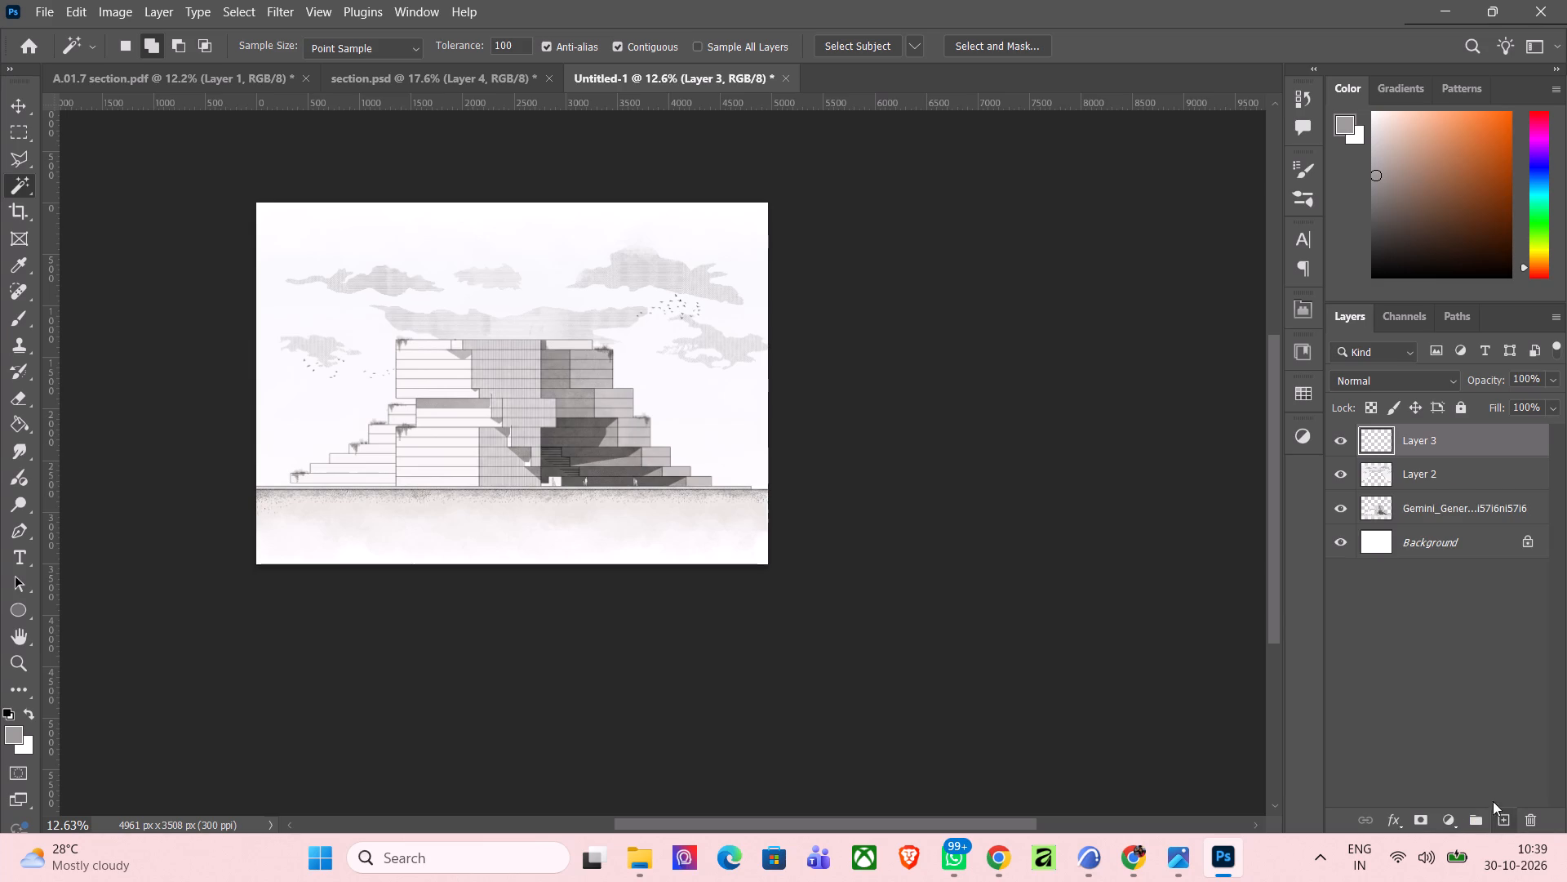
scroll(436, 337, up, 6)
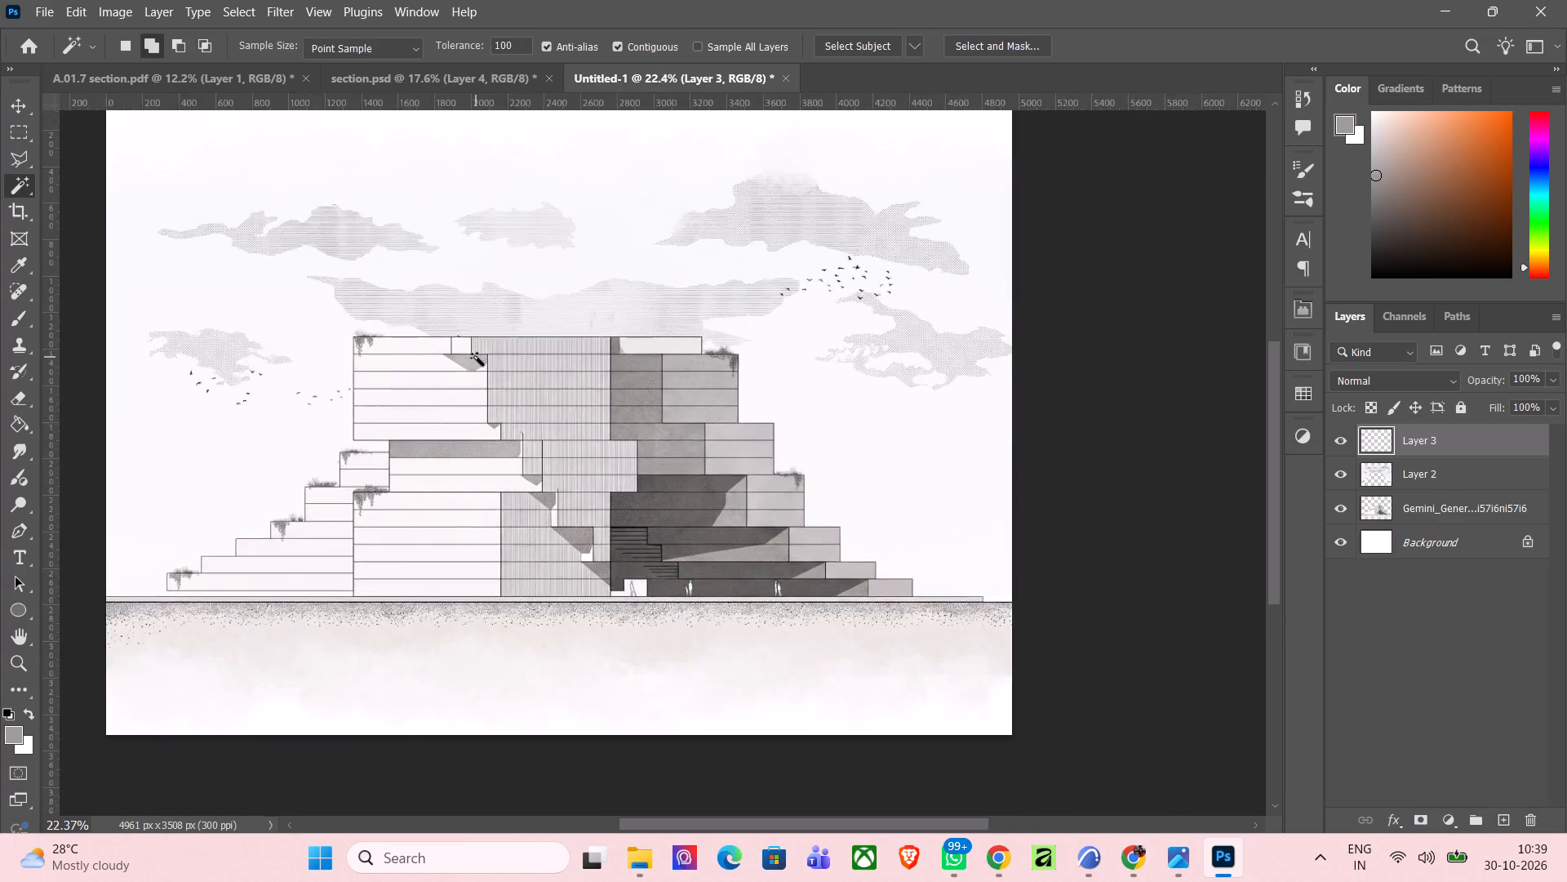
Select a thin rectangular strip with the Rectangular Marquee over the plinth along the ground line, spanning nearly the full sheet width.
scroll(481, 357, down, 2)
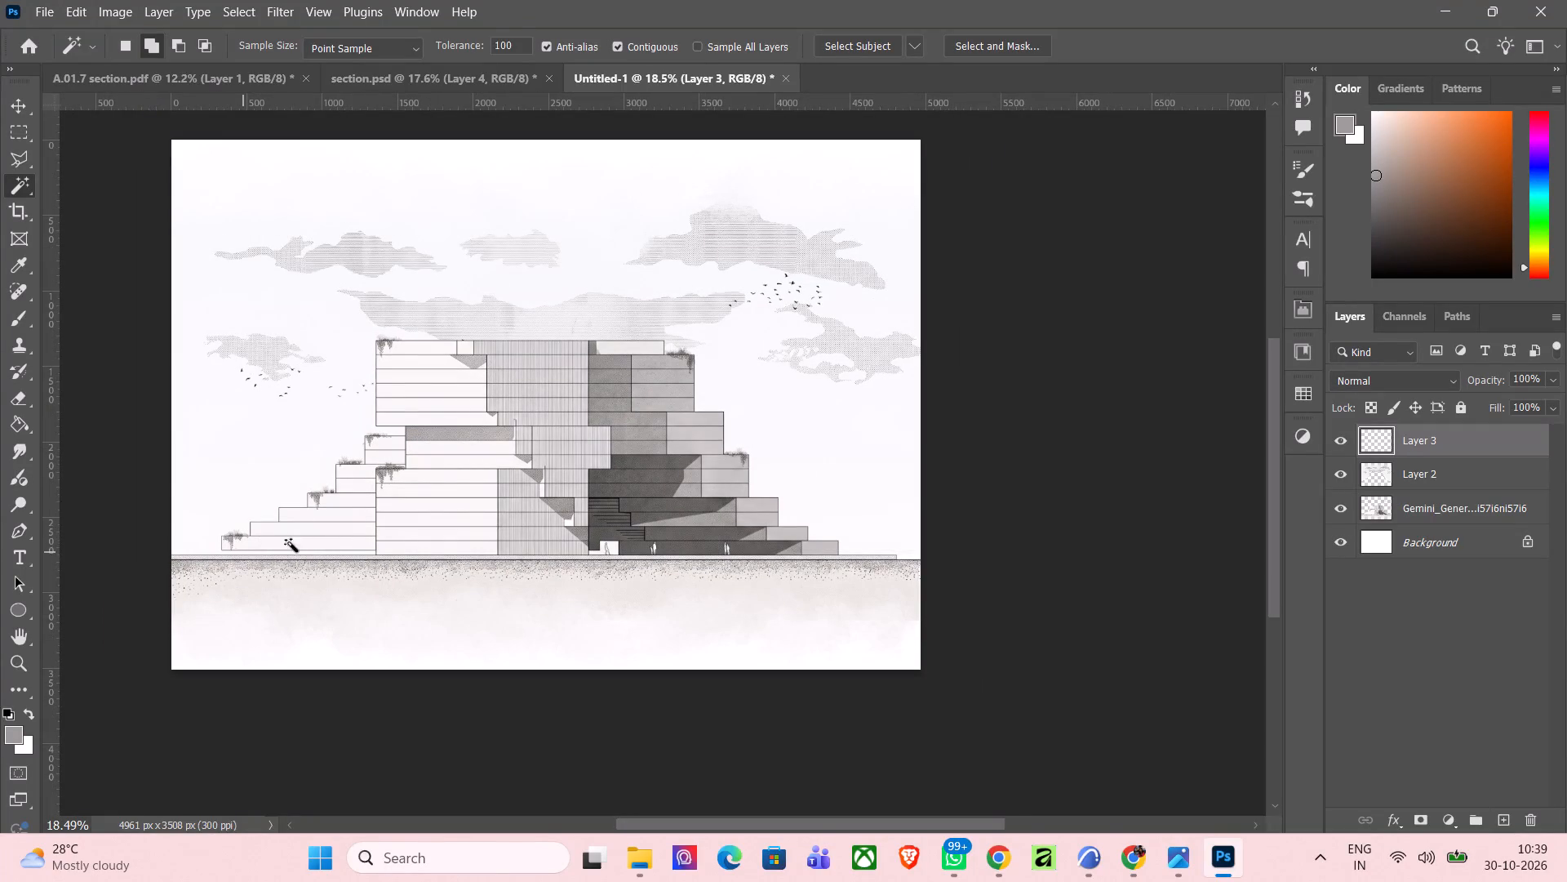
click(16, 140)
scroll(534, 519, up, 3)
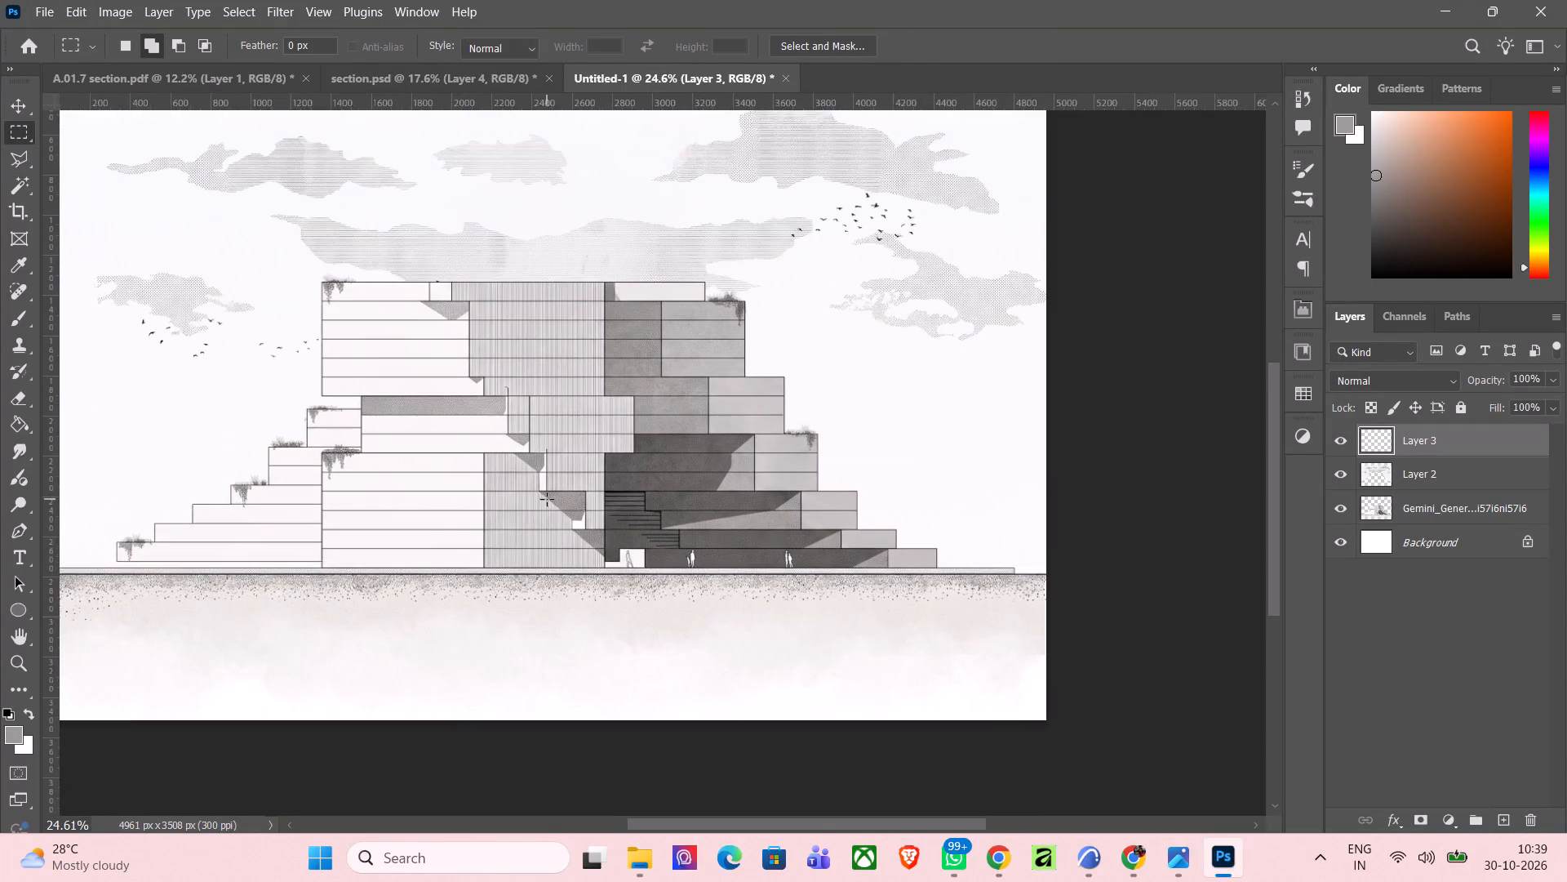
scroll(726, 514, up, 2)
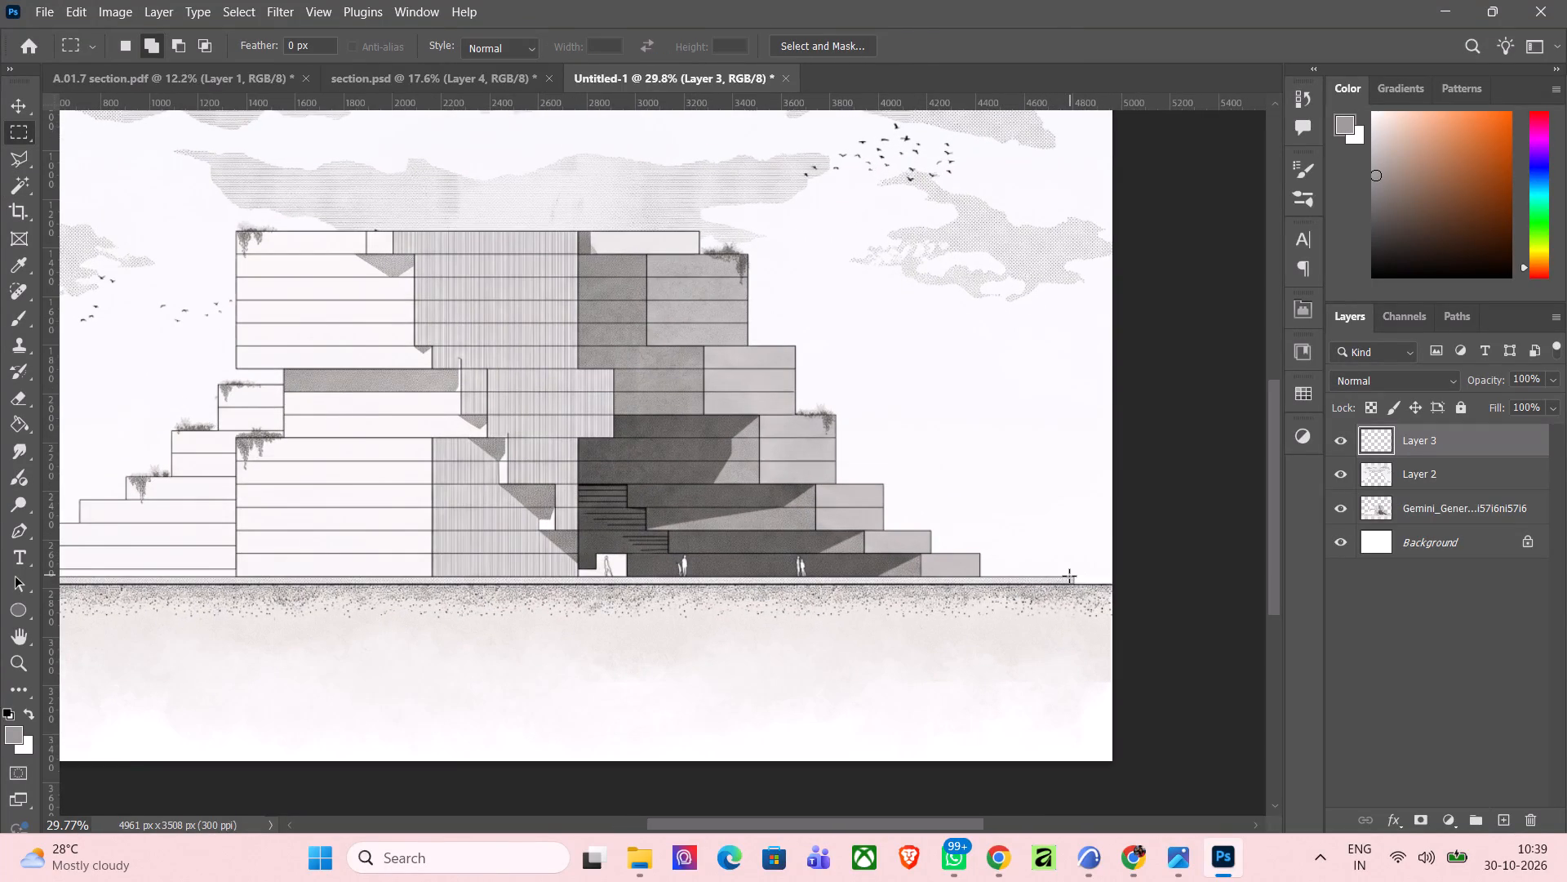
click(1072, 575)
drag(1072, 574, 482, 602)
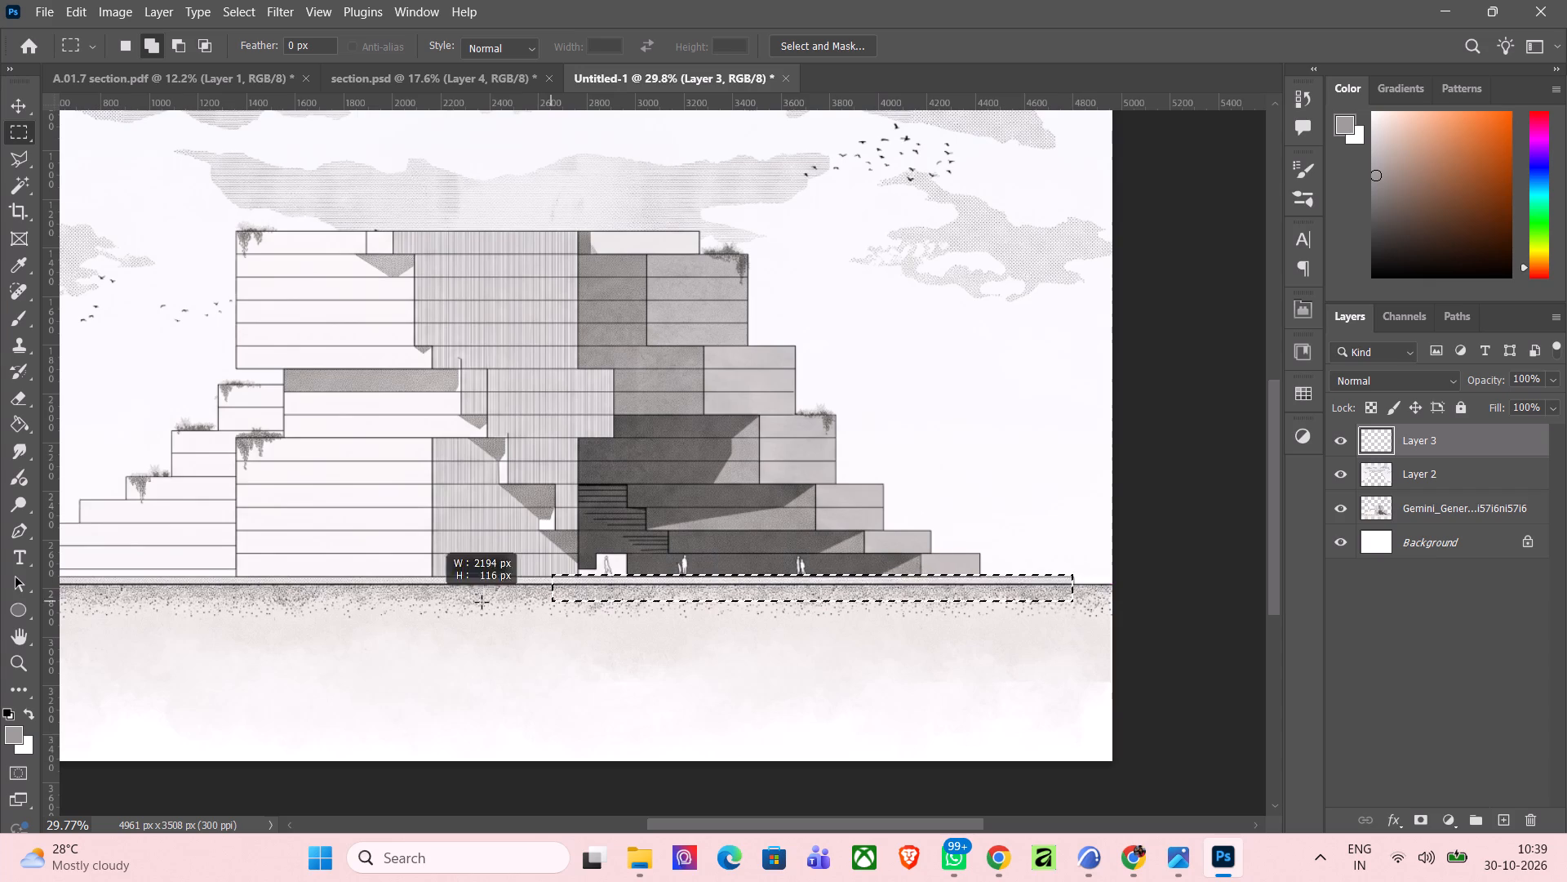
drag(482, 602, 249, 579)
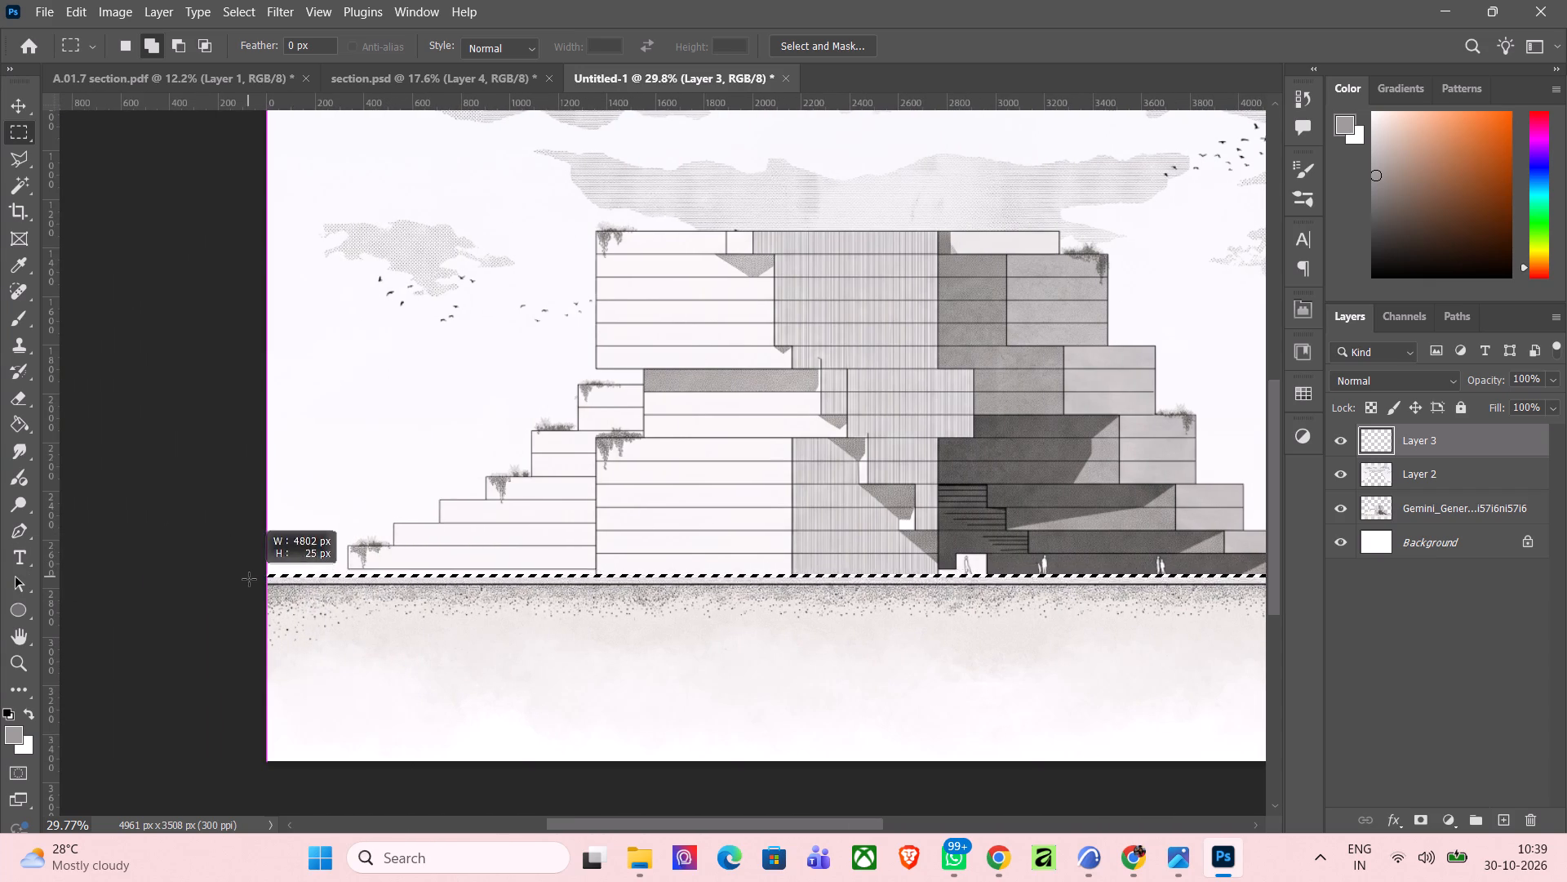
drag(249, 579, 280, 586)
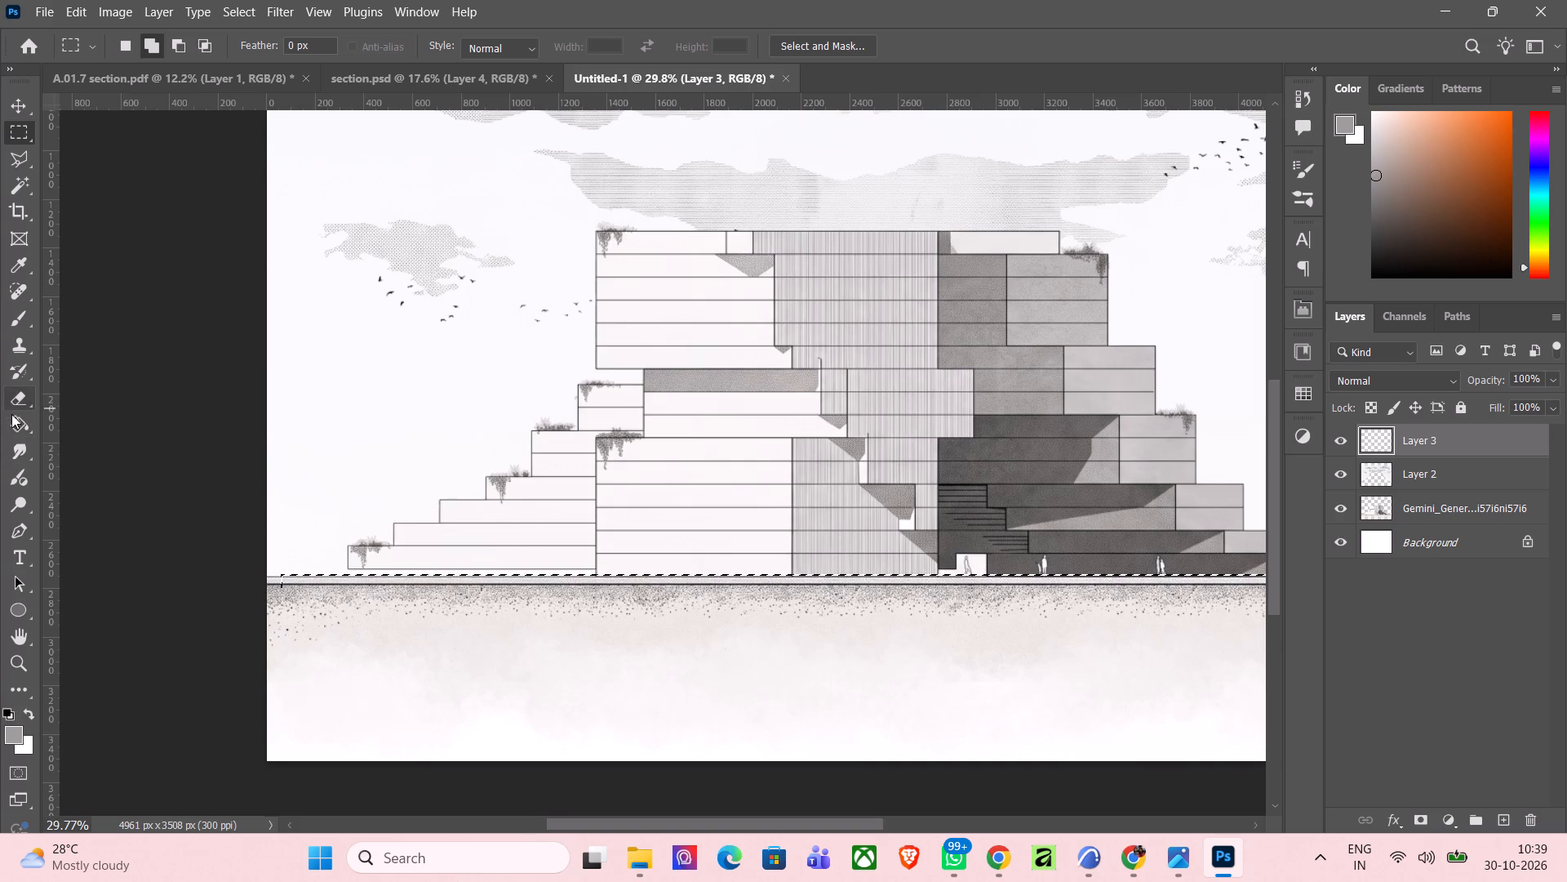
Fill the selected plinth strip with light grey on Layer 3 using the Paint Bucket at 90% opacity and deselect it.
click(27, 431)
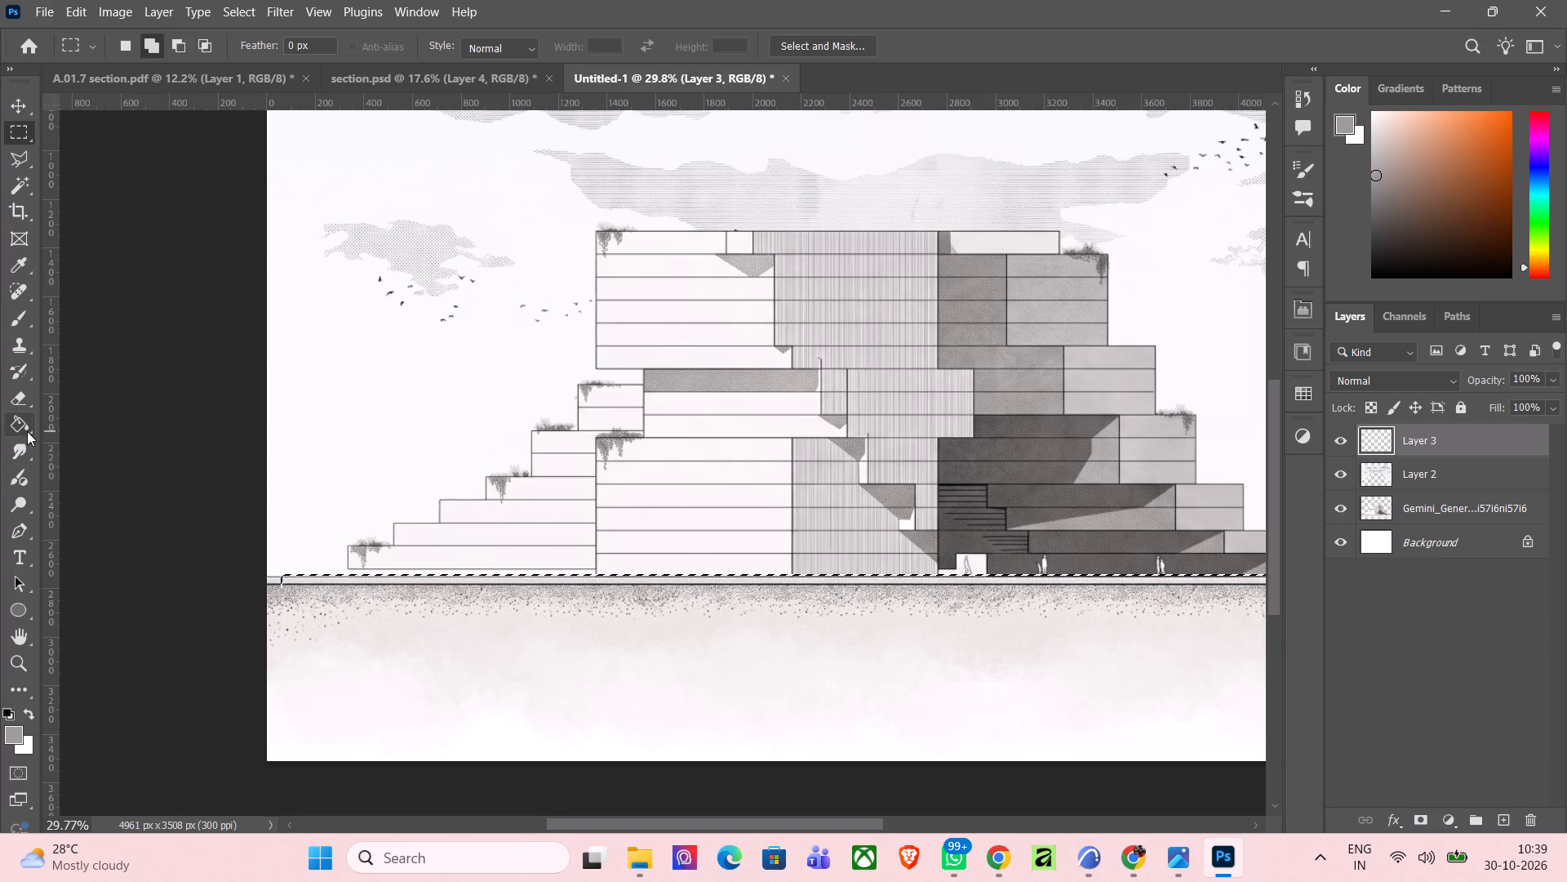
drag(1401, 185, 1376, 245)
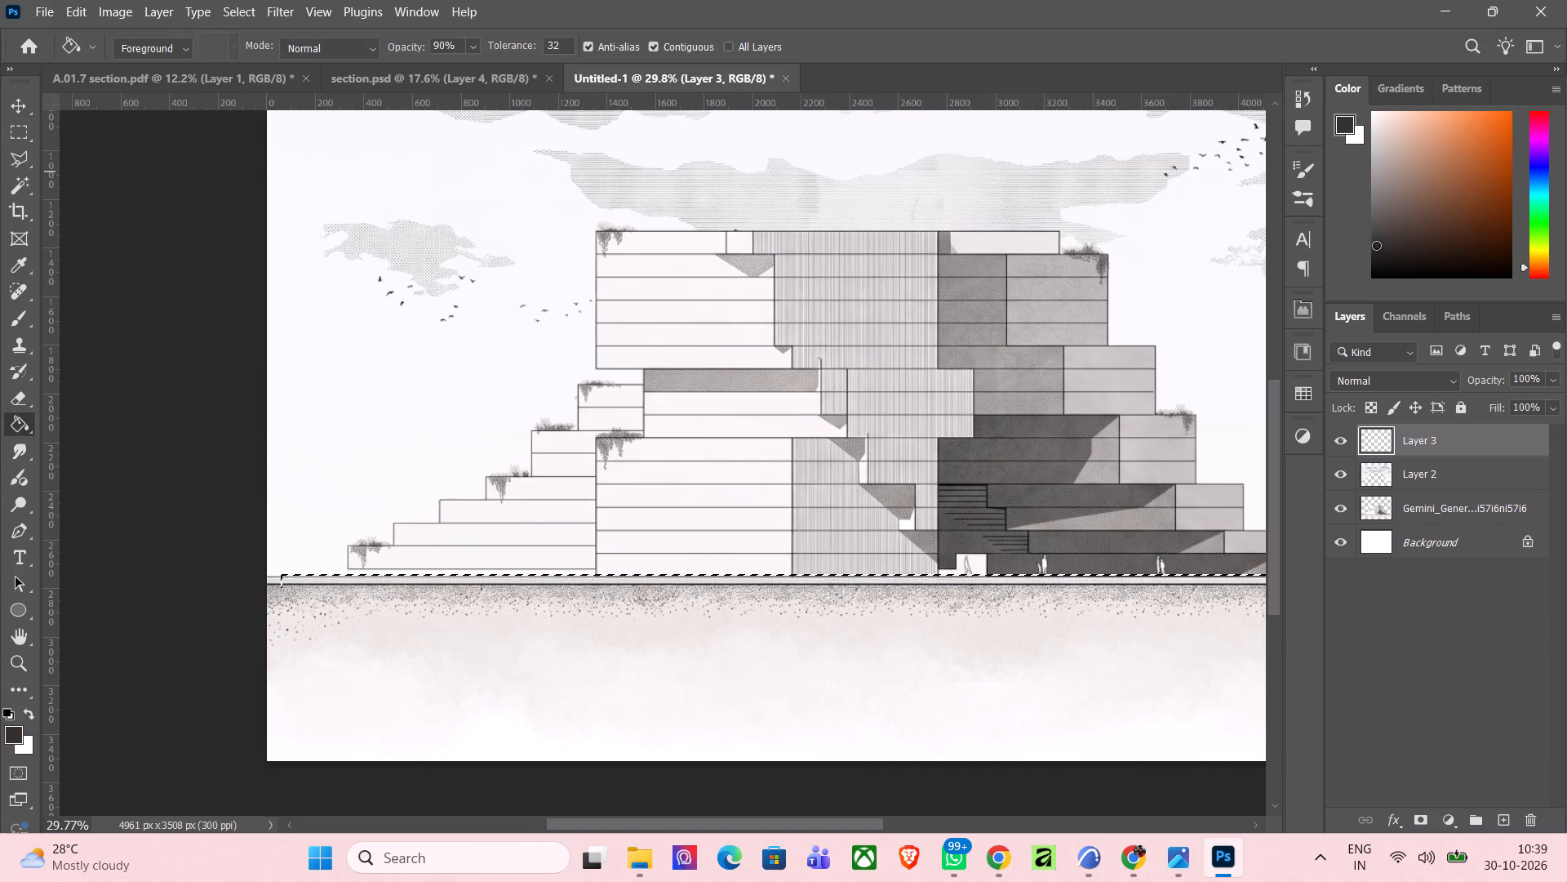
drag(1376, 245, 1366, 235)
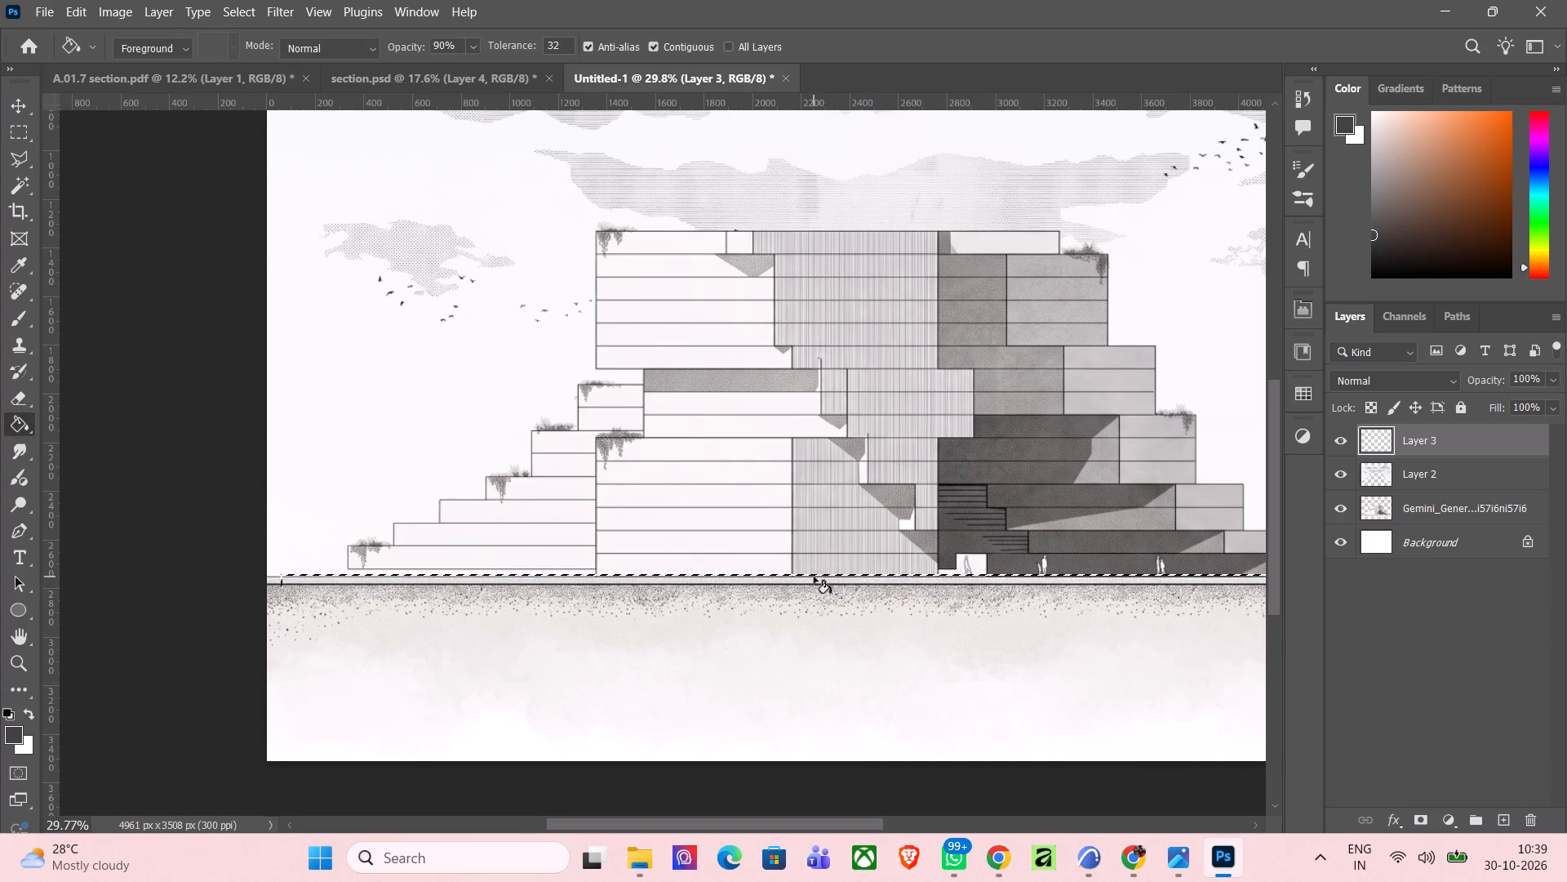
drag(1372, 140, 1369, 155)
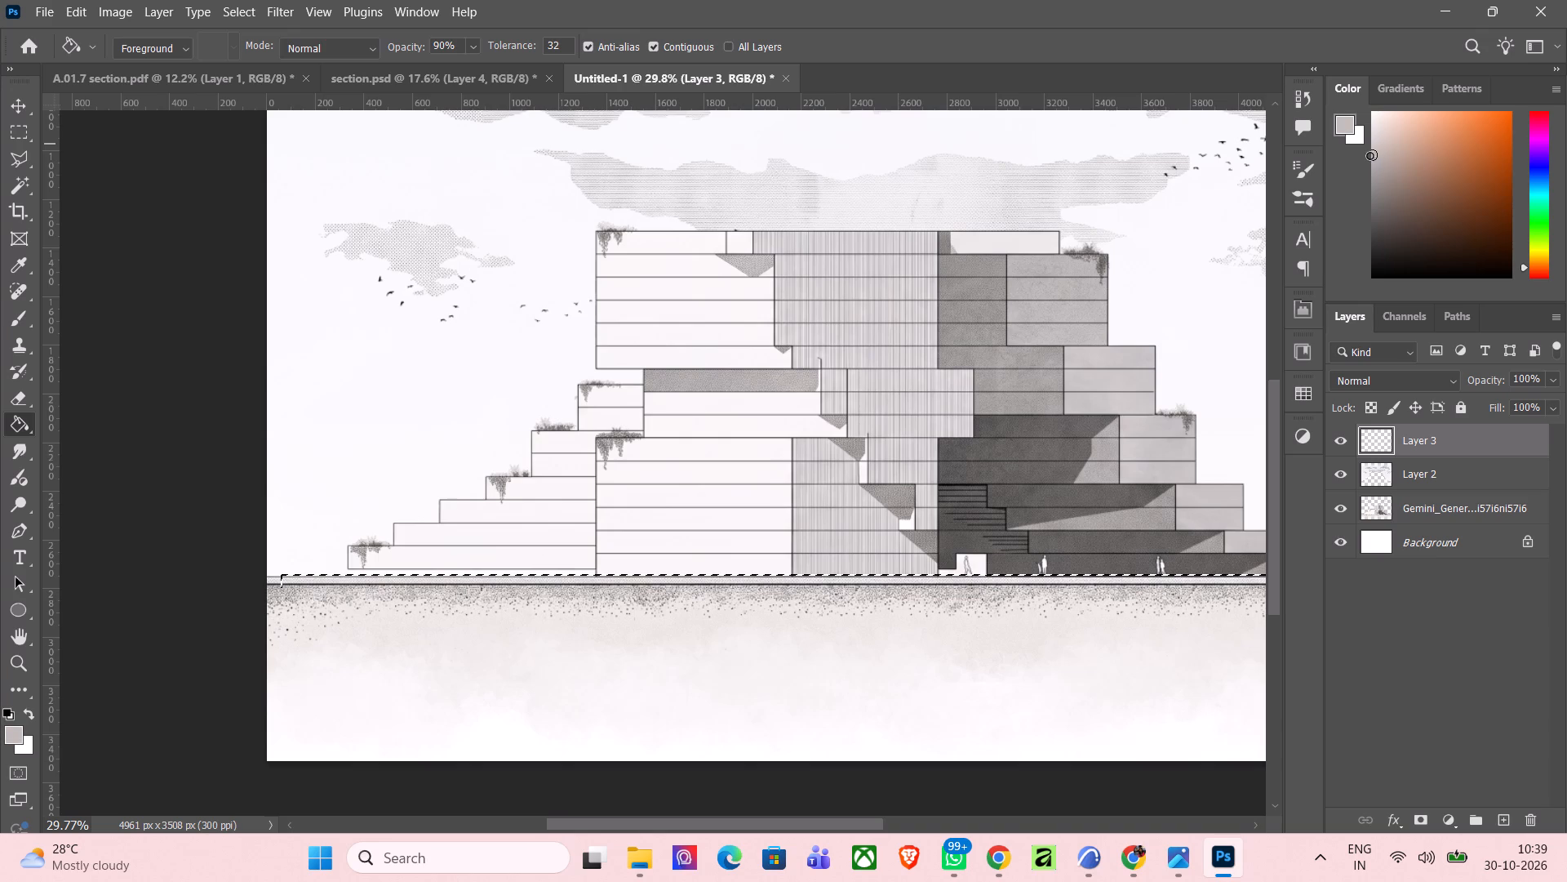
drag(1369, 155, 1351, 178)
drag(1351, 178, 1343, 175)
drag(1343, 175, 1345, 163)
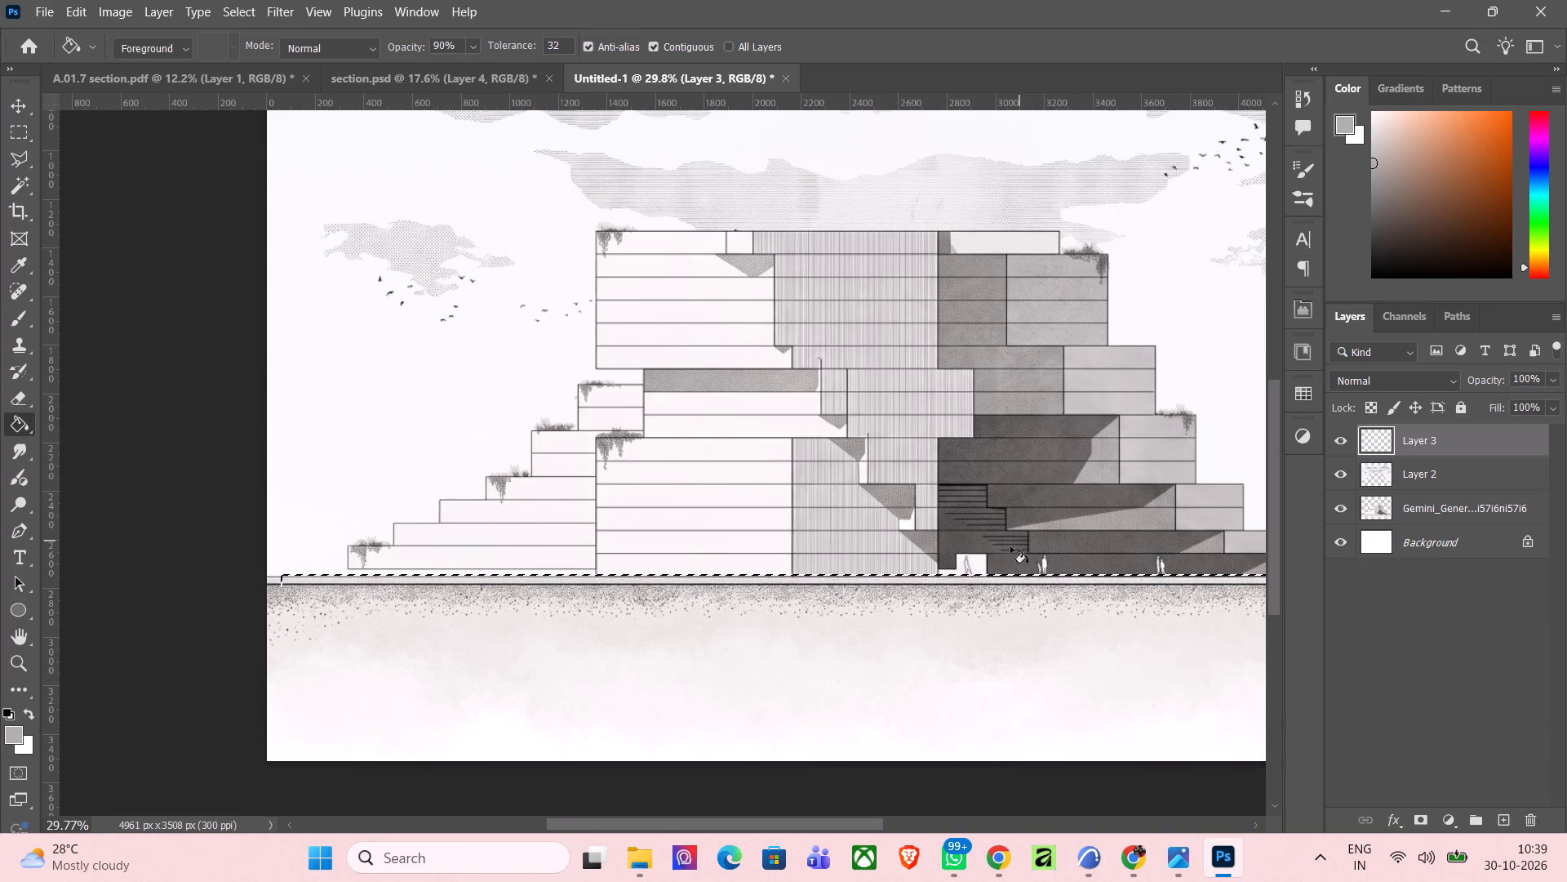
scroll(981, 563, up, 1)
ctrl+scroll(960, 595, up, 3)
click(958, 576)
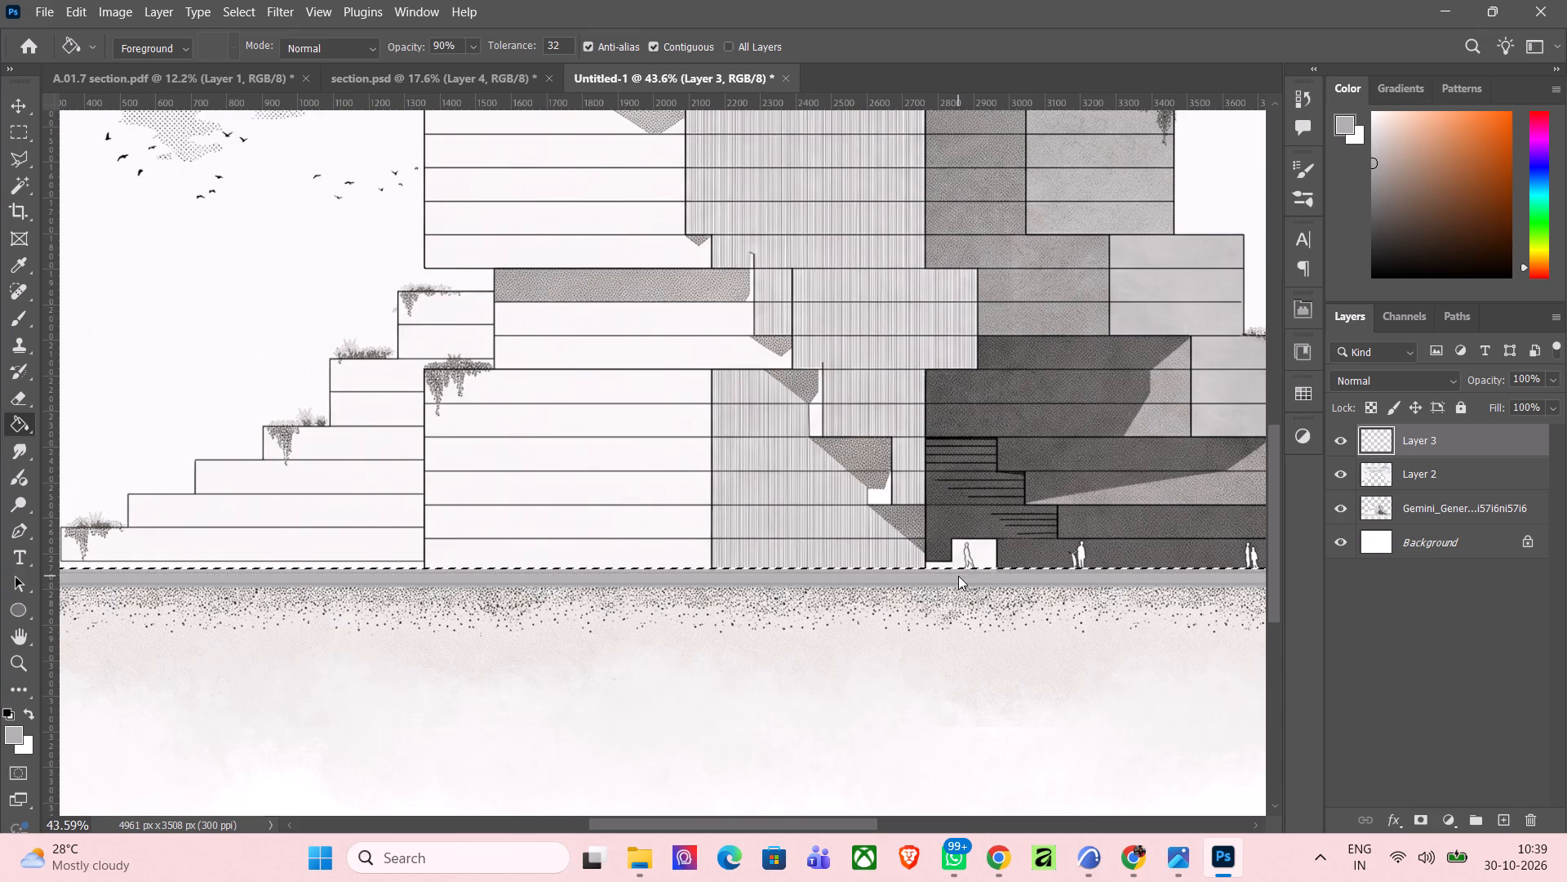
scroll(957, 574, down, 4)
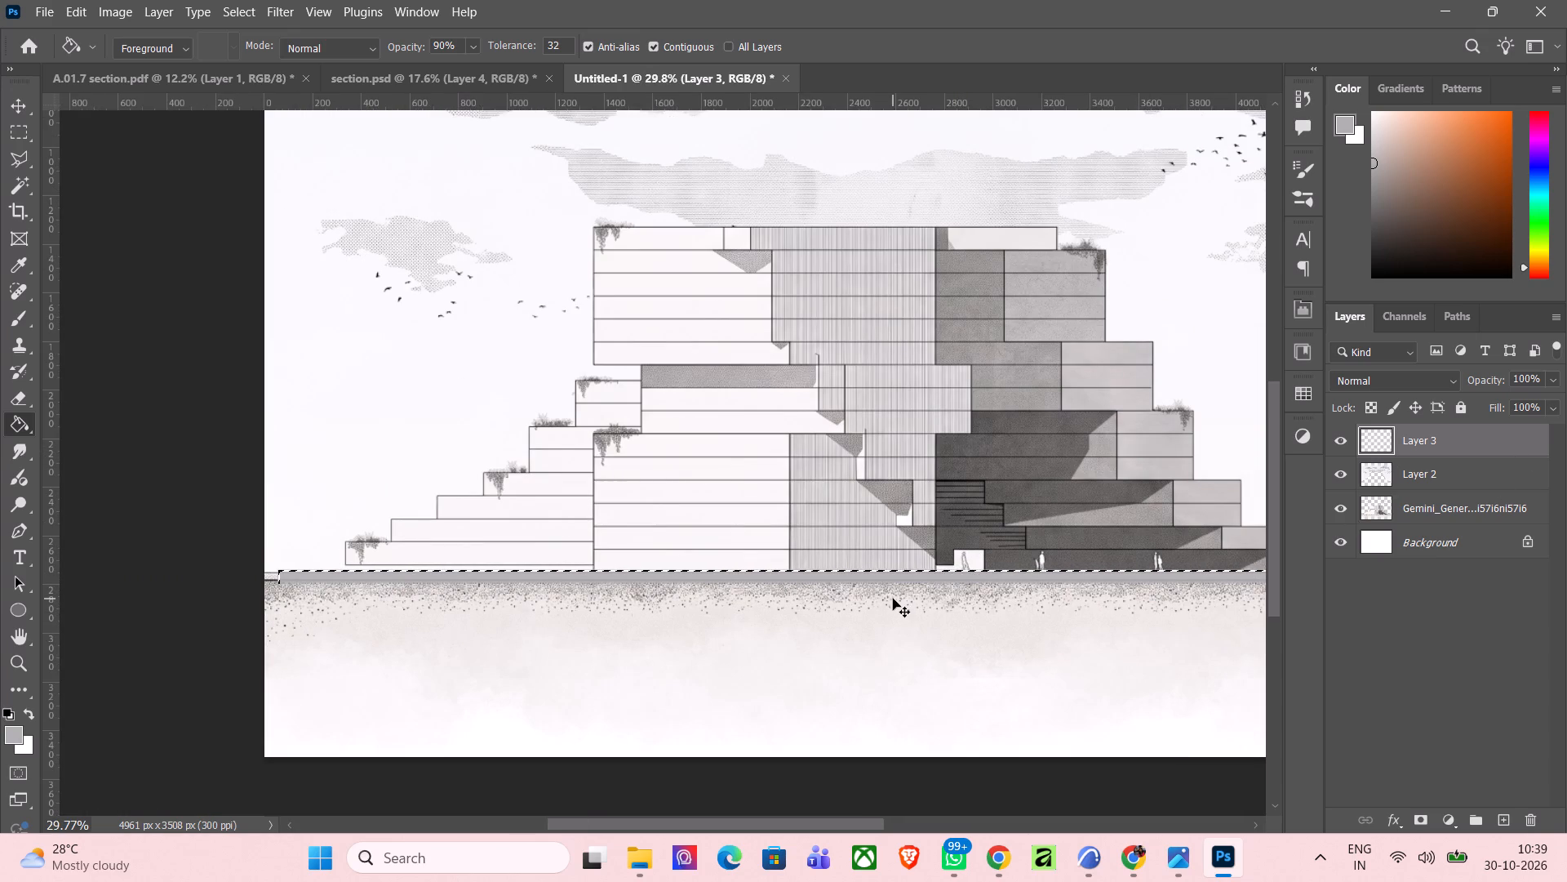
key(ctrl+d)
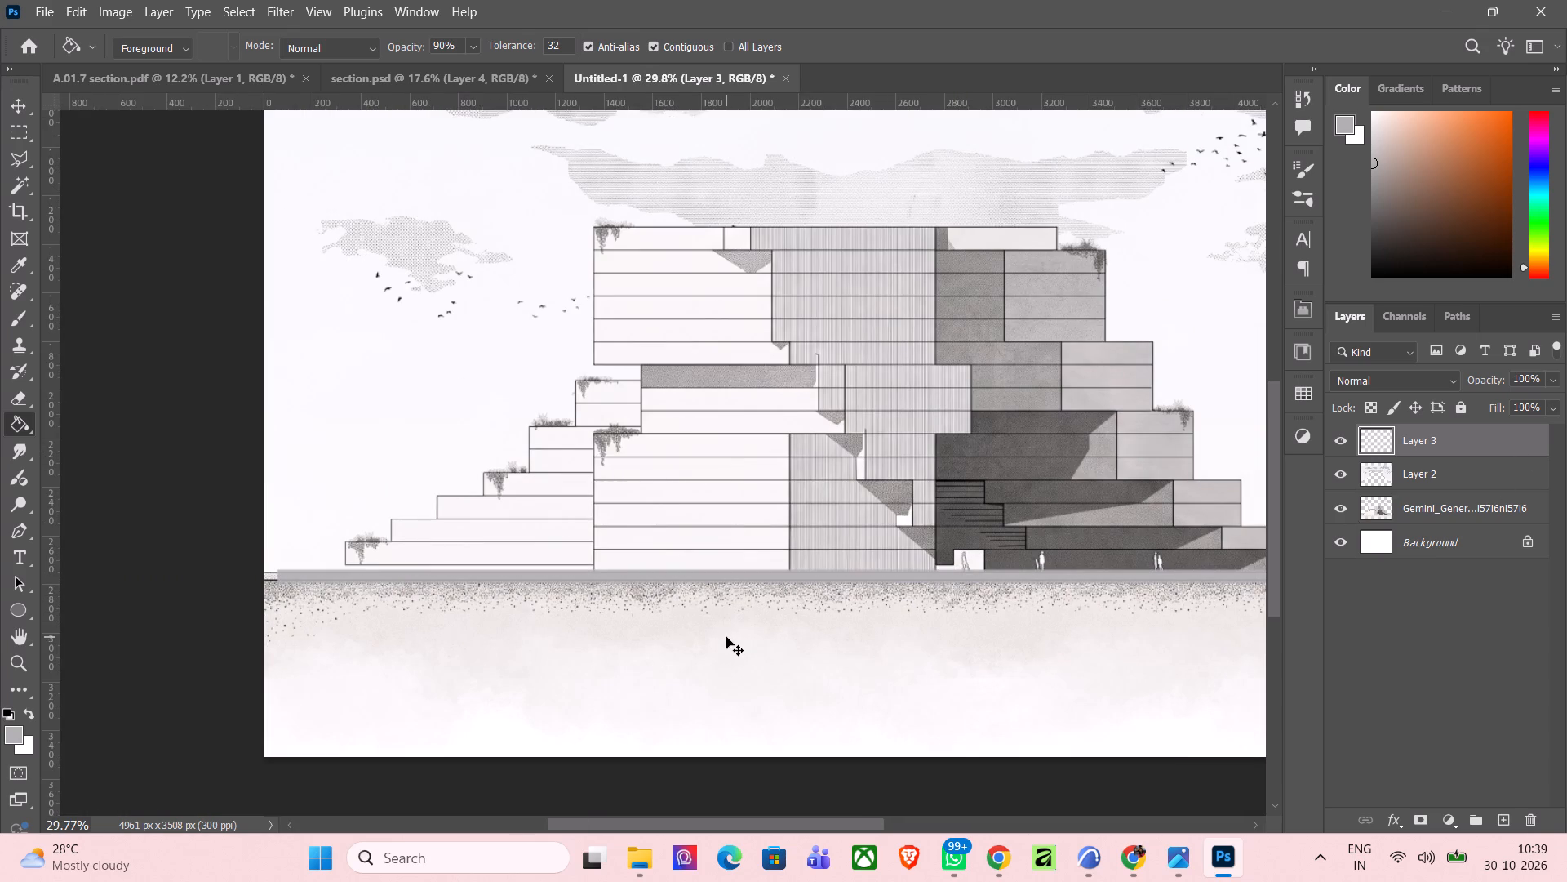
Transform the grey strip to 94.23% width and 114.55% height, fitting it between the building's lowest tier and the ground line.
key(ctrl+t)
scroll(261, 571, up, 6)
shift+click(233, 588)
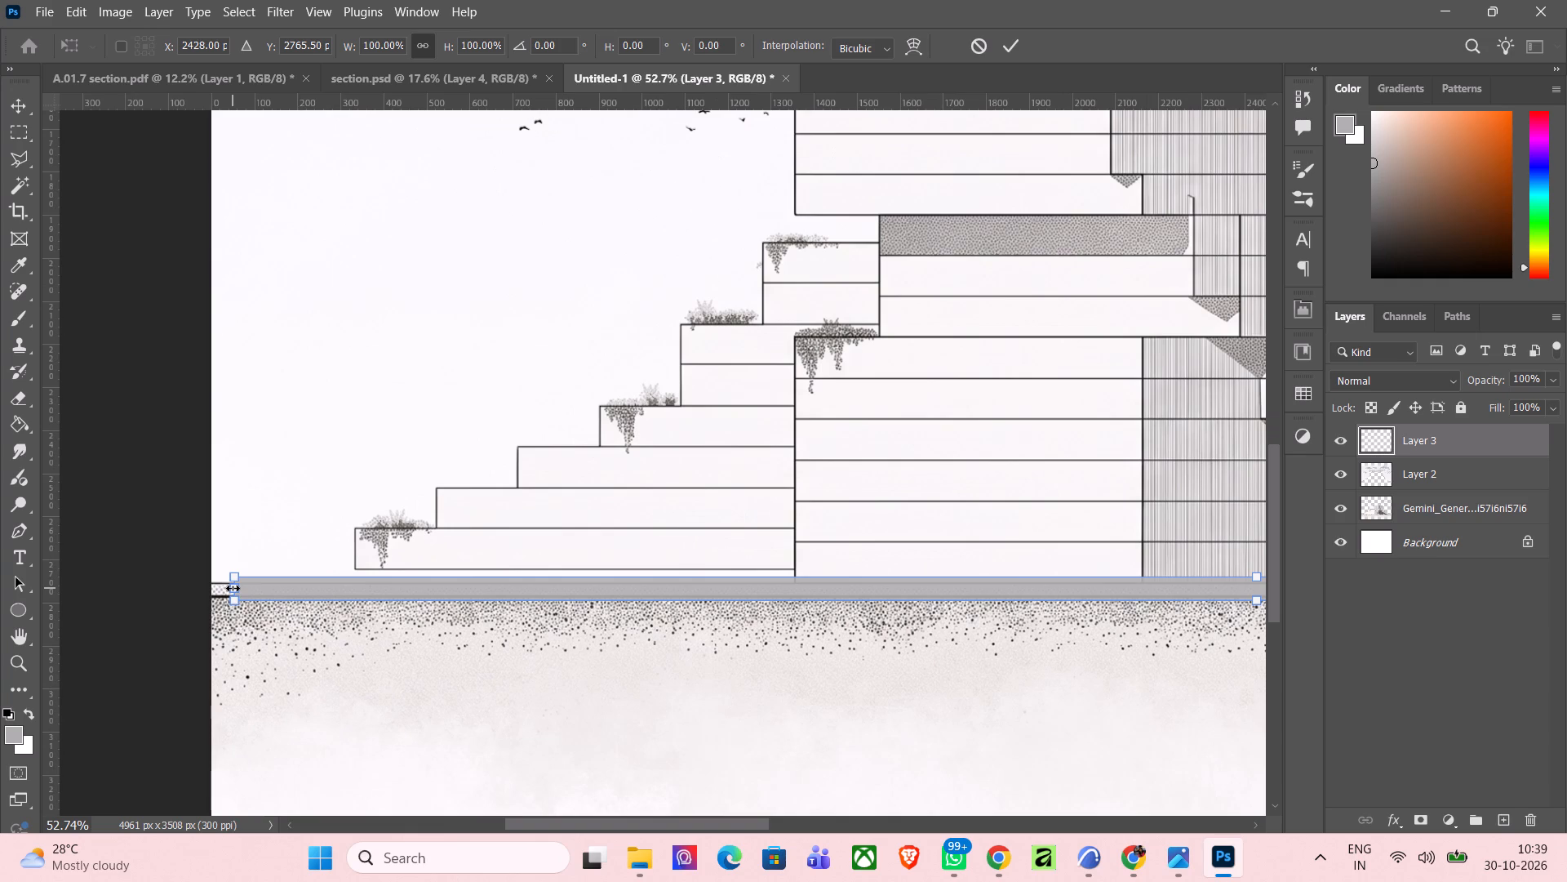
shift+drag(234, 593, 357, 534)
shift+drag(637, 576, 639, 567)
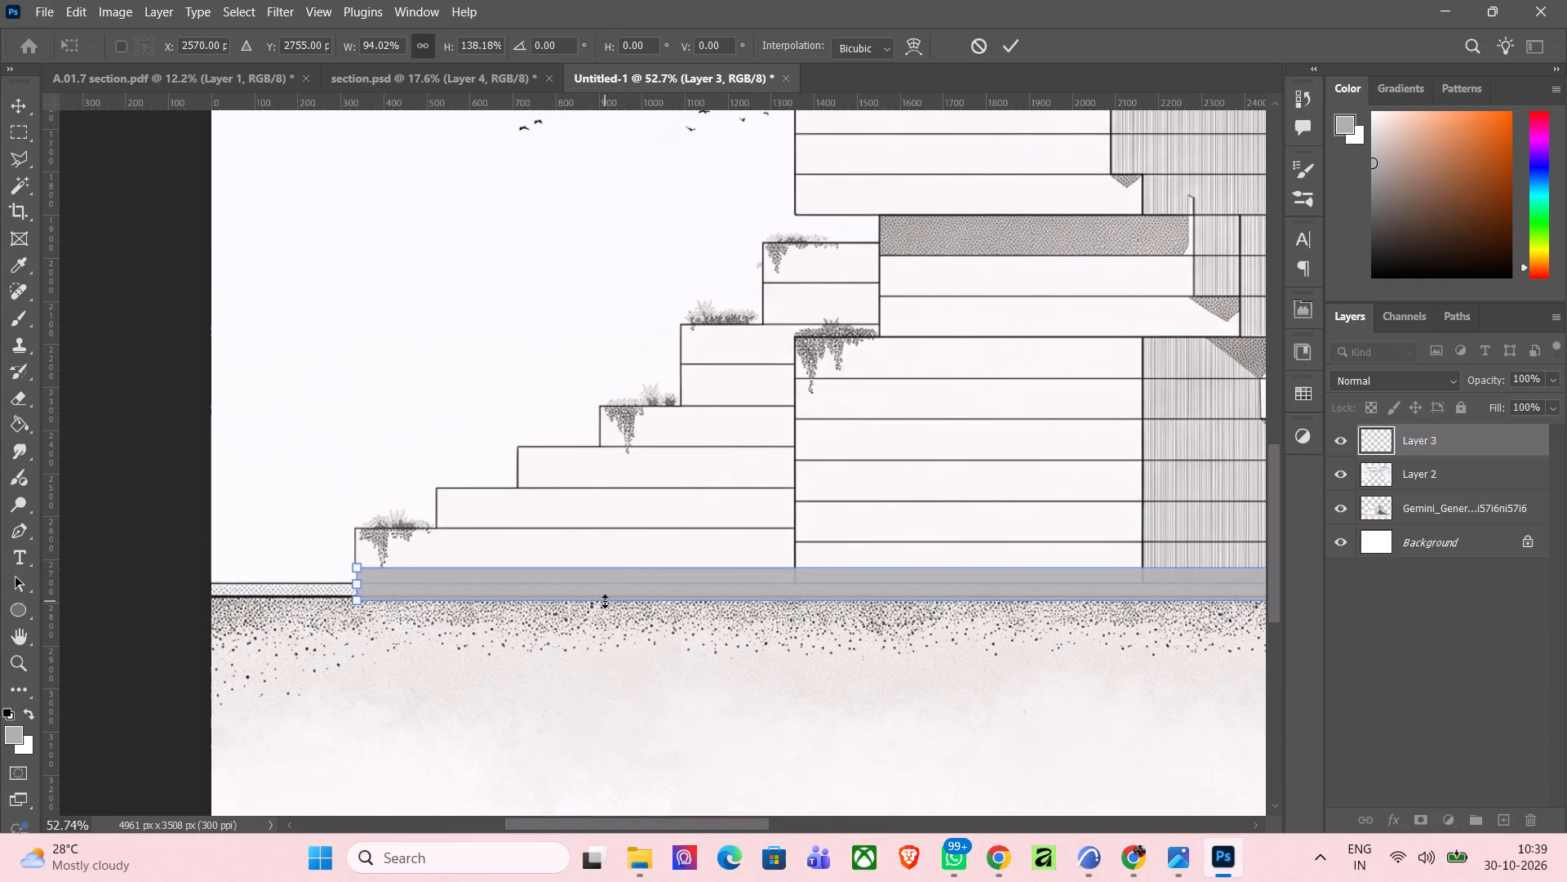
shift+drag(605, 601, 607, 594)
scroll(311, 542, up, 12)
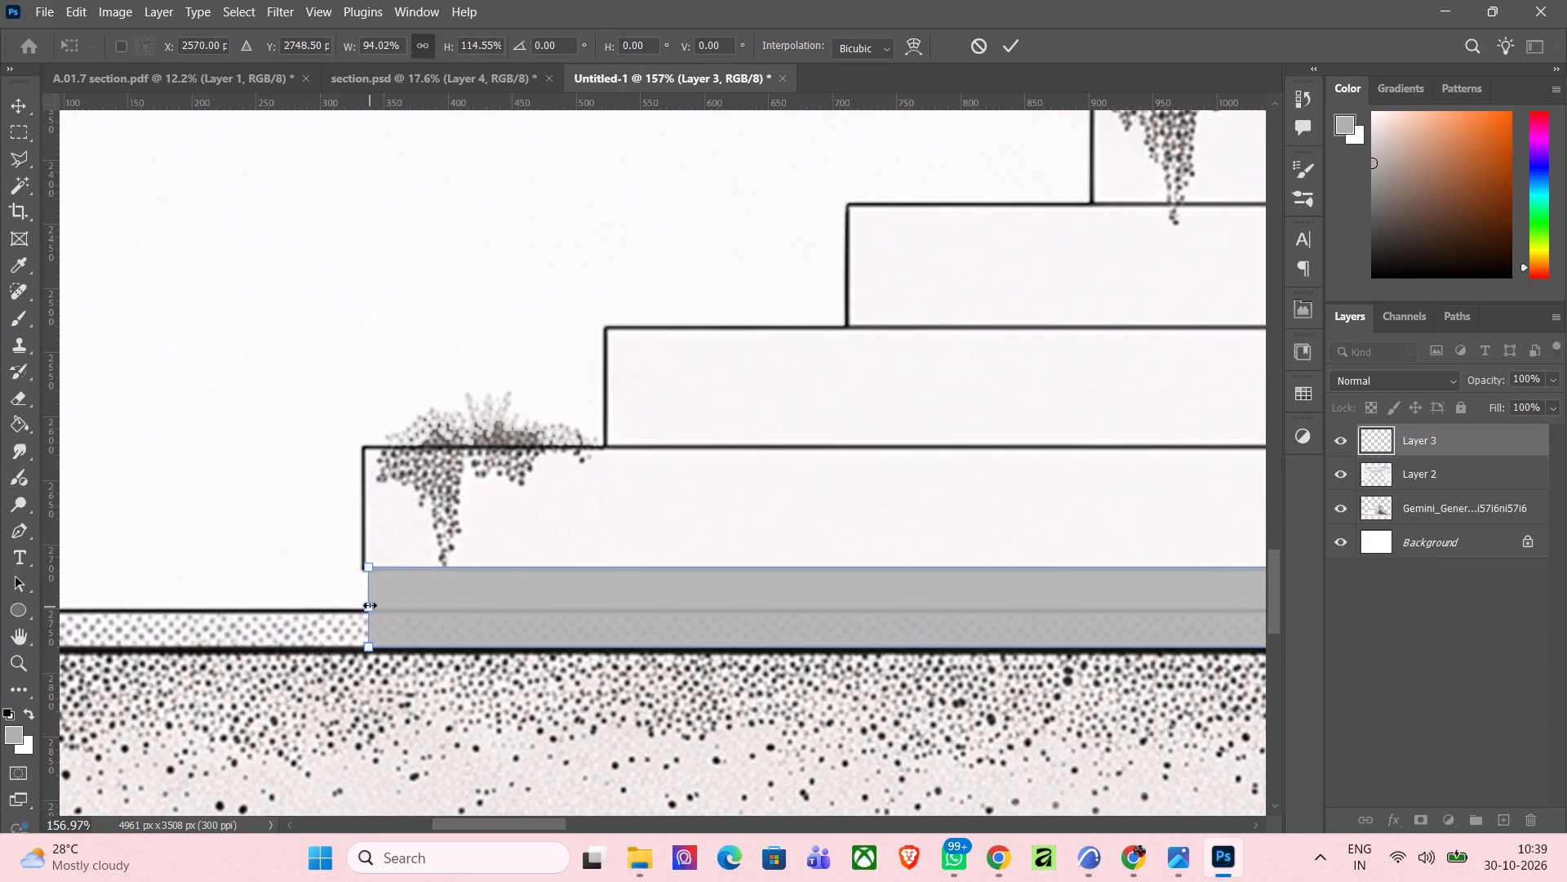
shift+drag(370, 605, 363, 585)
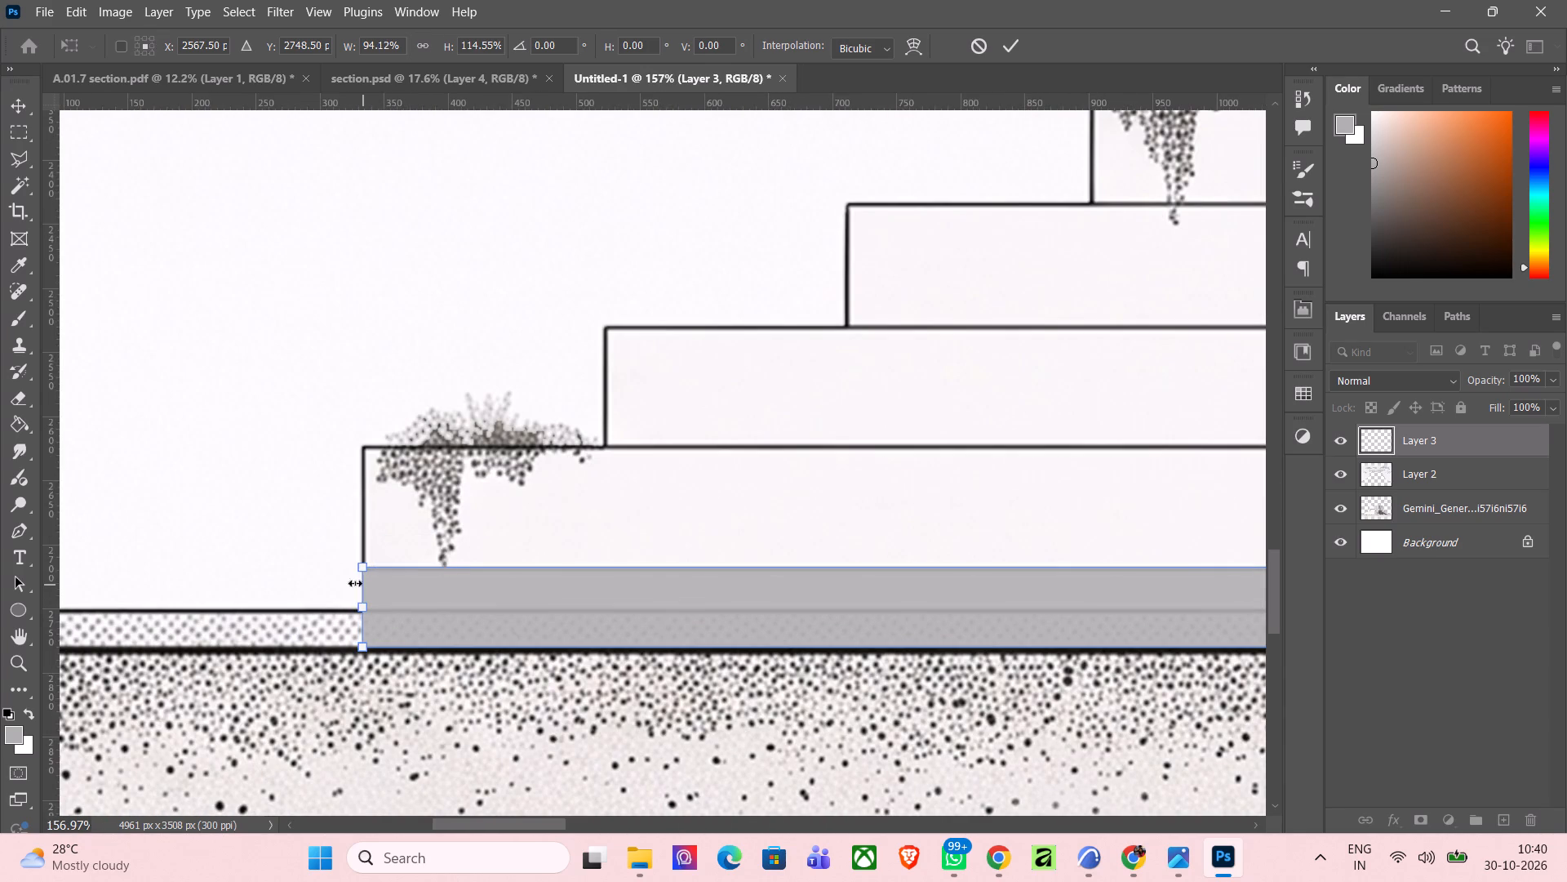
scroll(253, 514, down, 20)
scroll(253, 514, down, 1)
scroll(1267, 562, up, 3)
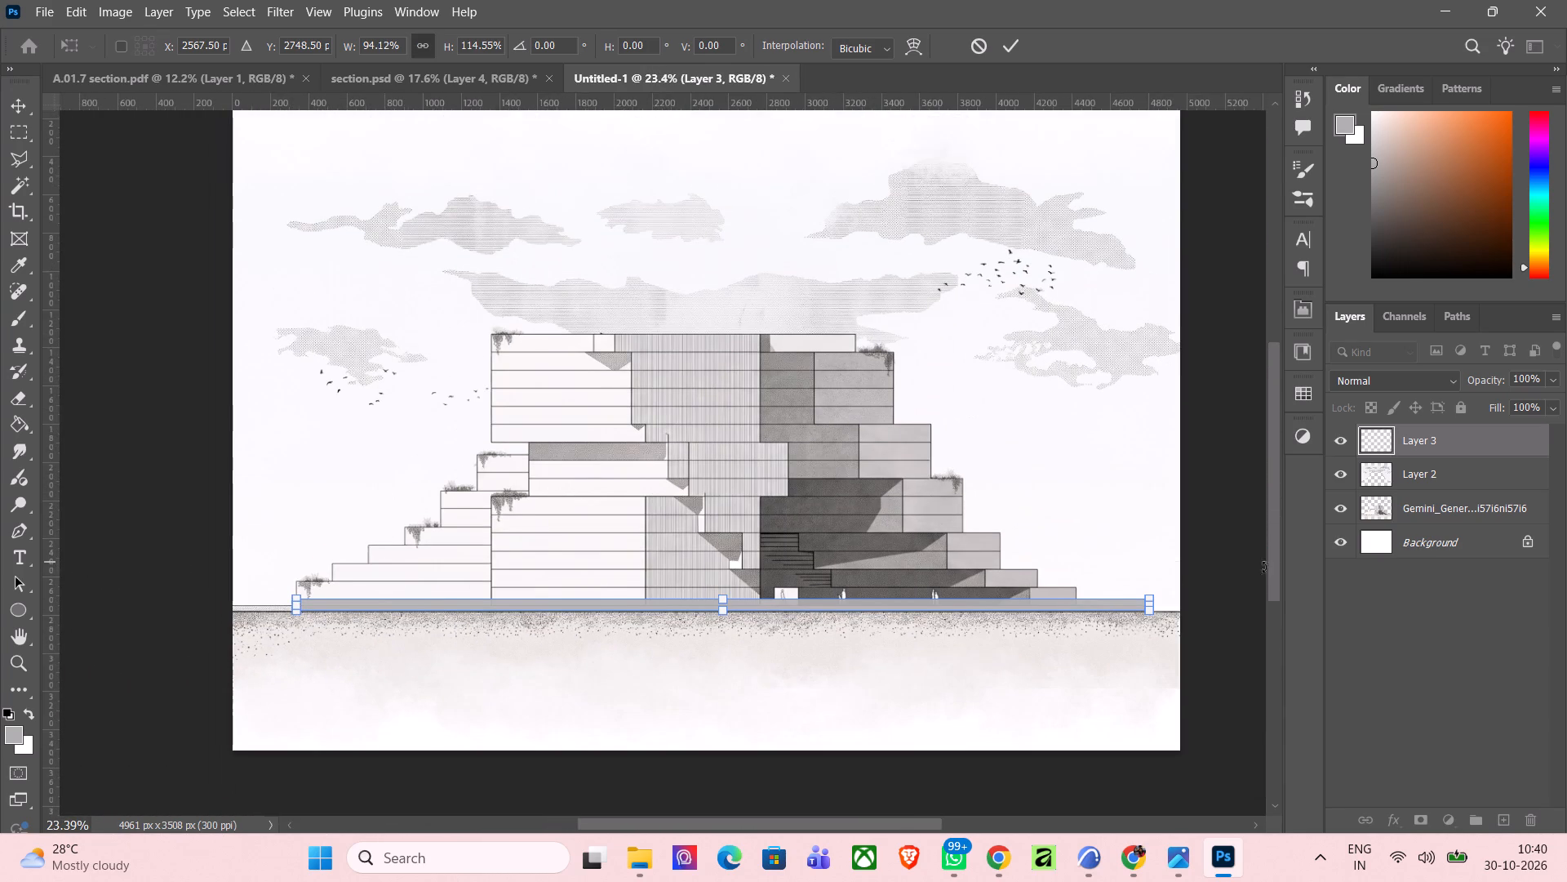
scroll(1174, 614, up, 7)
shift+click(1172, 583)
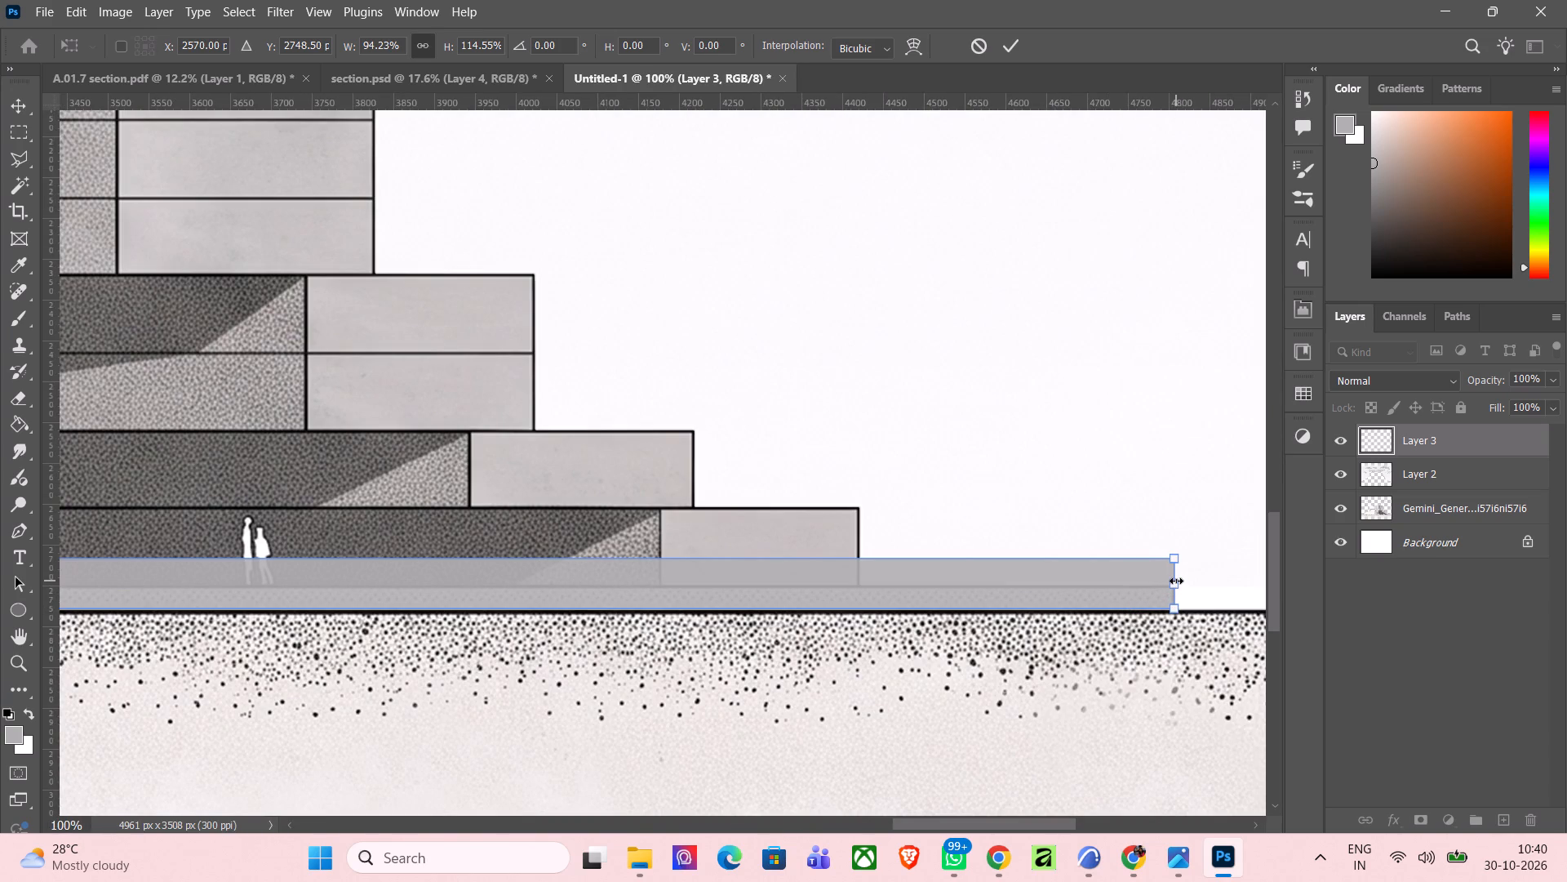
scroll(1176, 581, down, 11)
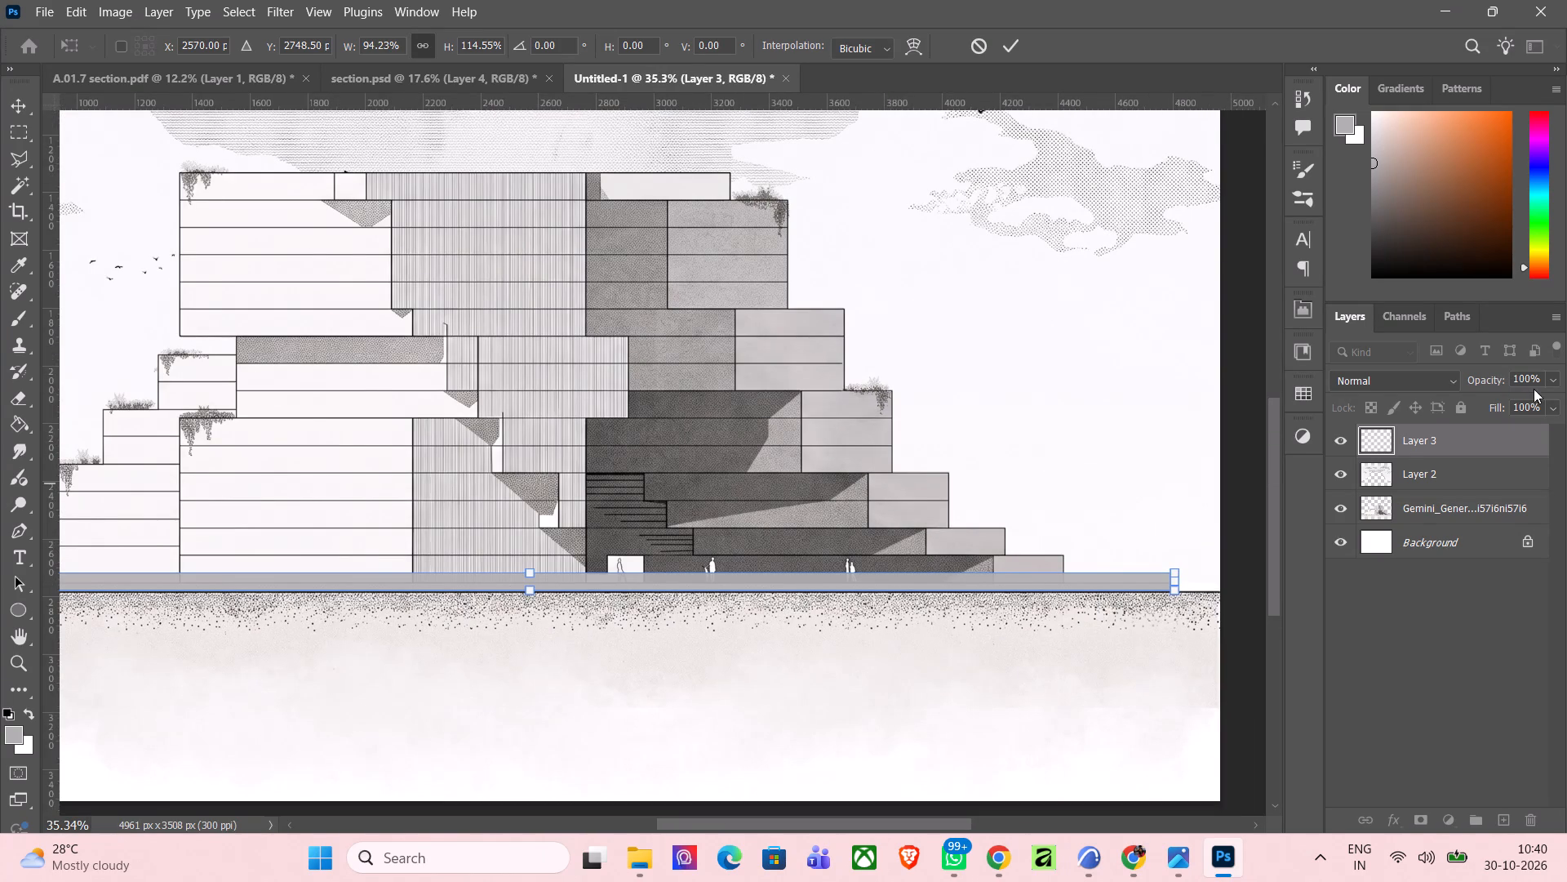
click(1550, 403)
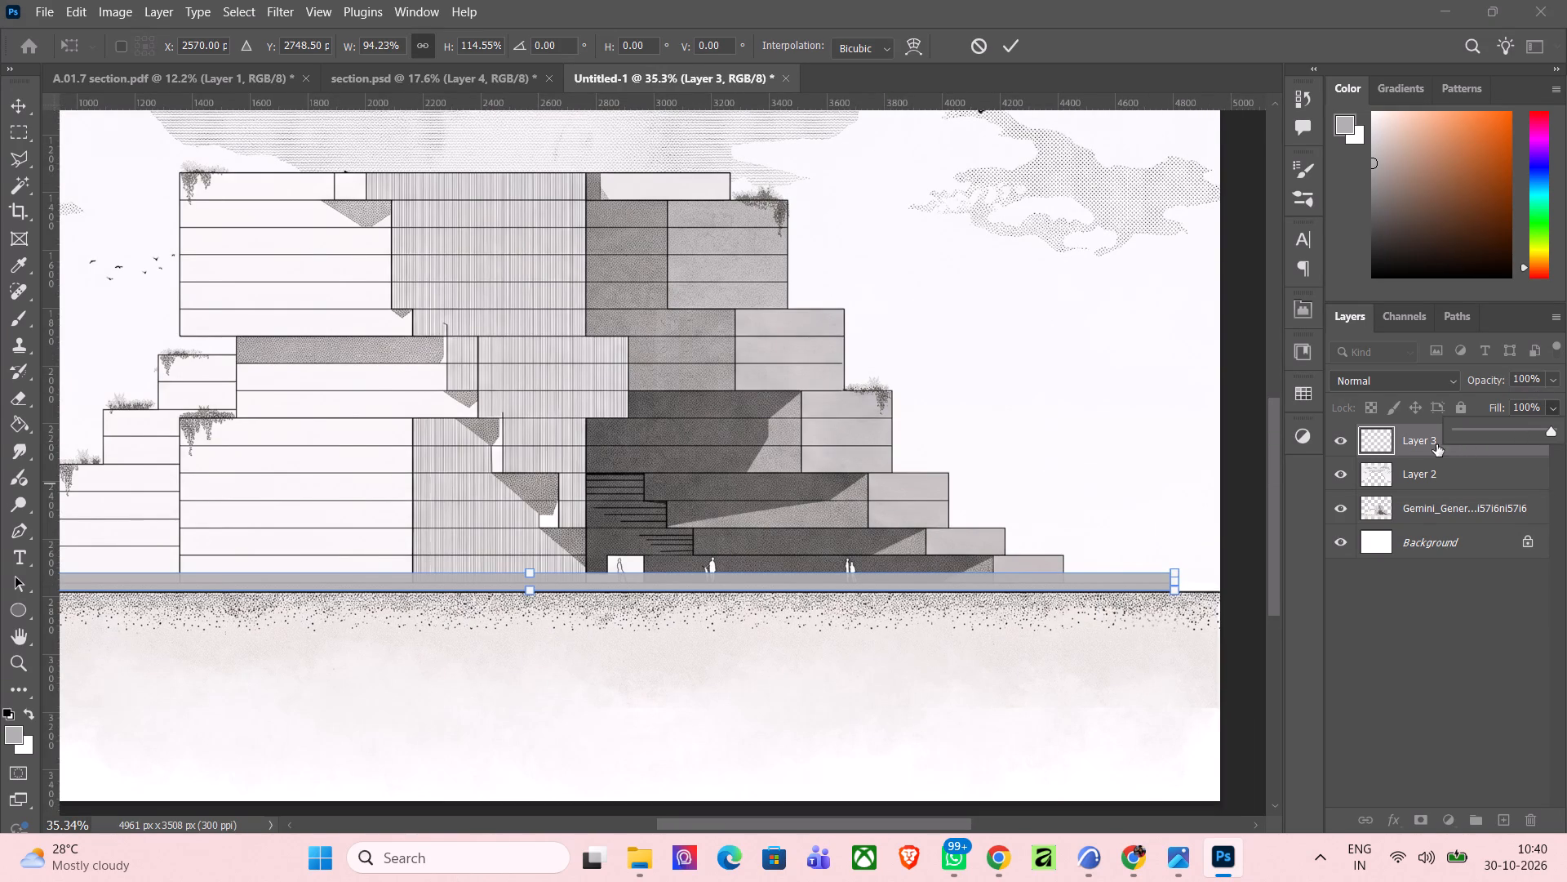
click(1419, 441)
Set the blending mode of the grey plinth strip layer, Layer 3, to Darker Color.
scroll(1347, 519, down, 5)
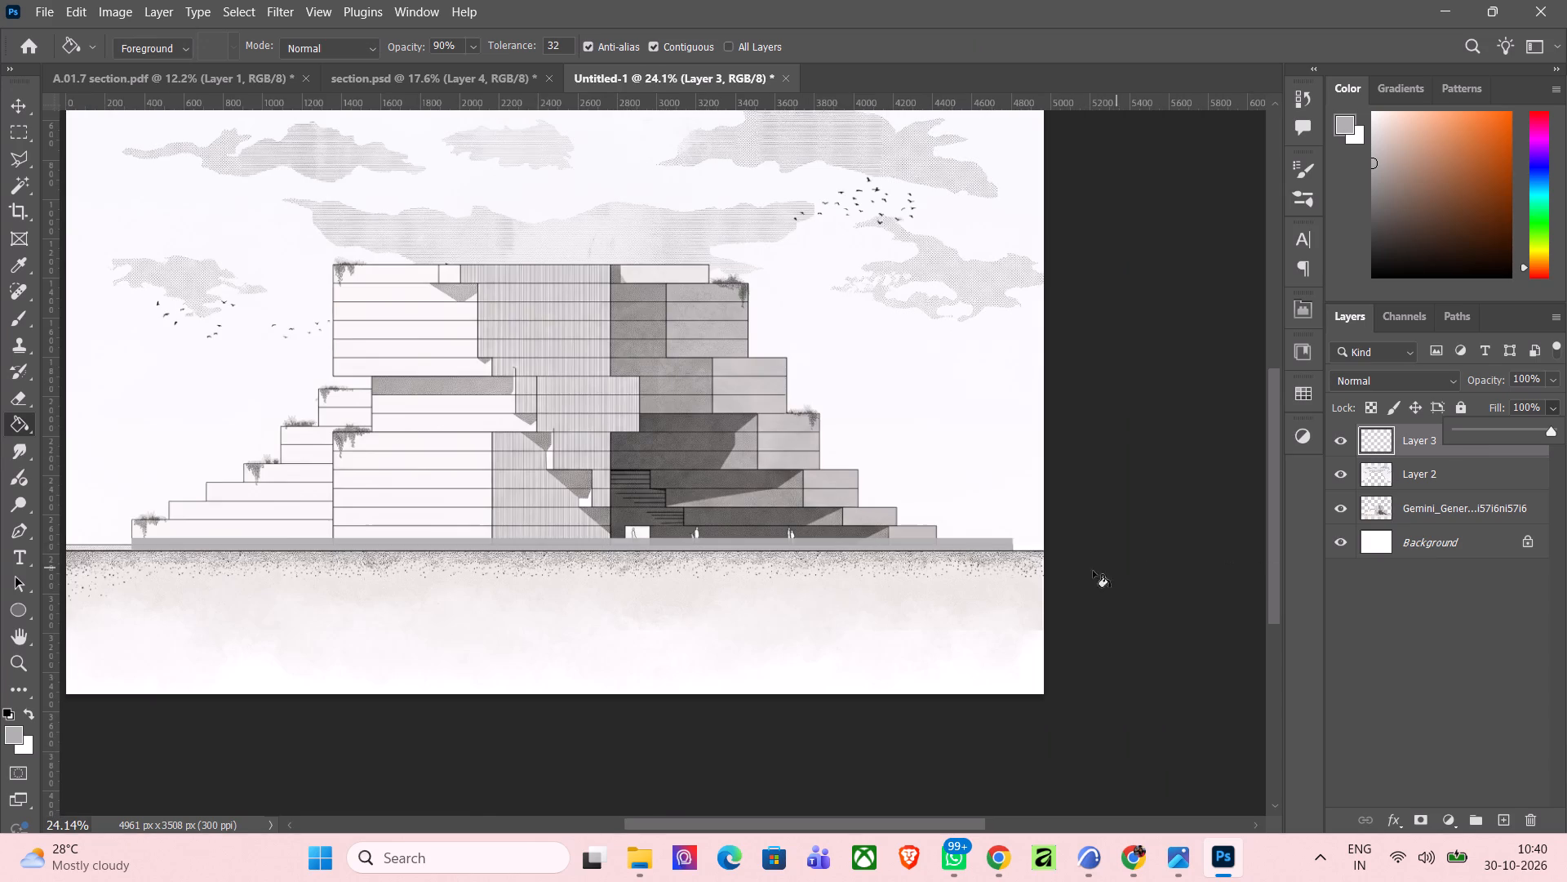
scroll(1225, 571, down, 3)
scroll(1385, 564, down, 2)
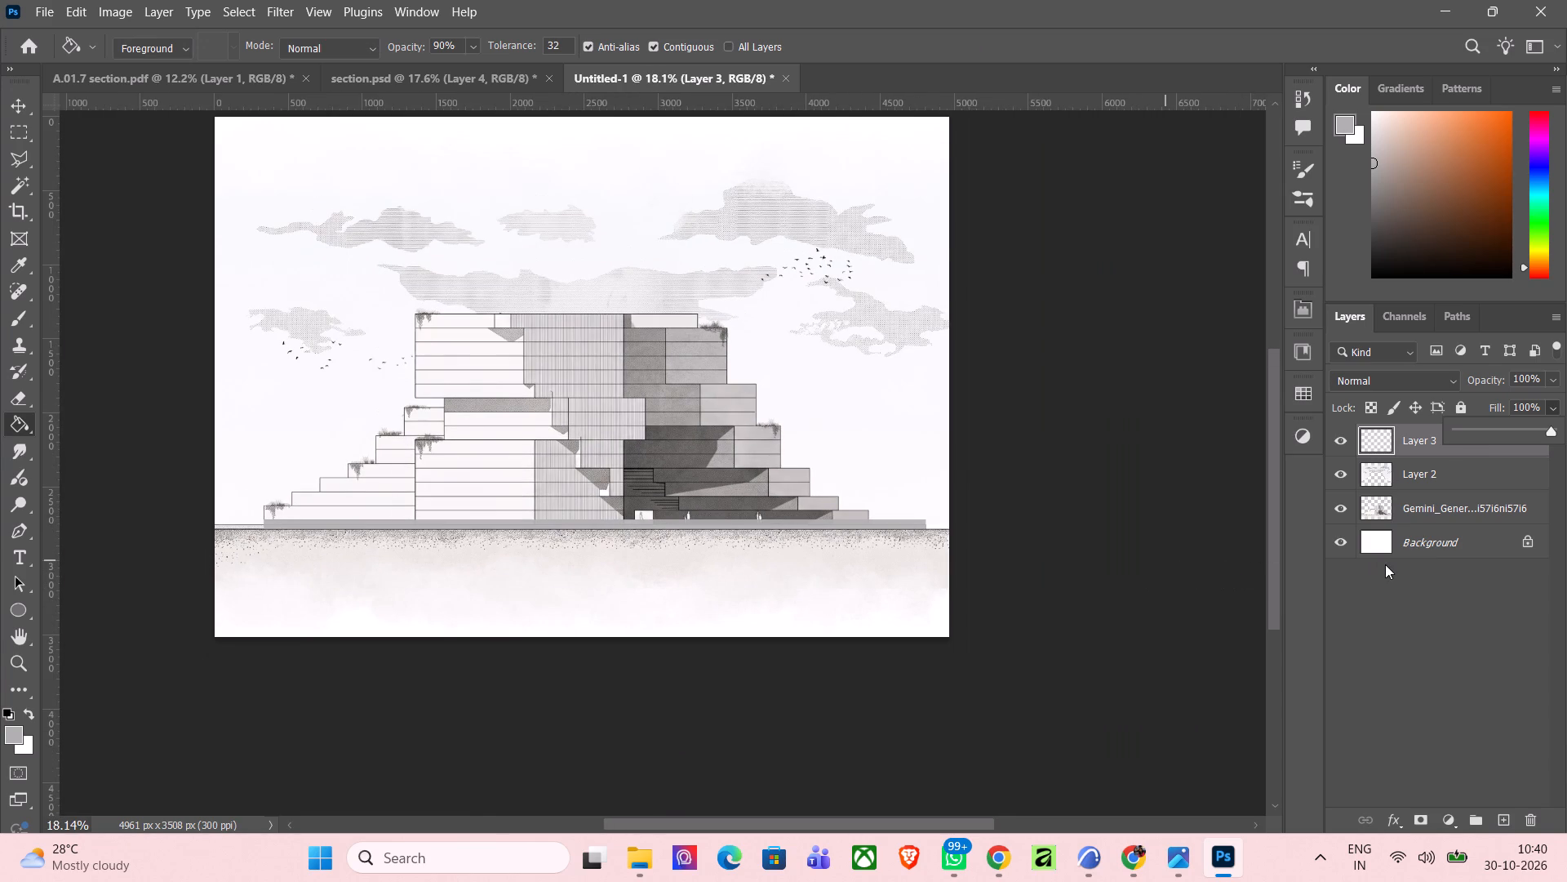
scroll(1385, 564, down, 4)
scroll(264, 499, up, 12)
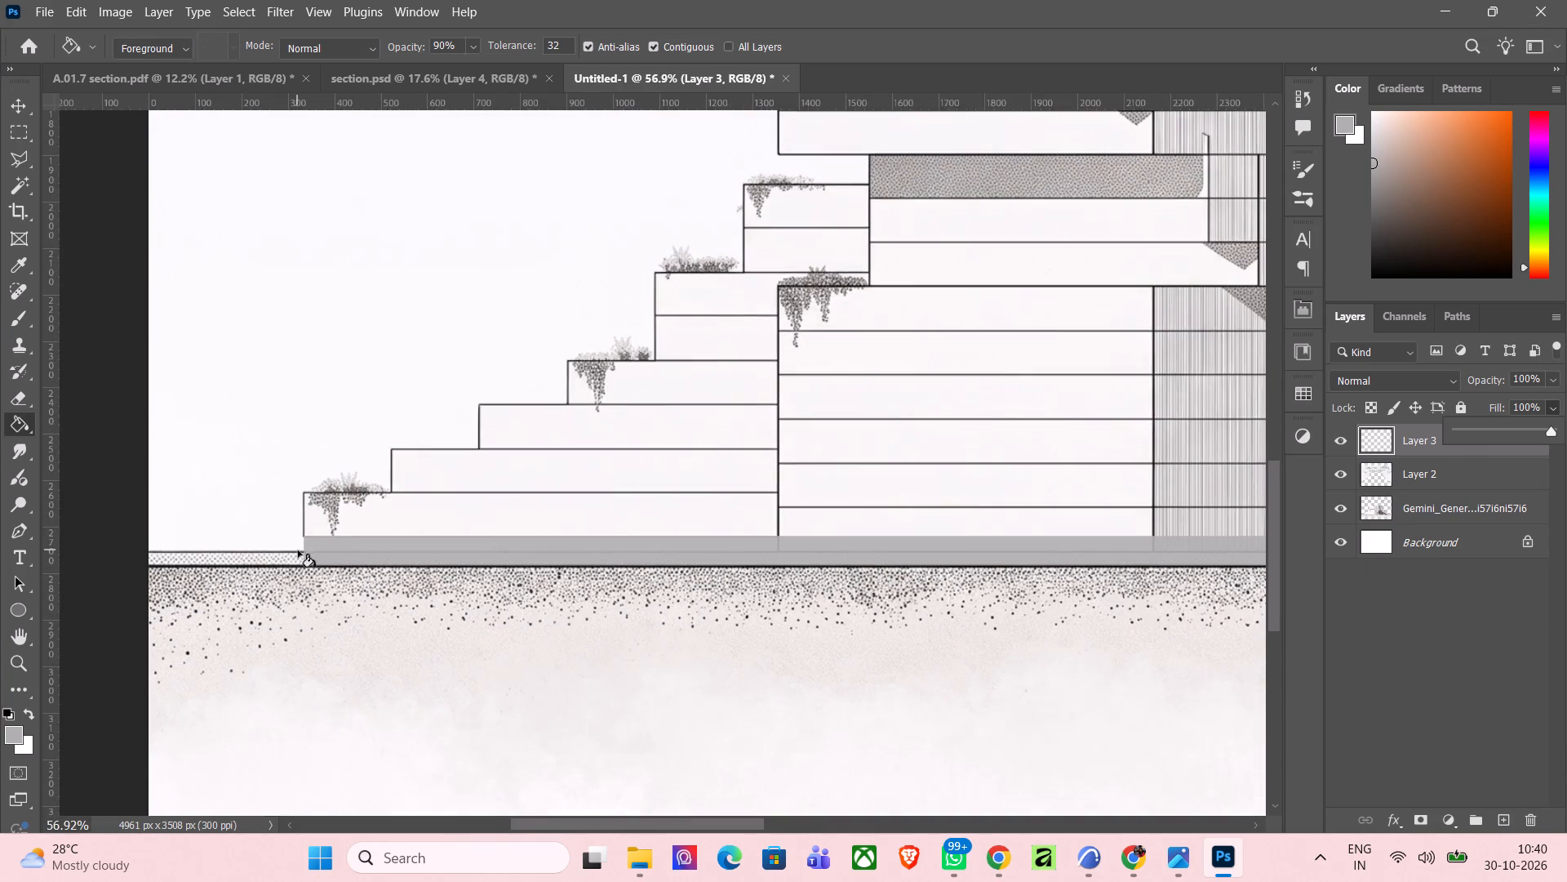
scroll(298, 551, up, 3)
click(1384, 447)
click(1472, 448)
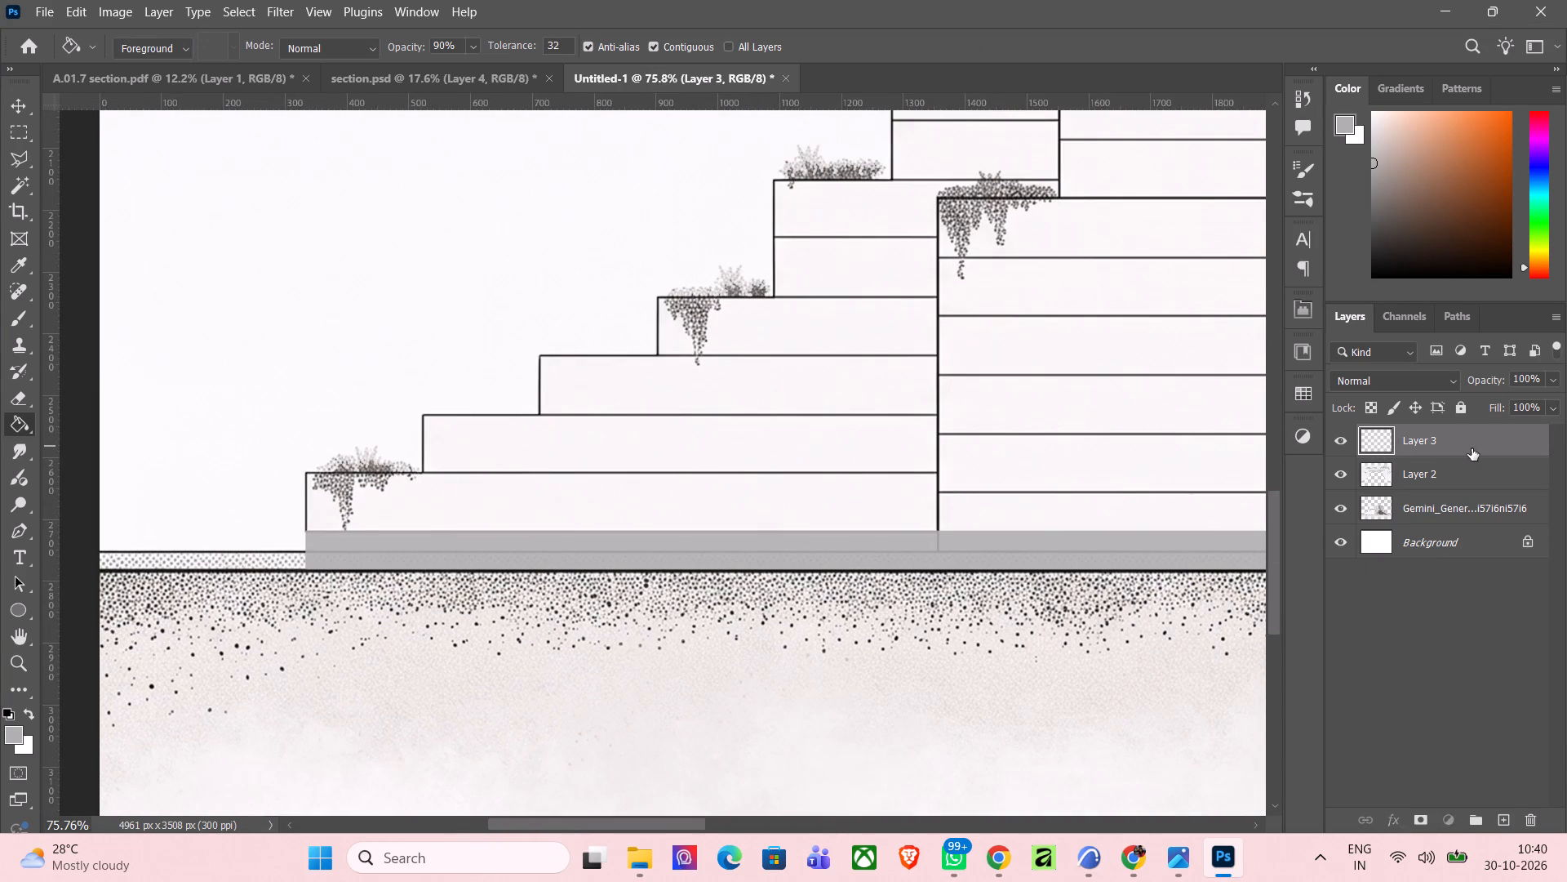
scroll(350, 690, down, 10)
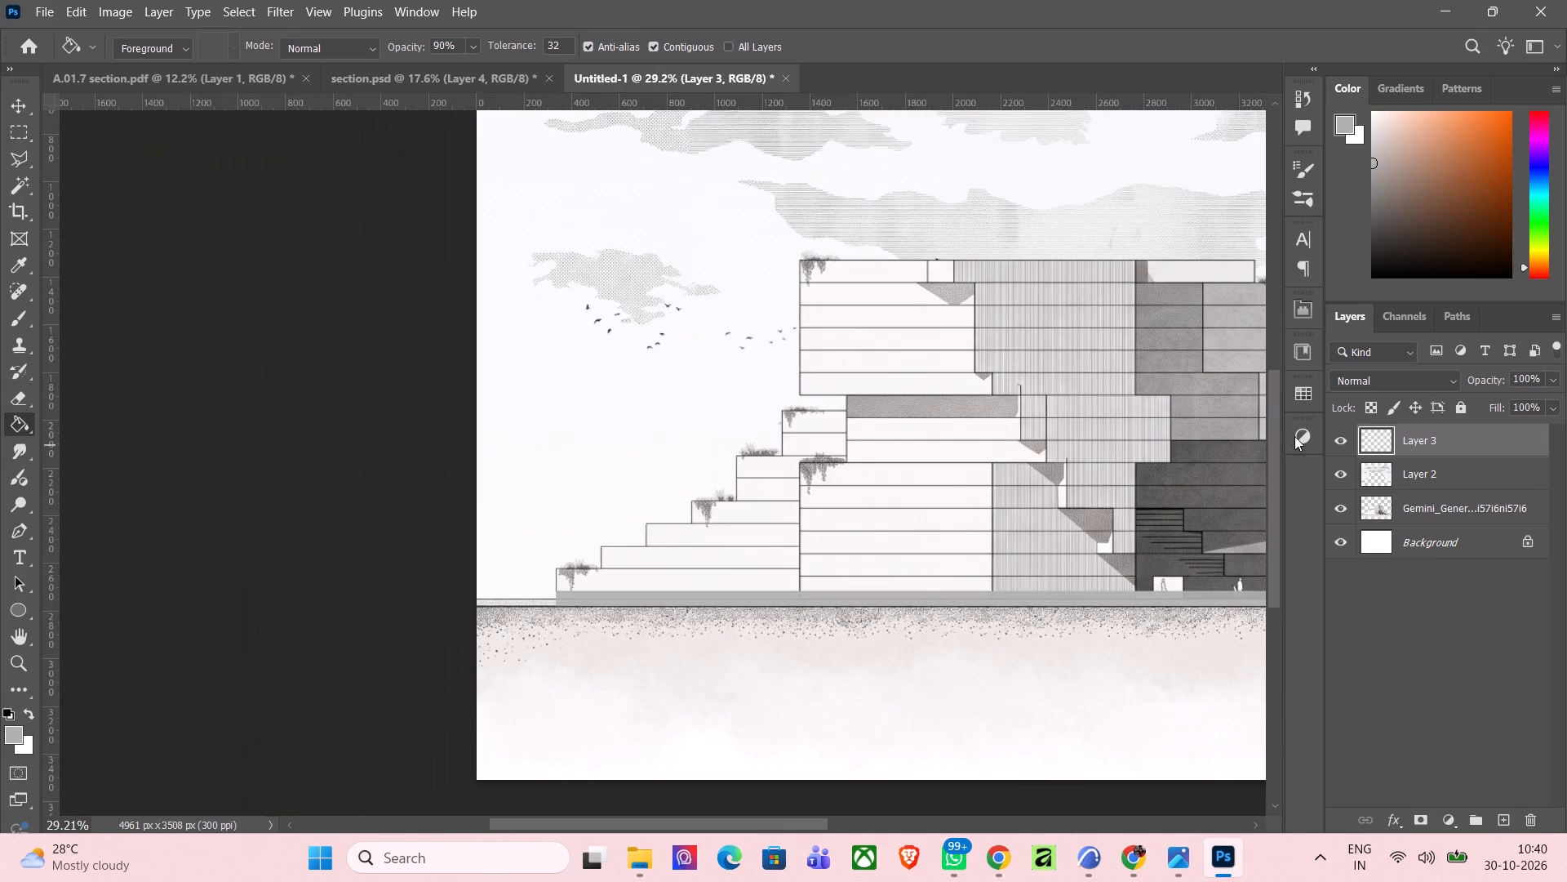
click(1425, 376)
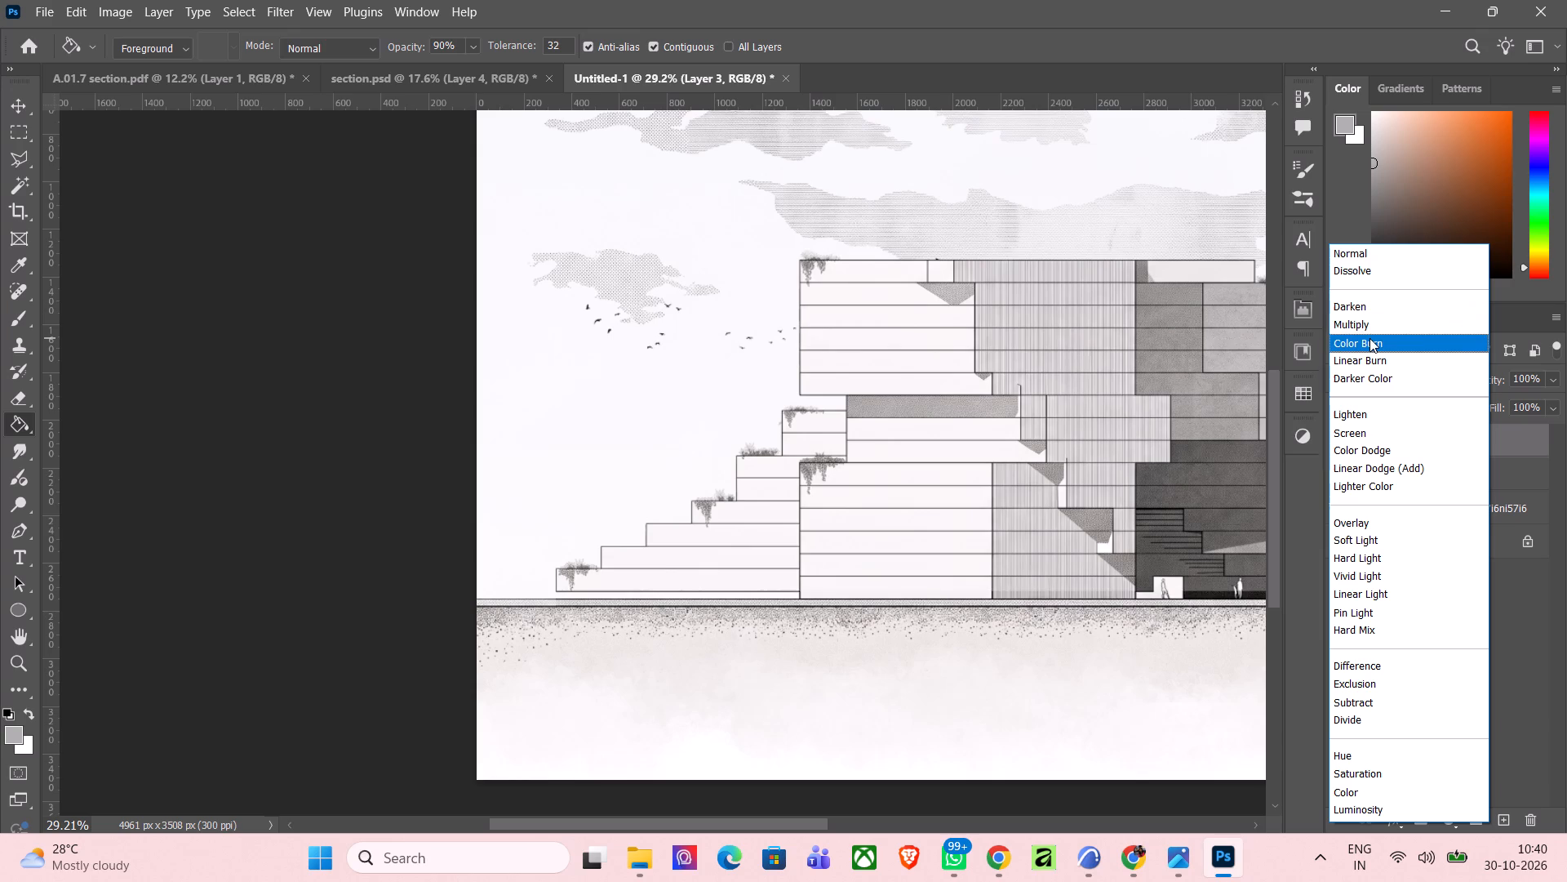
click(1369, 385)
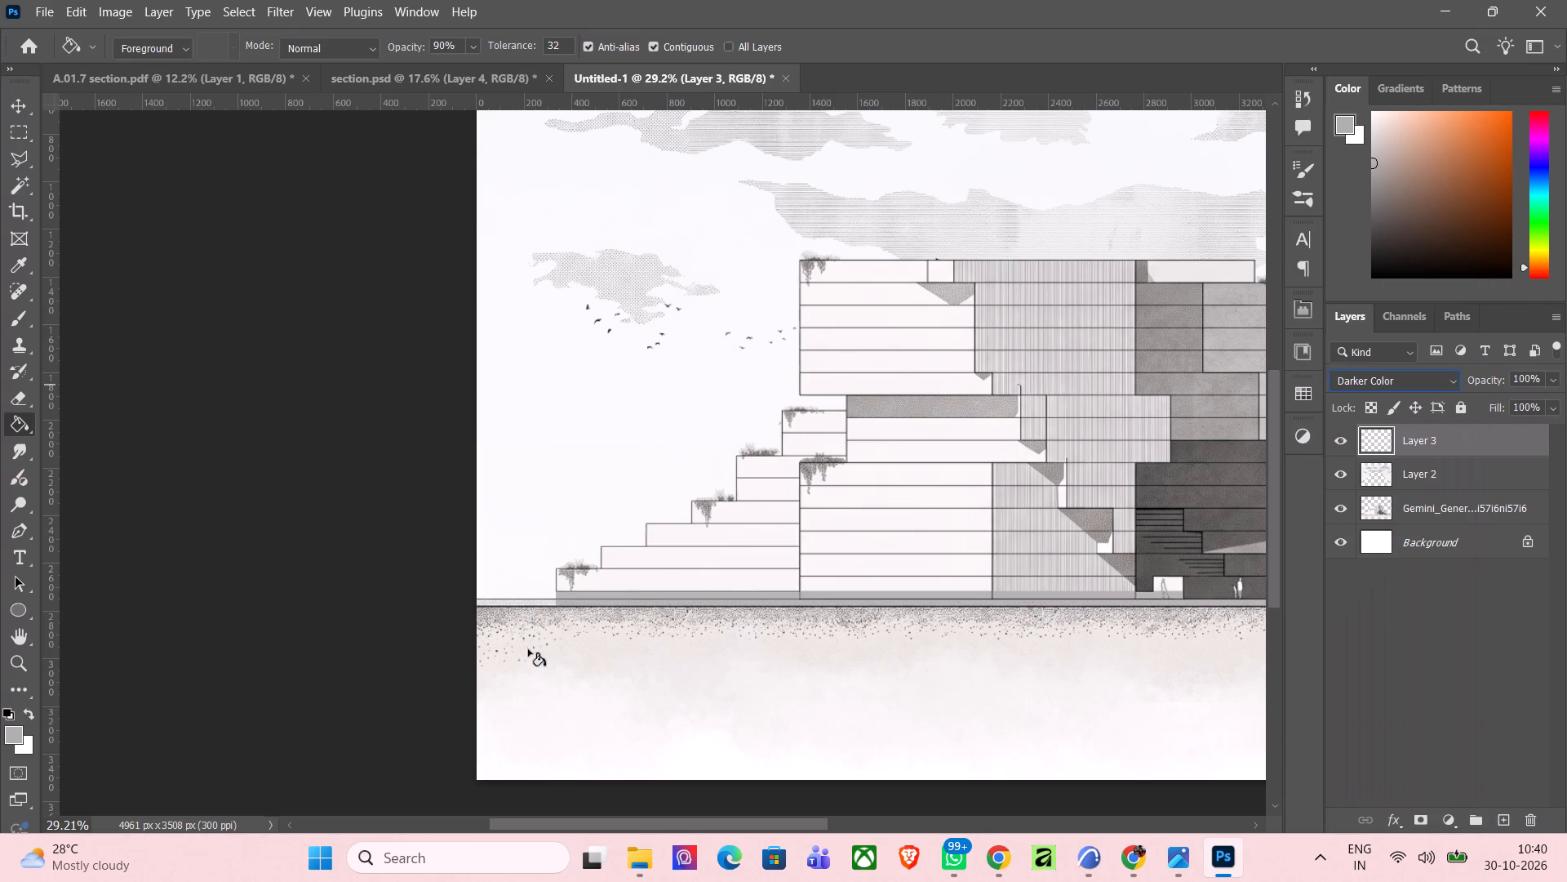
scroll(553, 562, down, 4)
scroll(775, 563, down, 5)
scroll(429, 568, down, 4)
key(Escape)
Save the document as a Photoshop file named elevation in the pre final folder, keeping Maximize Compatibility on.
key(ctrl+s)
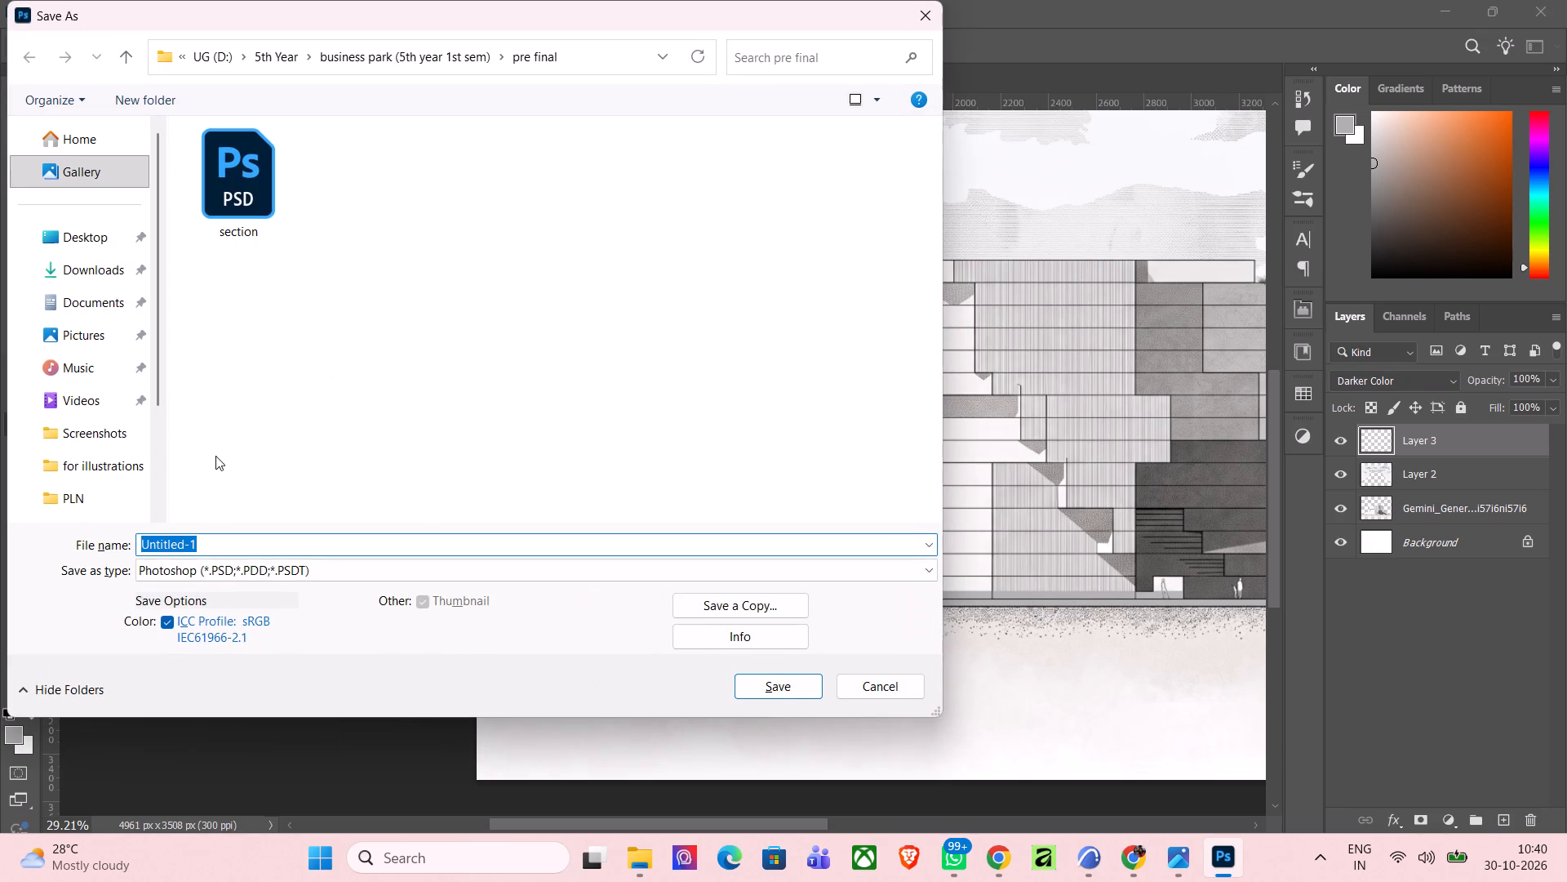
text(elec)
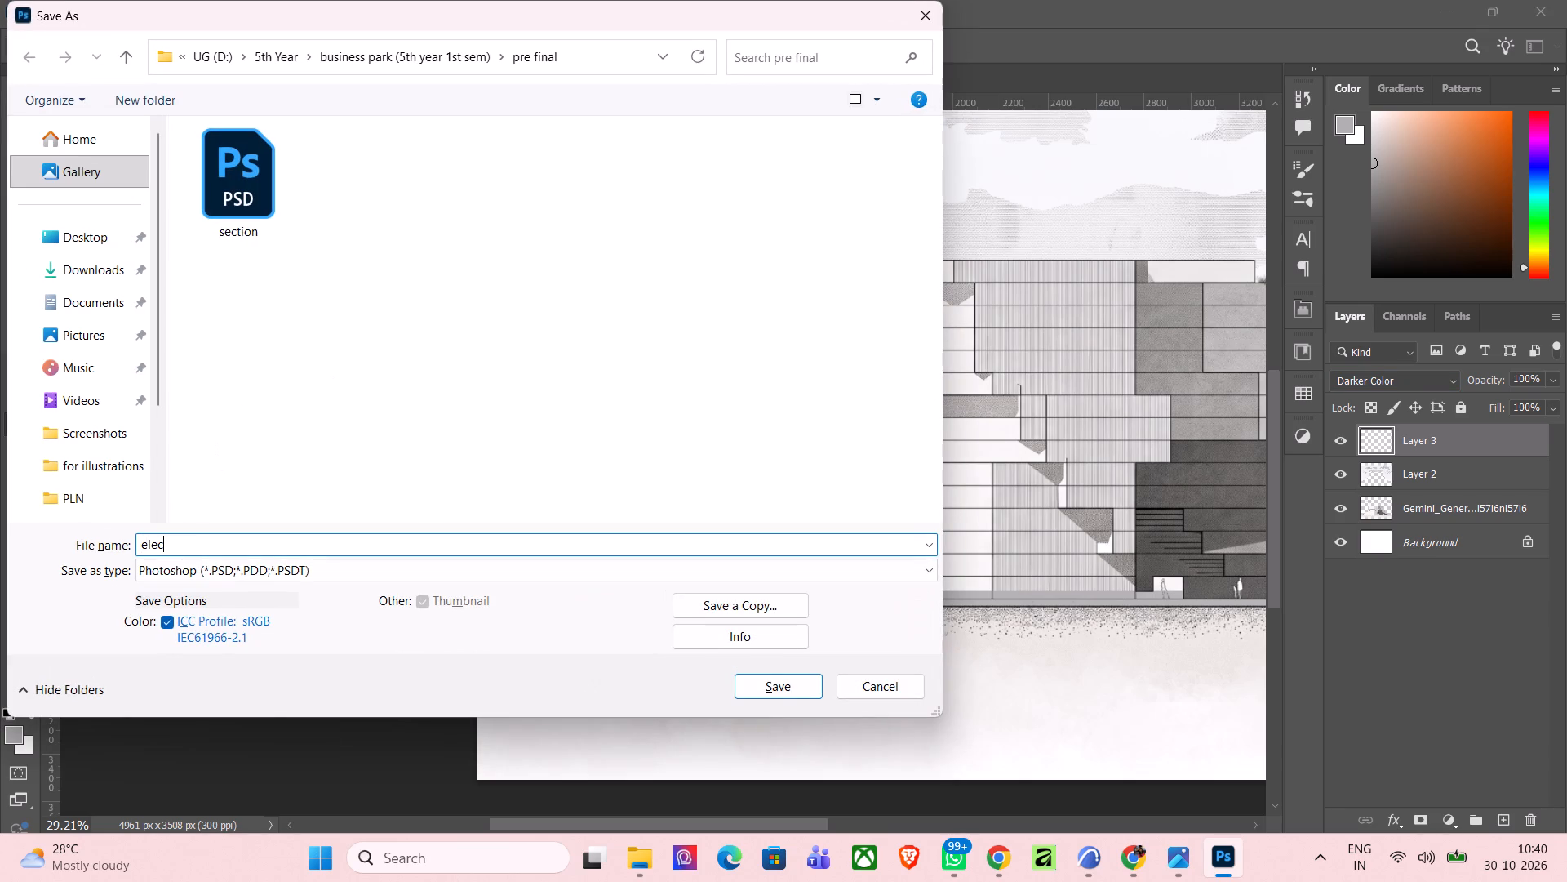
key(BackSpace)
text(vation)
click(778, 689)
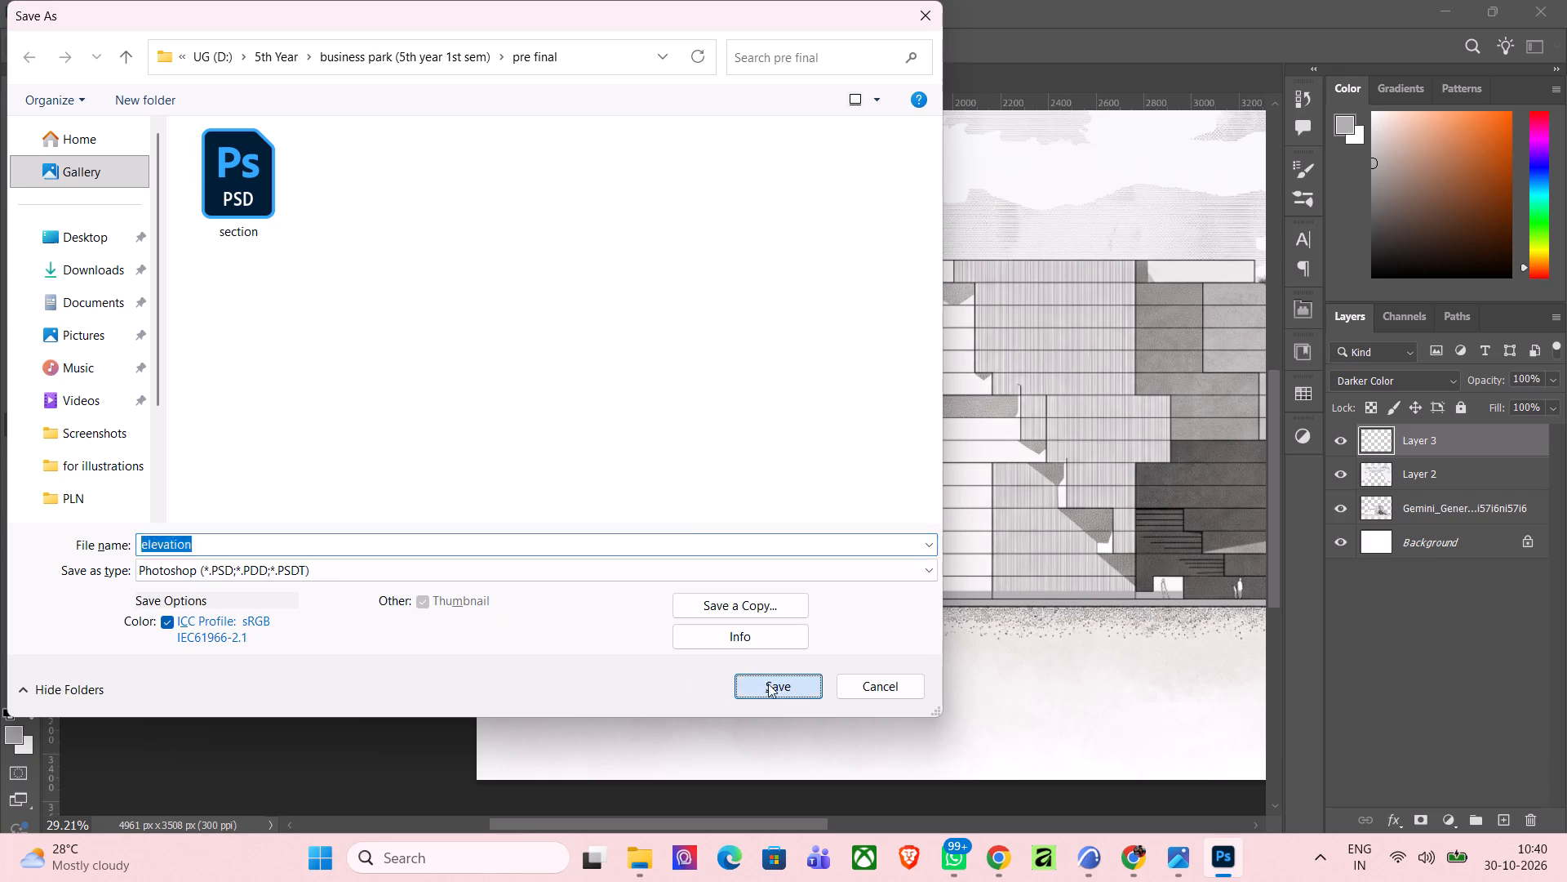
scroll(459, 461, down, 4)
click(1010, 222)
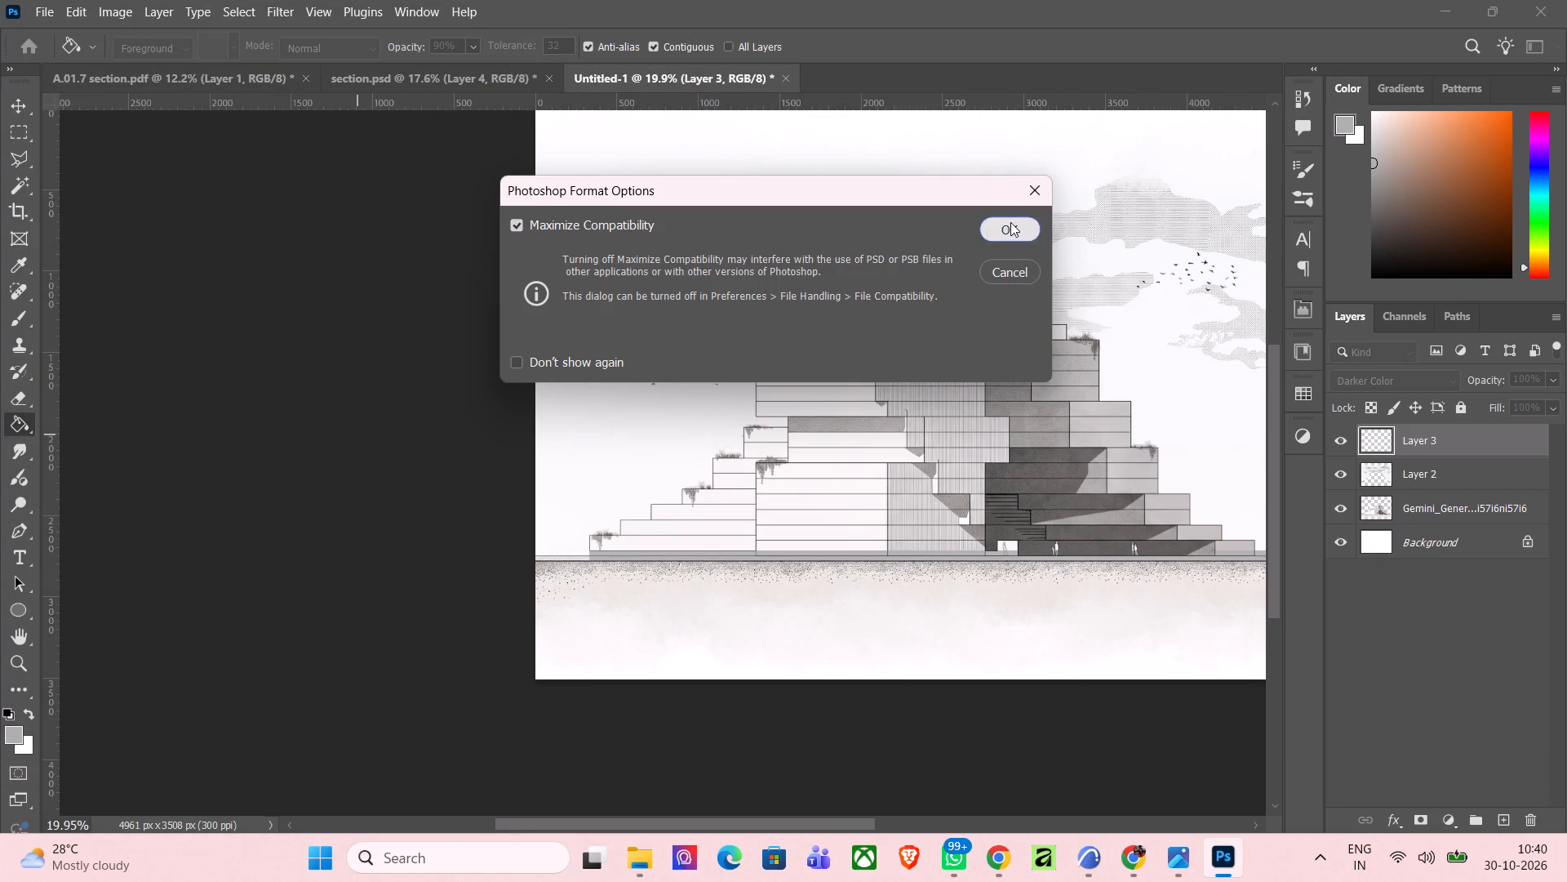
Stamp a single light grey bird with the 125 px bird brush beside the left end of the wide cloud above the building.
scroll(519, 443, down, 1)
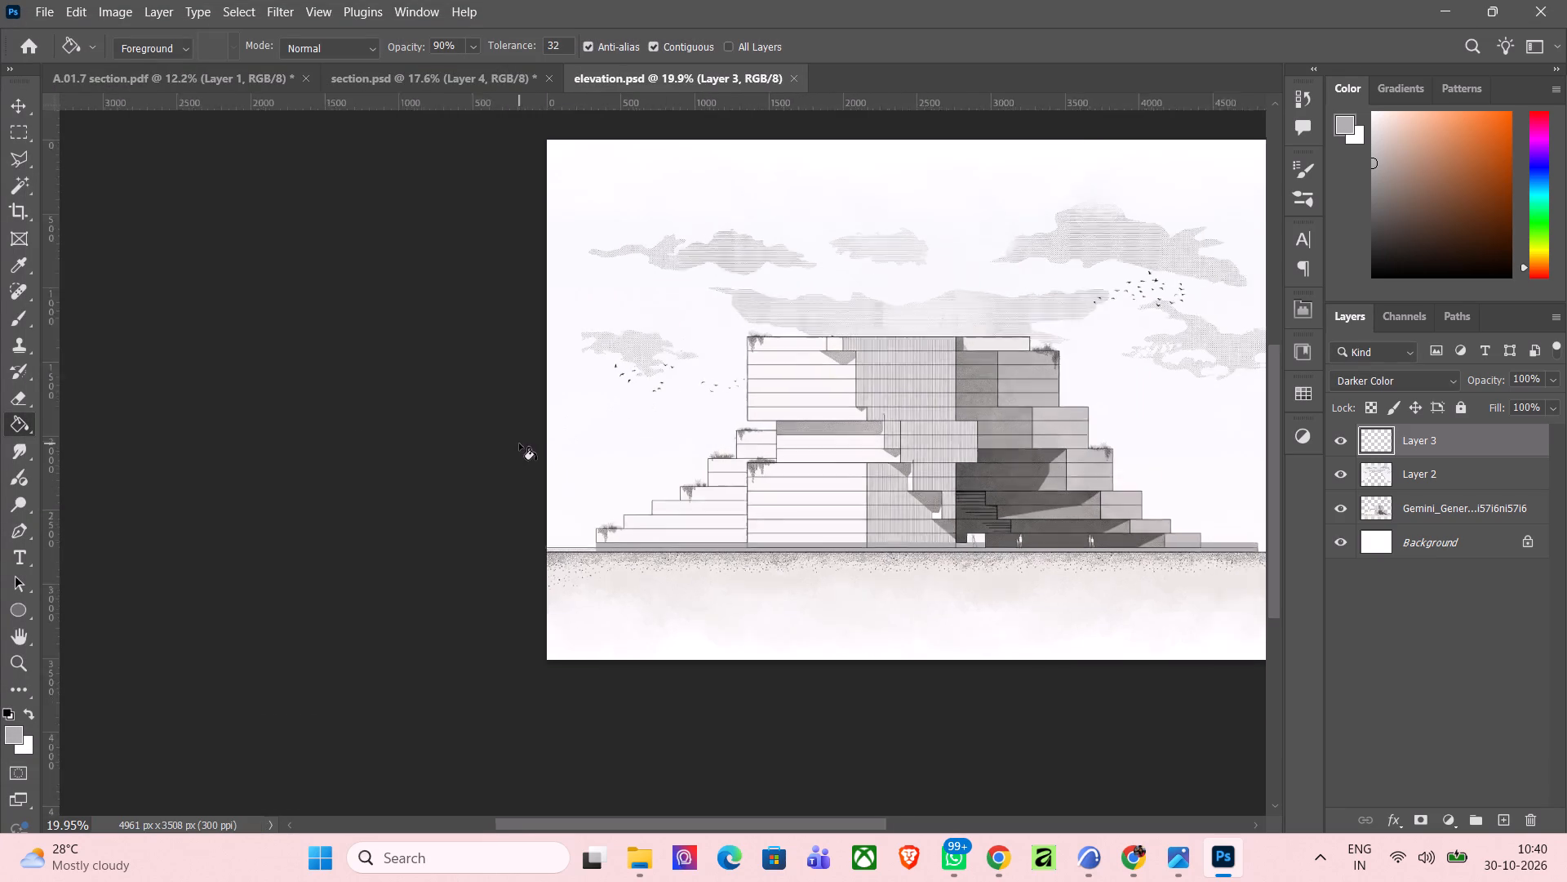
scroll(519, 443, down, 4)
scroll(959, 398, up, 4)
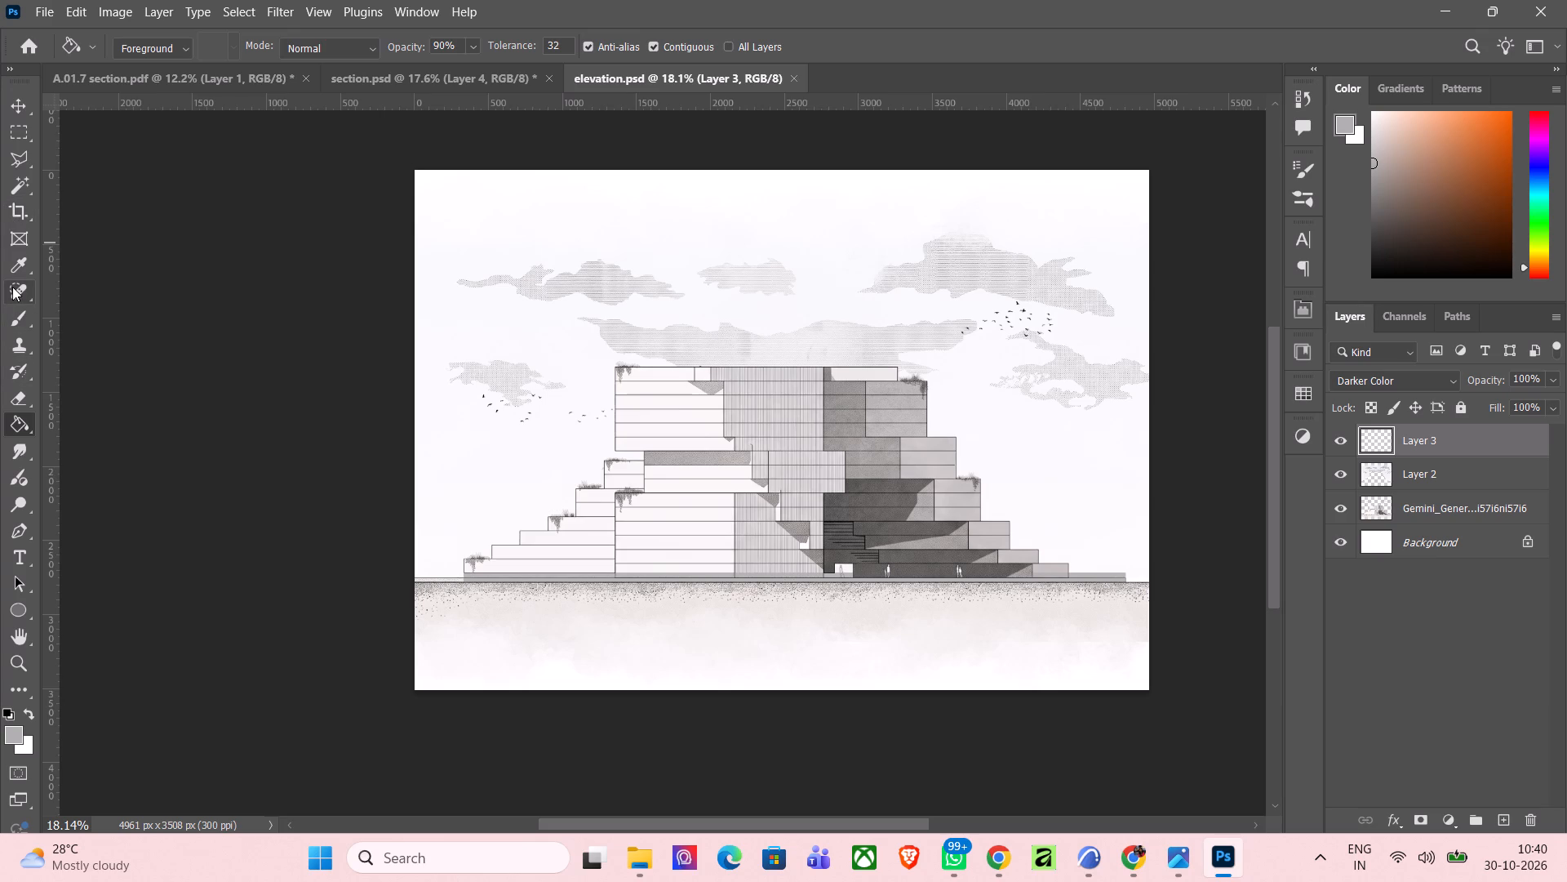
click(19, 321)
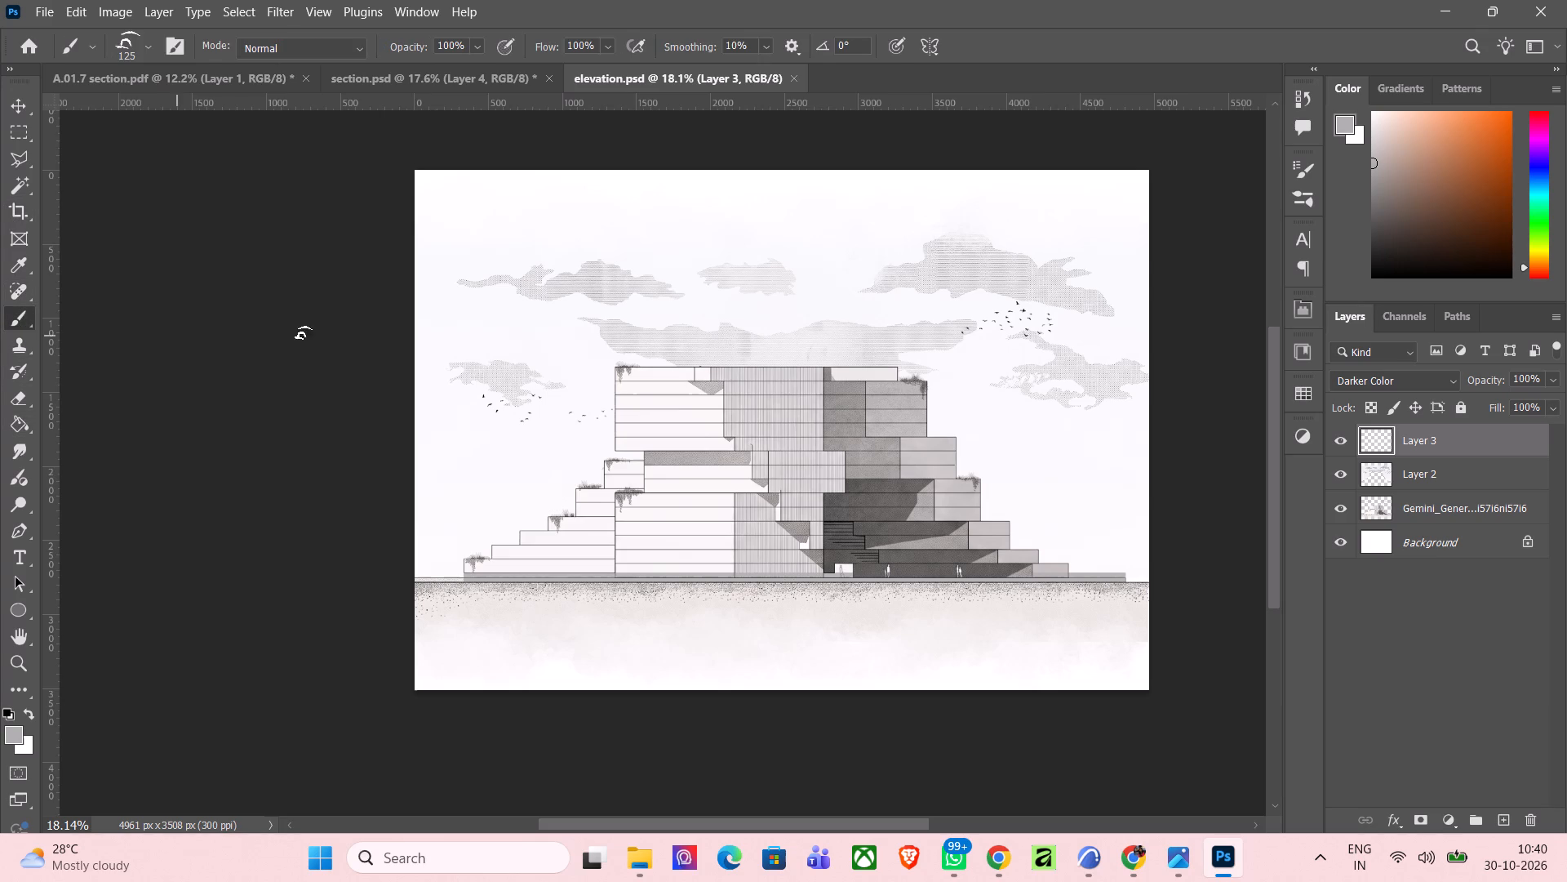
click(585, 331)
Stamp a dark grey bird flock with the 304 px flock brush above the building's upper-left corner, undoing a first trial in the central sky.
drag(1377, 217, 1378, 234)
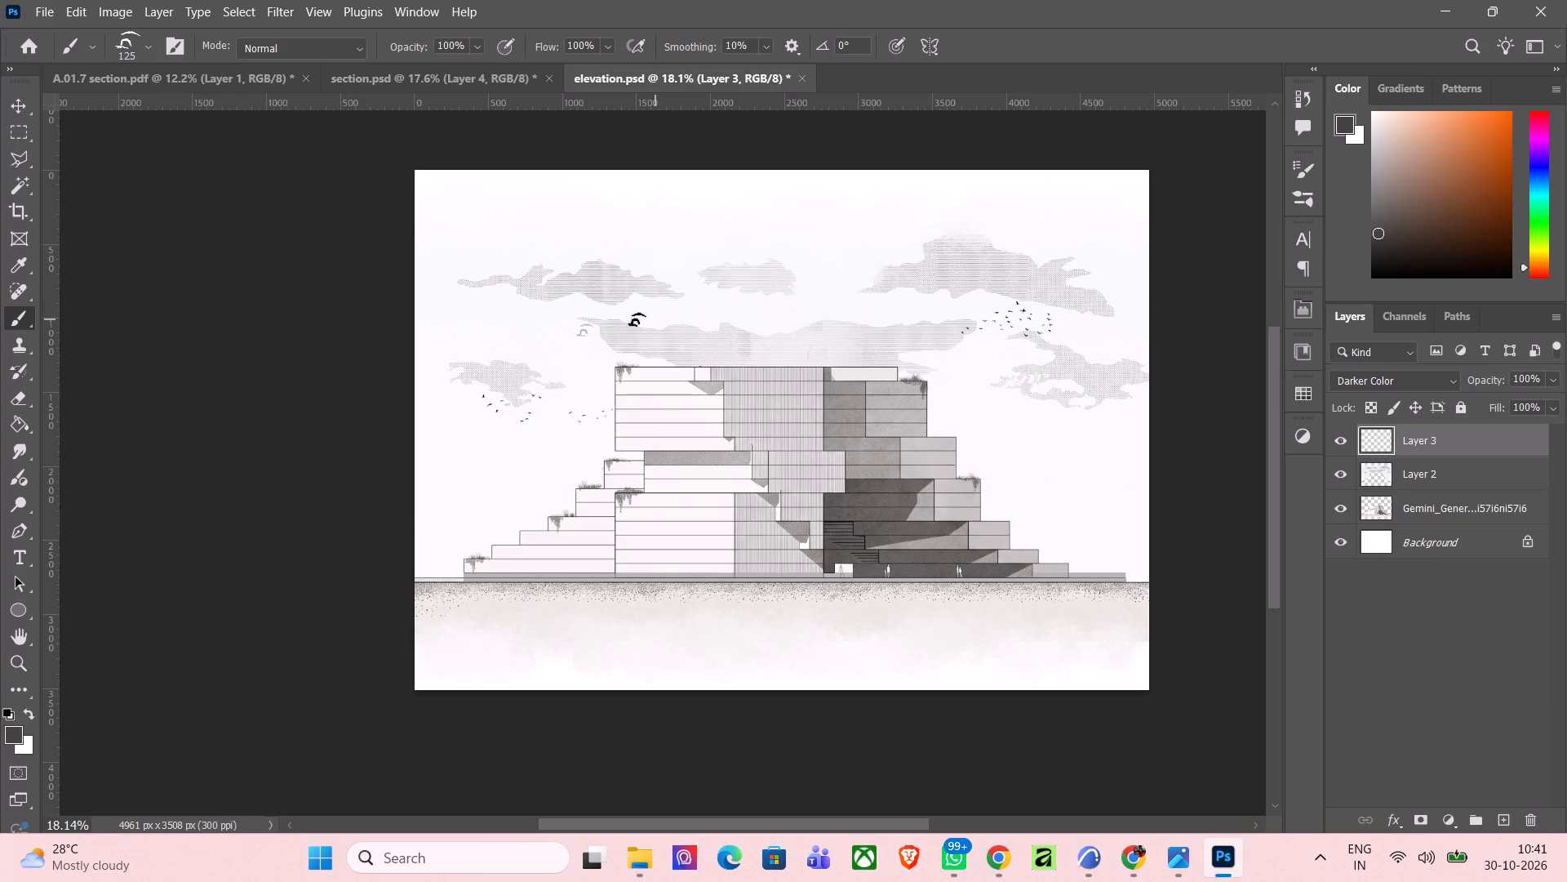
click(124, 61)
click(176, 44)
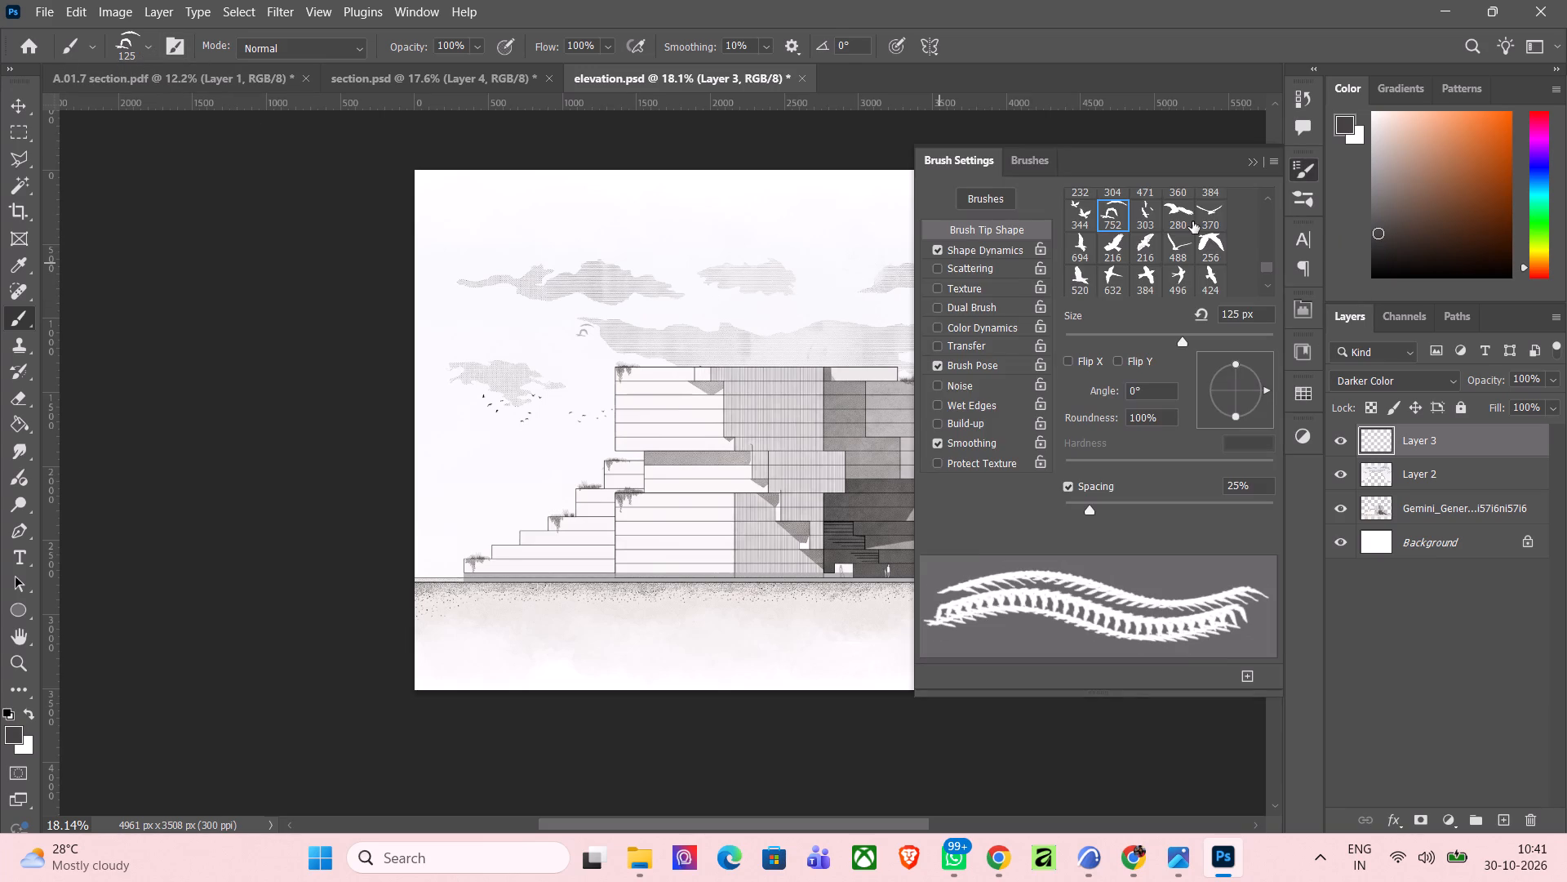
scroll(1192, 221, up, 2)
click(1108, 212)
click(792, 265)
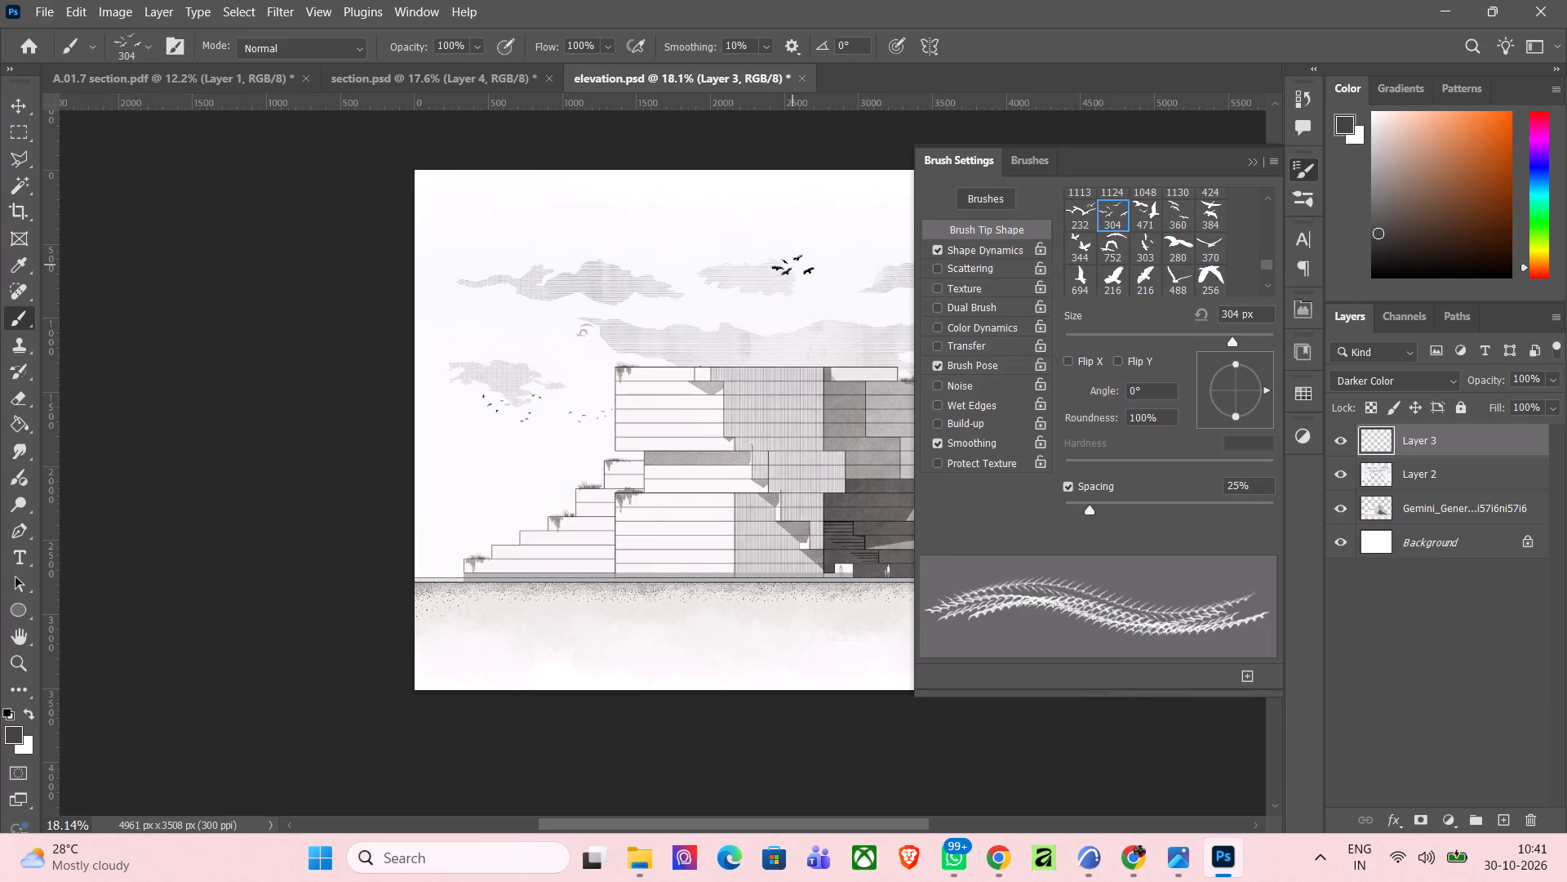
scroll(576, 336, down, 4)
scroll(420, 359, down, 2)
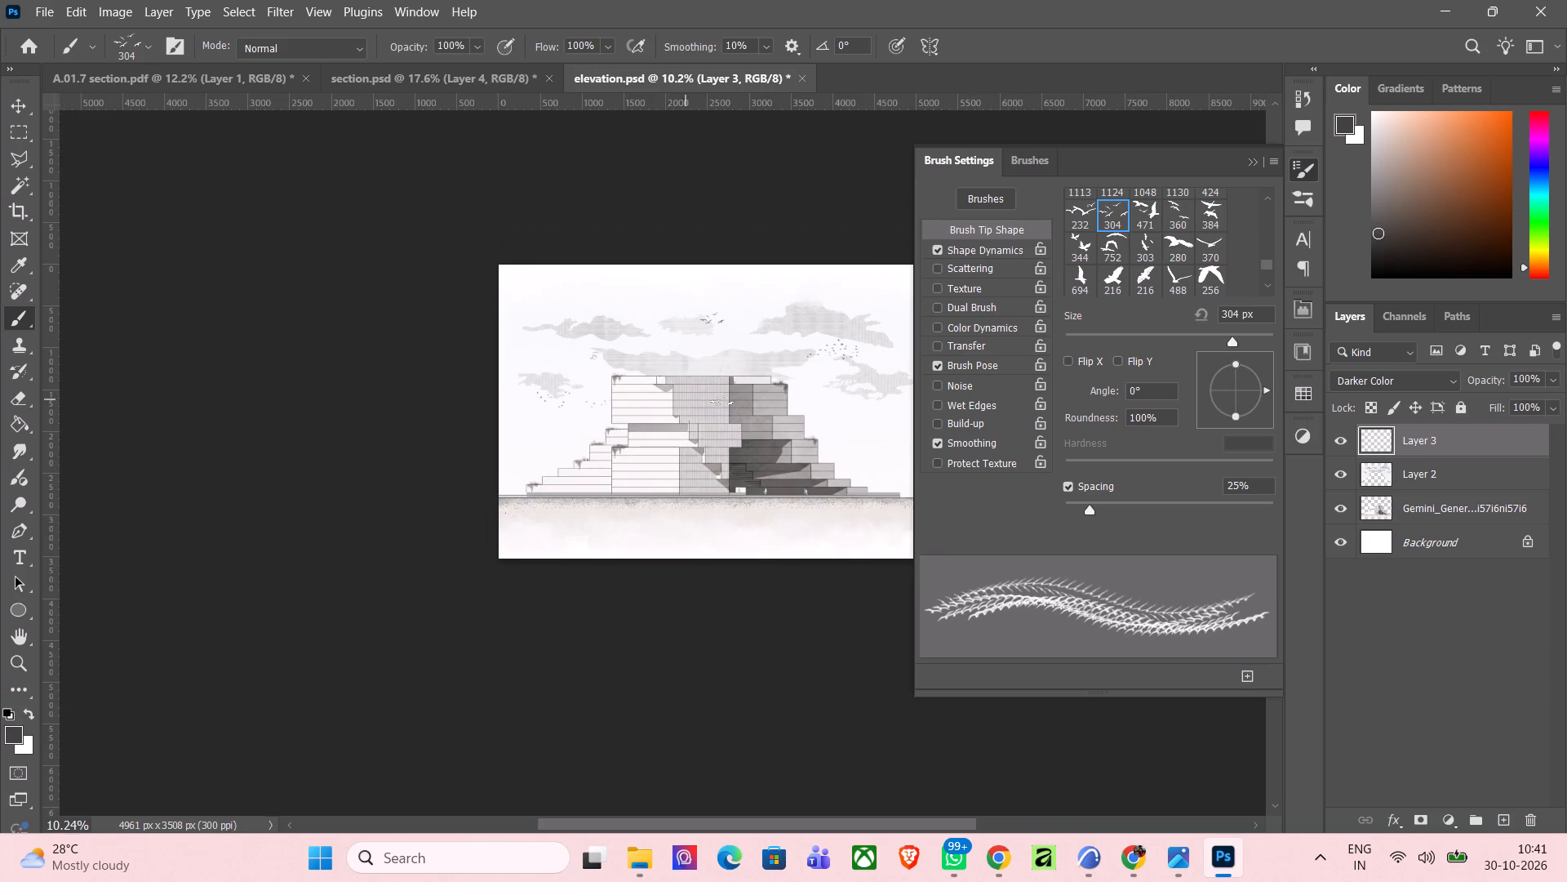
key(ctrl+z)
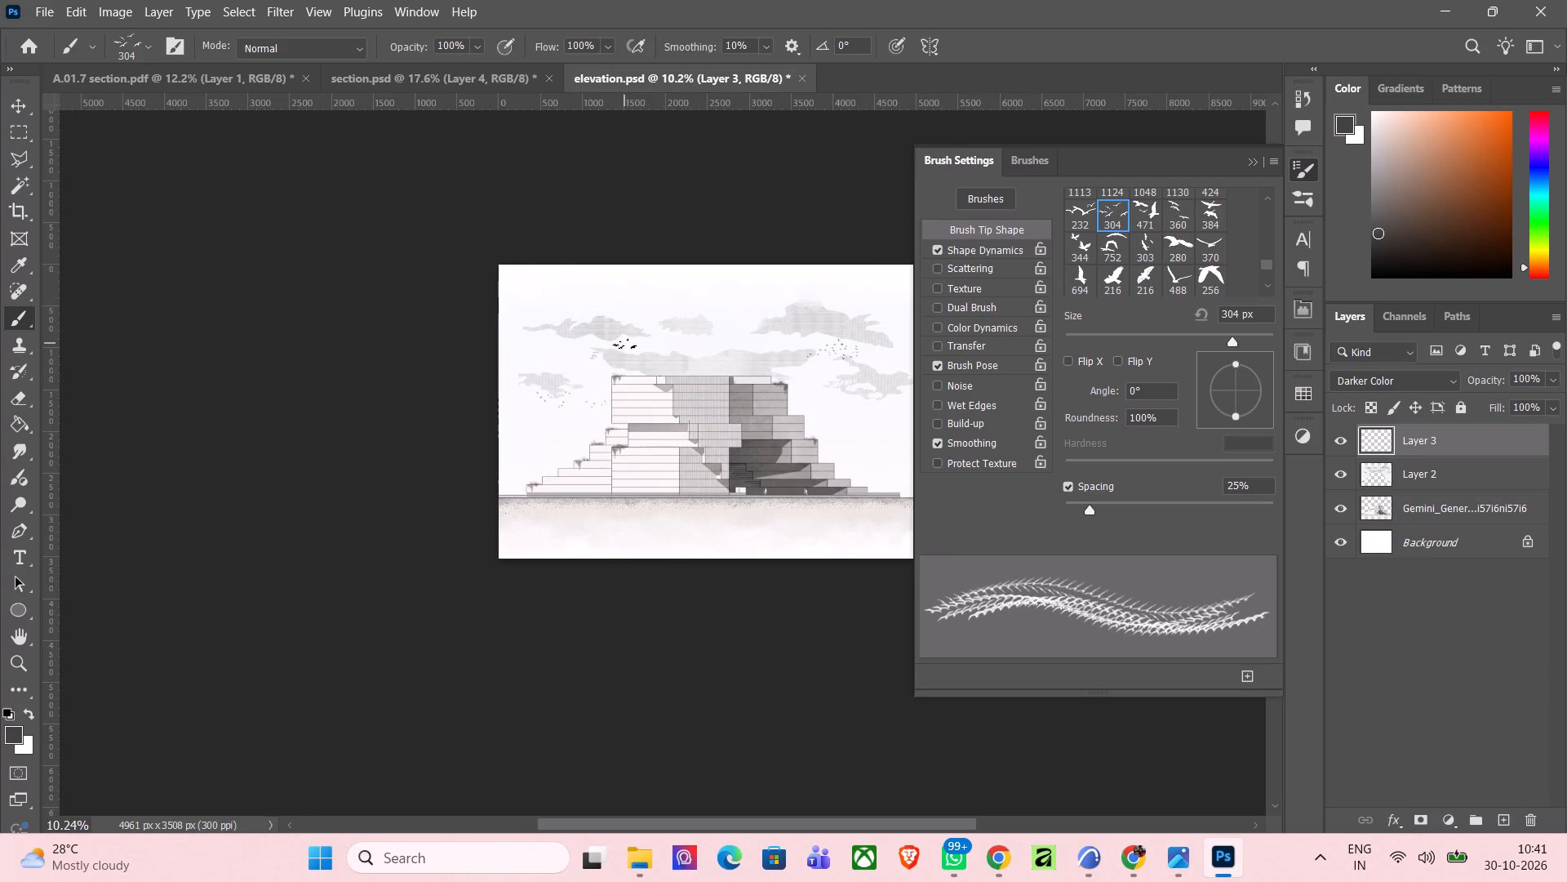
click(624, 343)
Stamp a mid-grey tree beside the building's lowest left terrace using tree brush tip 343 at 300 px, undoing a darker first trial.
scroll(528, 409, down, 3)
scroll(555, 413, up, 2)
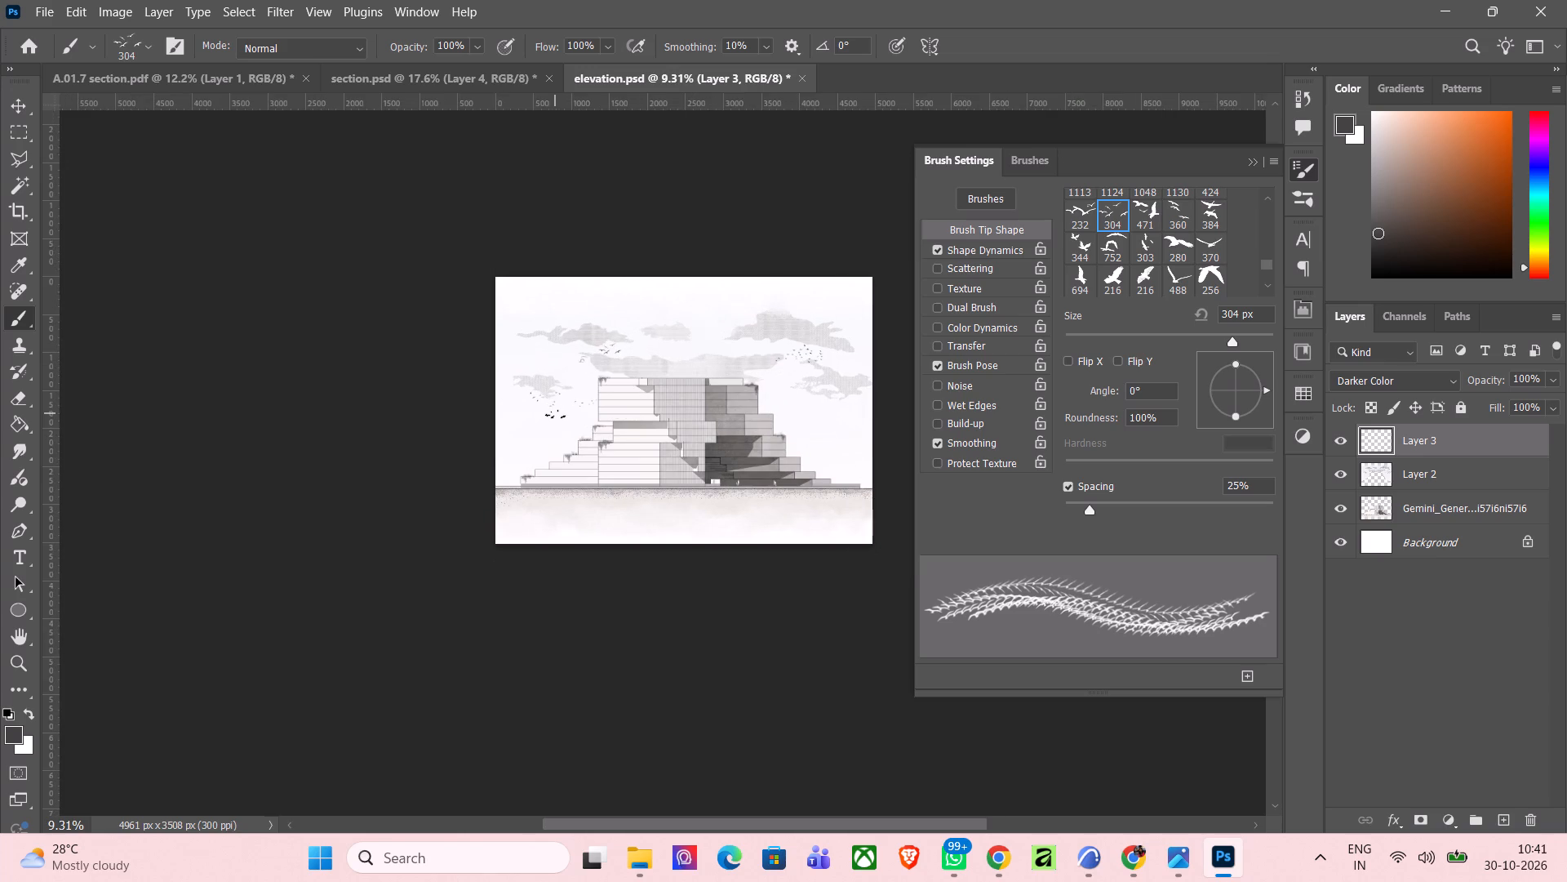
scroll(595, 463, up, 1)
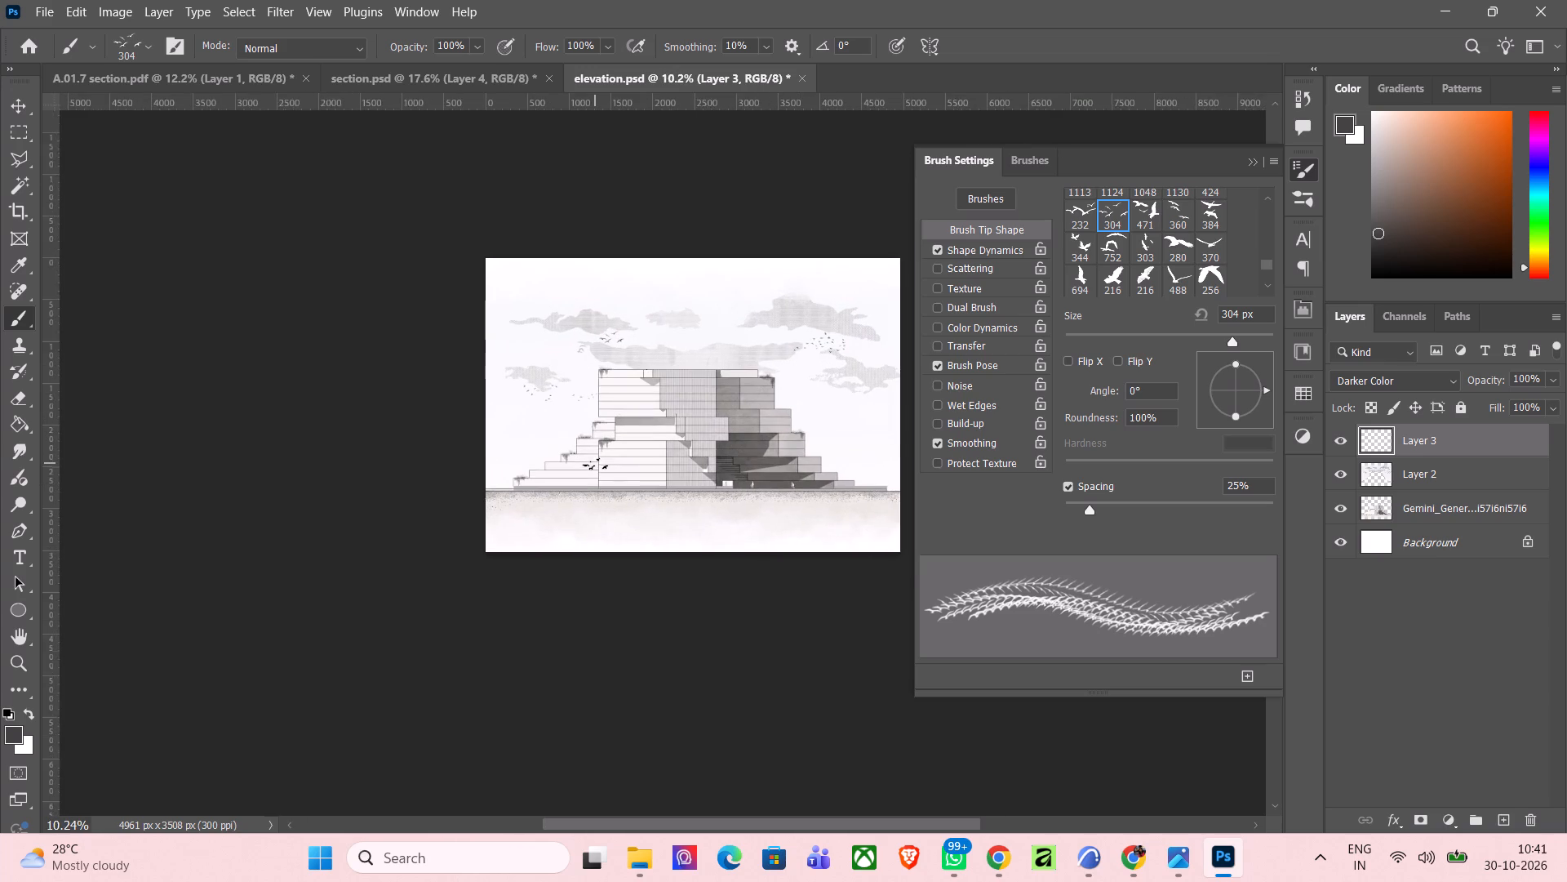
scroll(595, 463, up, 1)
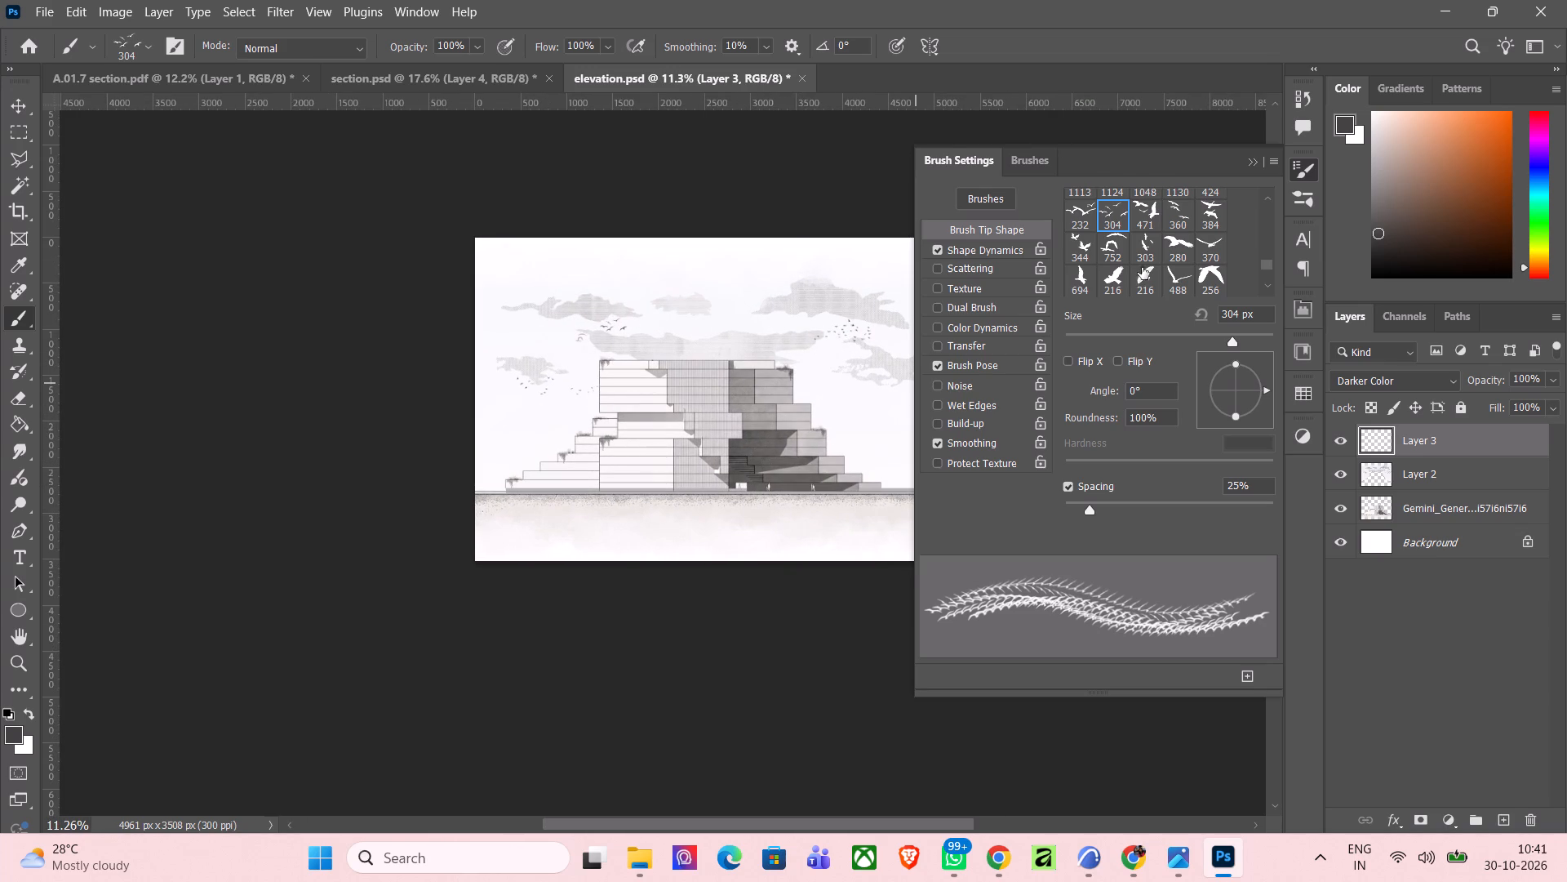
scroll(1142, 265, up, 18)
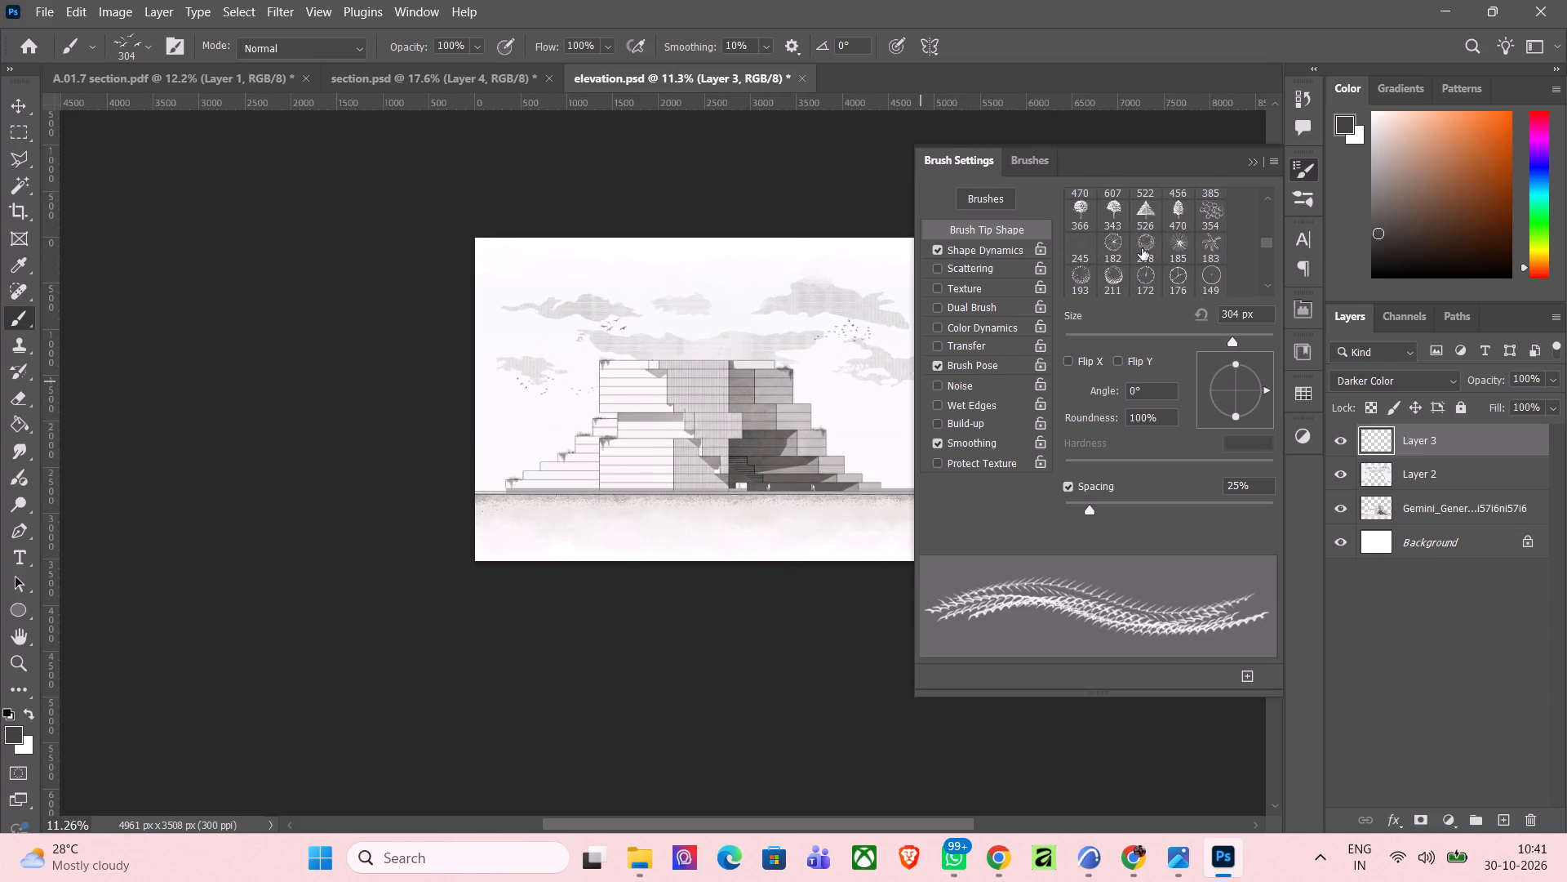
scroll(1142, 248, up, 4)
click(1120, 267)
scroll(488, 474, up, 3)
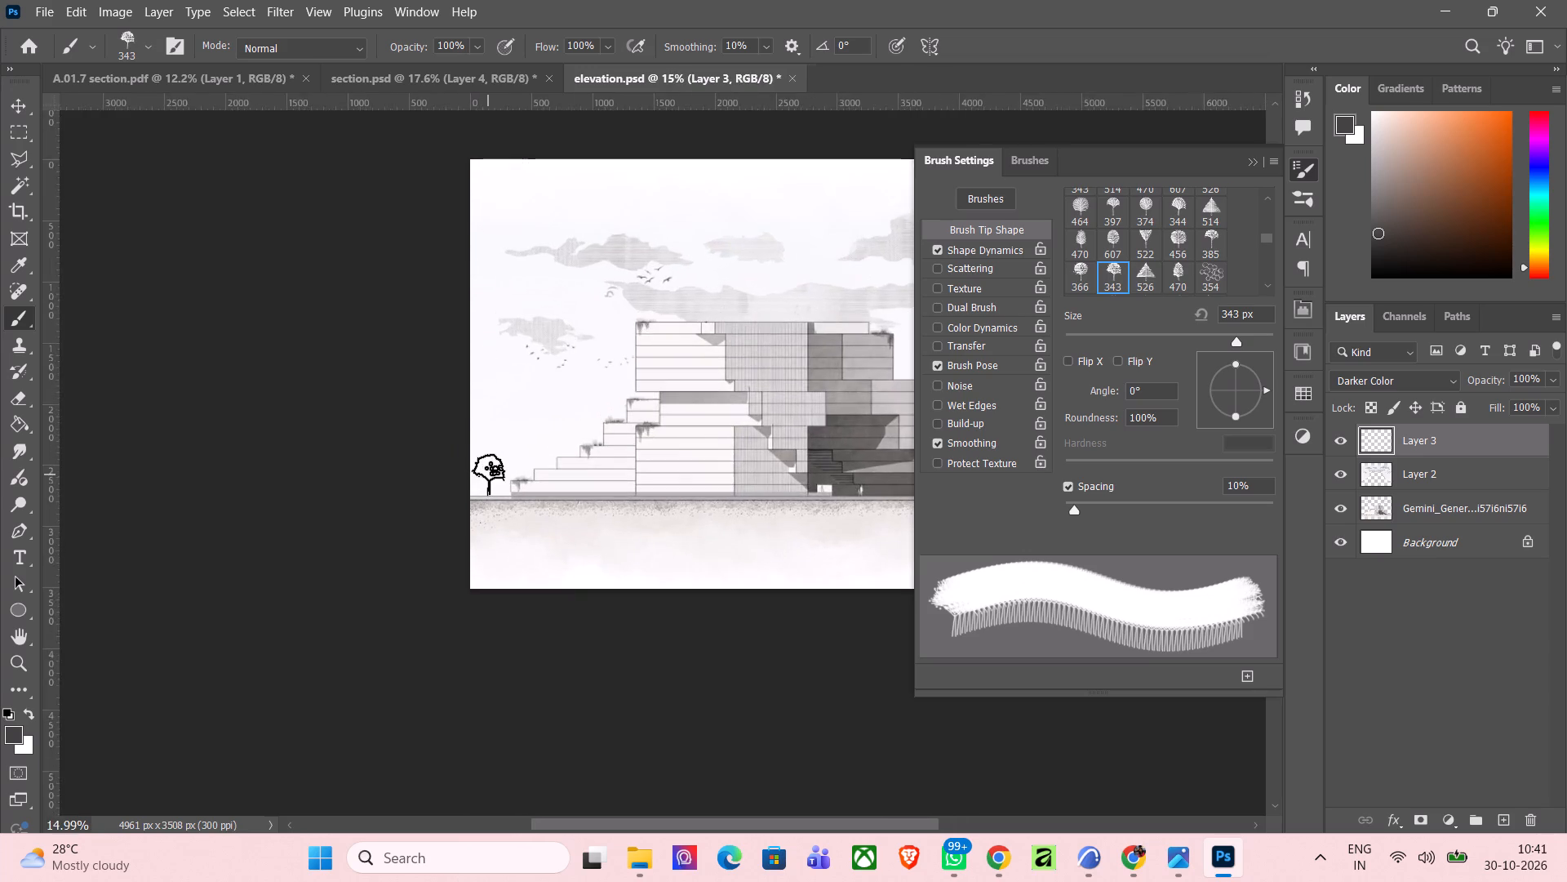
scroll(488, 474, up, 3)
text([[[)
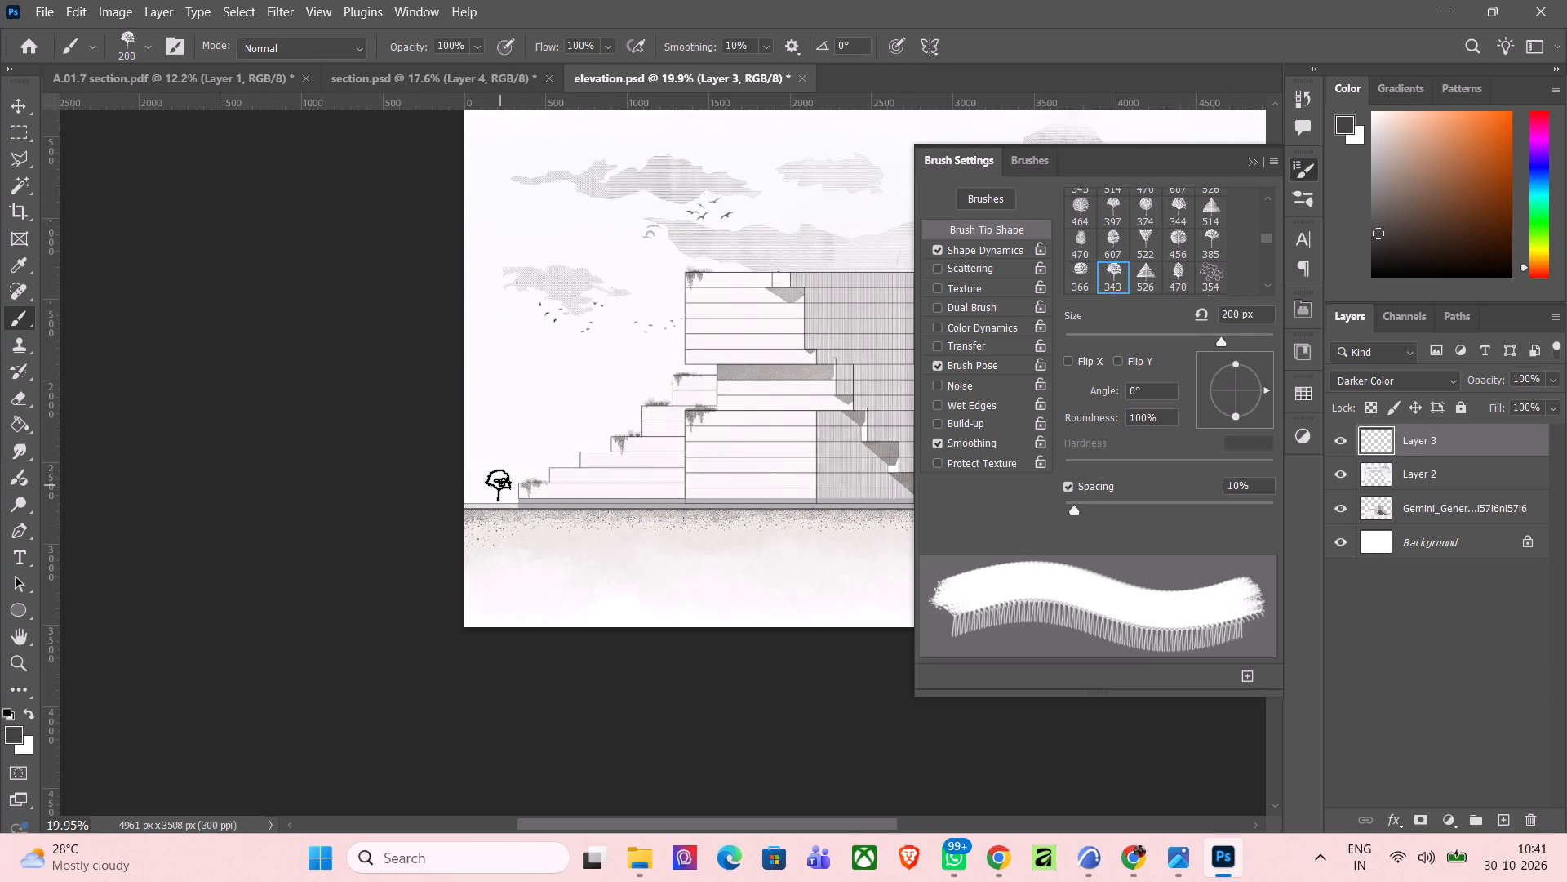
key(bracketright)
key(bracketright)
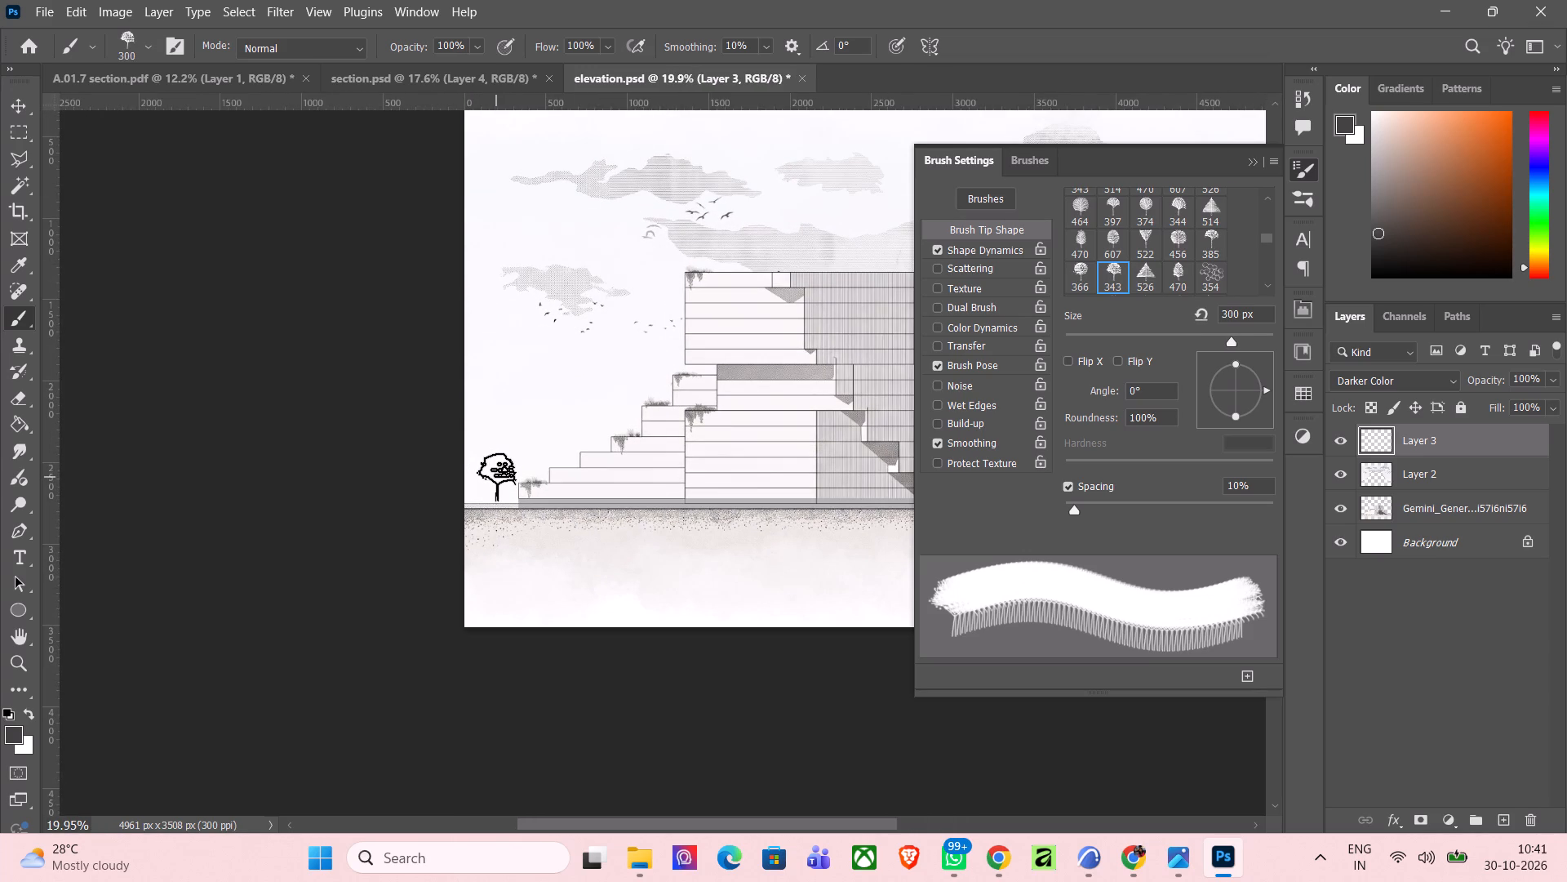
click(496, 479)
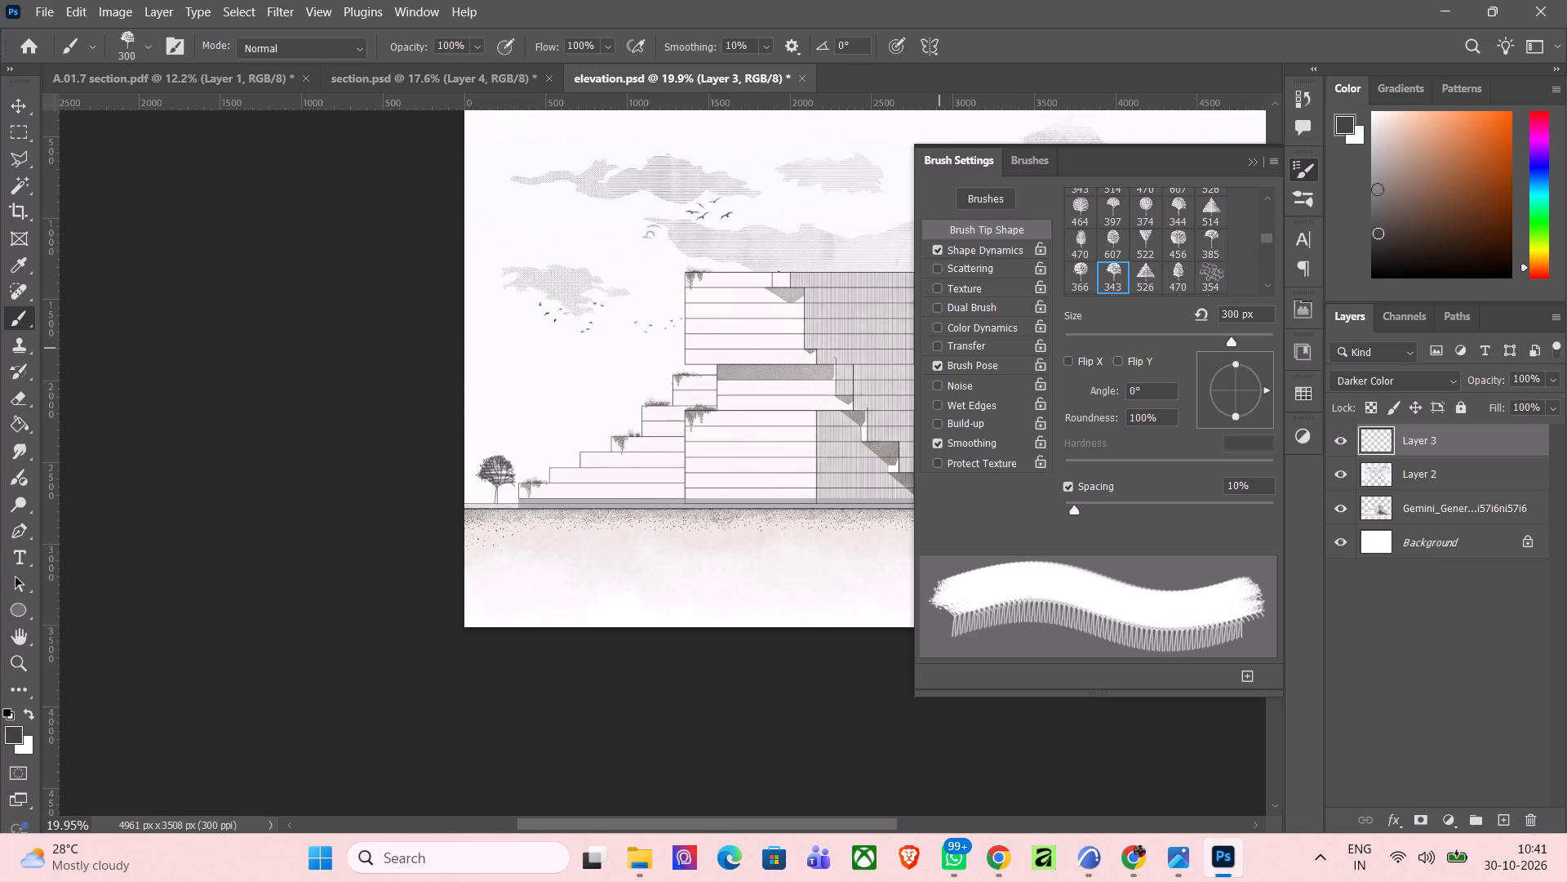
key(ctrl+z)
drag(1379, 180, 1361, 191)
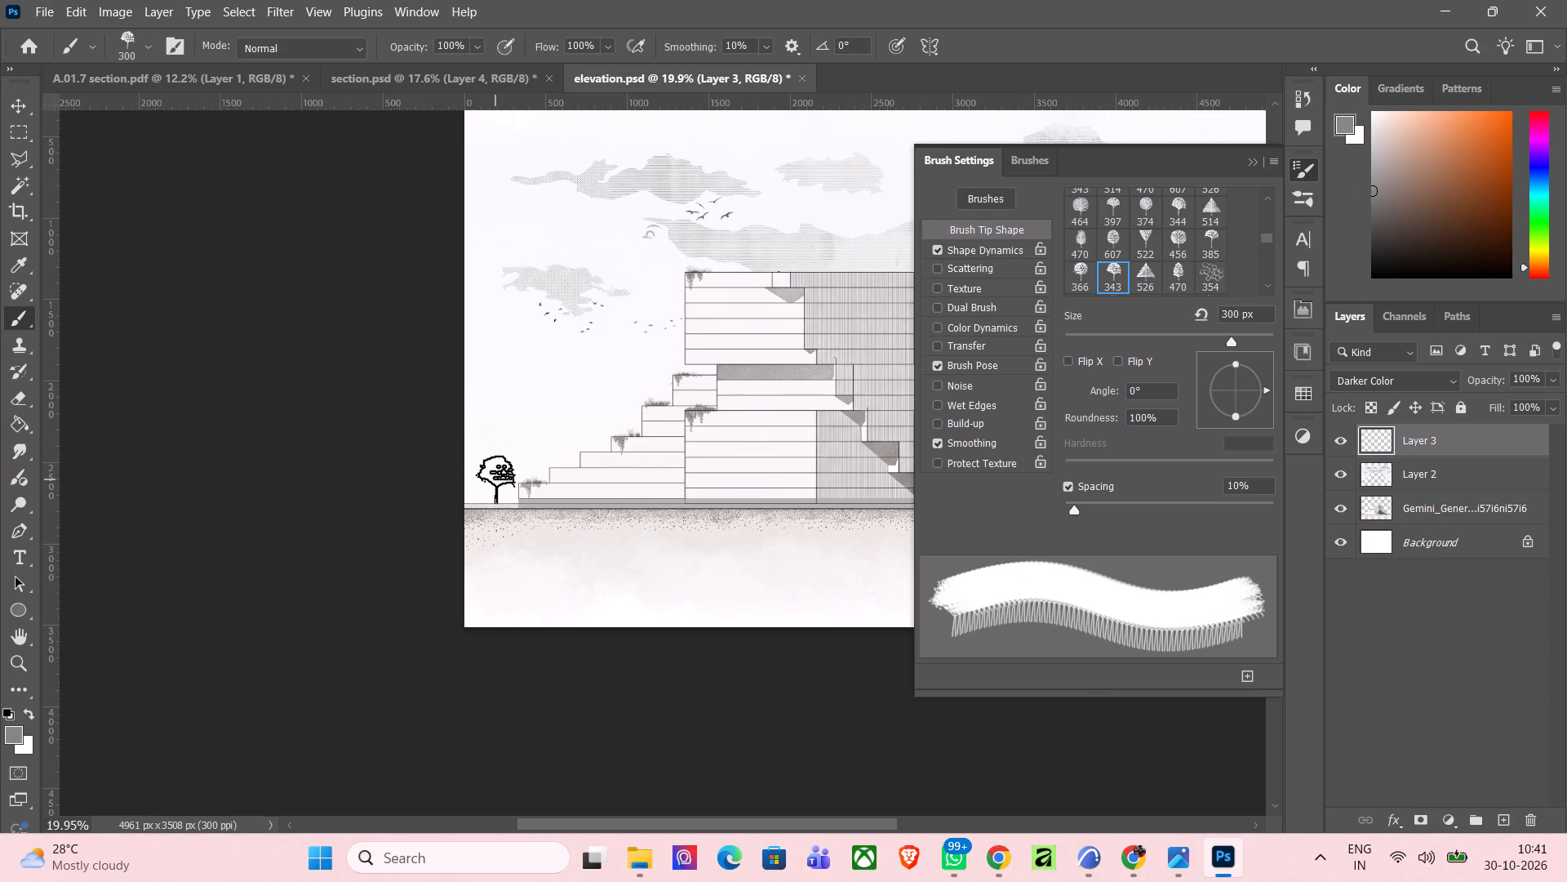
click(495, 479)
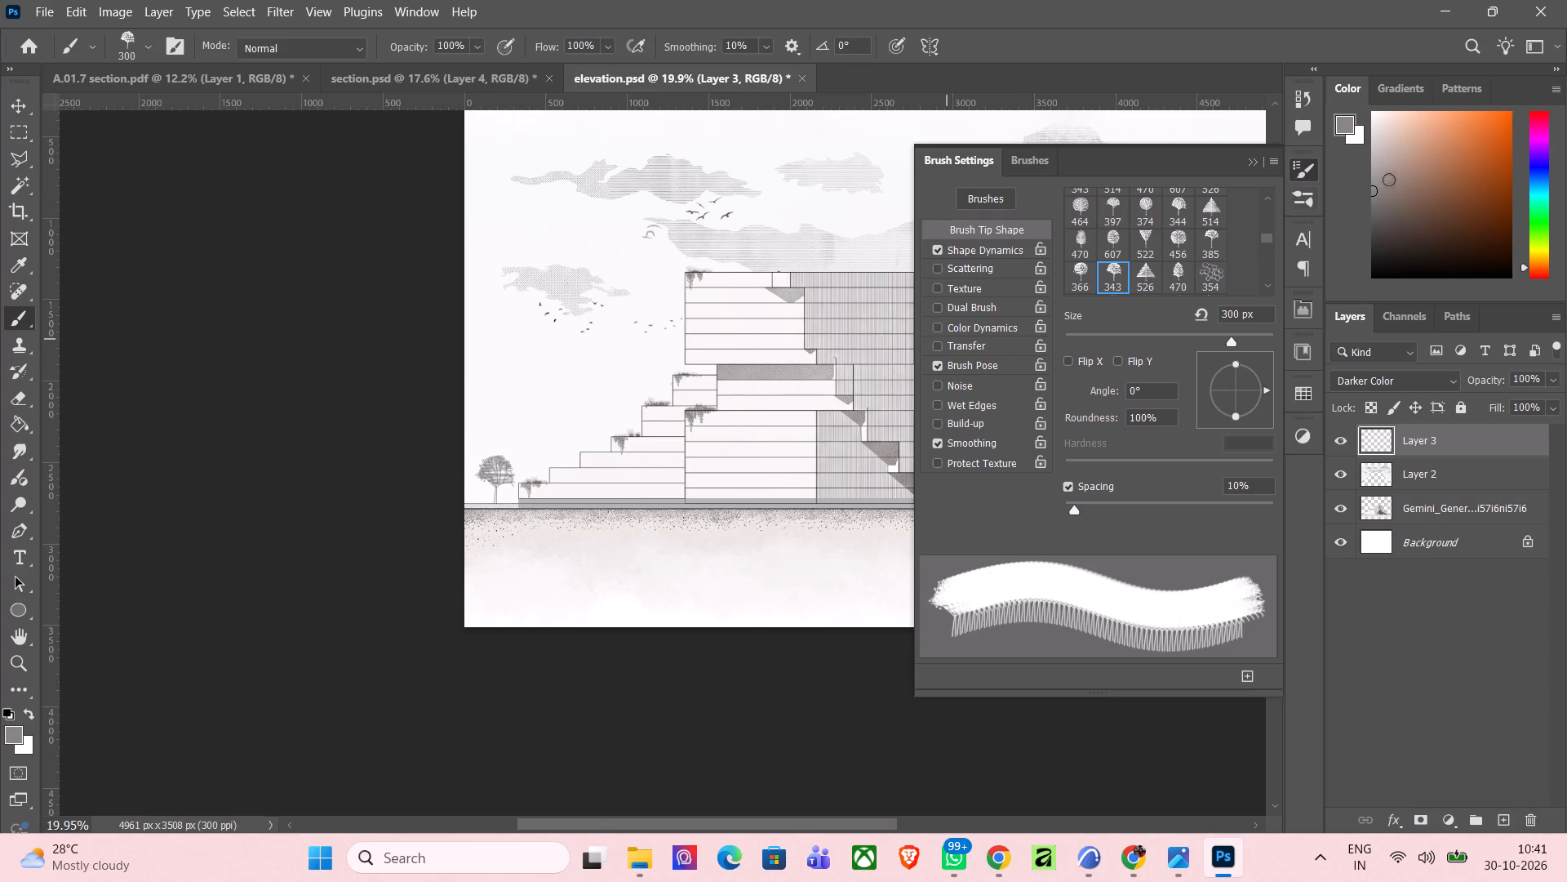
Stamp a small lighter grey oval tree left of the first tree, using tree brush tip 470 at 150 px.
drag(1384, 174, 1375, 158)
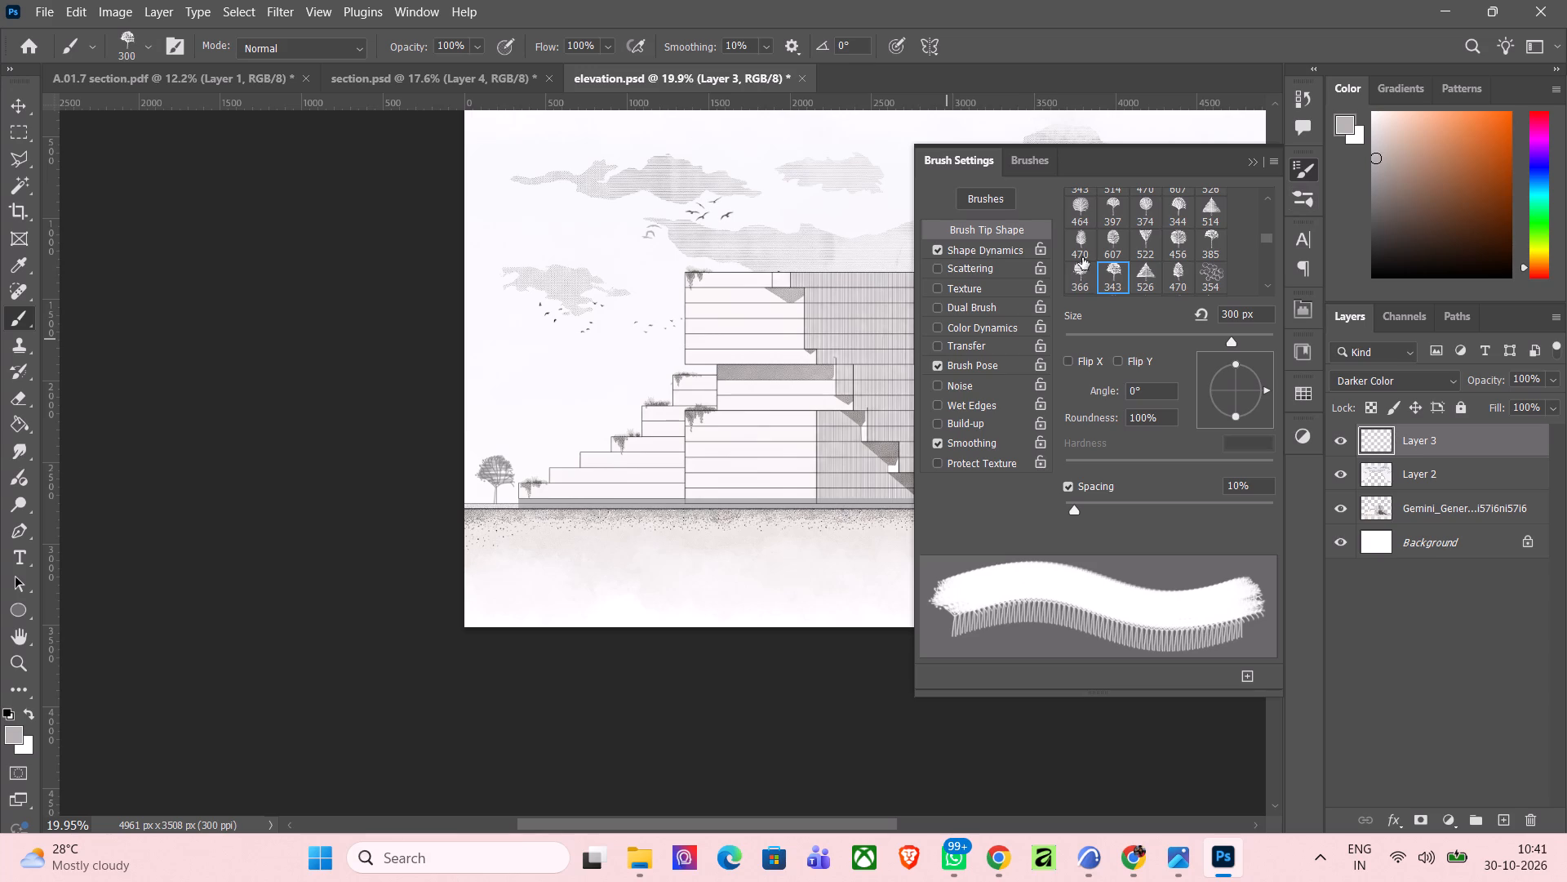
click(1088, 245)
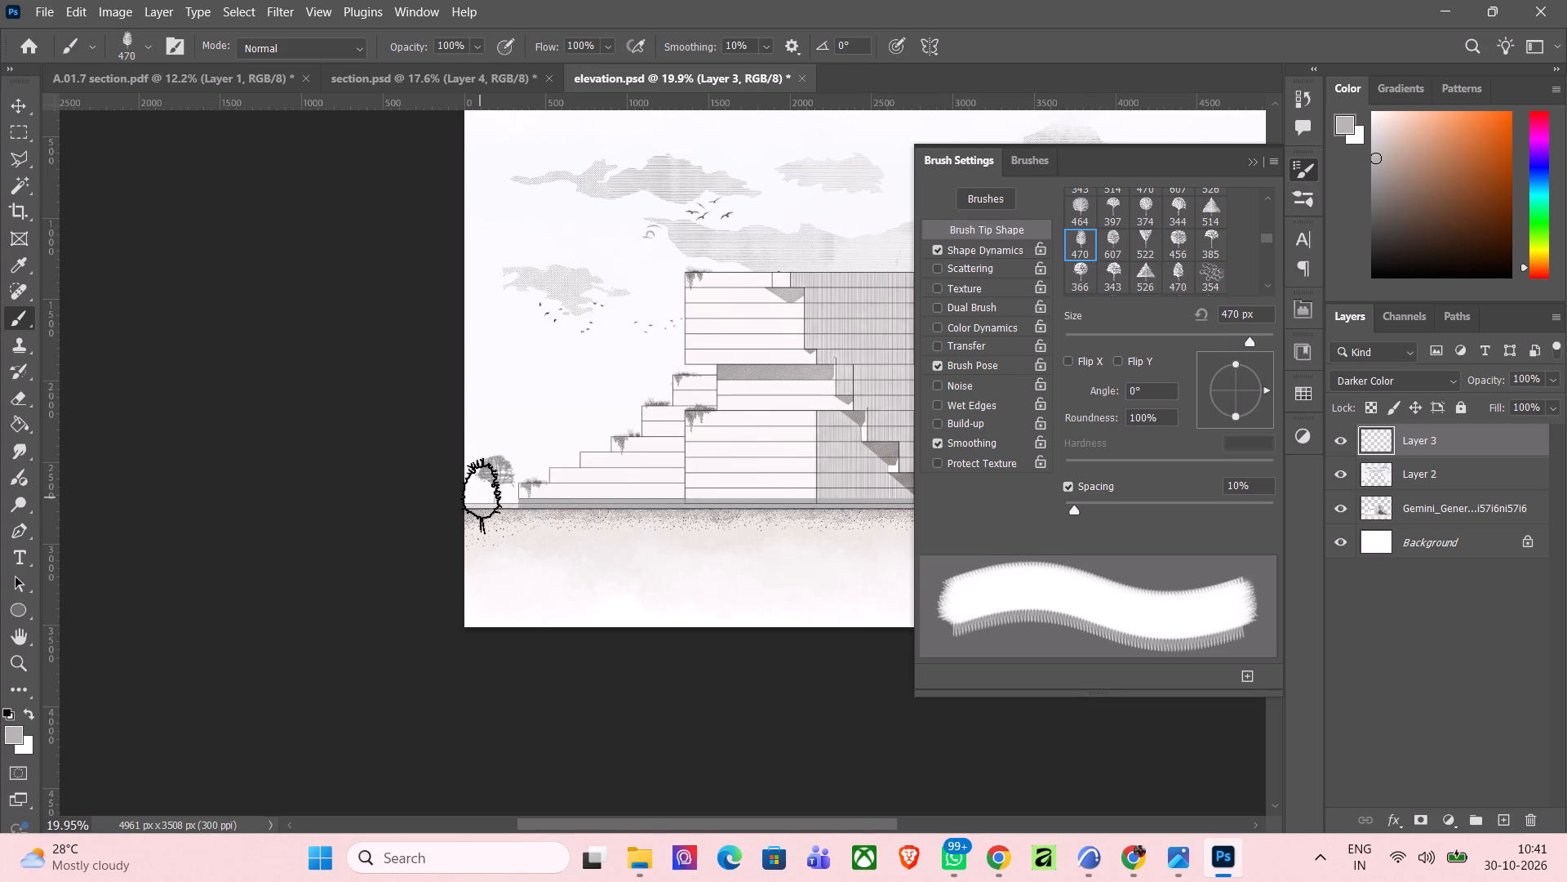
key(bracketleft)
key(bracketleft)
key(bracketleft)
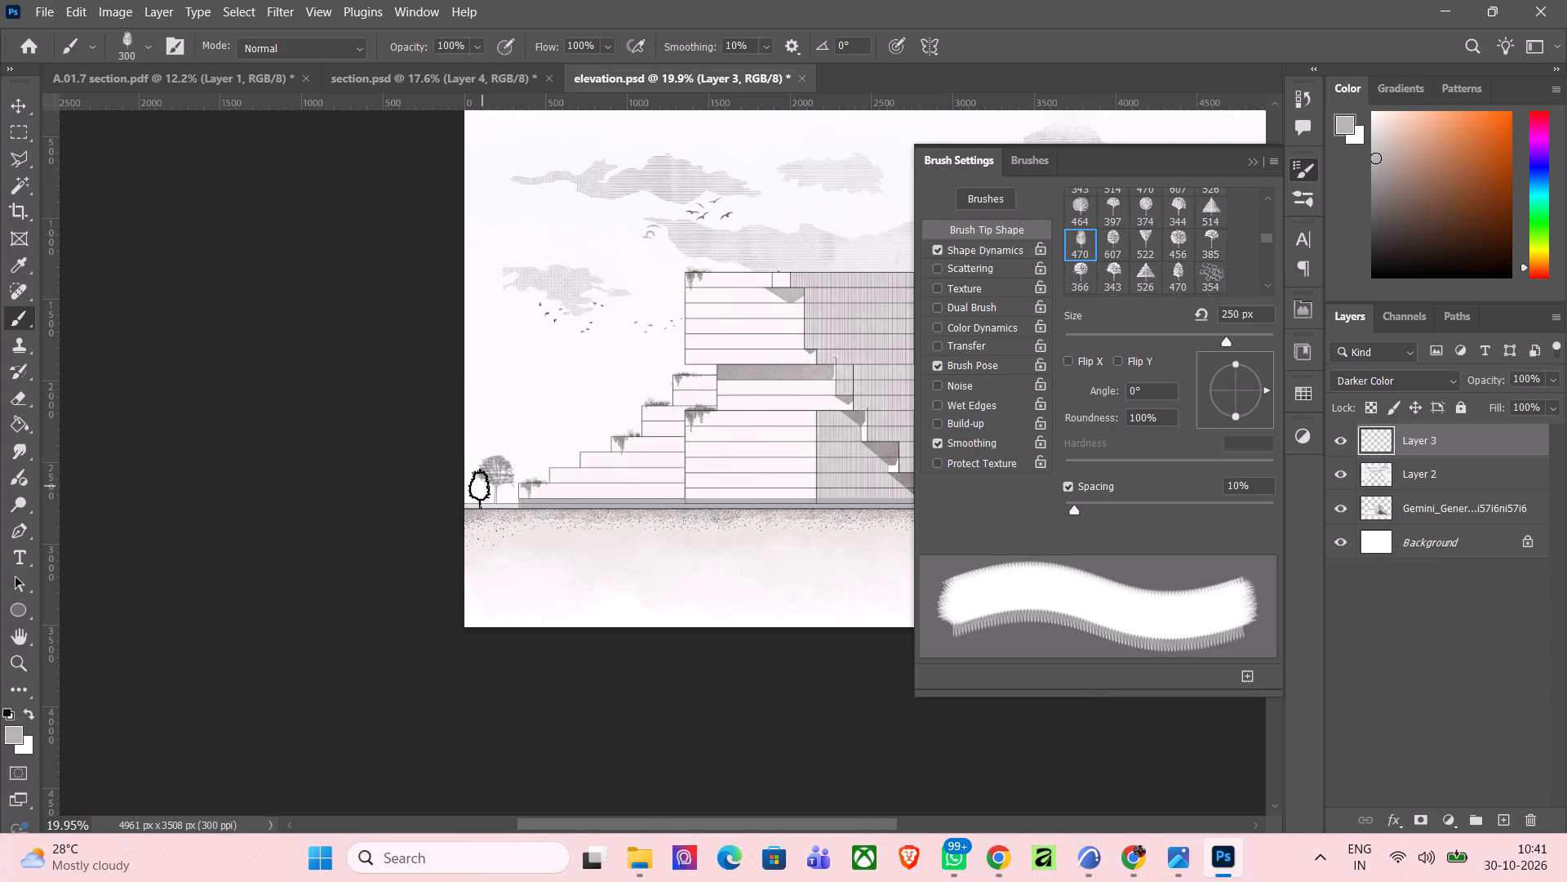
key(bracketleft)
key(bracketleft)
key(bracketleft)
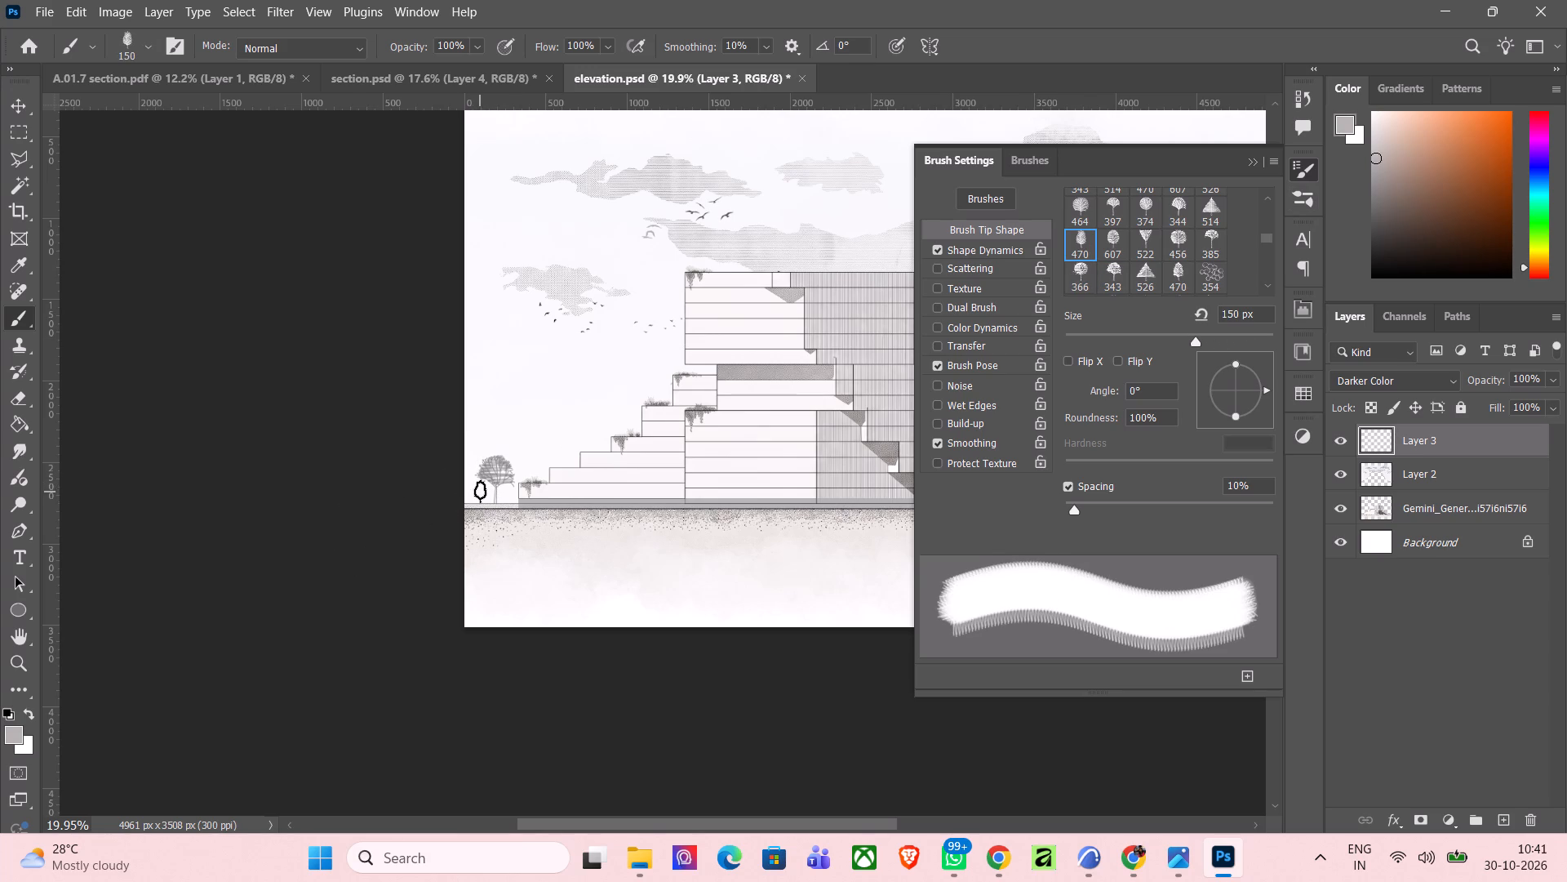
click(480, 492)
Stamp another light grey oval tree at 250 px between the first tree and the building's lowest left terrace.
key(bracketright)
key(bracketright)
key(bracketright)
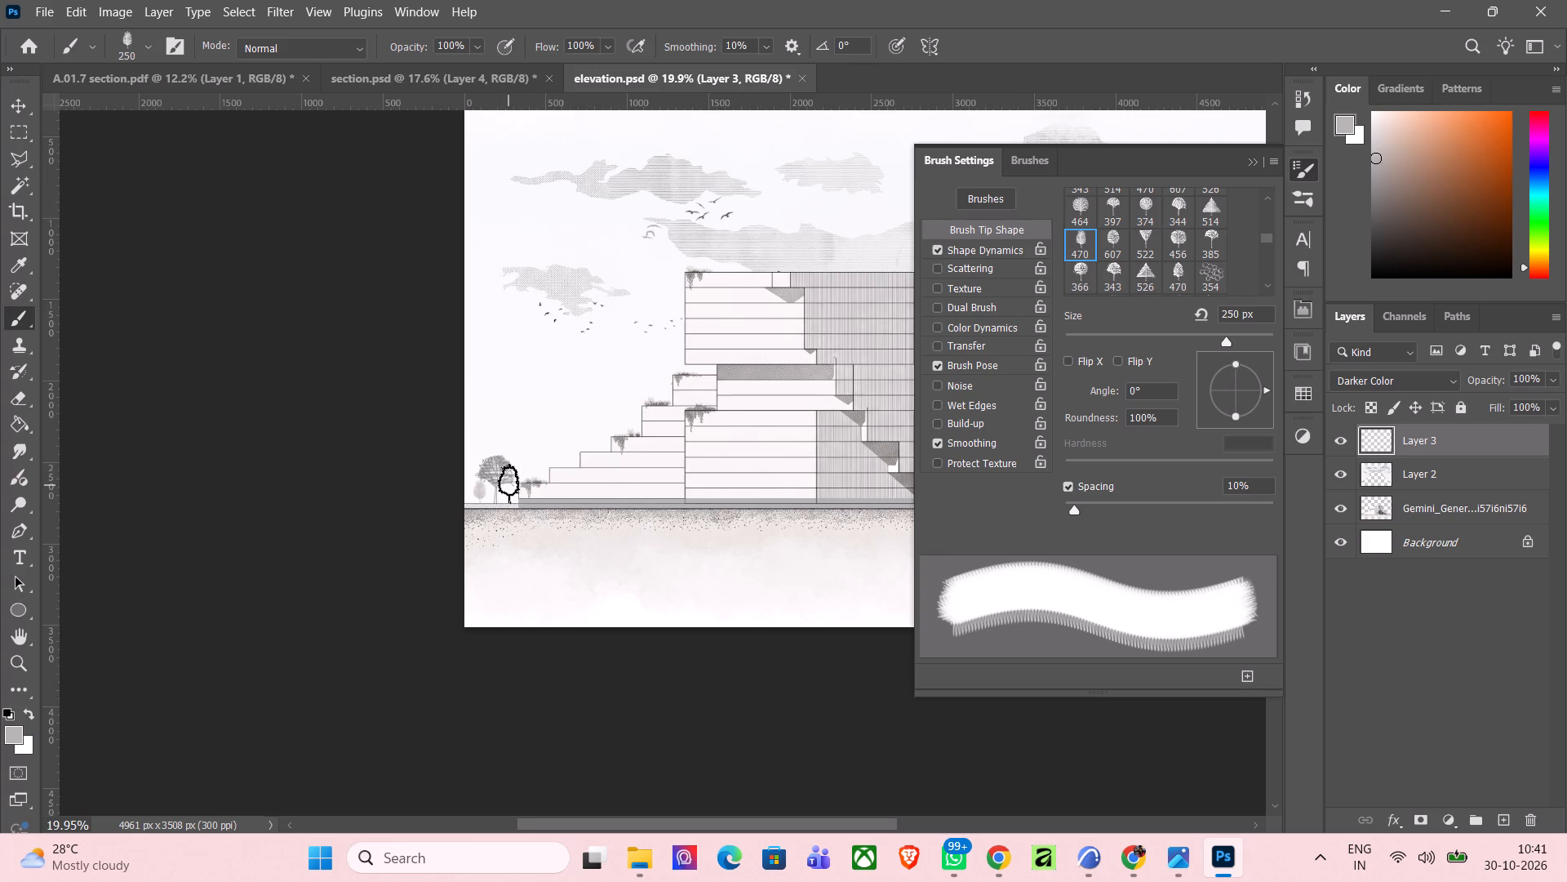
click(508, 483)
Stamp a light grey oval tree at 300 px over the lowest terrace at the building's right end.
scroll(270, 527, down, 17)
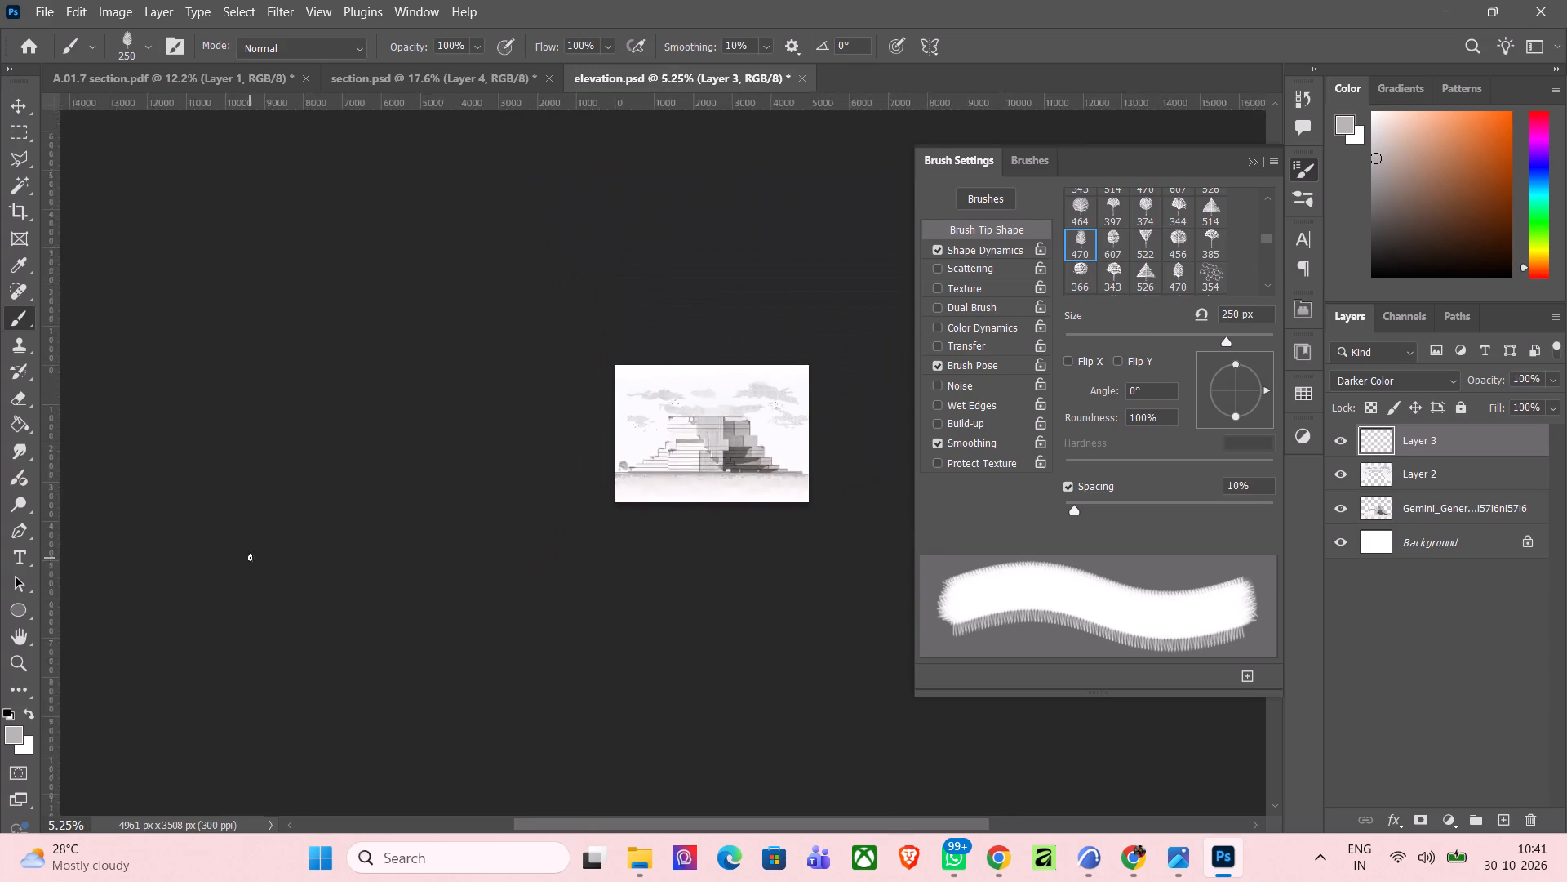
scroll(250, 558, down, 2)
scroll(606, 517, up, 20)
scroll(606, 517, up, 2)
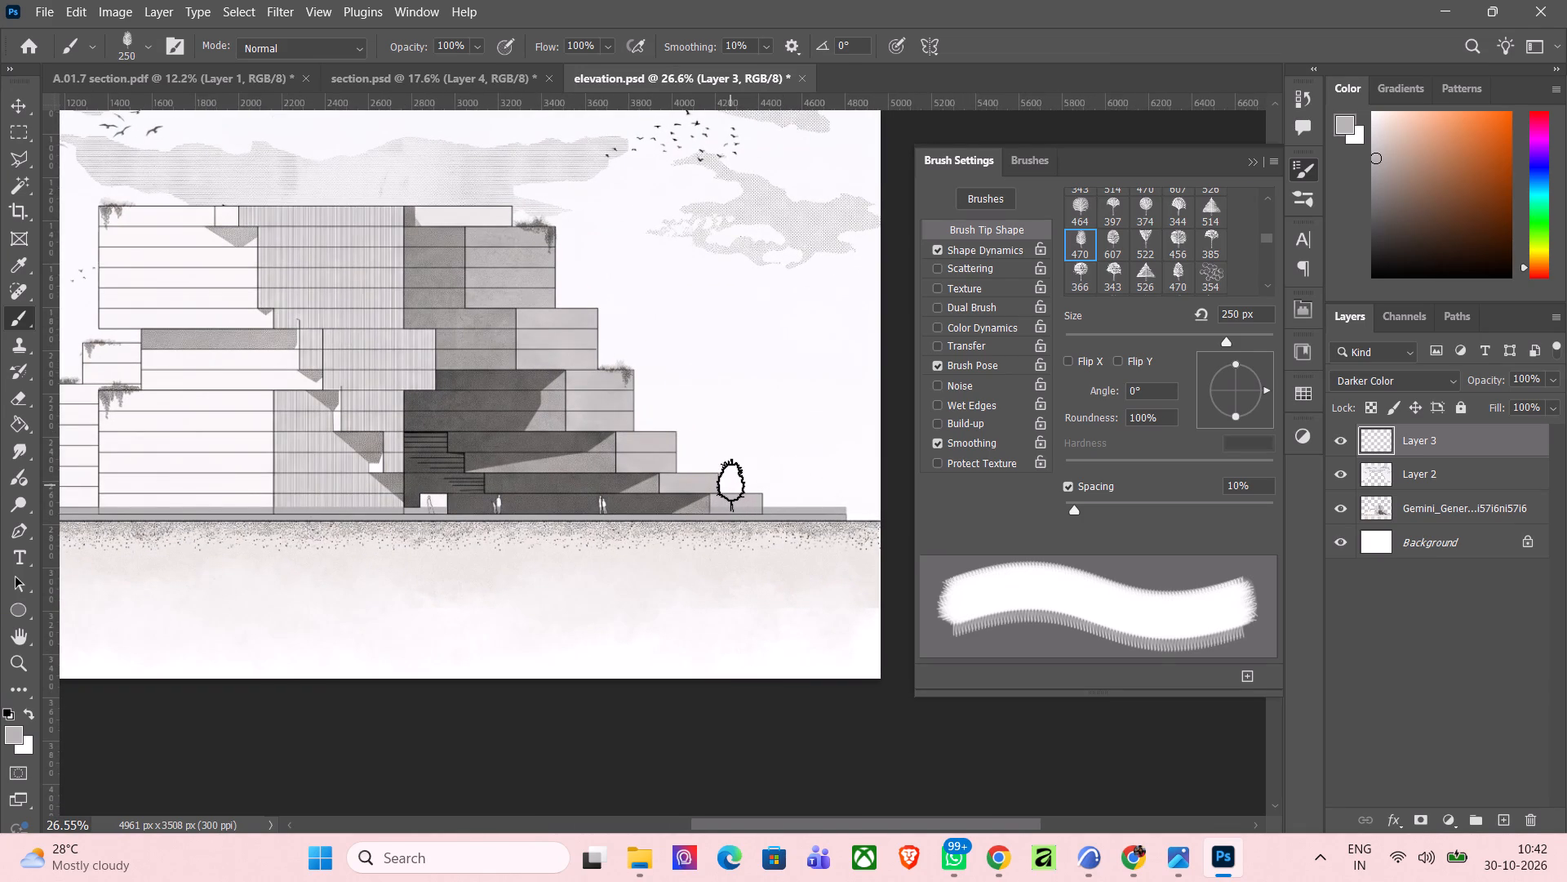
text([]])
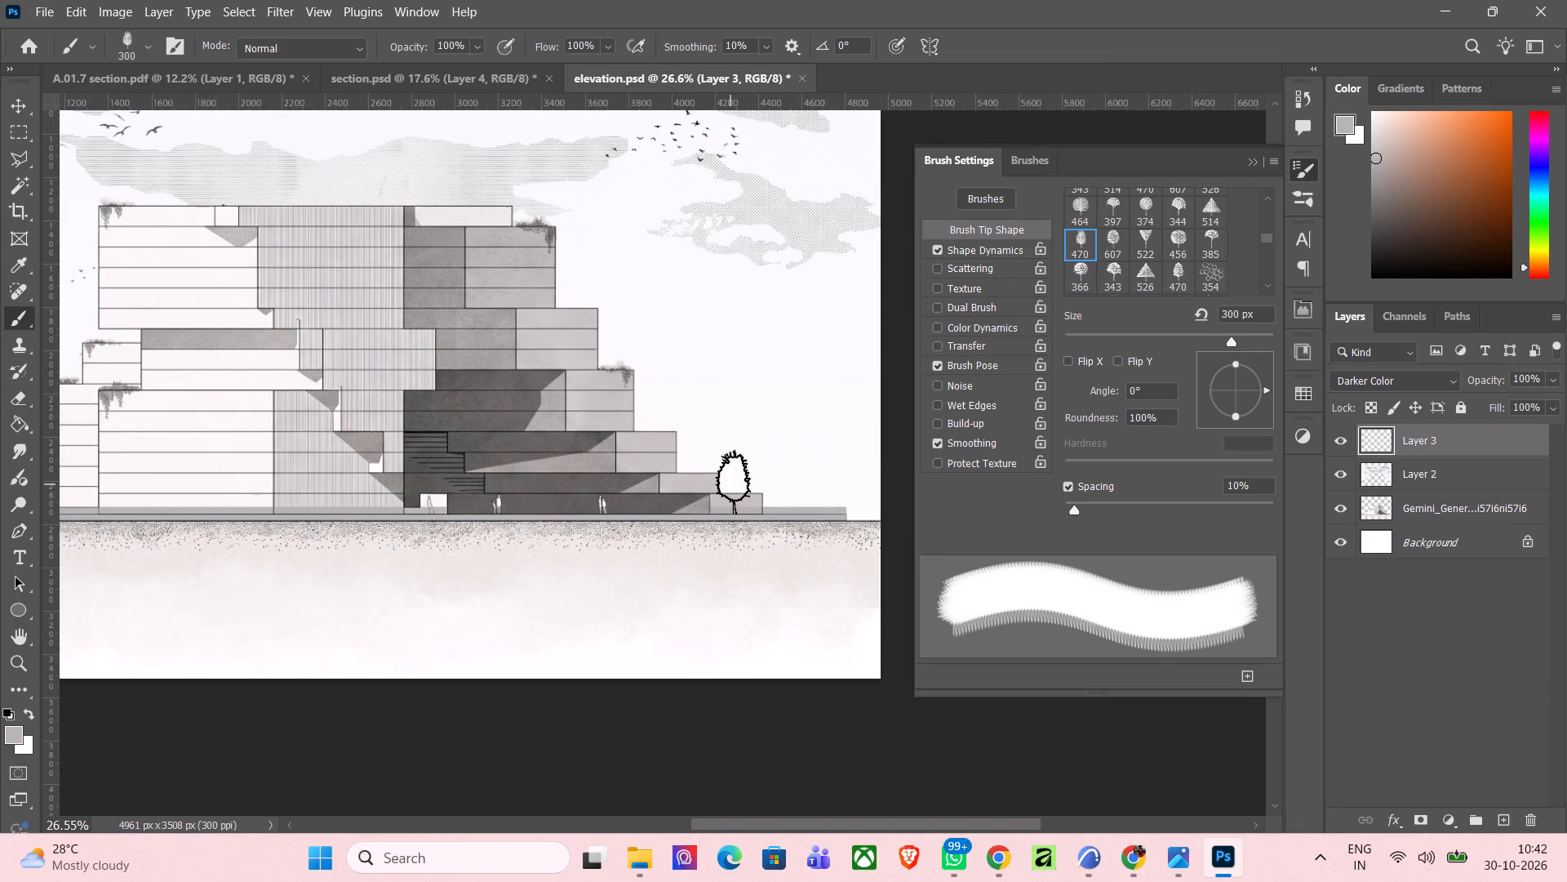
click(733, 482)
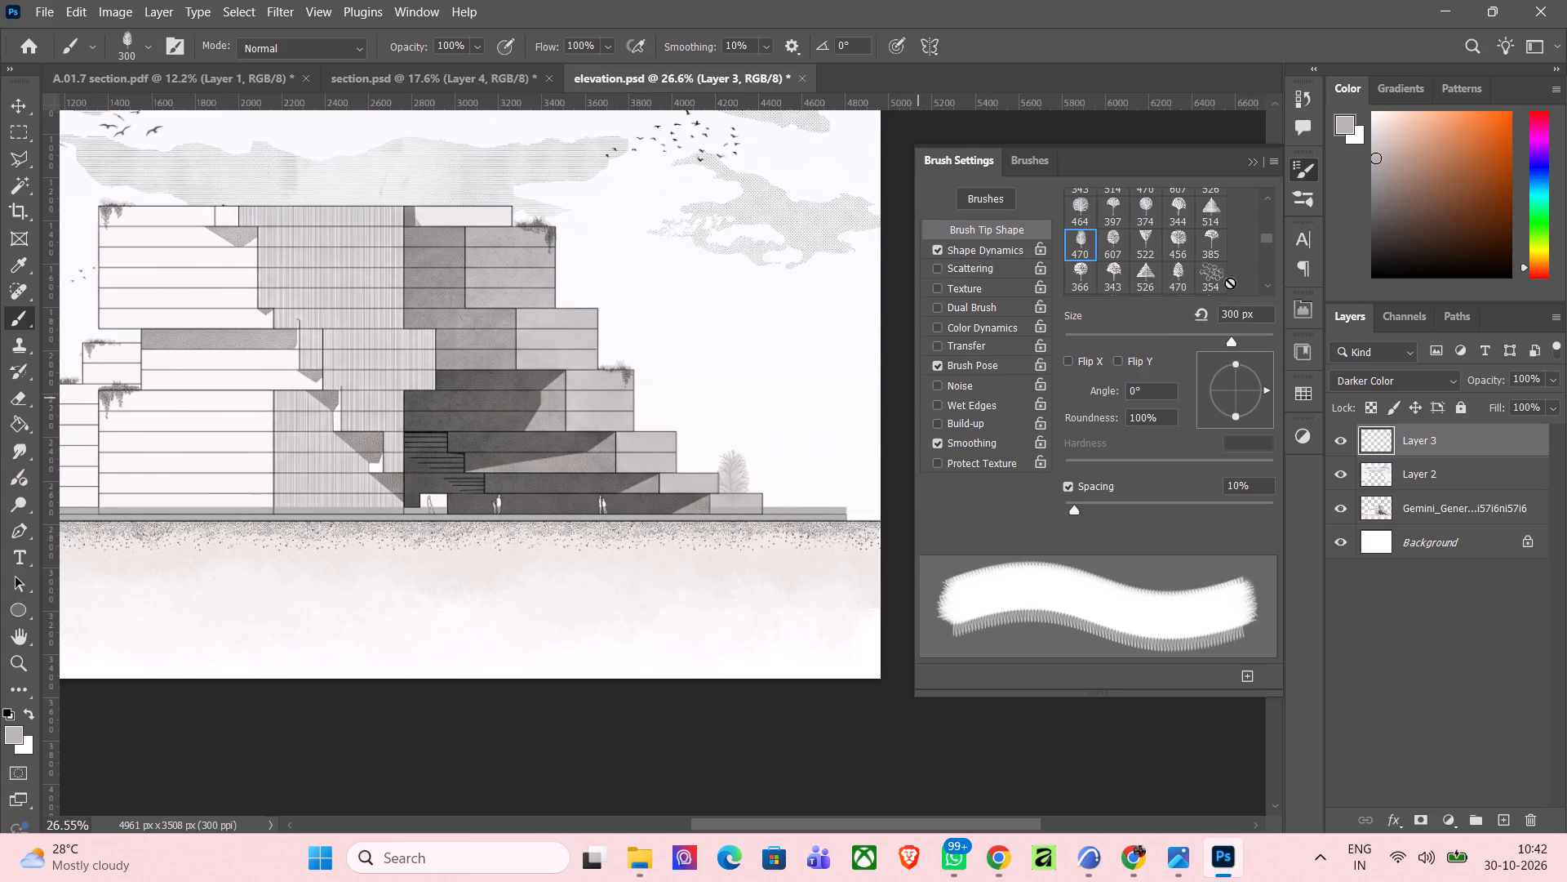
Stamp a mid-grey umbrella-shaped tree on the ground beyond the building's right end, using tree brush tip 385 at 500 px.
click(1214, 243)
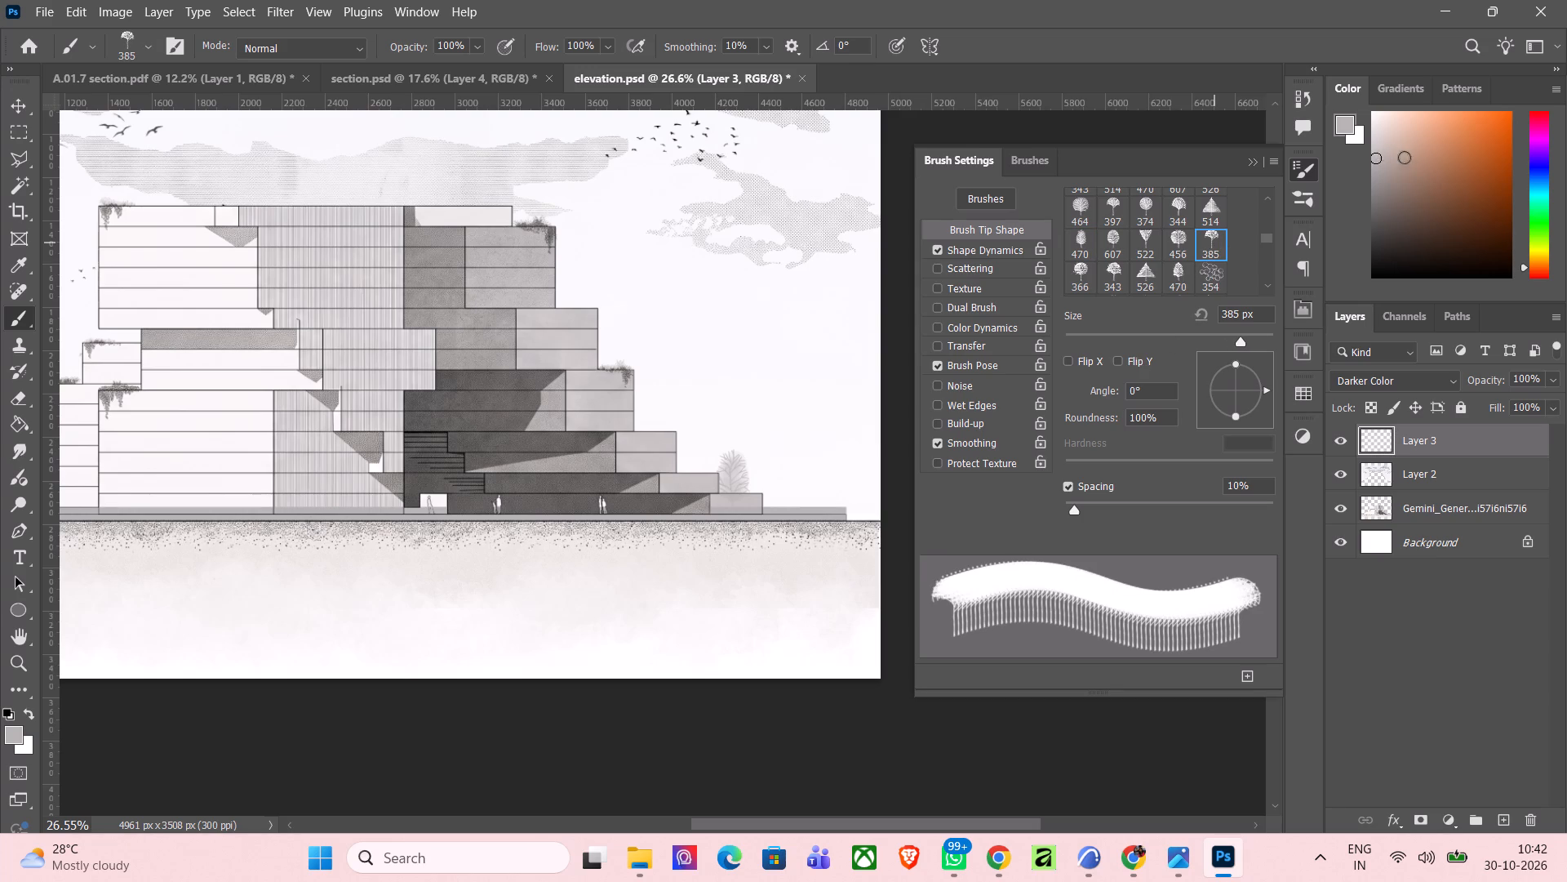
drag(1387, 182, 1362, 202)
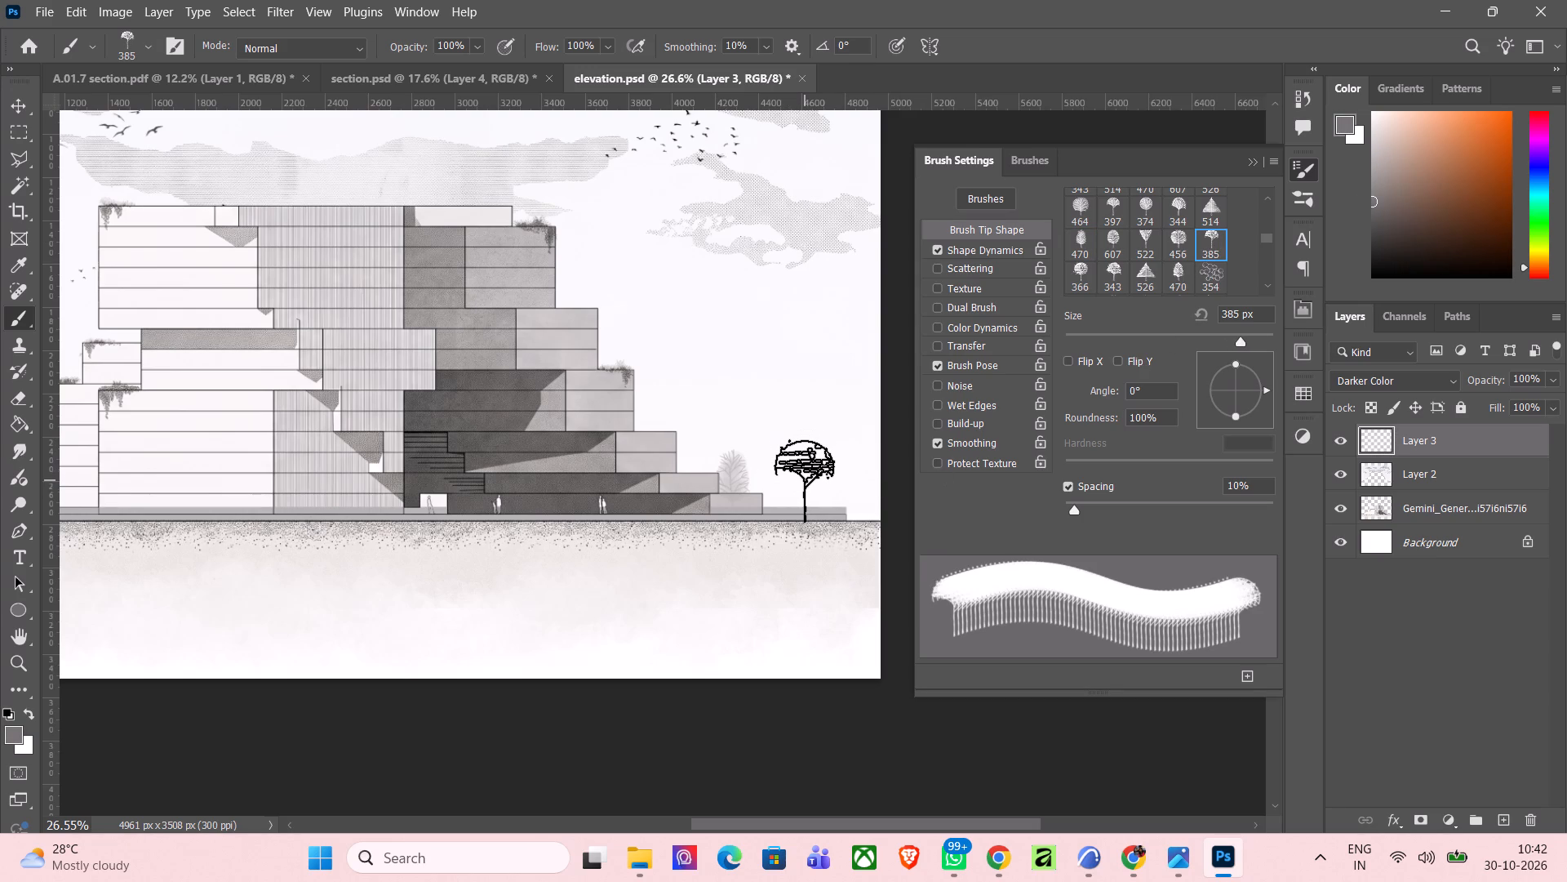
key(bracketright)
key(bracketright)
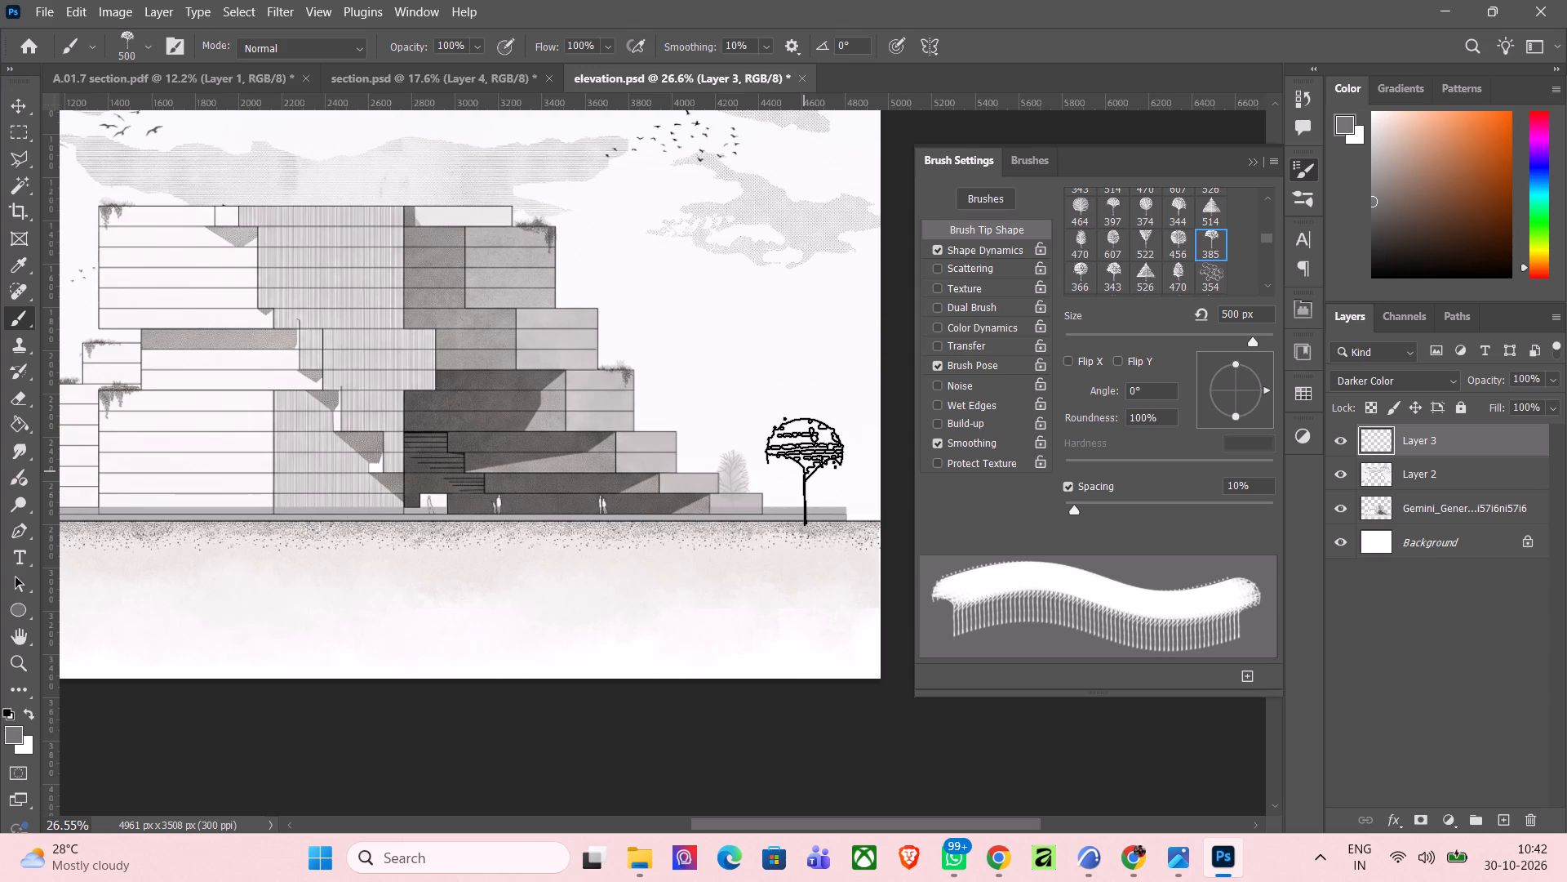
click(805, 469)
Stamp a round tree to the right of the umbrella-shaped one with brush tip 607 at 300 px, replacing the first trial with a lighter grey.
key(bracketleft)
key(bracketleft)
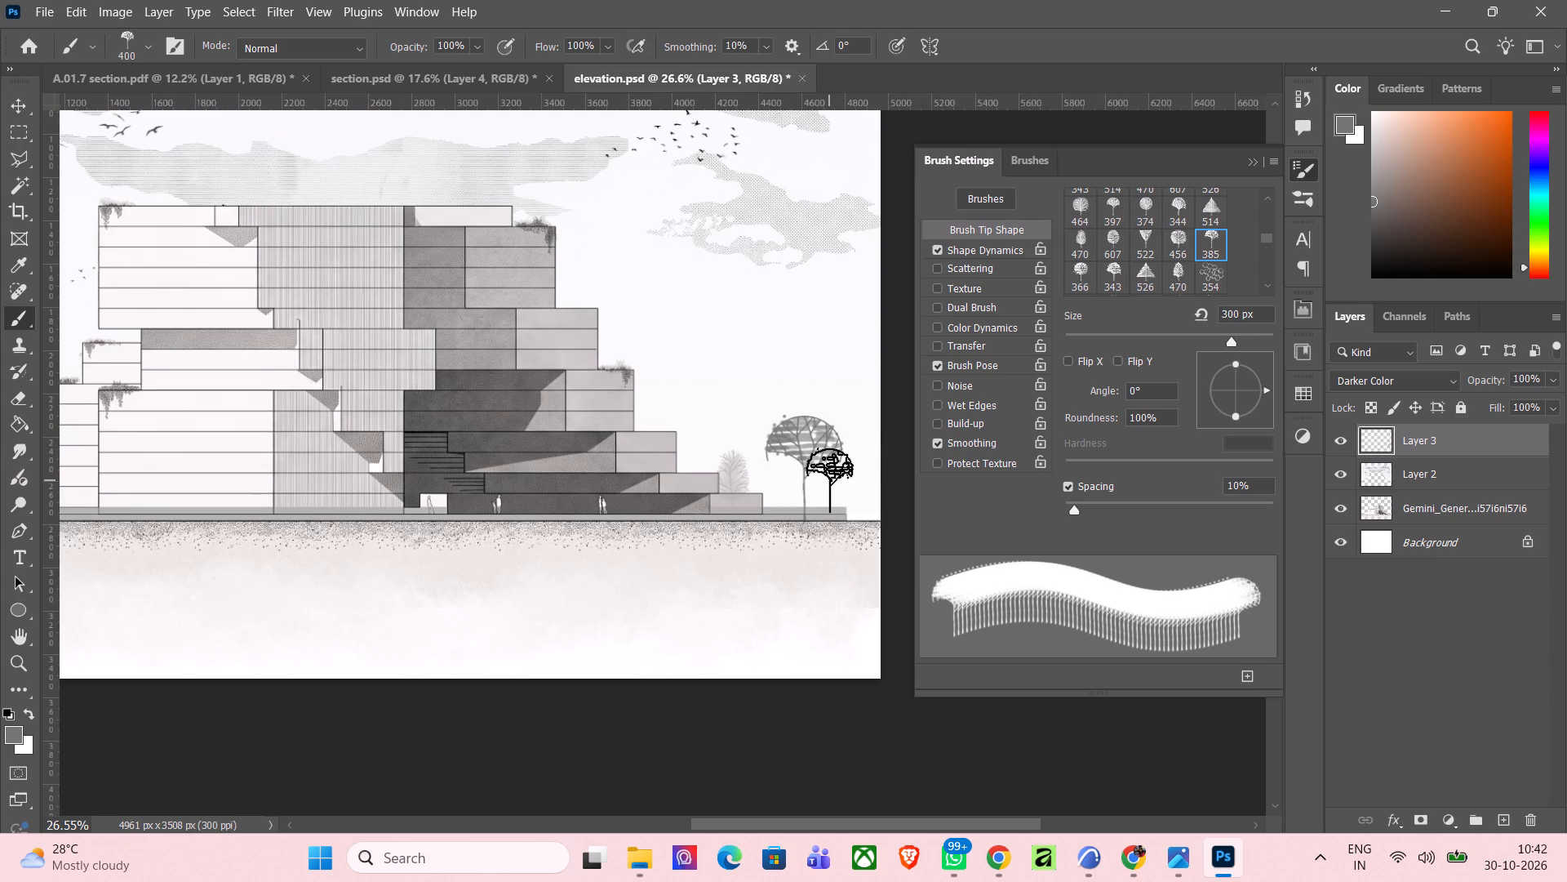
key(bracketleft)
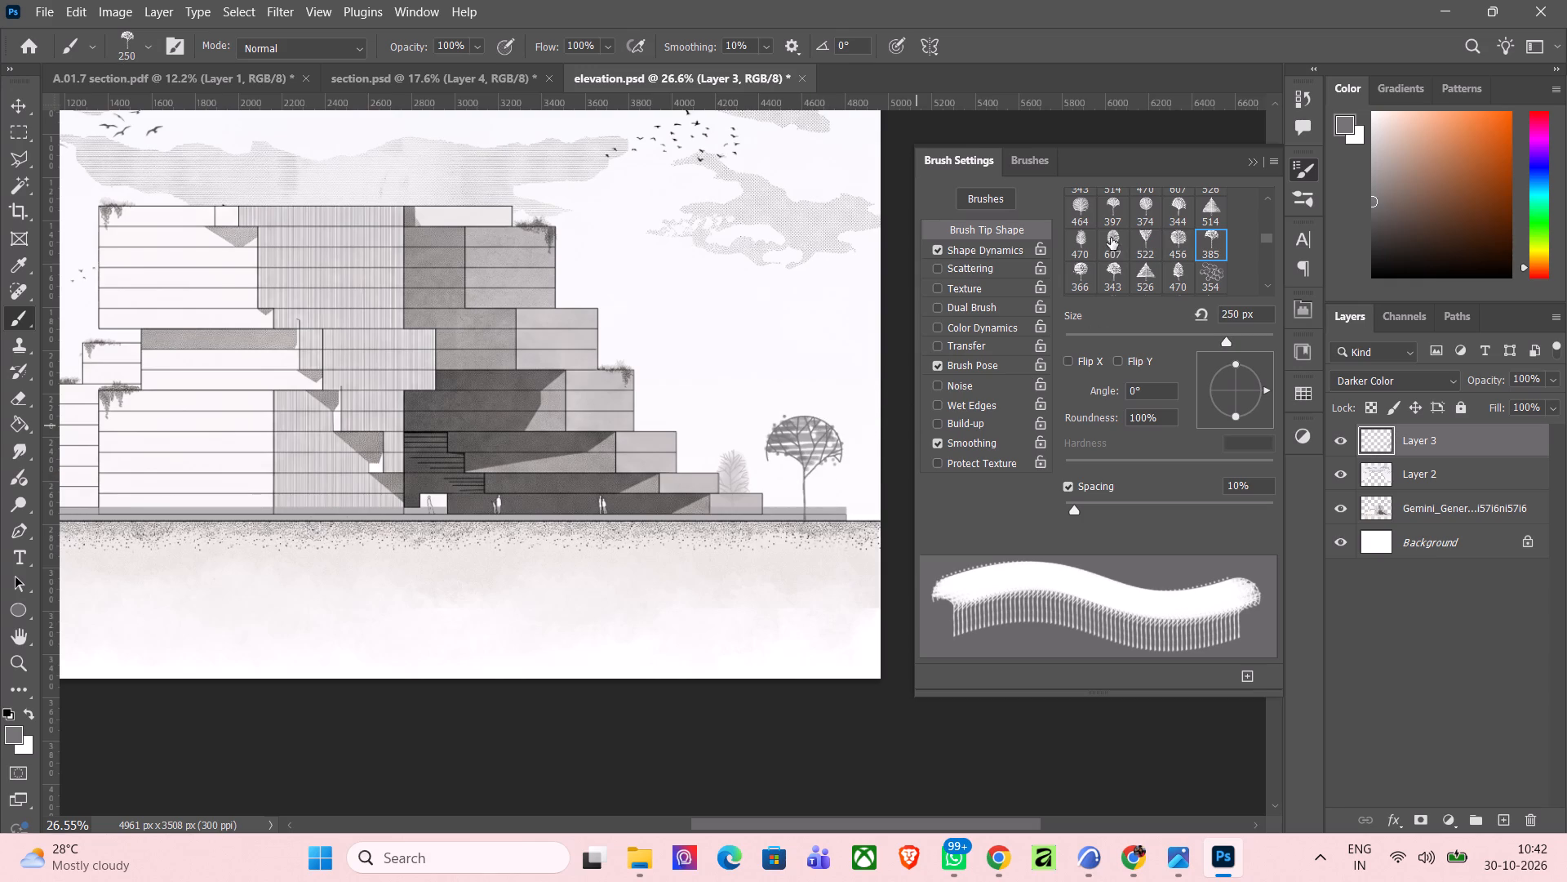
click(1111, 238)
key(bracketleft)
key(bracketleft)
key(bracketleft)
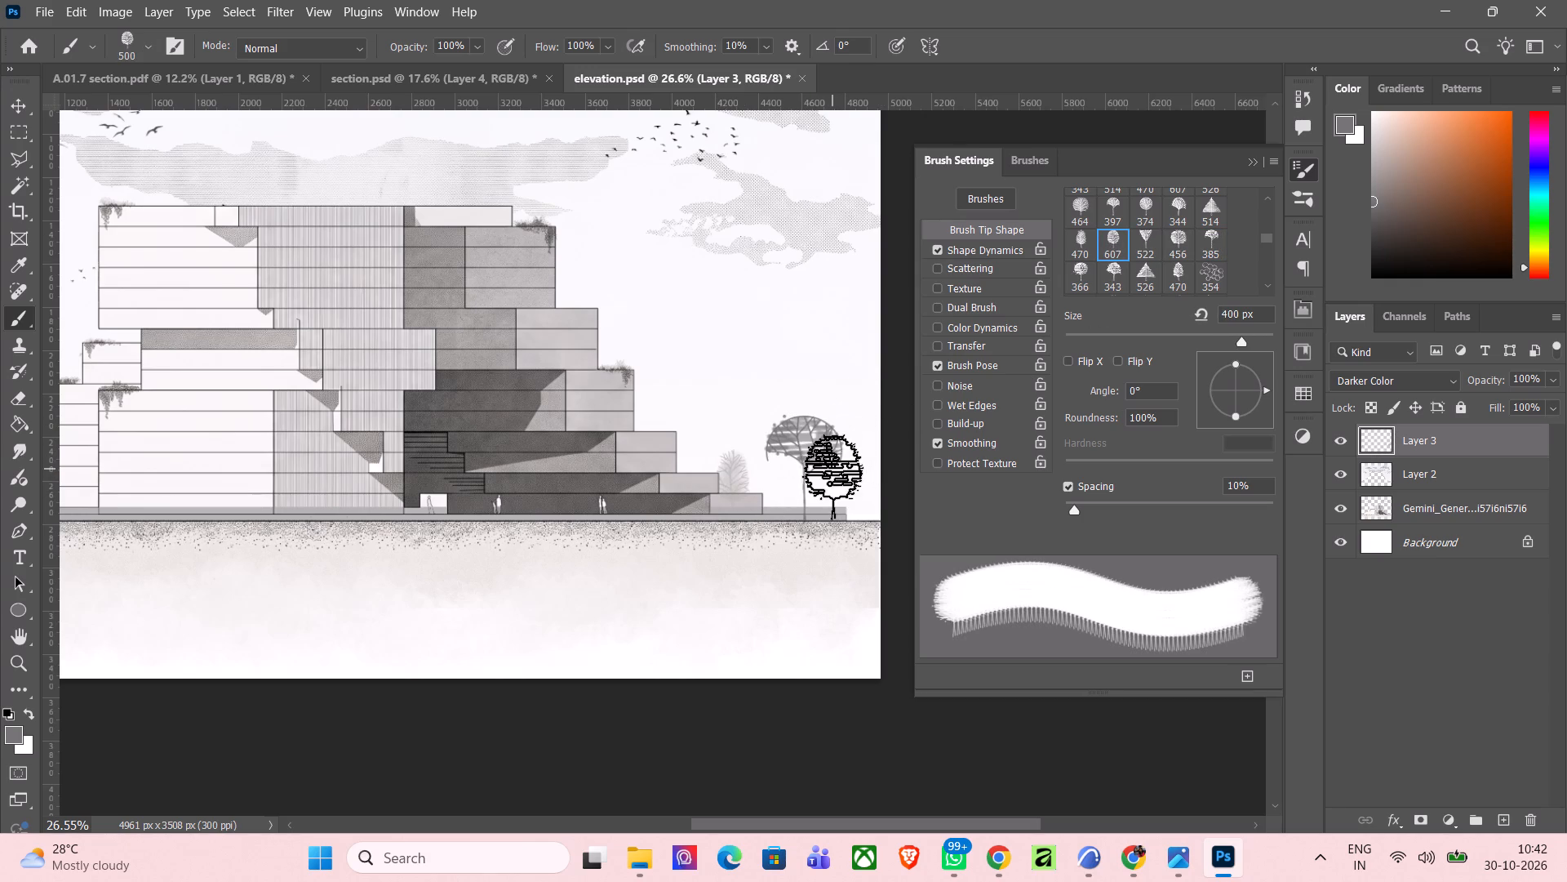
key(bracketleft)
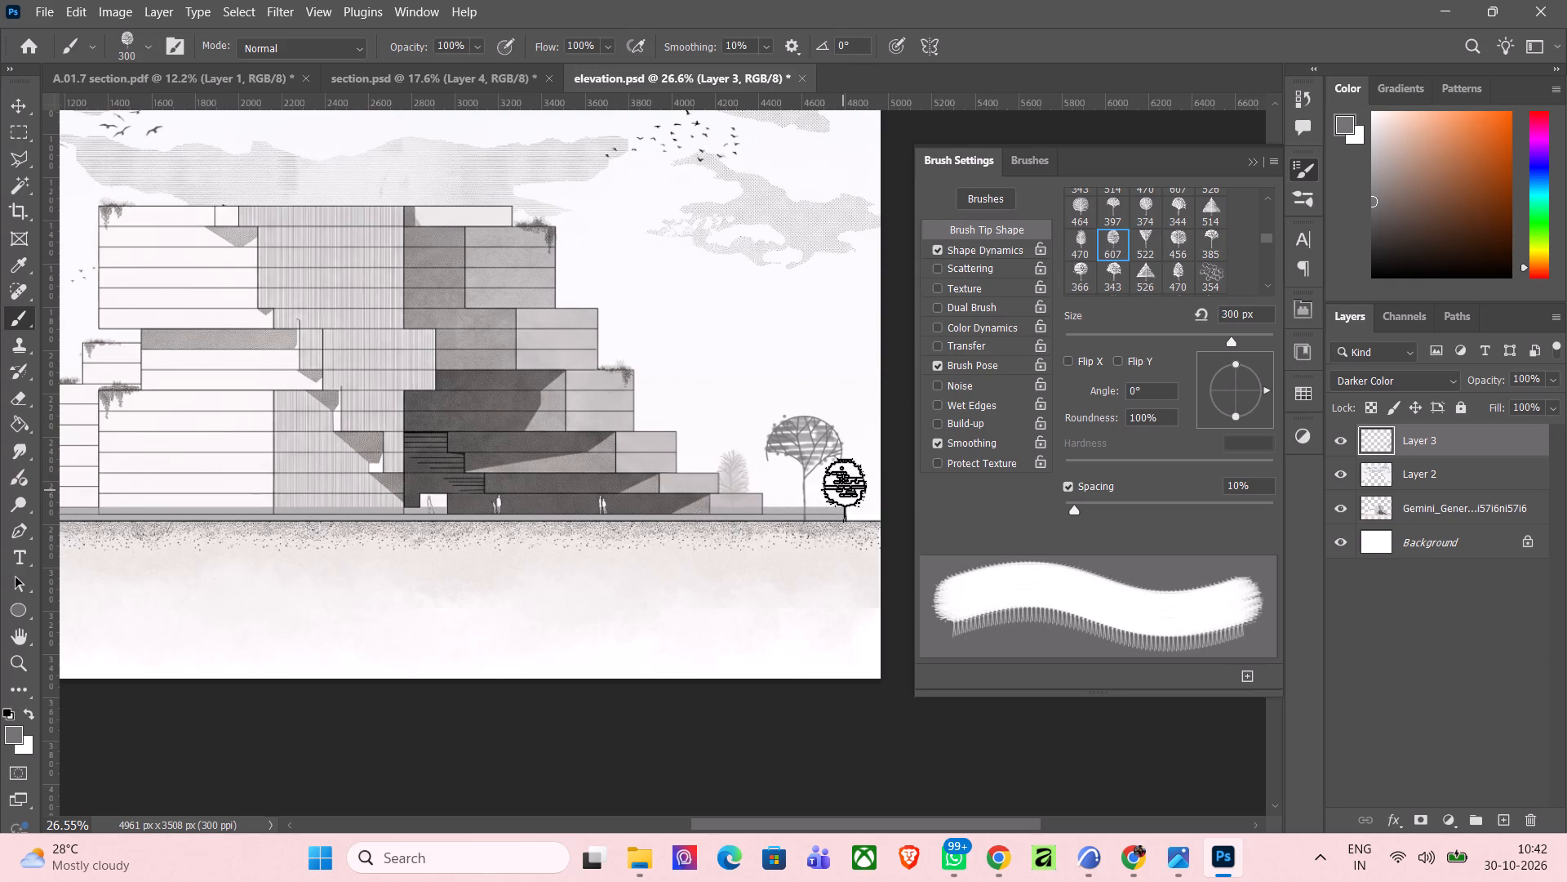
click(844, 490)
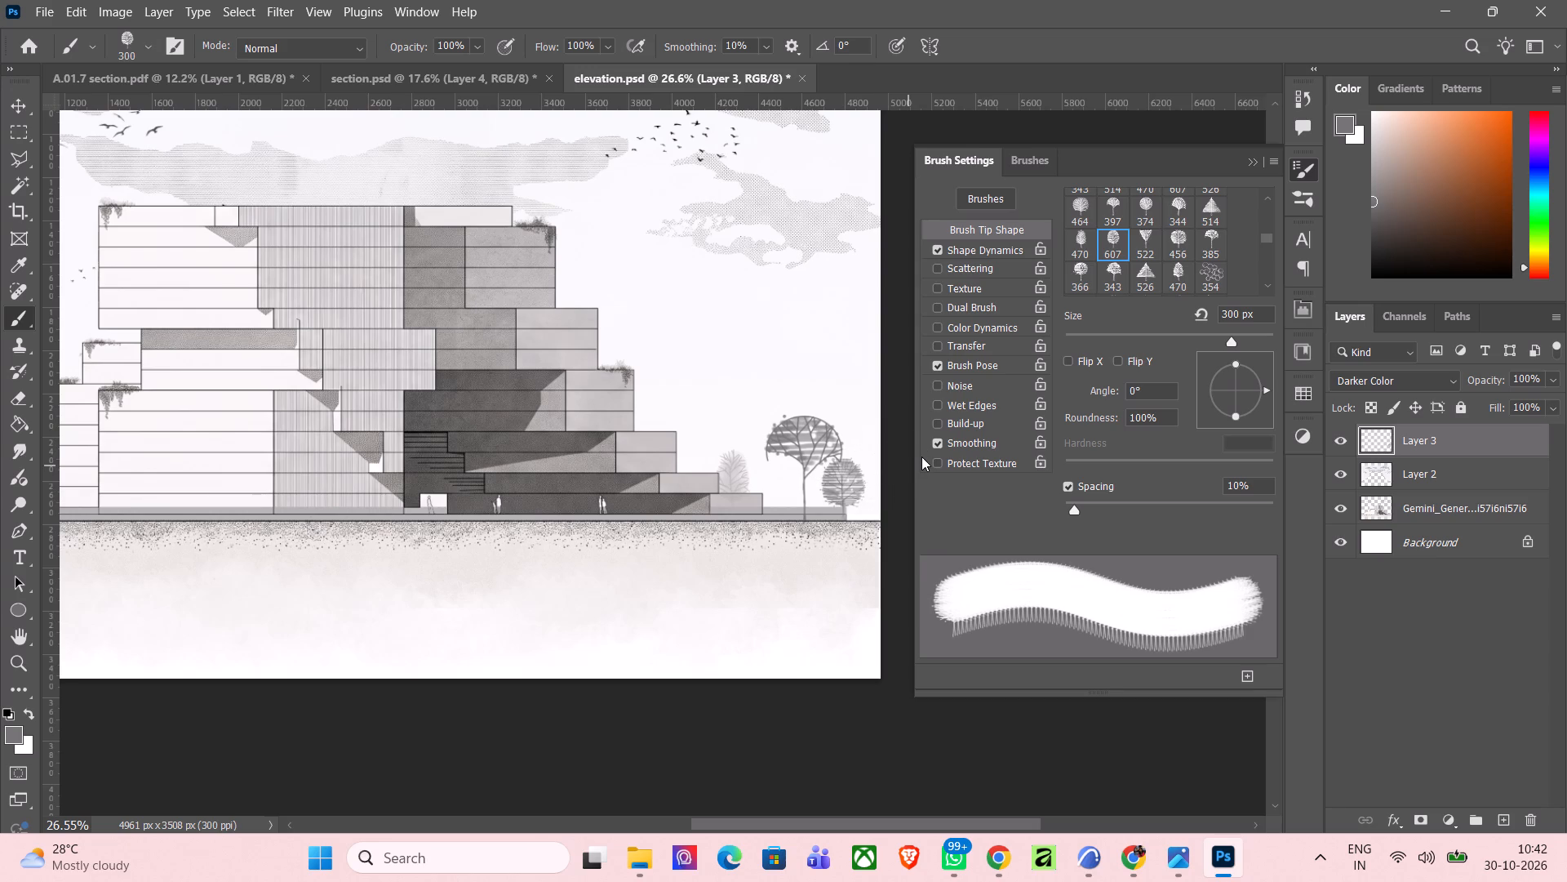
key(ctrl+z)
click(1374, 185)
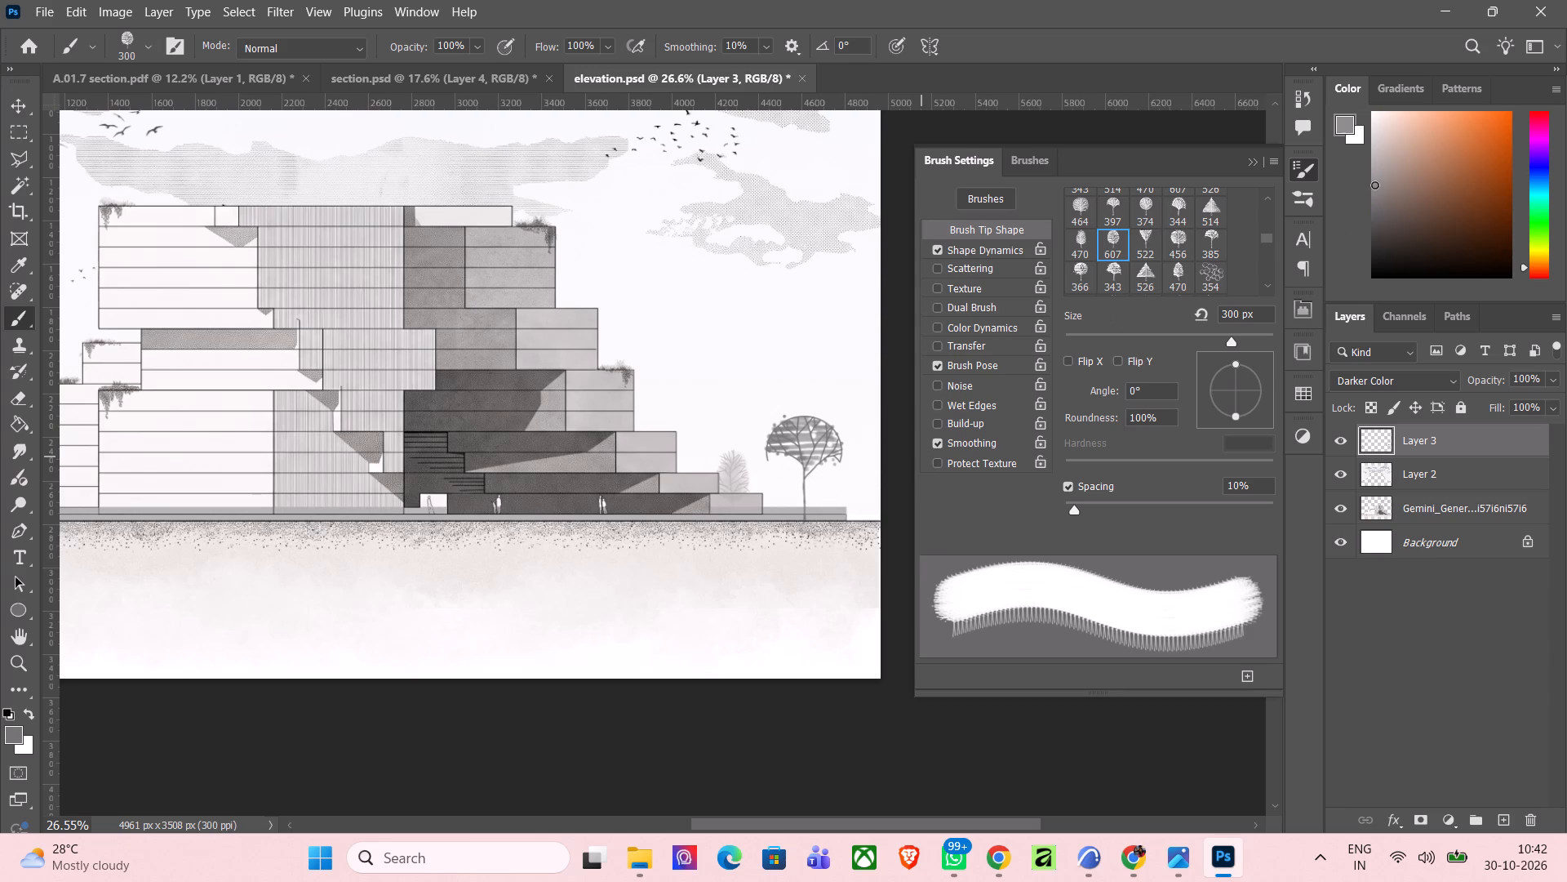
click(841, 489)
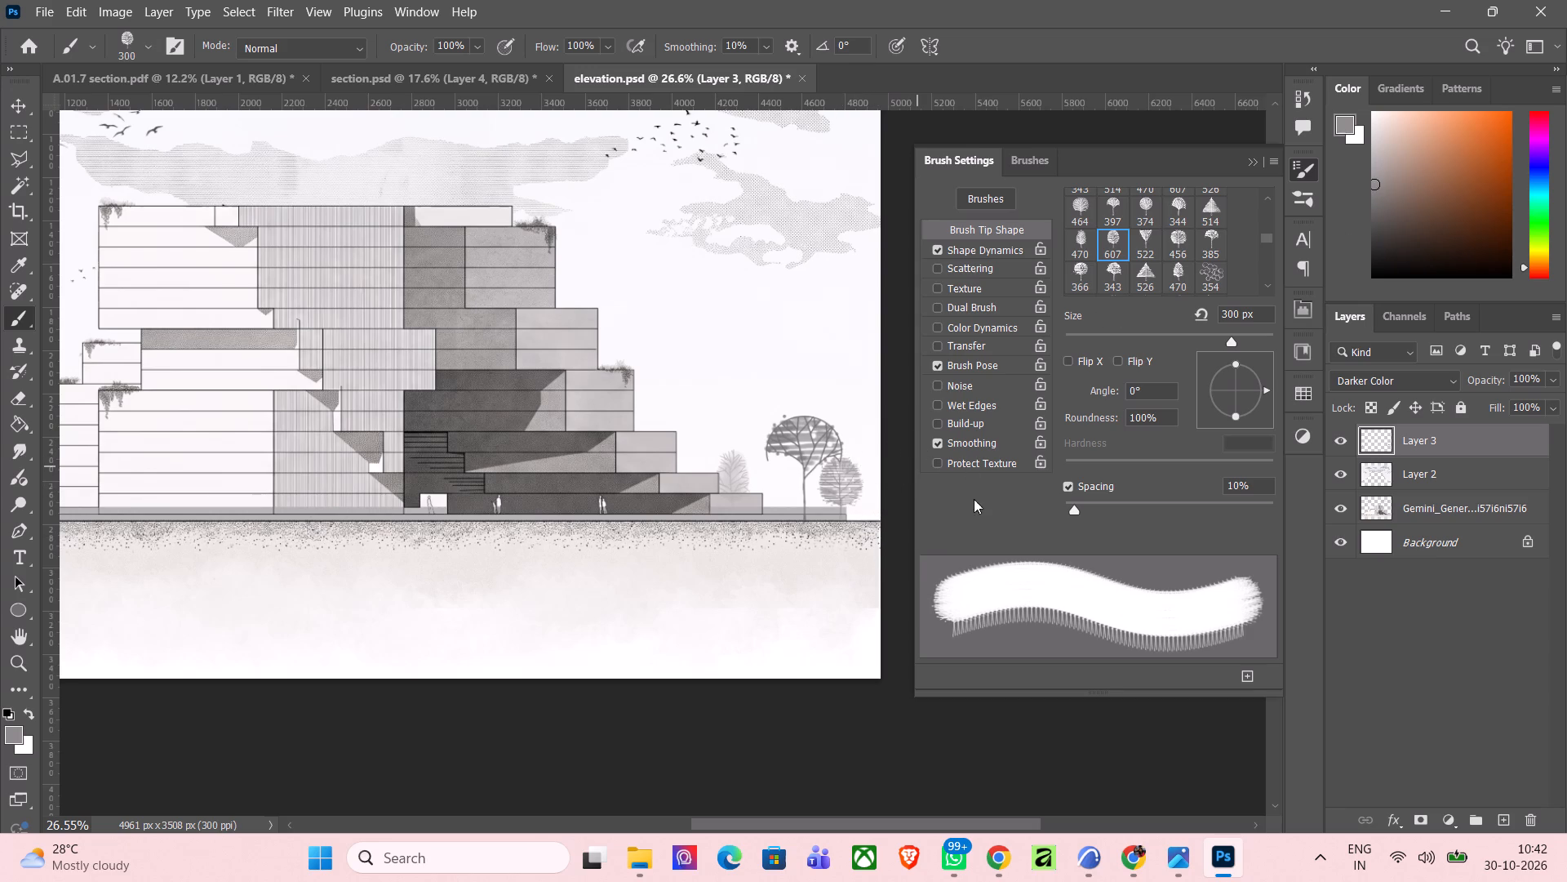
Collapse the brush settings to free the view of the whole elevation.
scroll(773, 573, down, 8)
scroll(798, 572, up, 2)
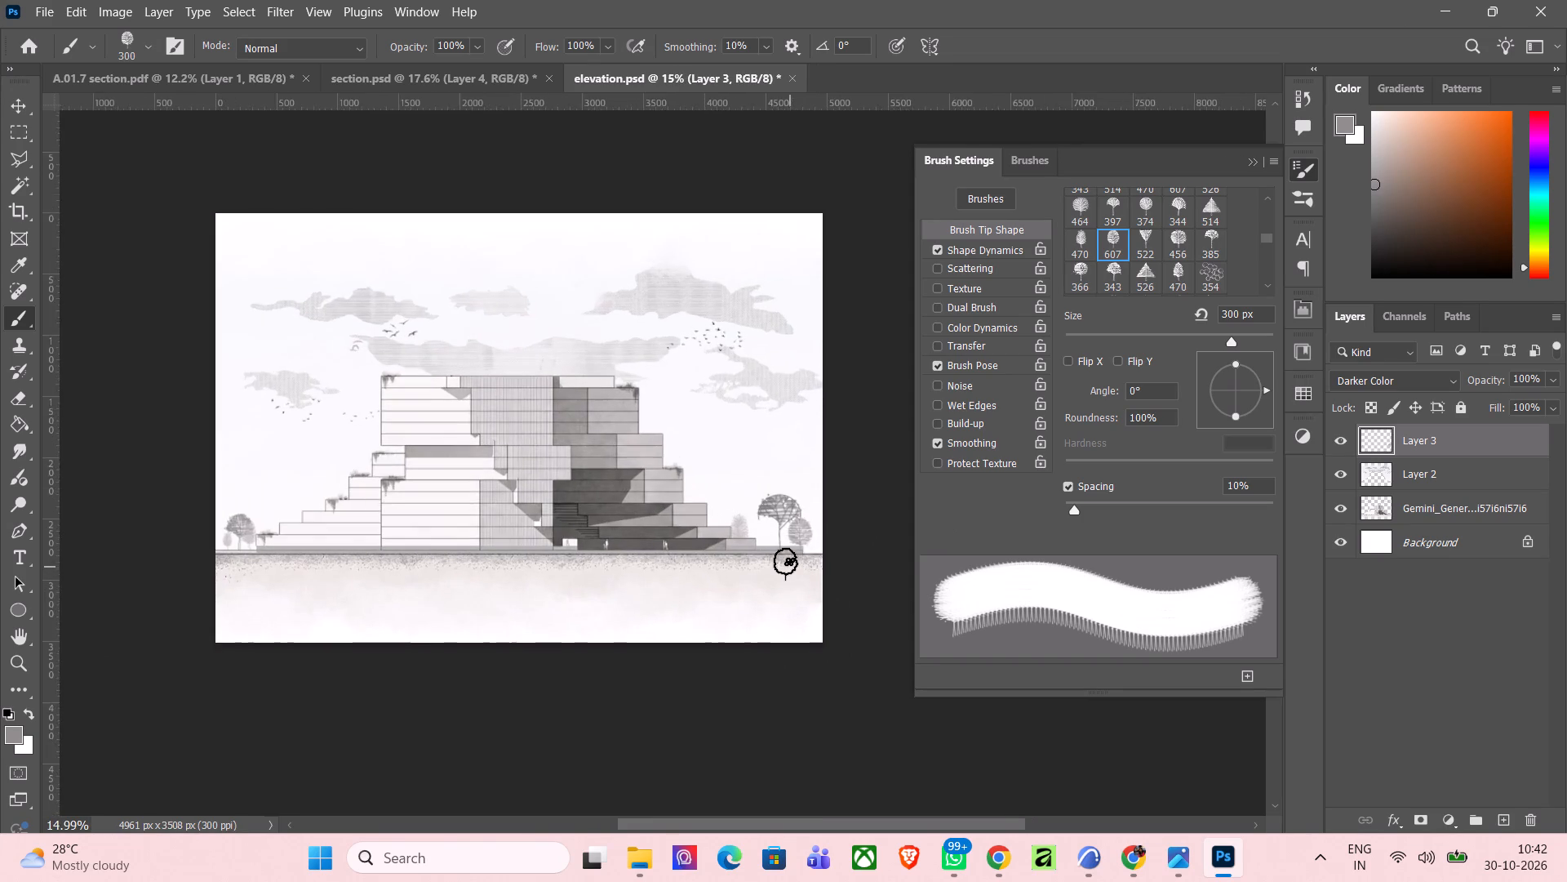
scroll(781, 565, up, 5)
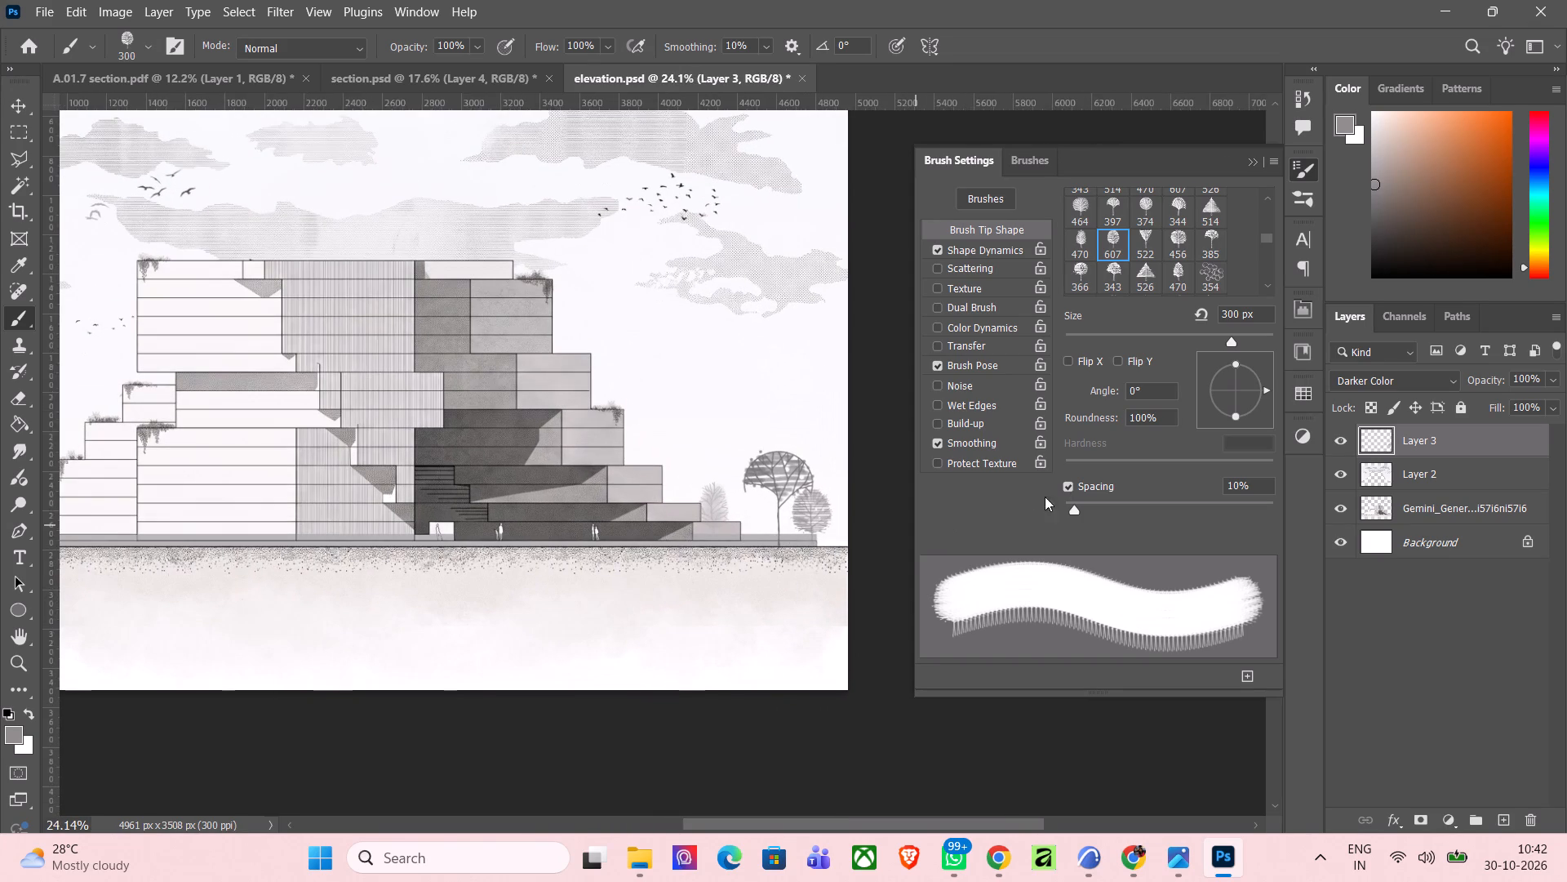
scroll(1001, 519, down, 5)
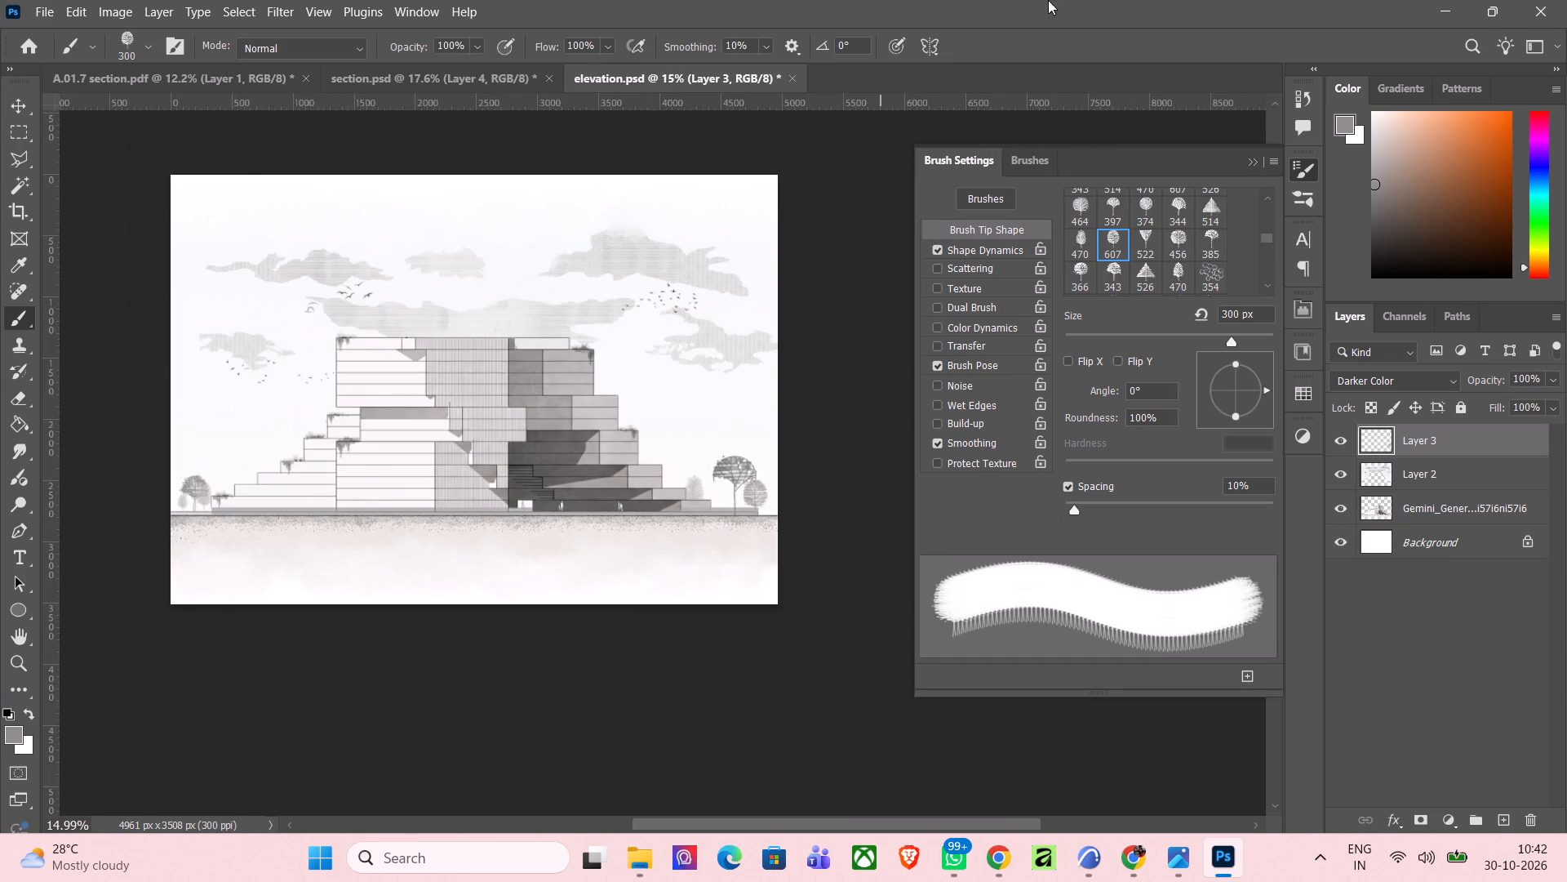
click(1257, 158)
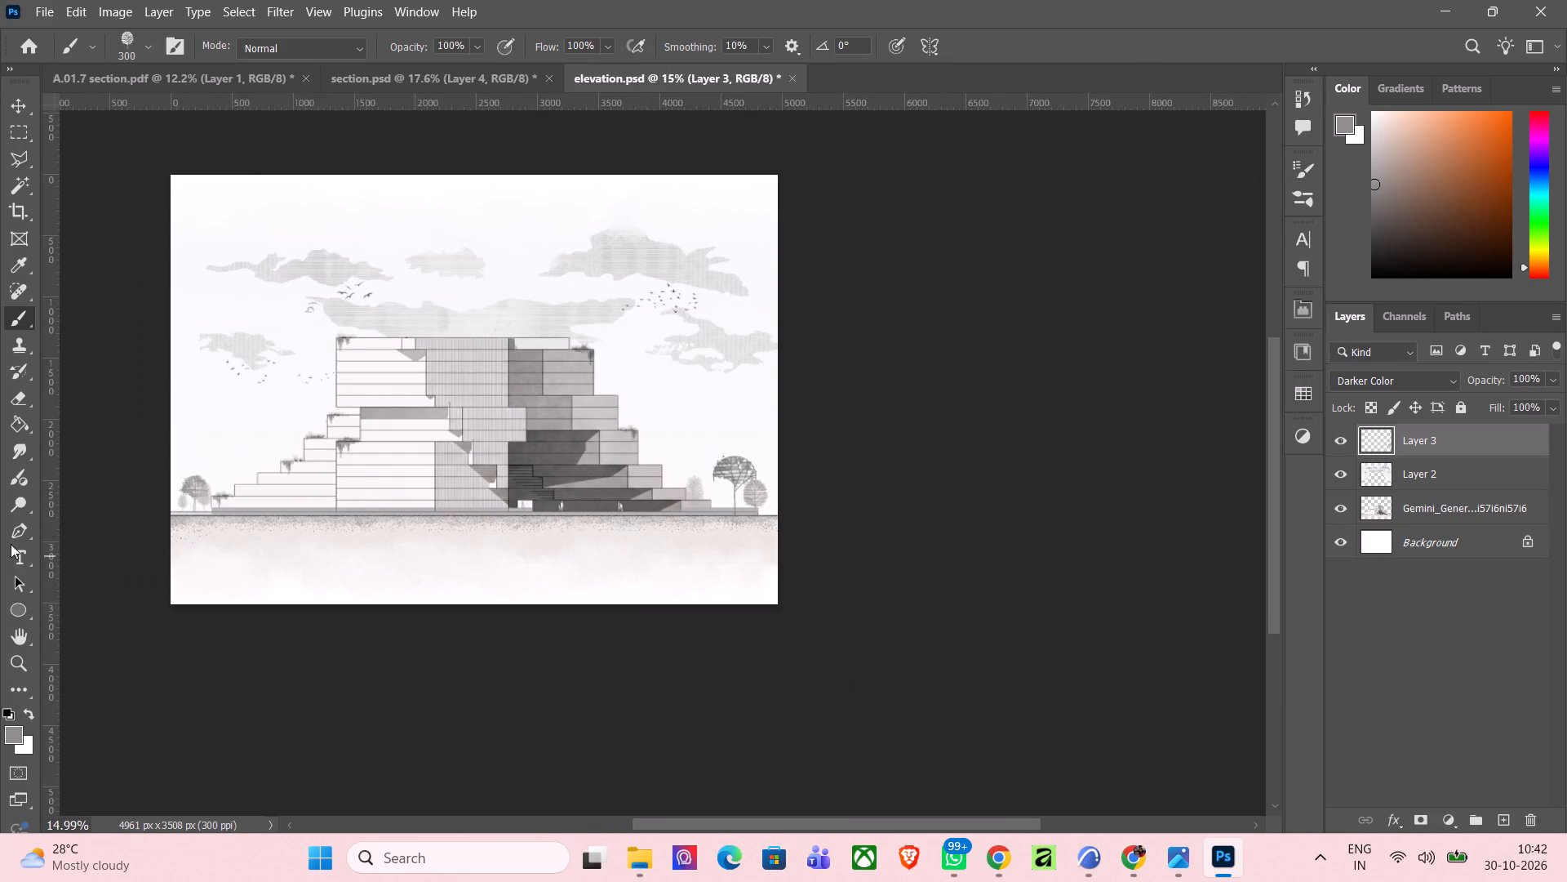
scroll(127, 488, up, 3)
key(Escape)
key(Escape)
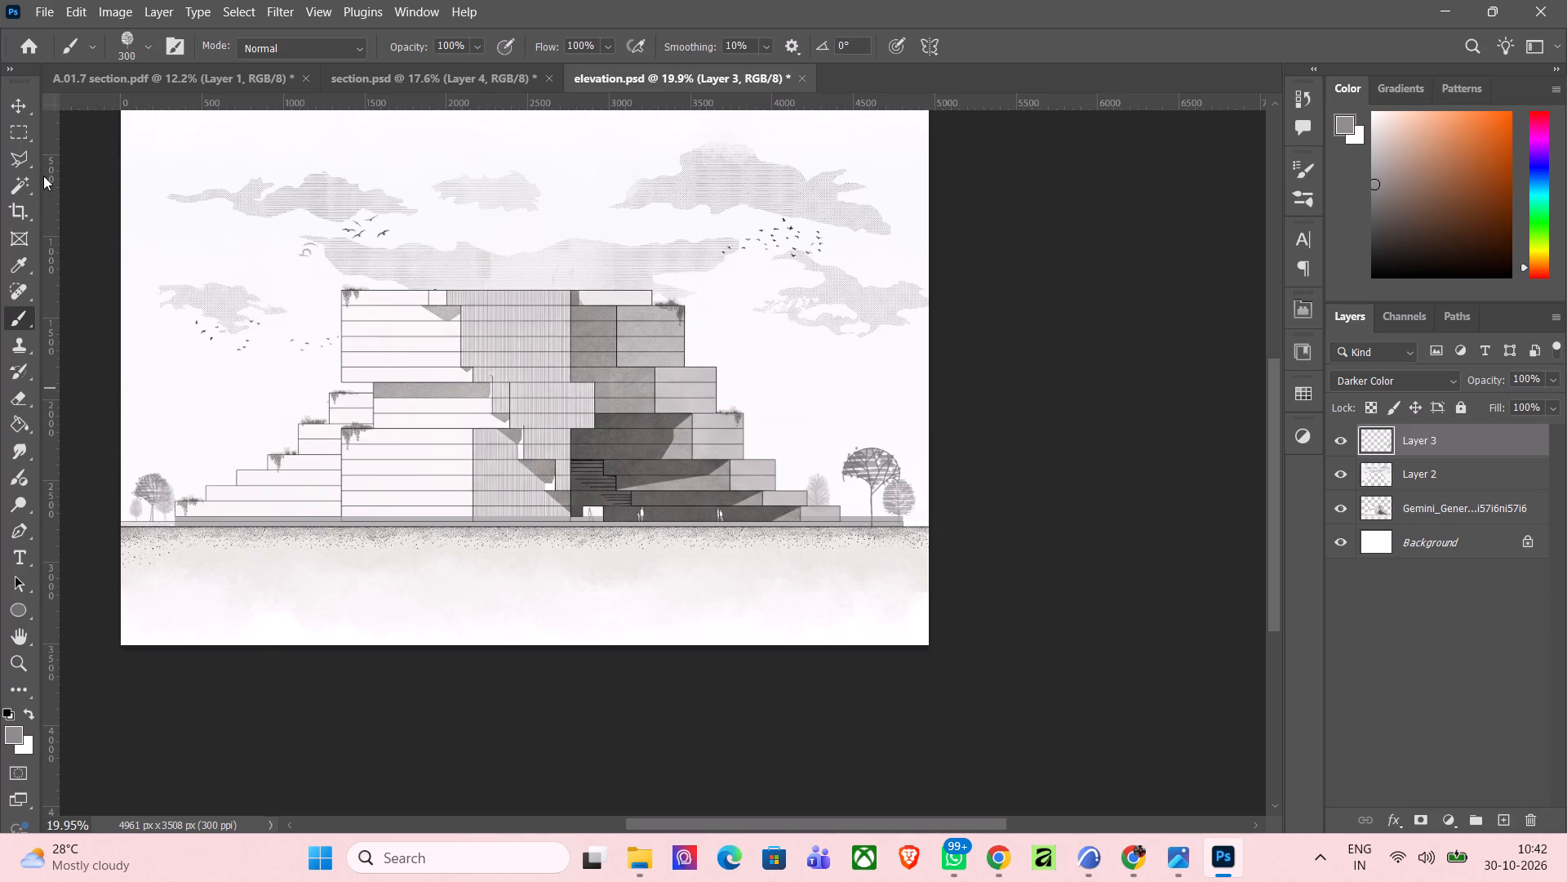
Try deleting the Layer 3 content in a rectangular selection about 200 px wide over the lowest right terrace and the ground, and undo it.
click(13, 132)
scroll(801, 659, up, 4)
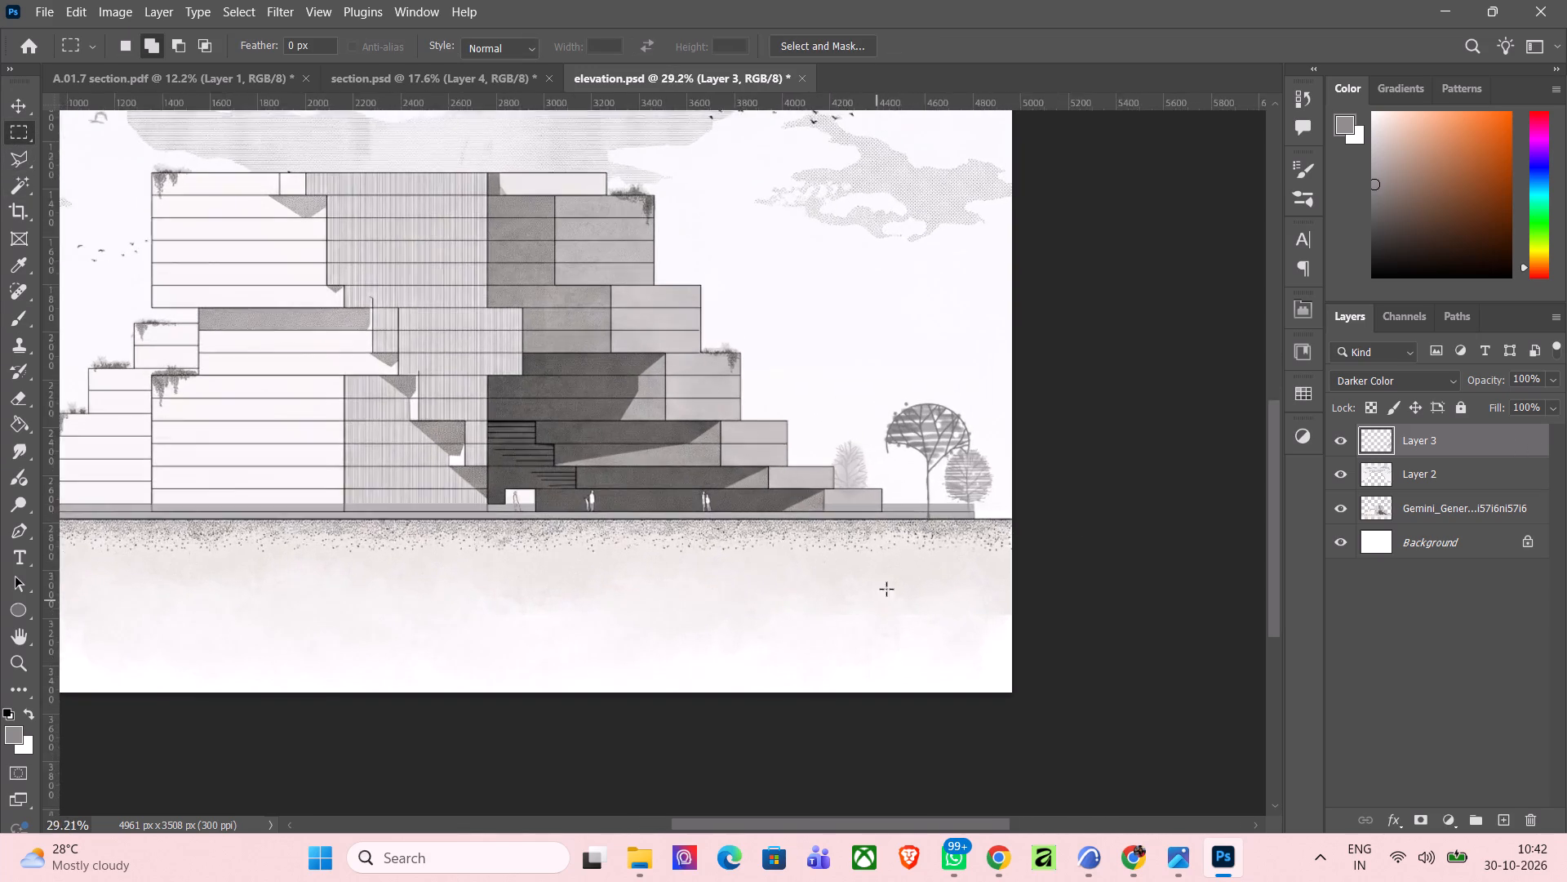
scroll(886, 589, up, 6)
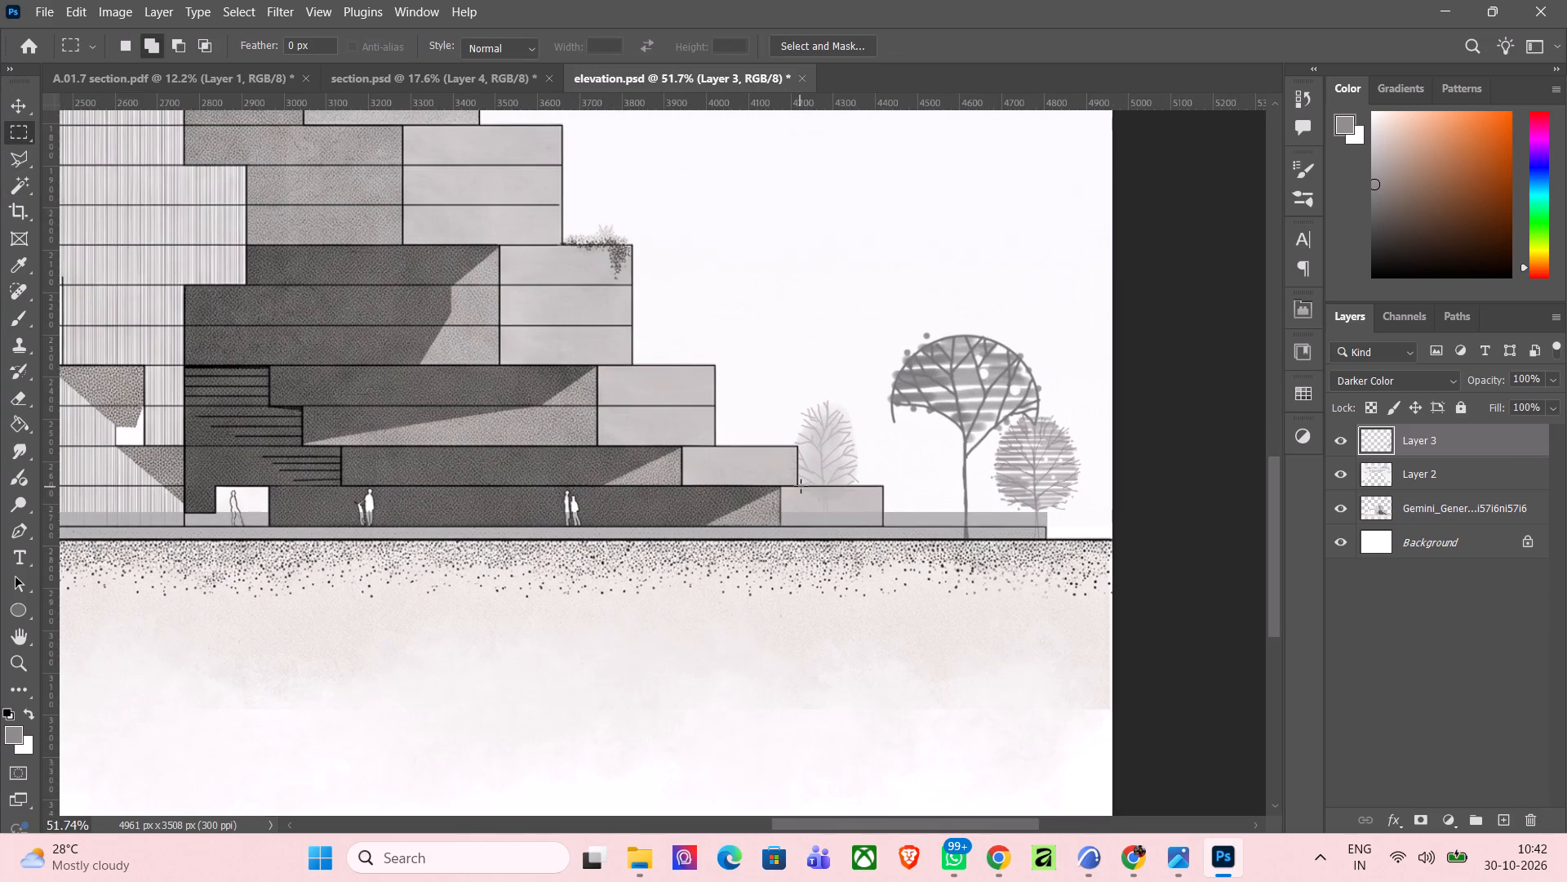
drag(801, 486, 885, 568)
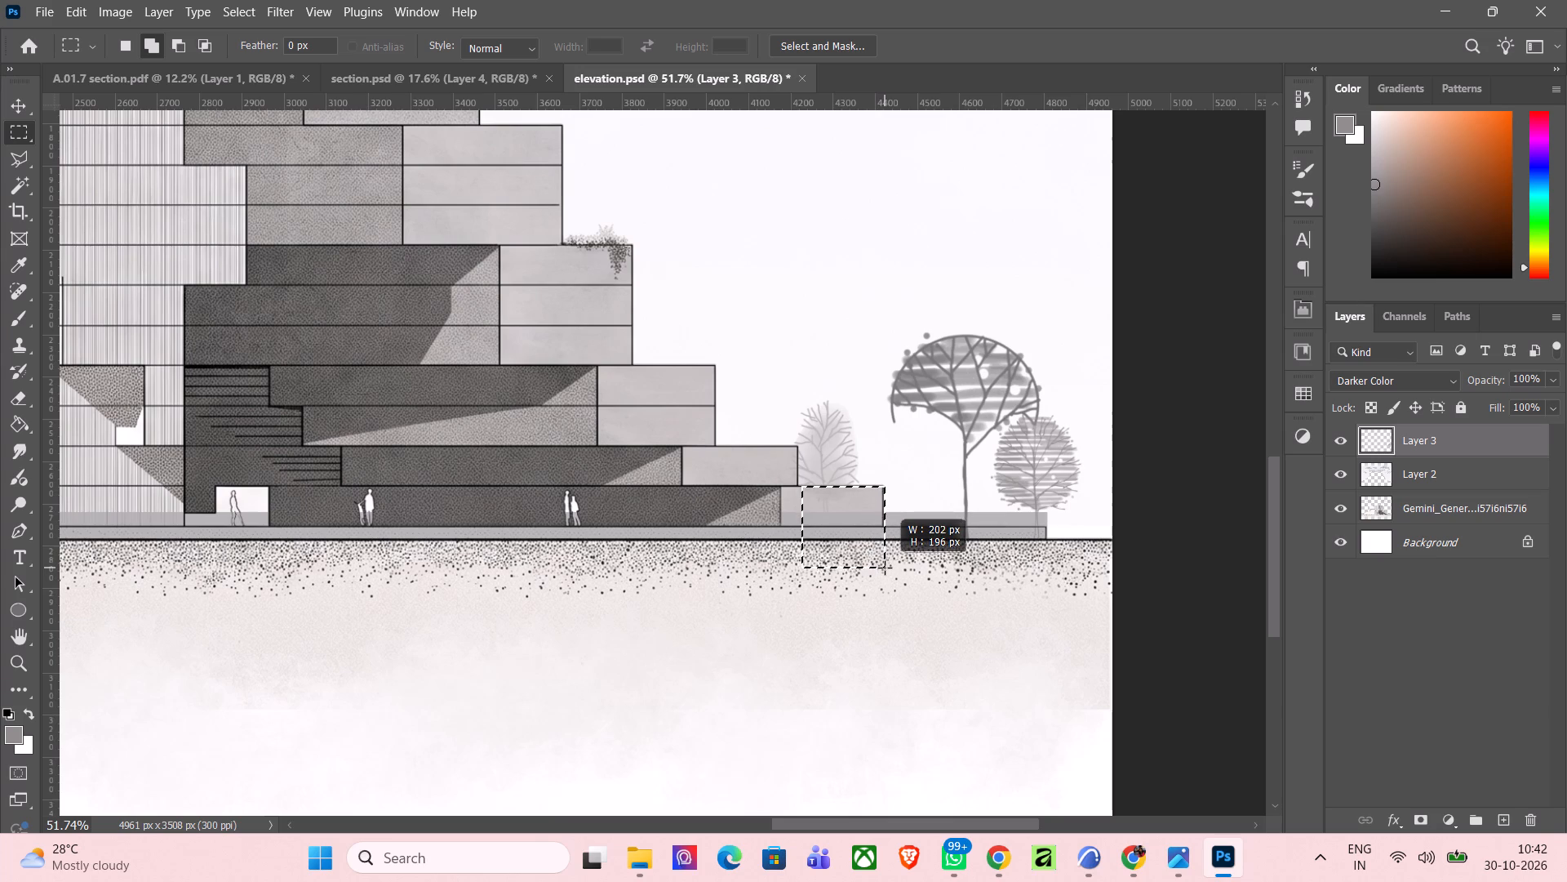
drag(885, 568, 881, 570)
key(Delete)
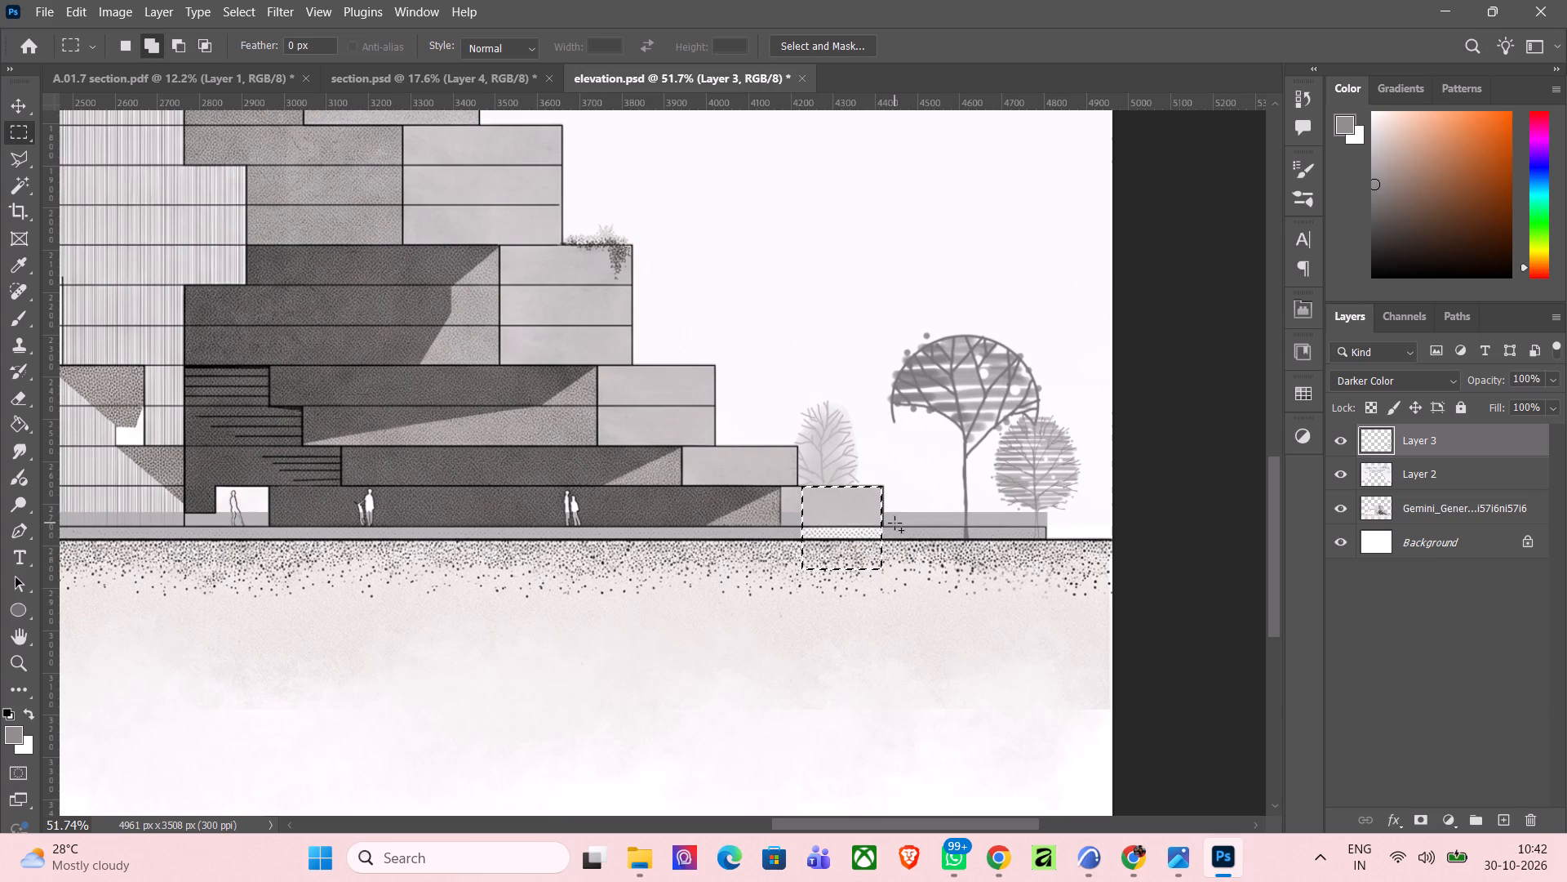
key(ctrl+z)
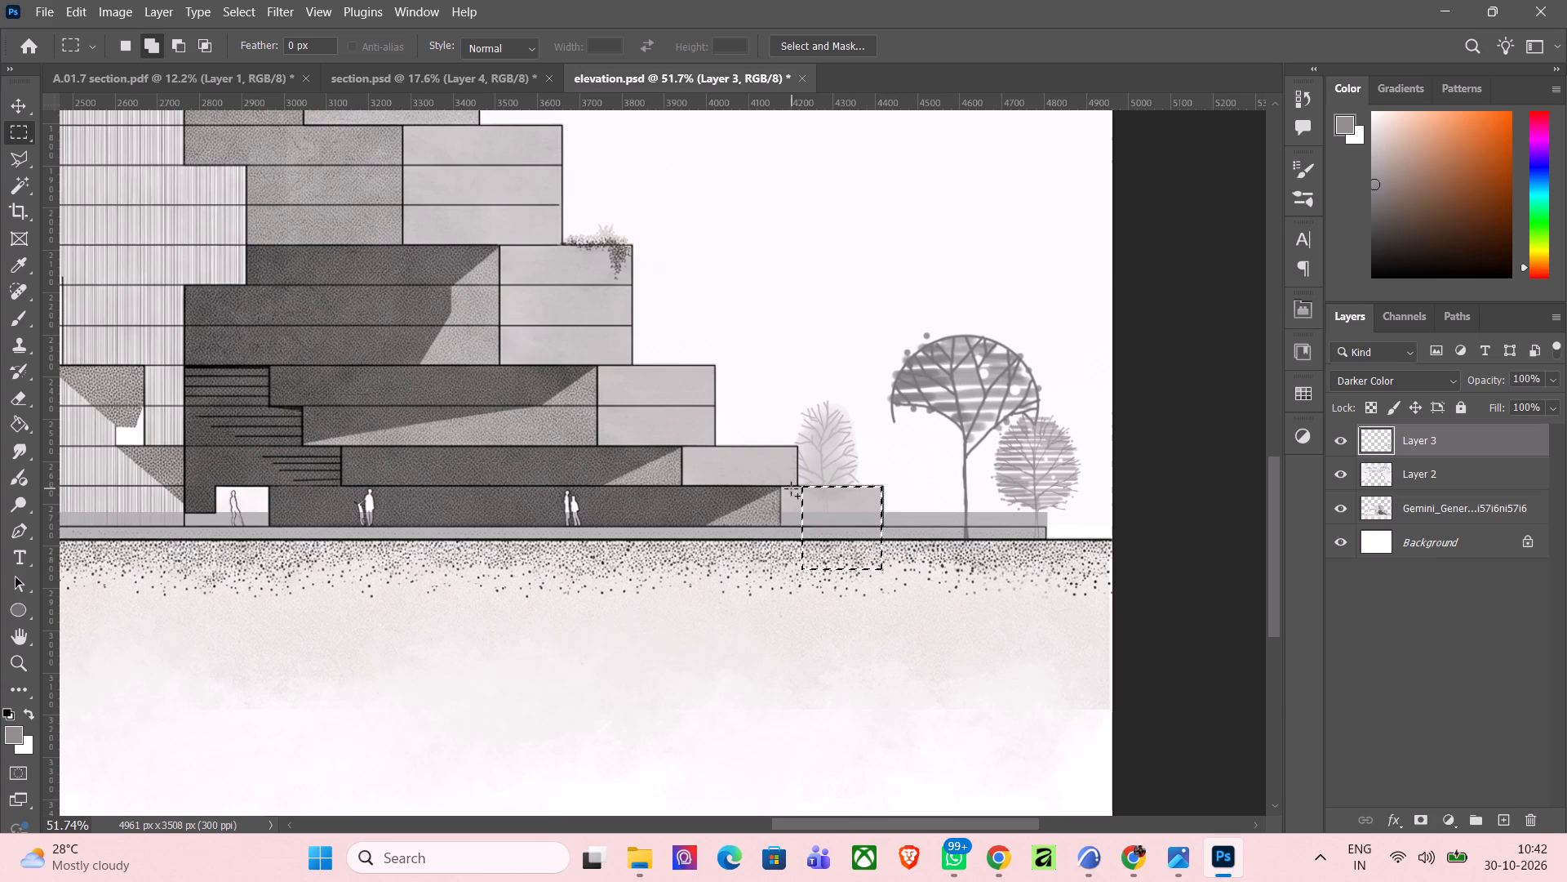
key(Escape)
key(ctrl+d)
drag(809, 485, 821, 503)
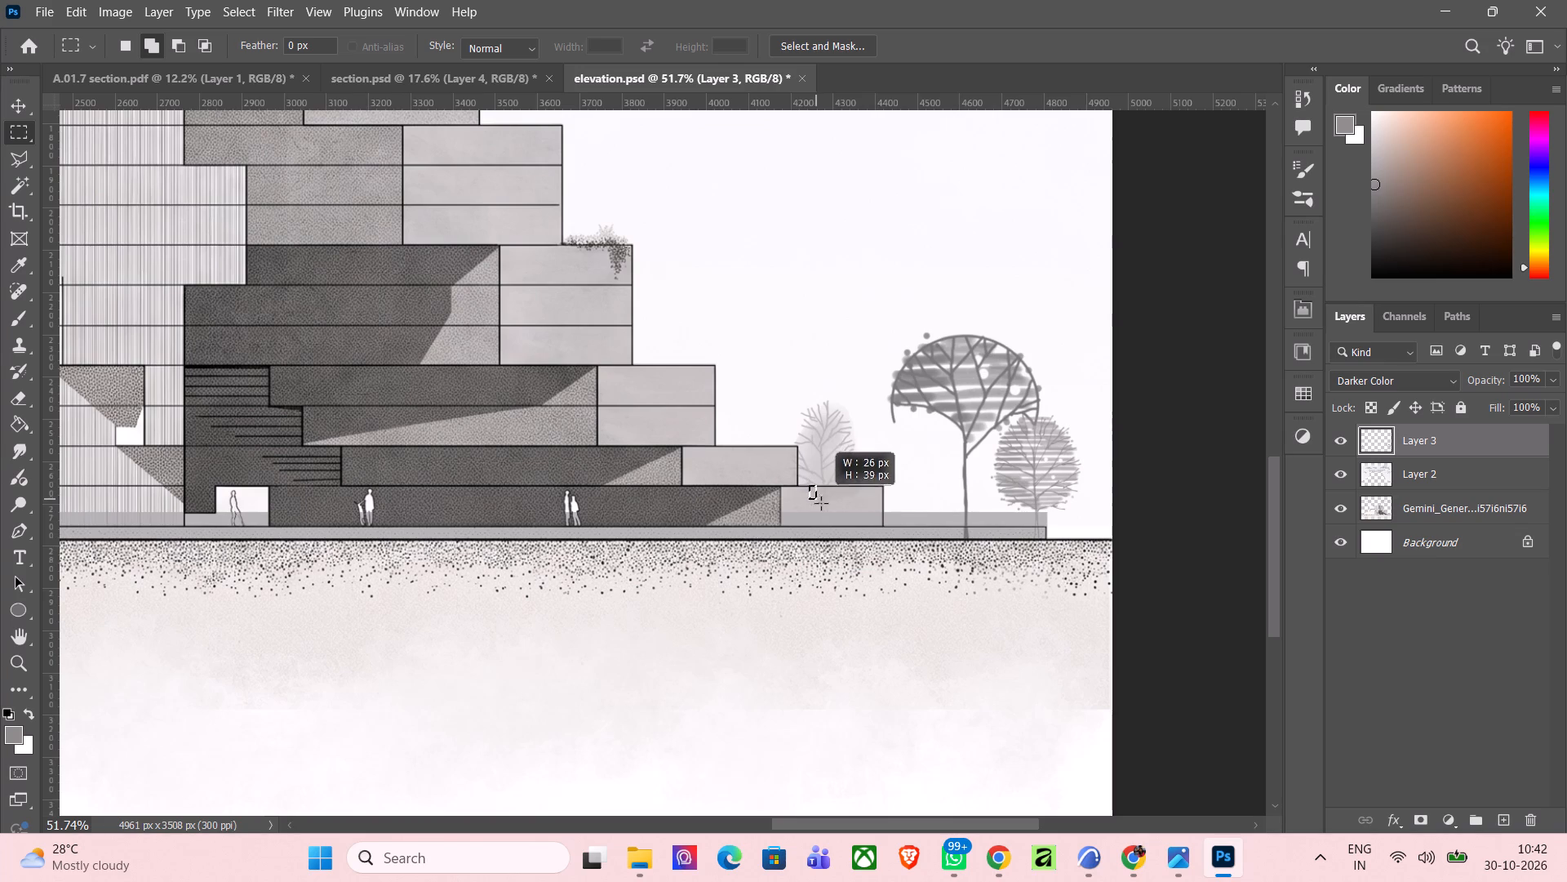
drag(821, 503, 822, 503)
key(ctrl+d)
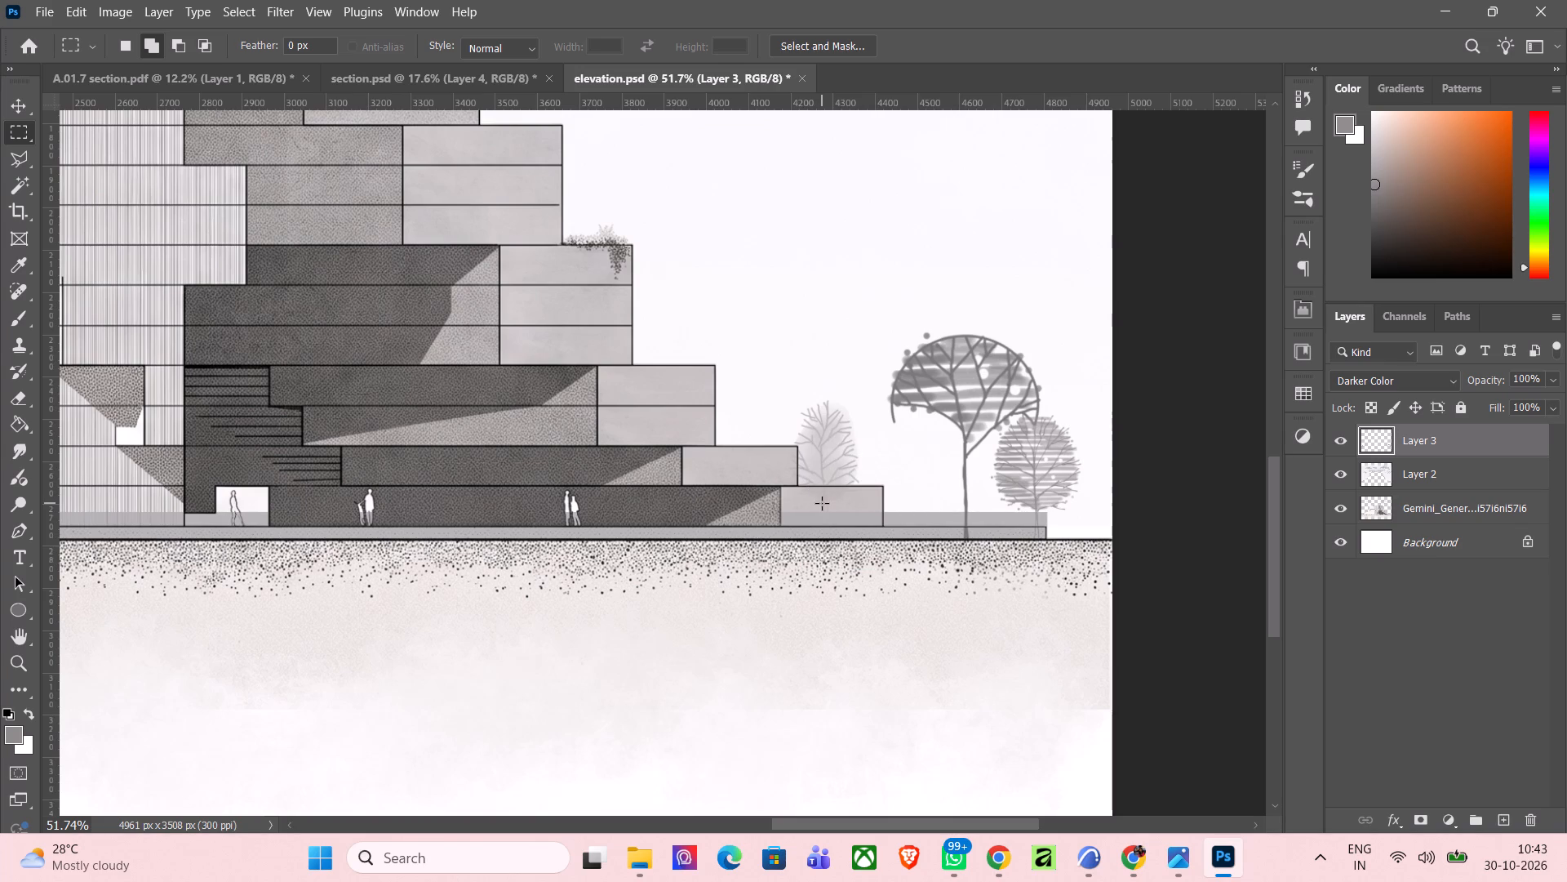
Delete the Layer 3 content inside a rectangular selection over the lowest right terrace, above the translucent base strip, and deselect.
drag(787, 486, 789, 486)
drag(789, 486, 880, 511)
key(Delete)
key(Delete)
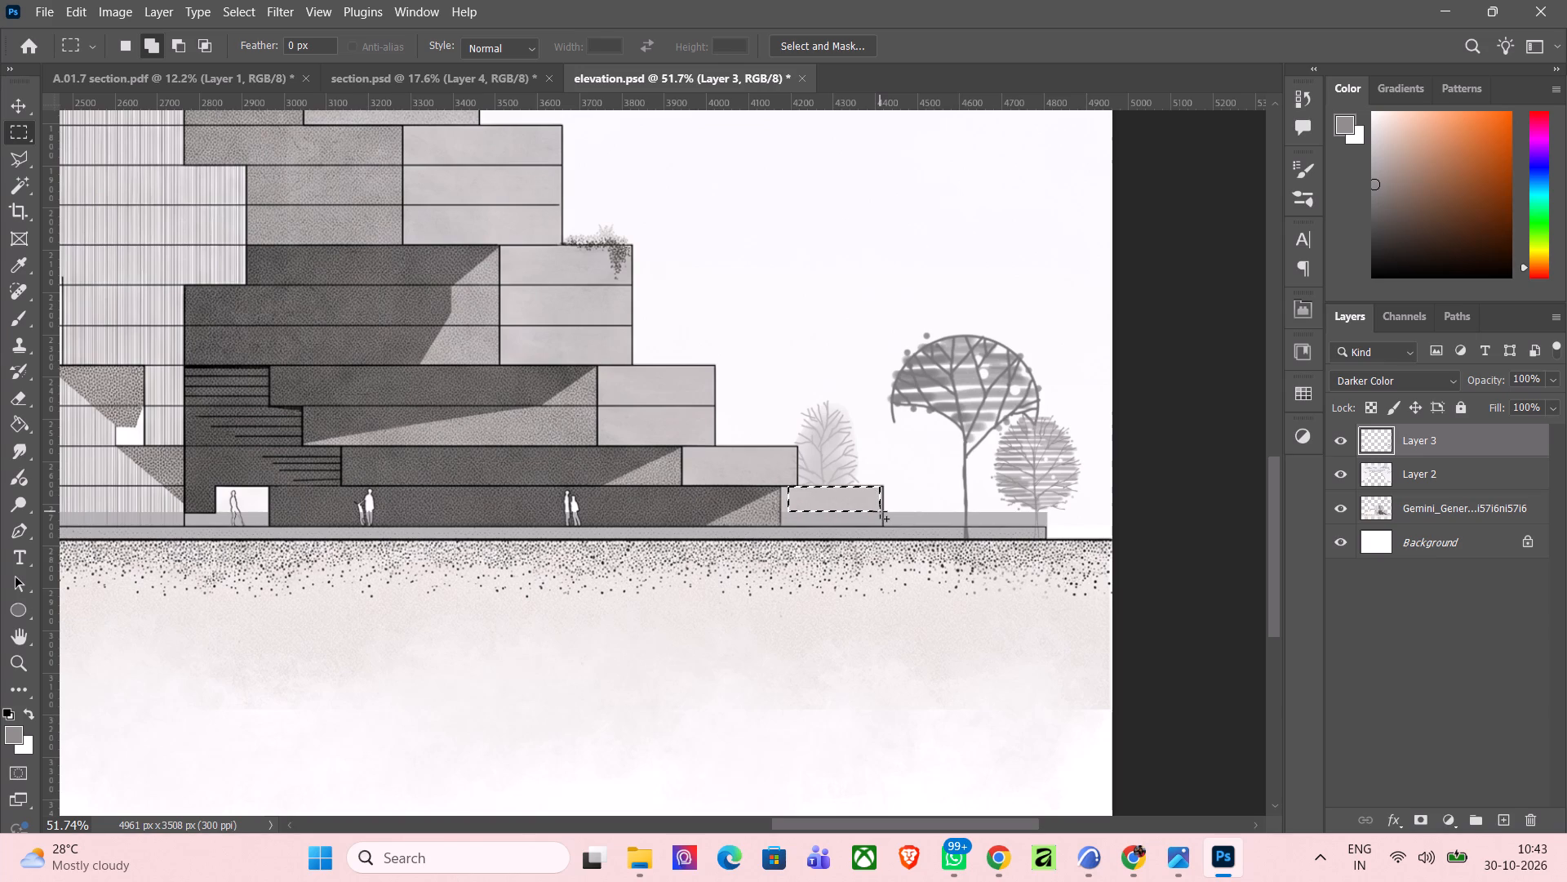
key(Delete)
key(Delete)
scroll(956, 511, up, 3)
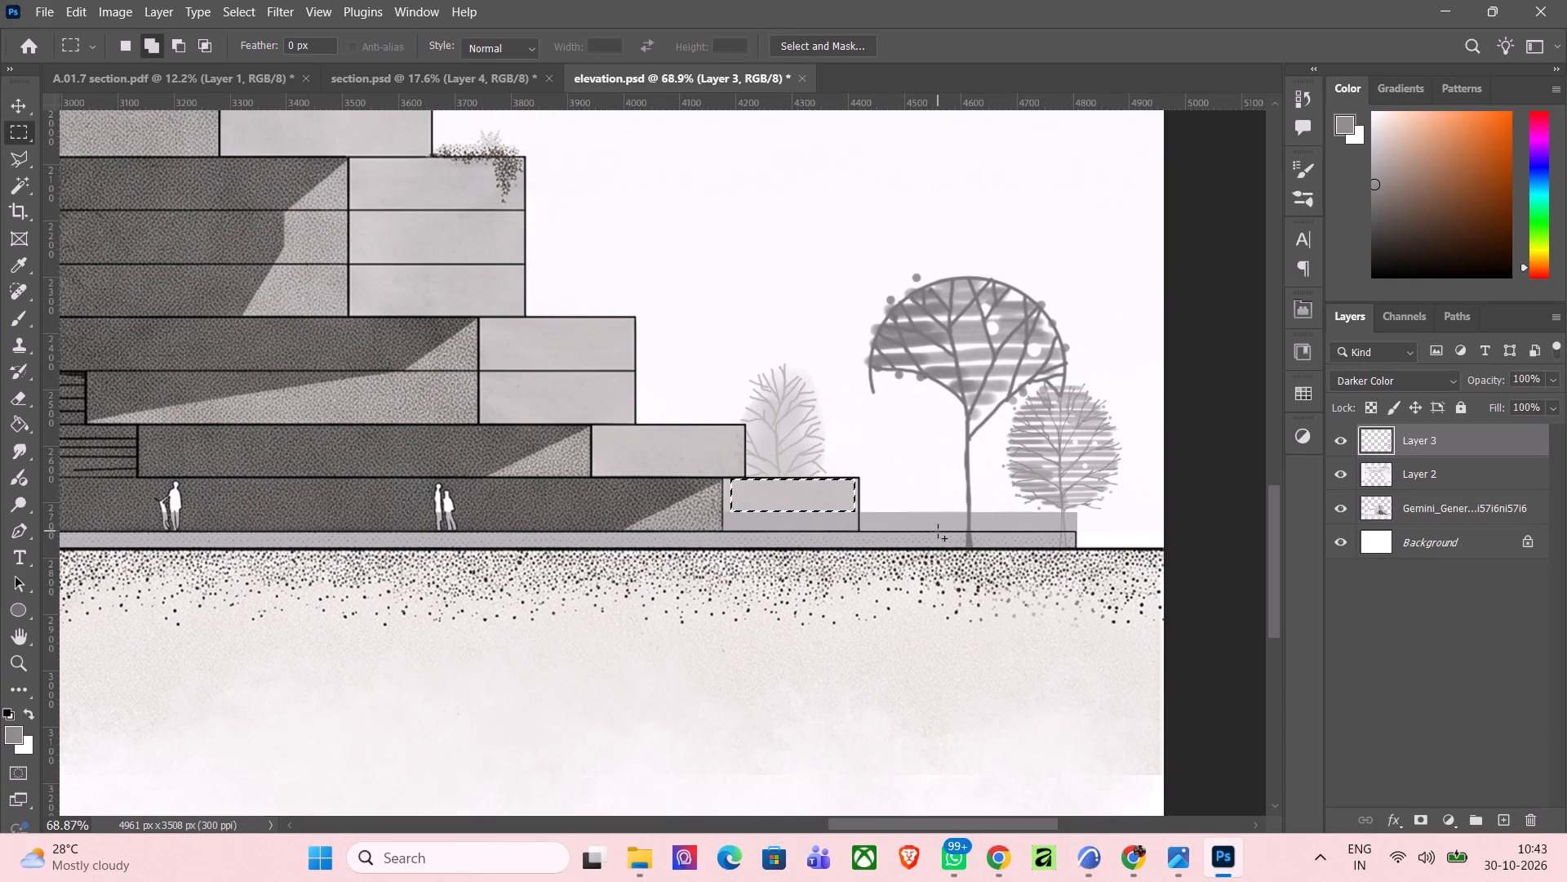
scroll(1131, 556, down, 9)
scroll(943, 589, down, 4)
scroll(273, 596, up, 8)
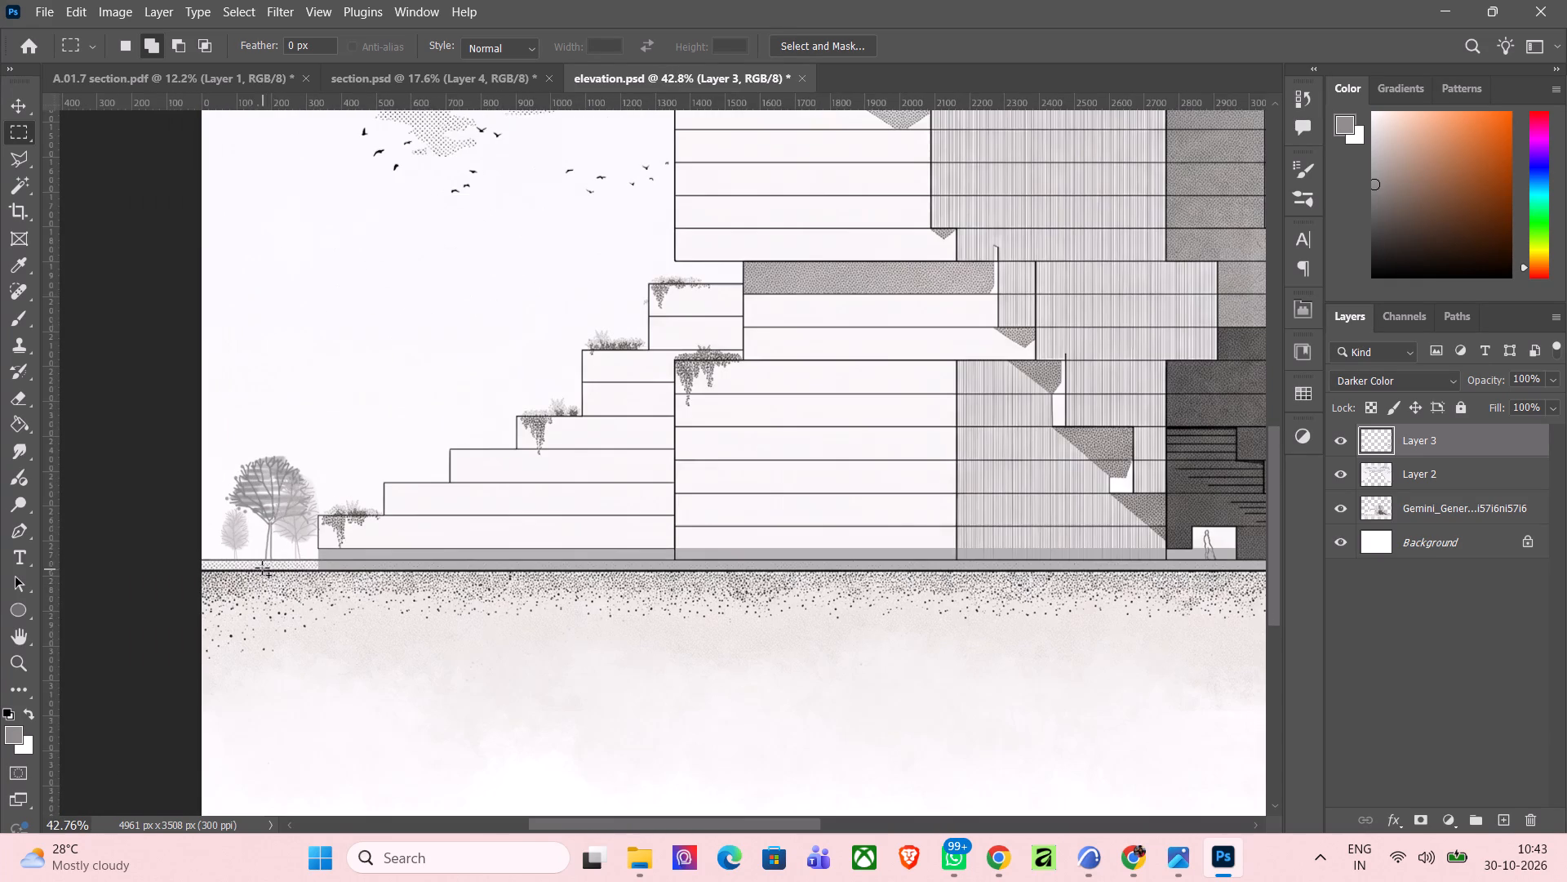
scroll(401, 545, down, 11)
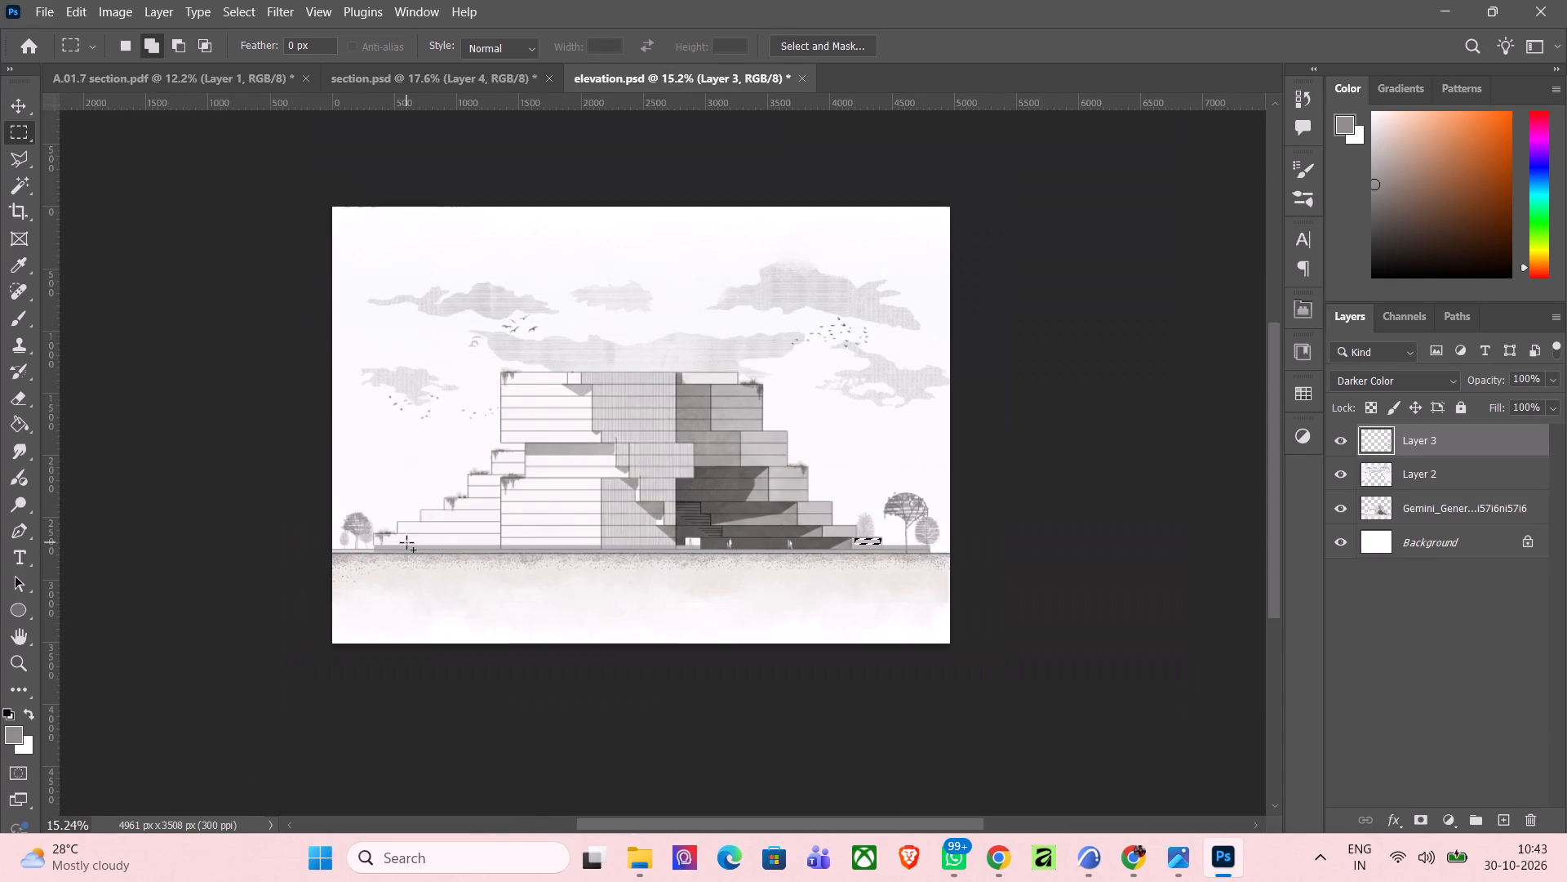
key(ctrl+d)
Review the whole elevation and save elevation.psd.
scroll(720, 517, up, 4)
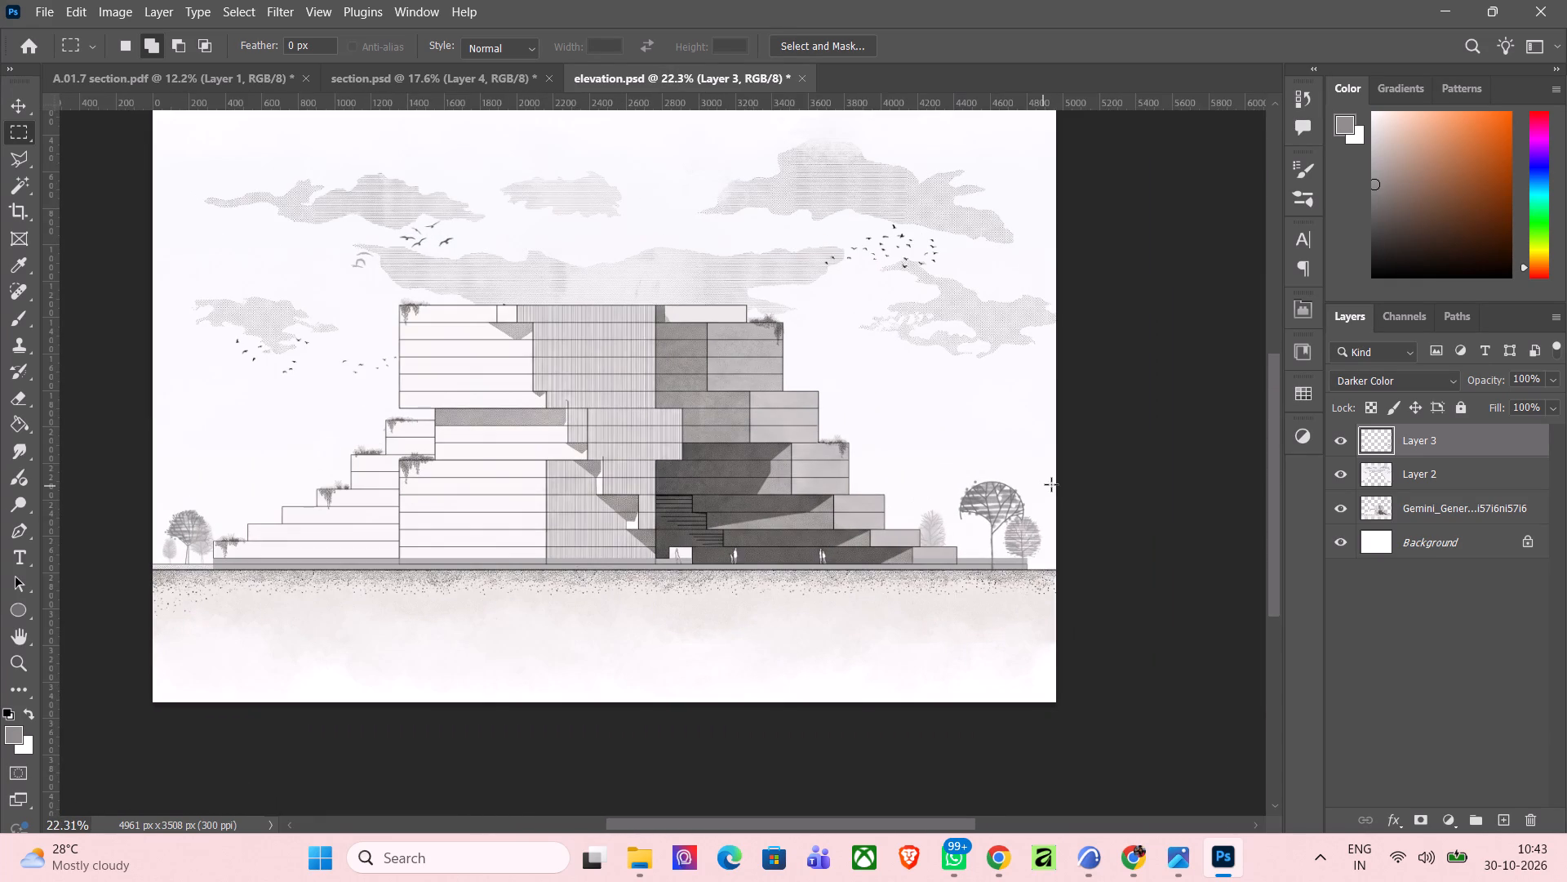
key(Escape)
scroll(1023, 454, down, 3)
scroll(850, 486, down, 3)
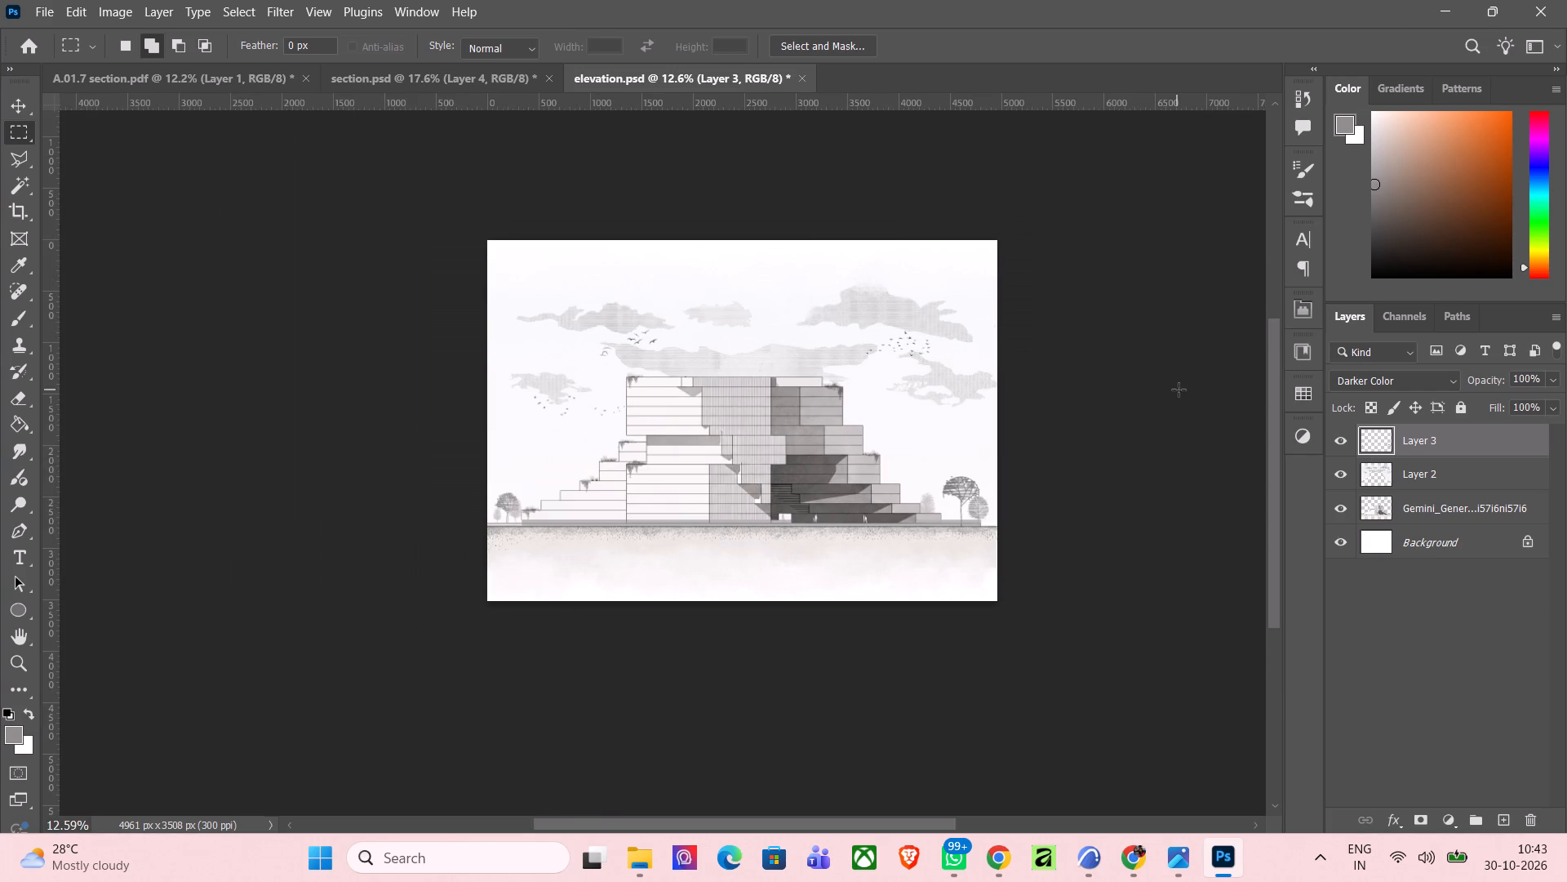
scroll(664, 442, up, 3)
scroll(992, 422, up, 3)
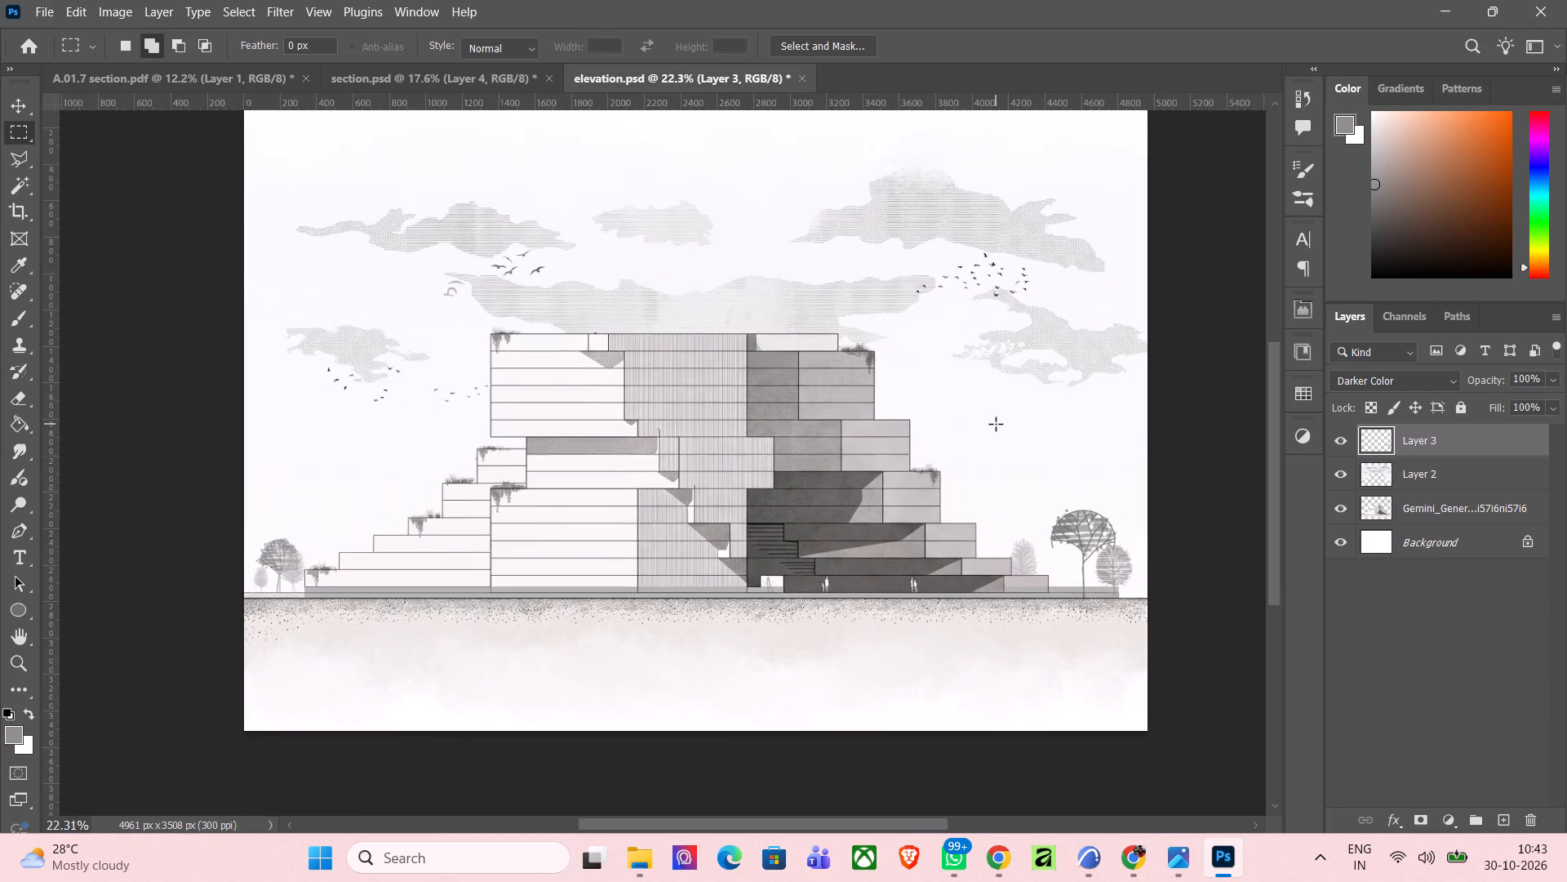
scroll(996, 424, up, 1)
scroll(997, 425, down, 3)
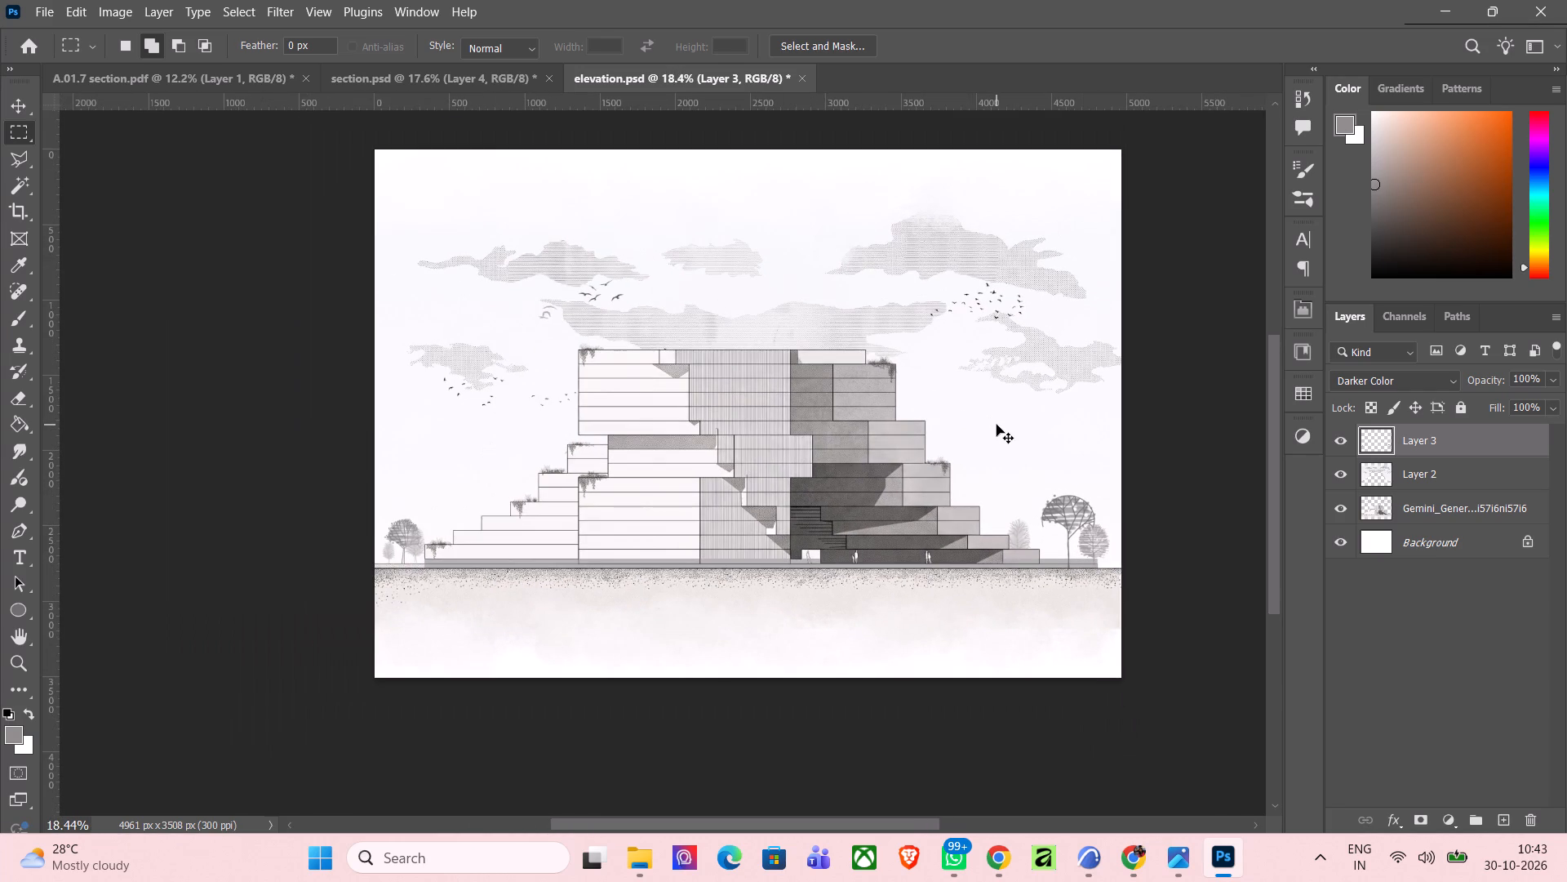
key(ctrl+s)
In section.psd, delete the Layer 5 tree foliage overlapping the right tower within a rectangular selection about 377 by 768 px, and deselect.
click(384, 85)
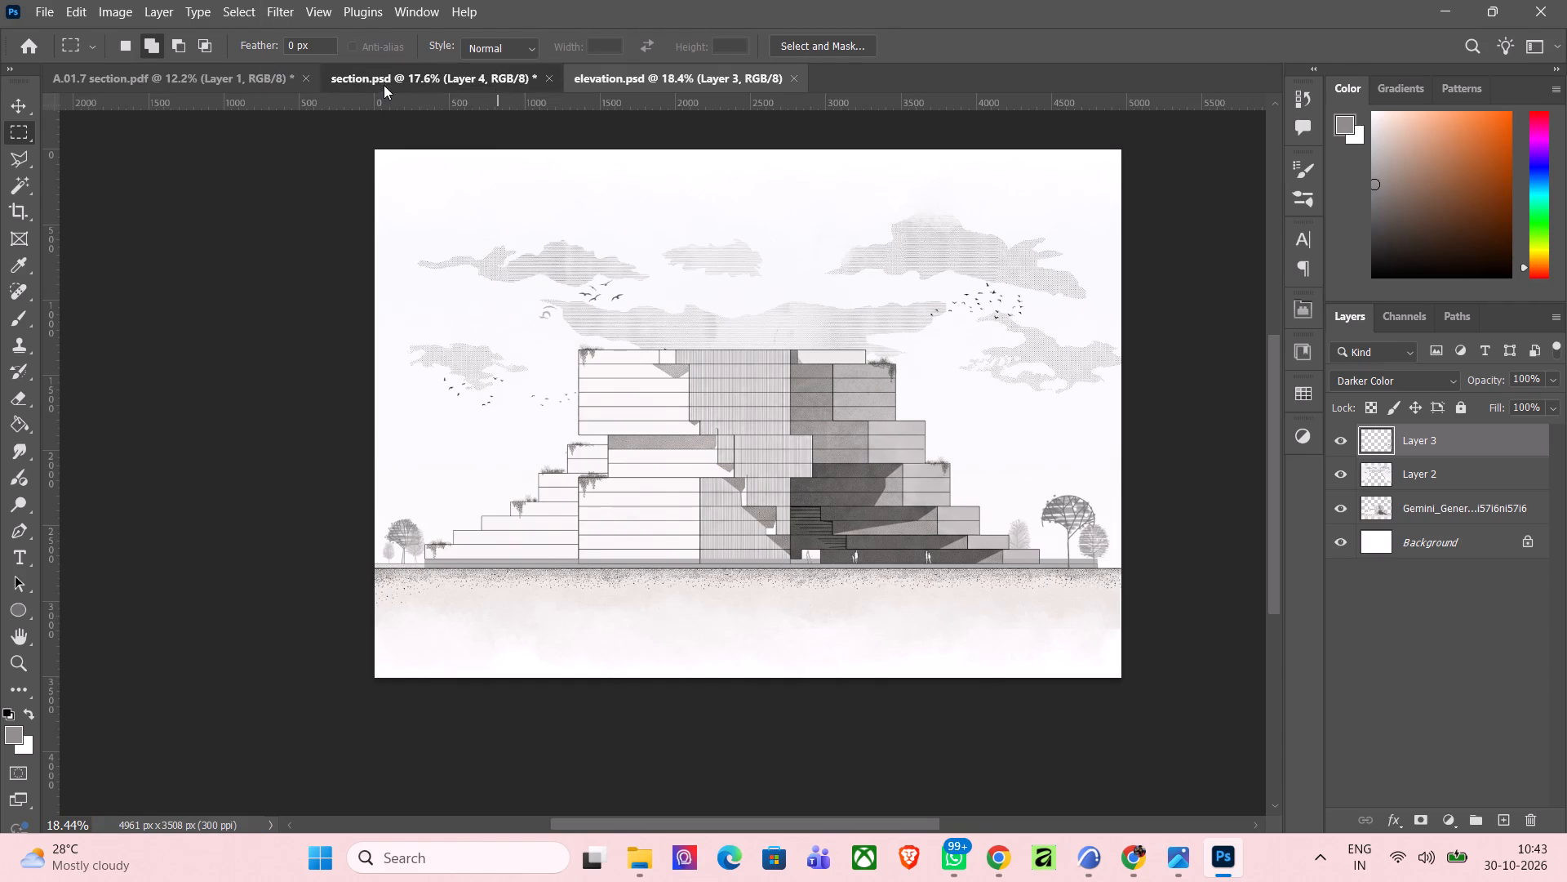
scroll(527, 585, up, 7)
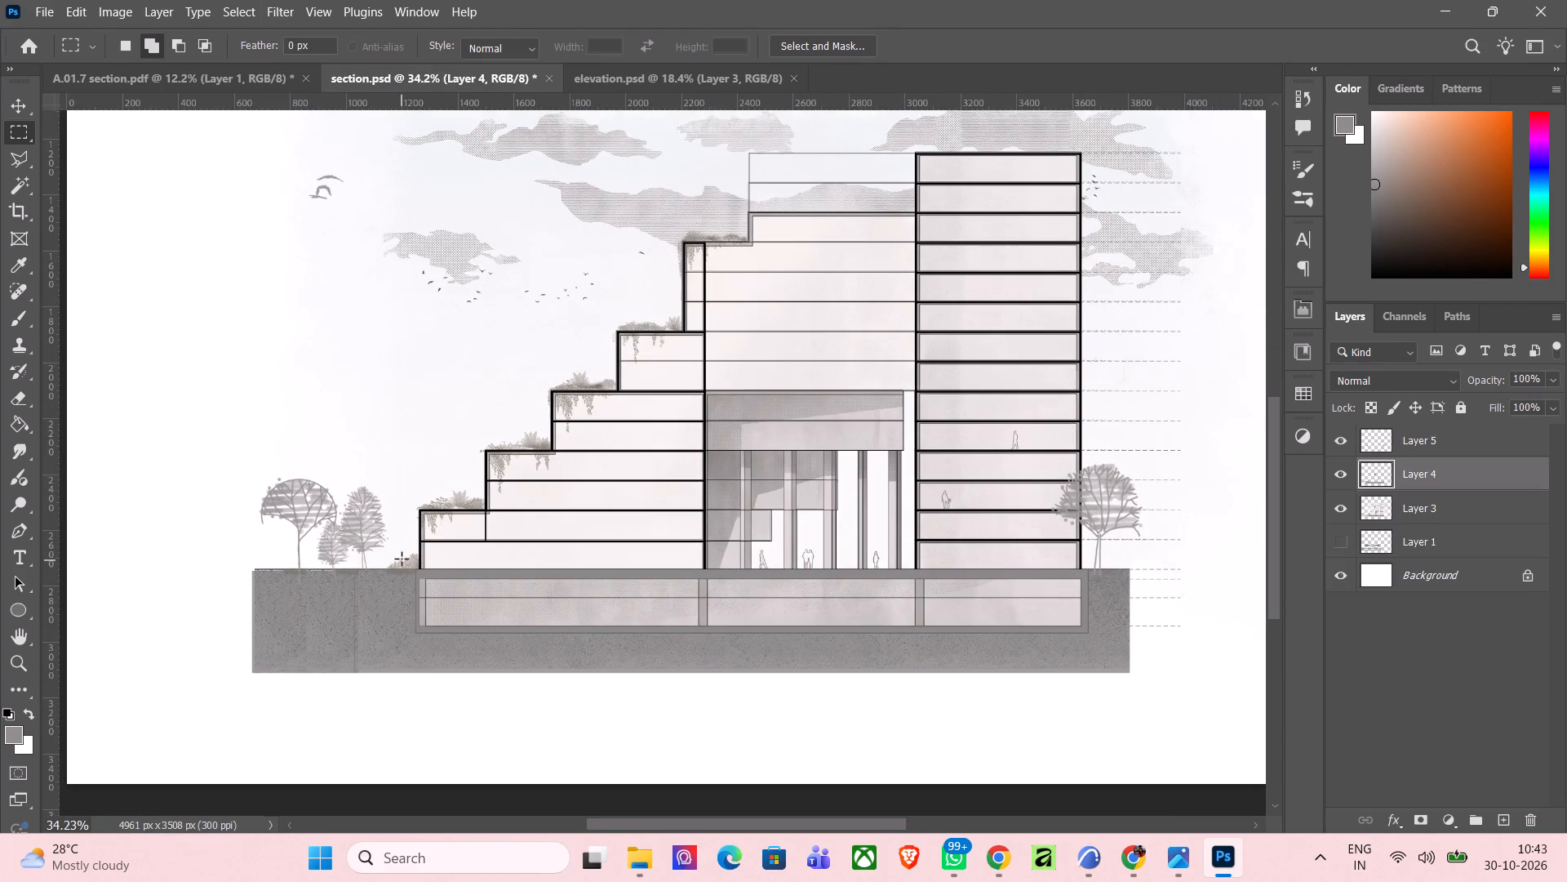
scroll(826, 470, up, 2)
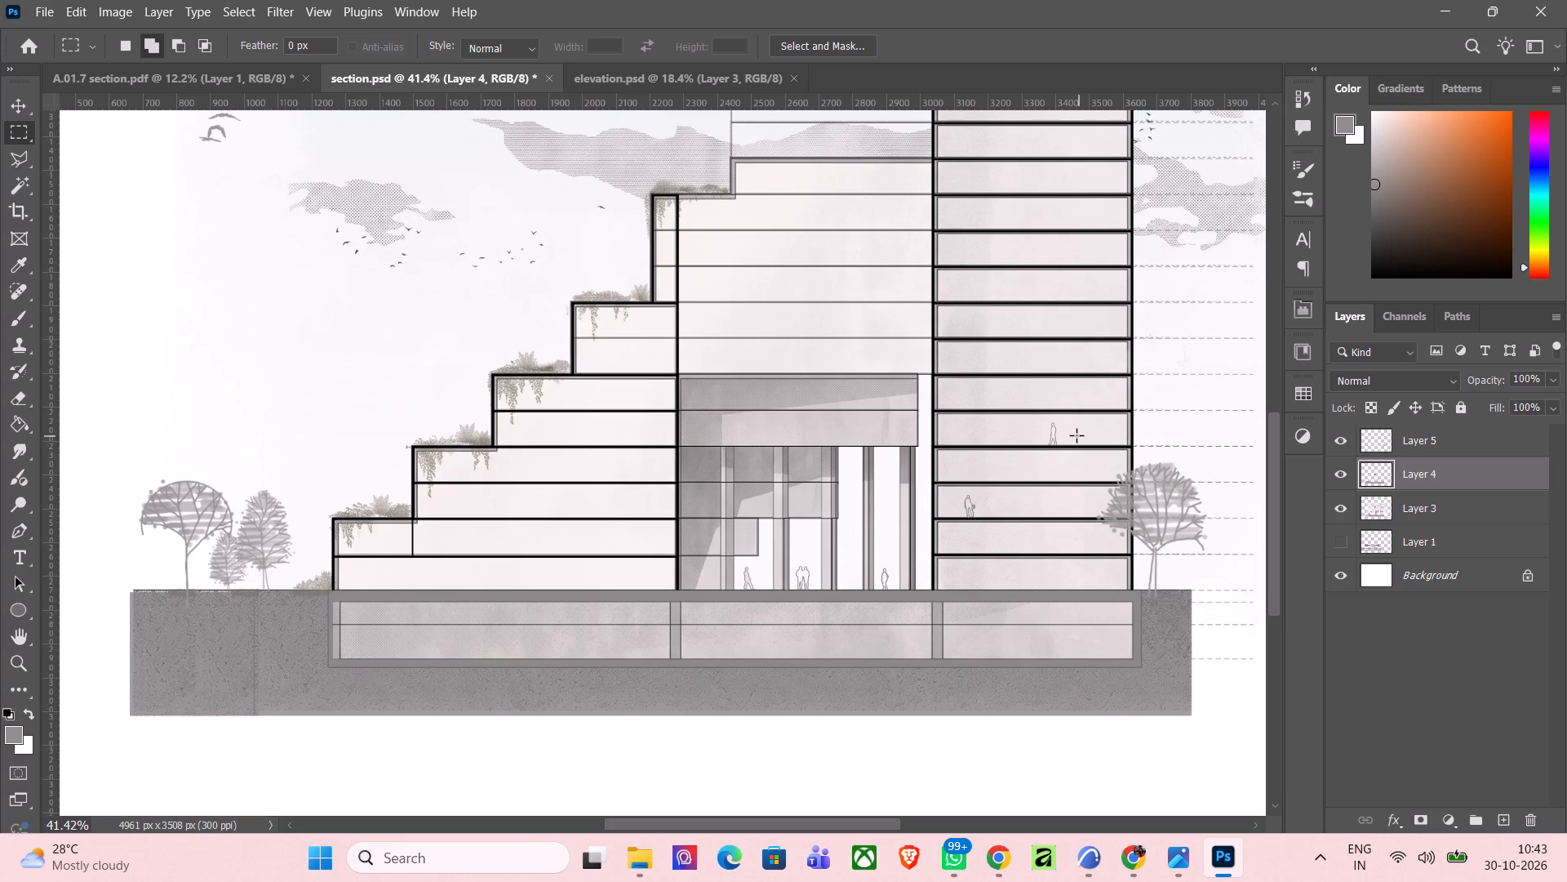
click(1348, 470)
click(1348, 470)
click(1463, 430)
click(1341, 439)
click(1341, 439)
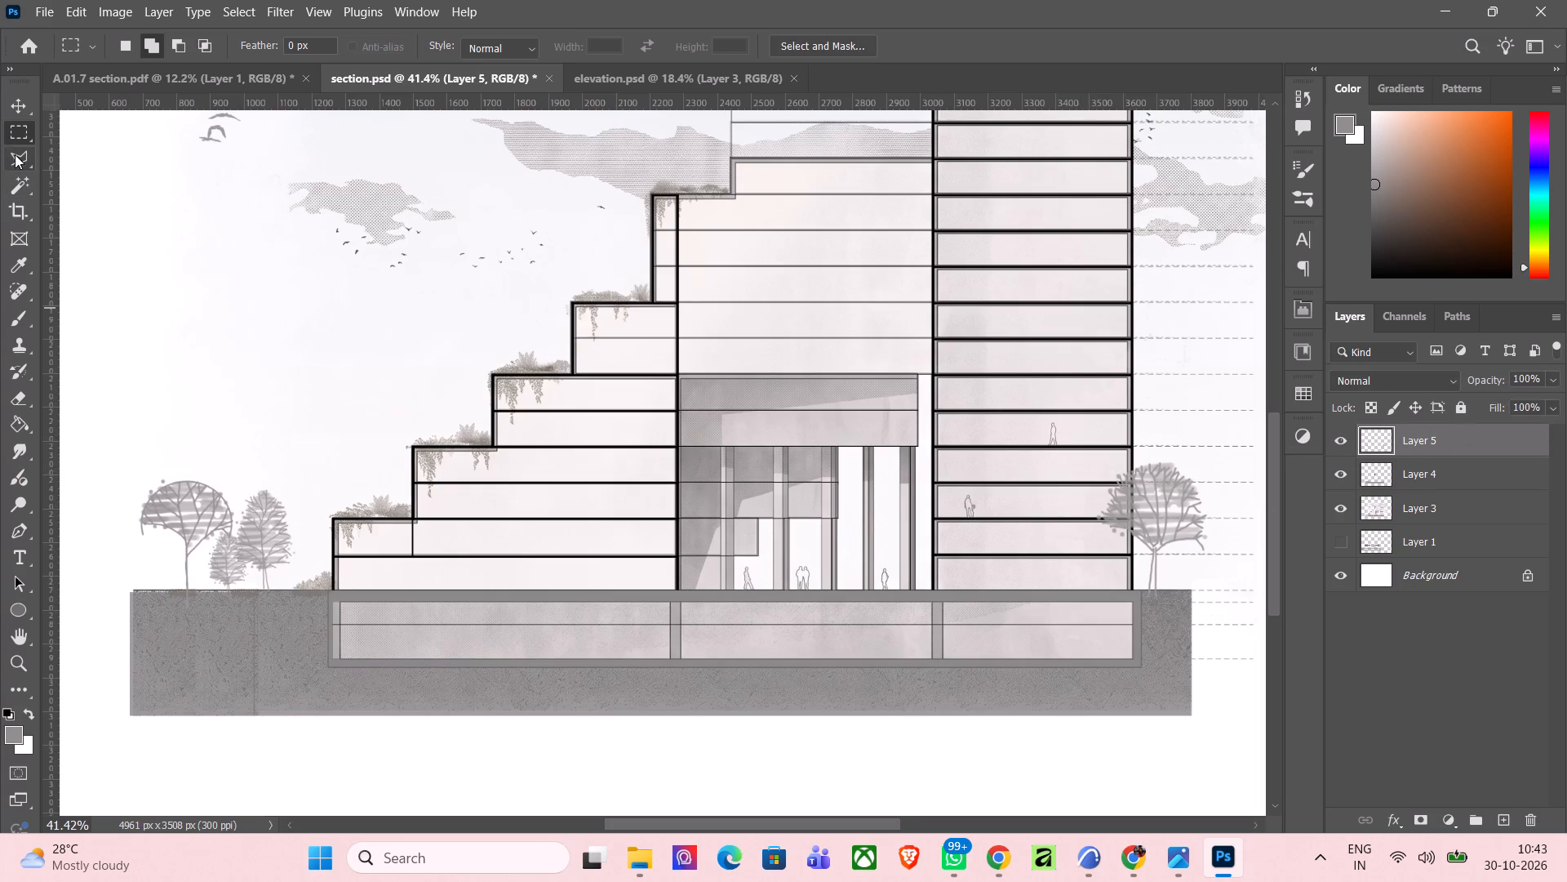
click(15, 133)
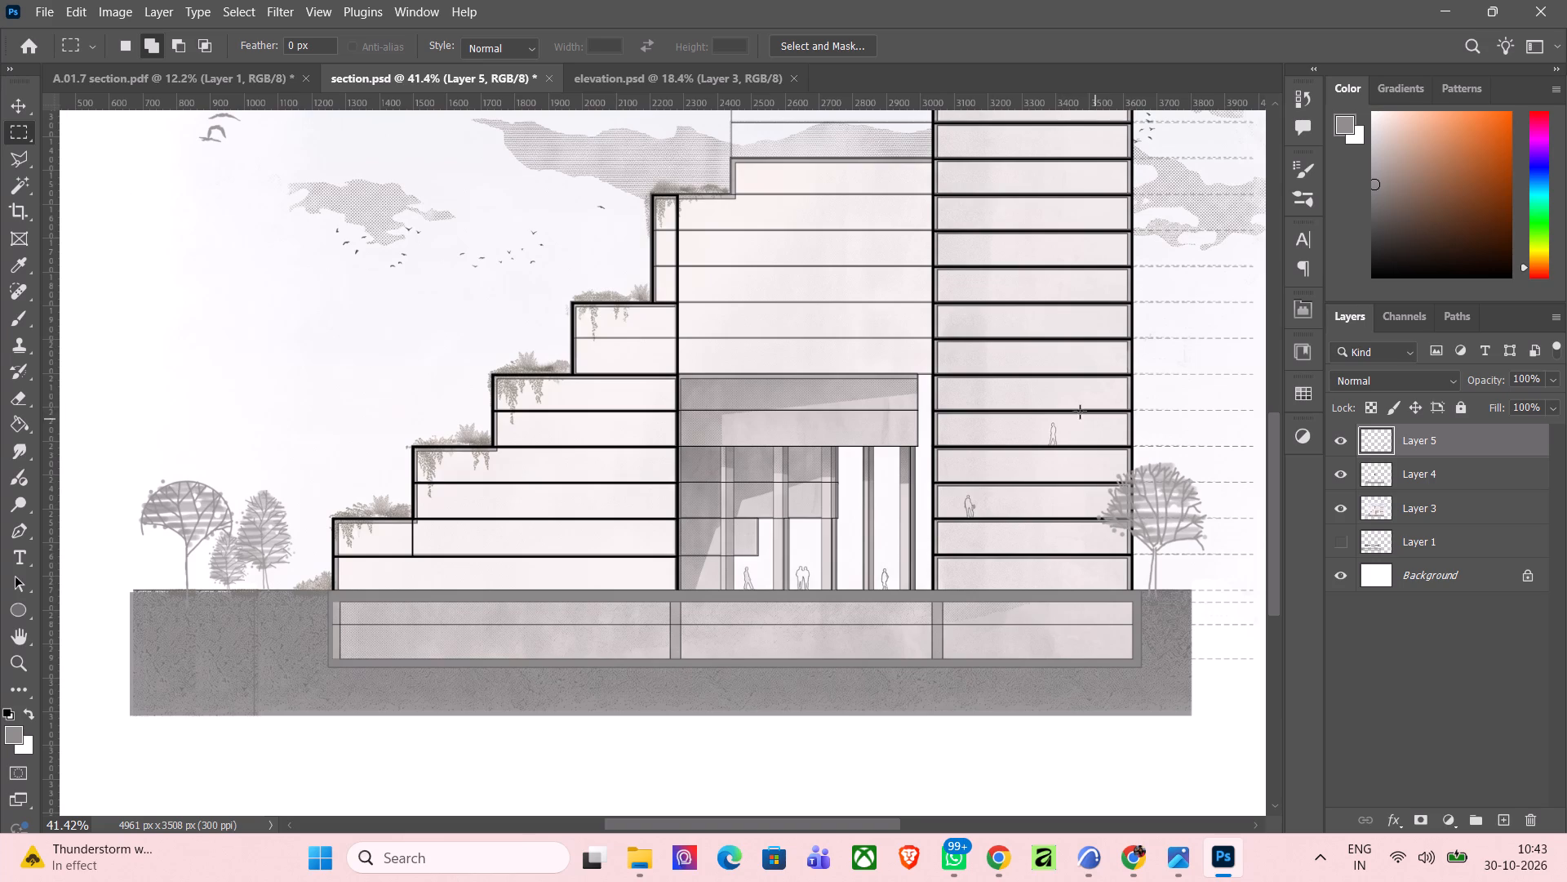
drag(1009, 385, 1135, 644)
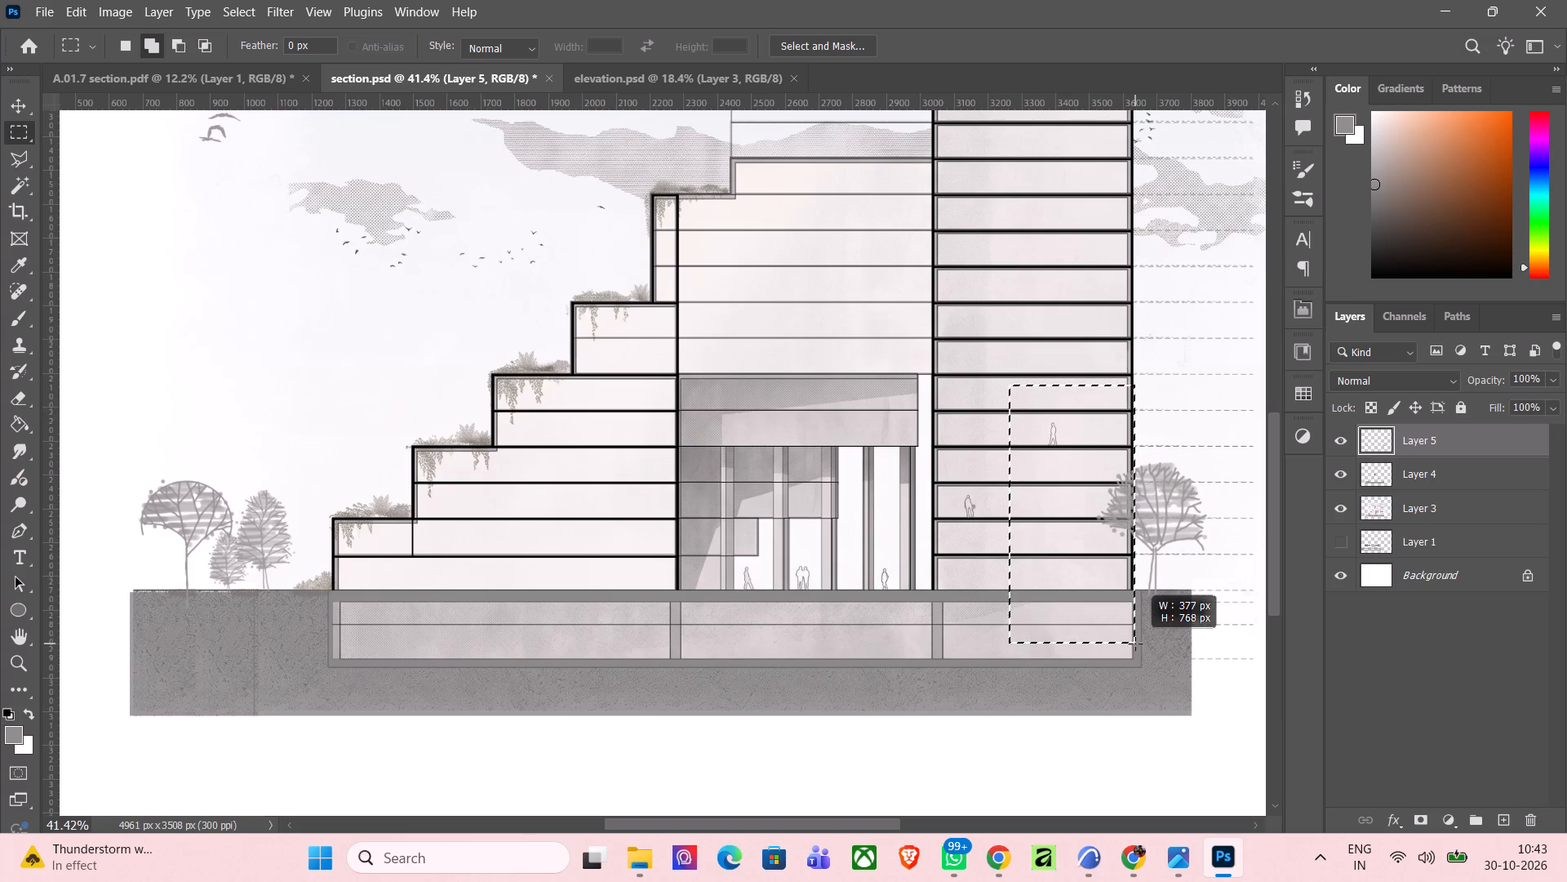
drag(1135, 644, 1134, 647)
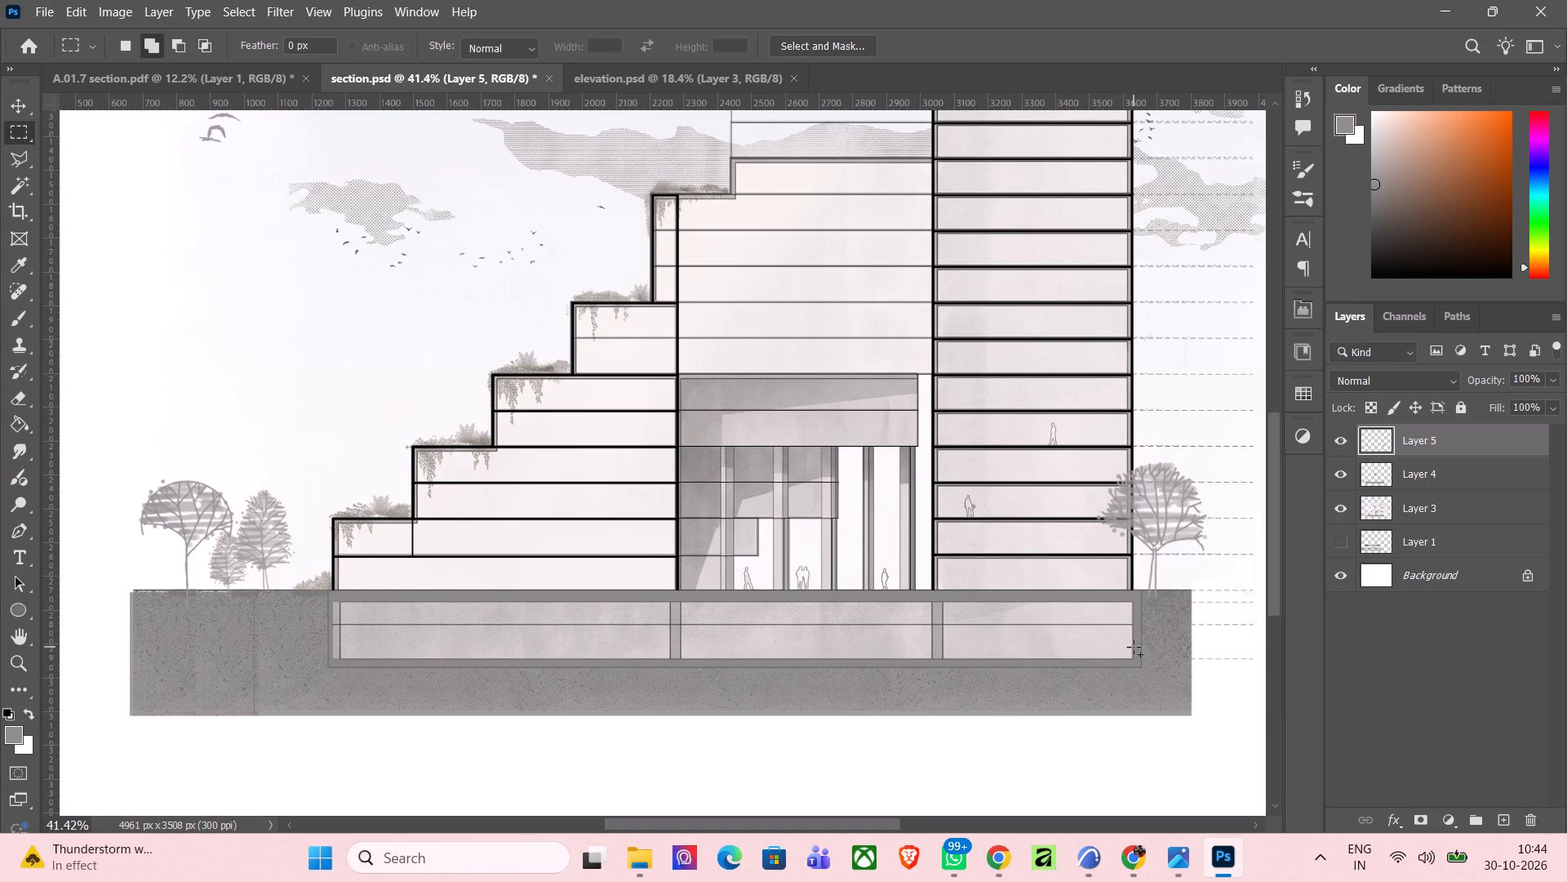
key(Delete)
key(Delete)
key(ctrl+d)
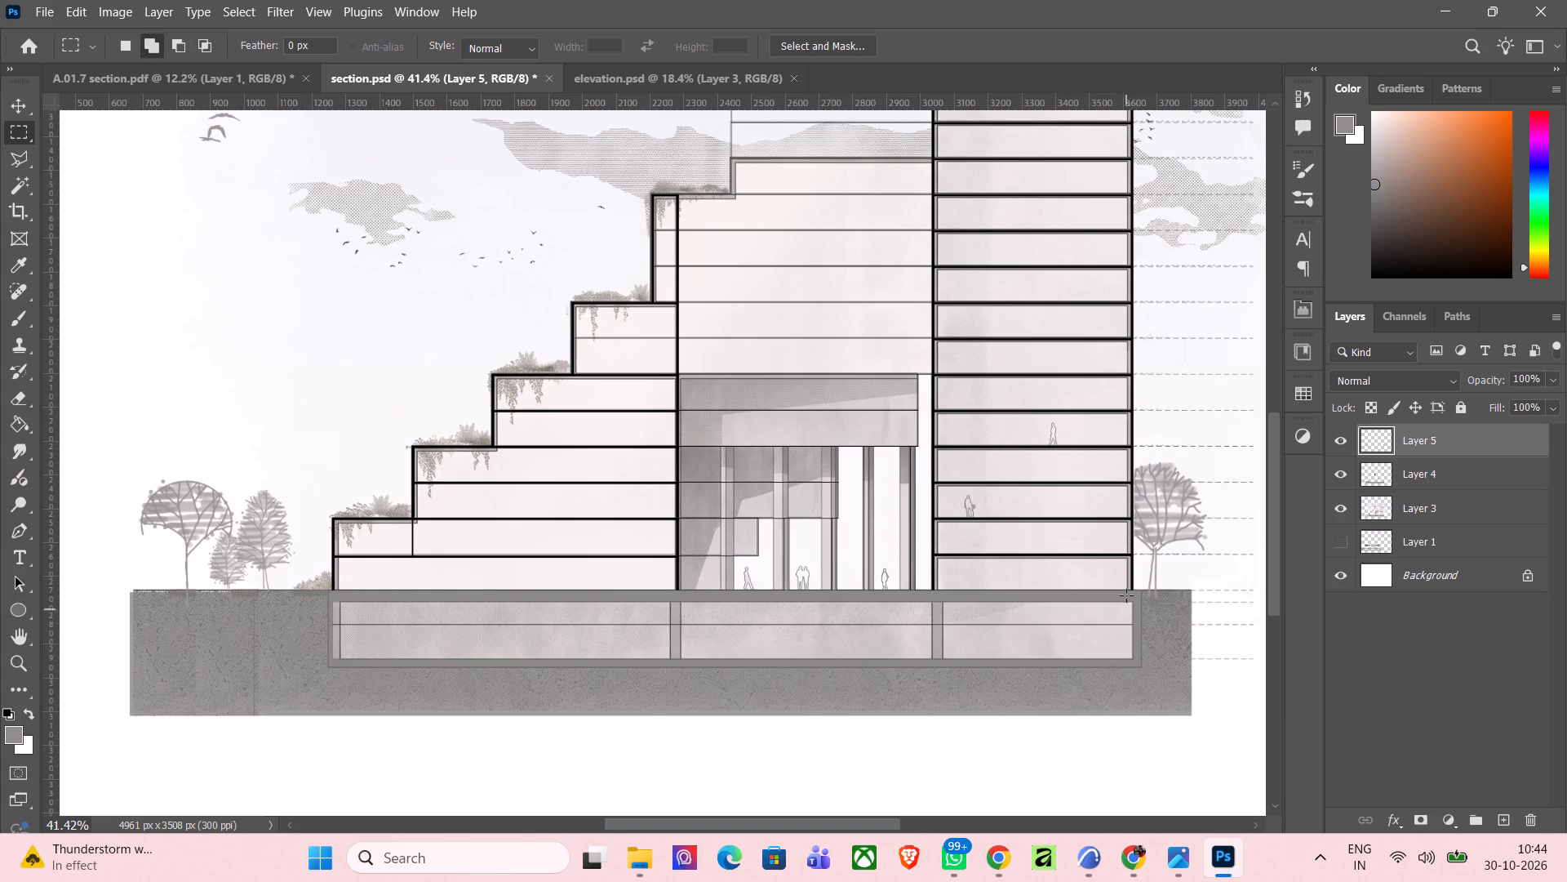
Check the trimmed tree against the whole section and save section.psd.
scroll(1039, 447, down, 4)
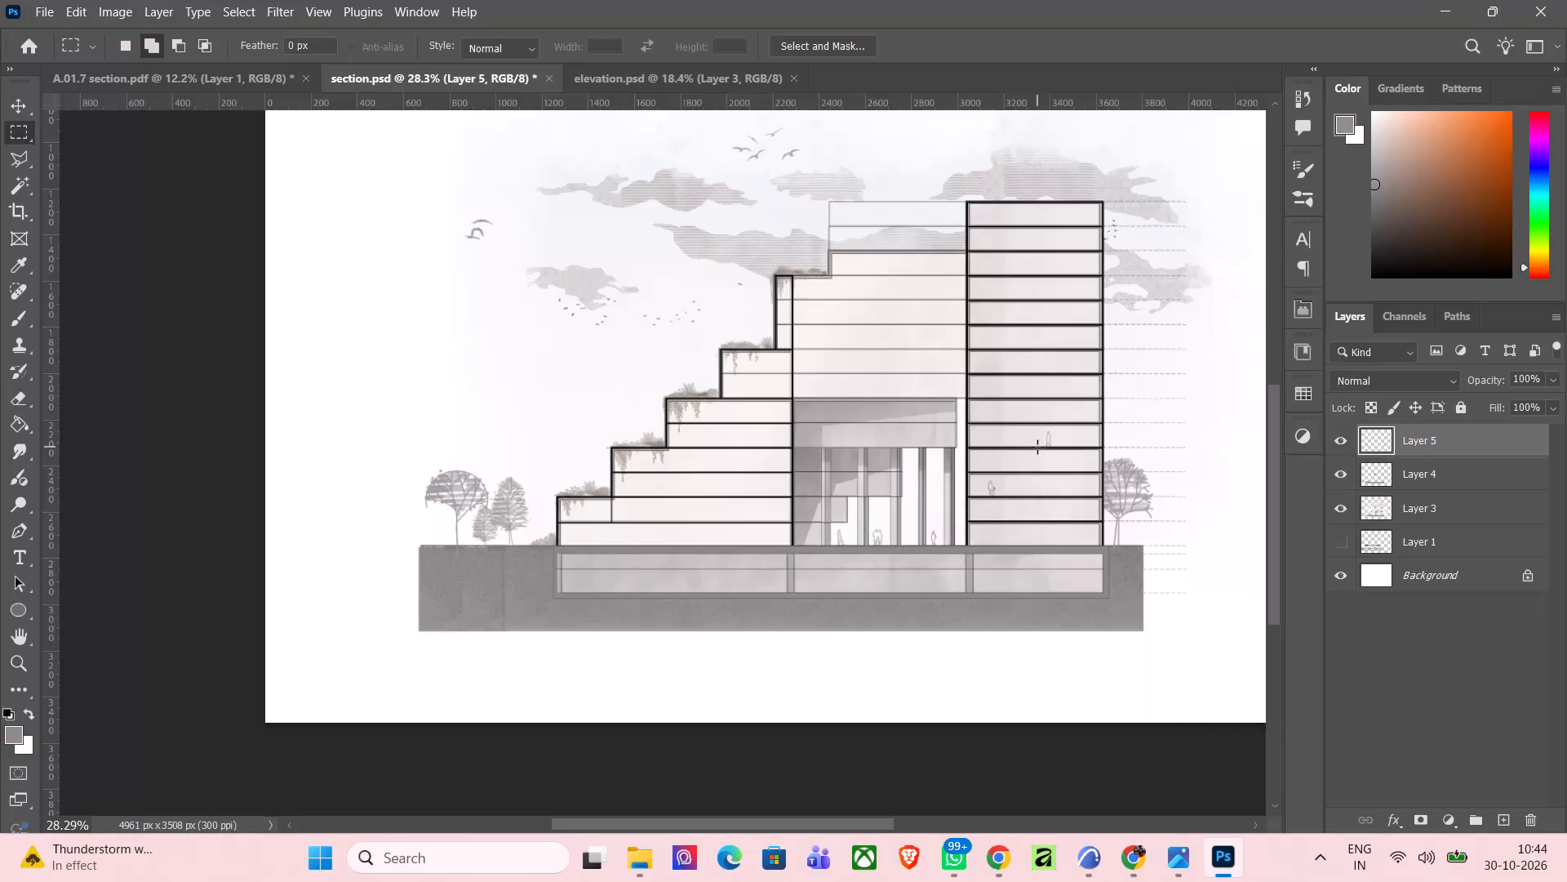
key(Escape)
key(ctrl+s)
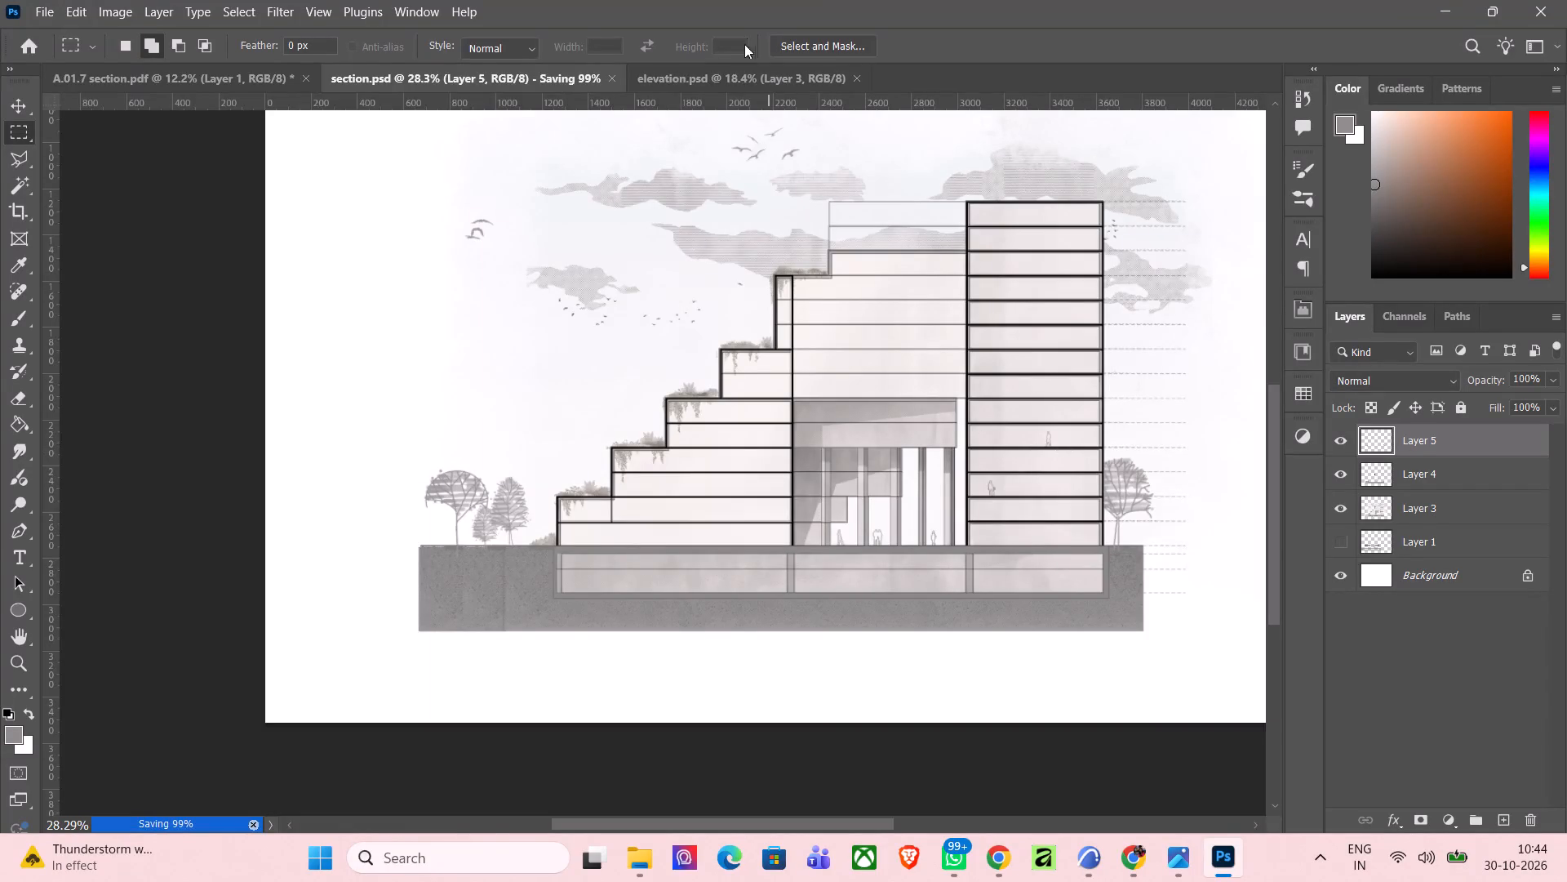
Return to elevation.psd and save it again.
click(730, 84)
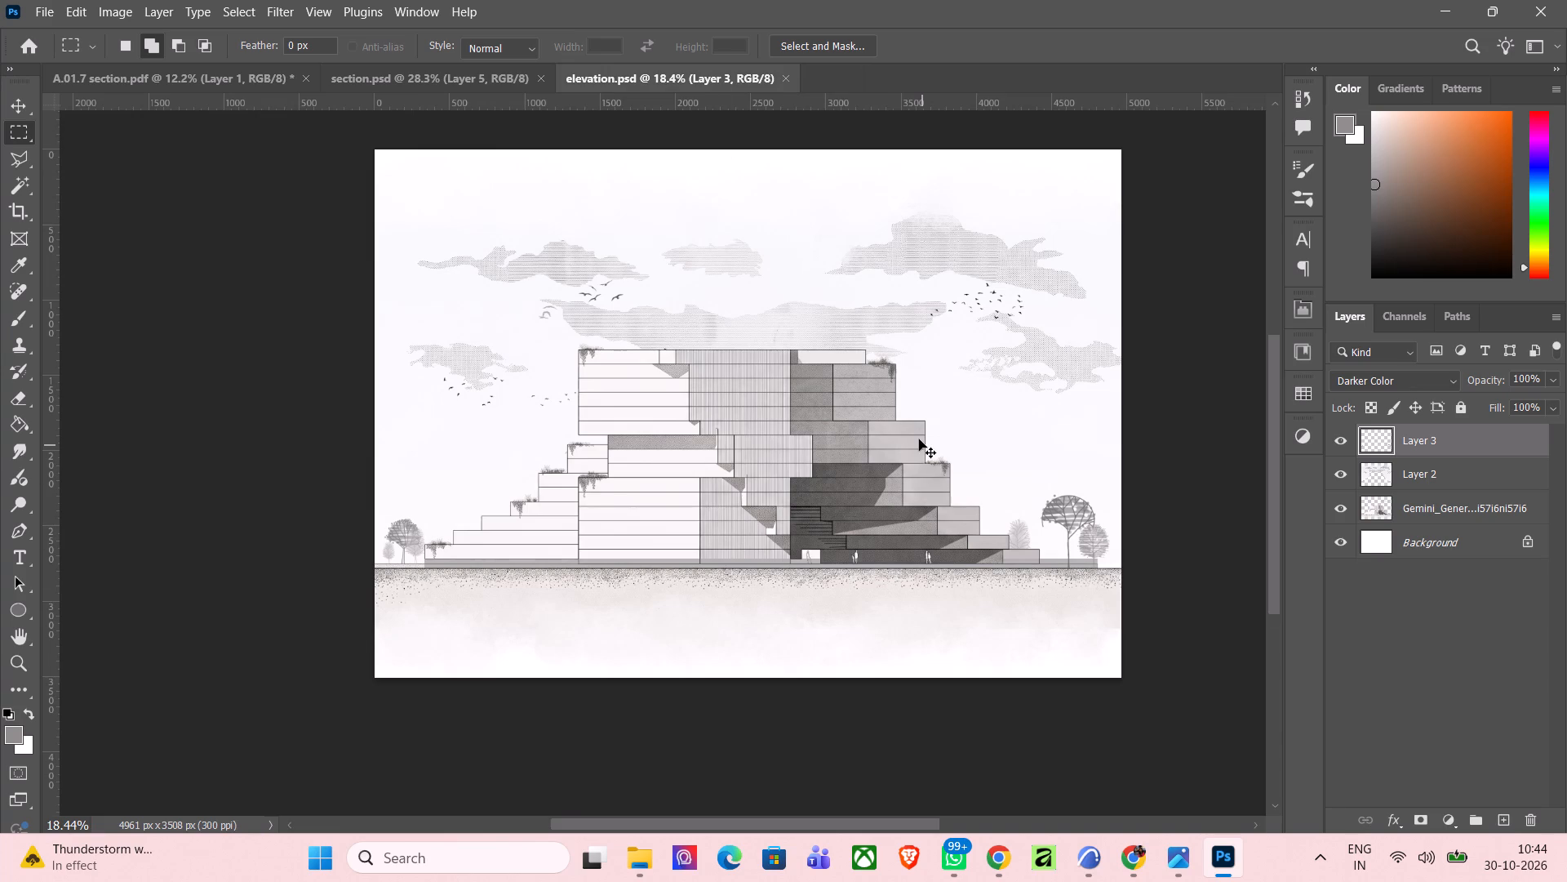
key(ctrl+s)
key(ctrl+s)
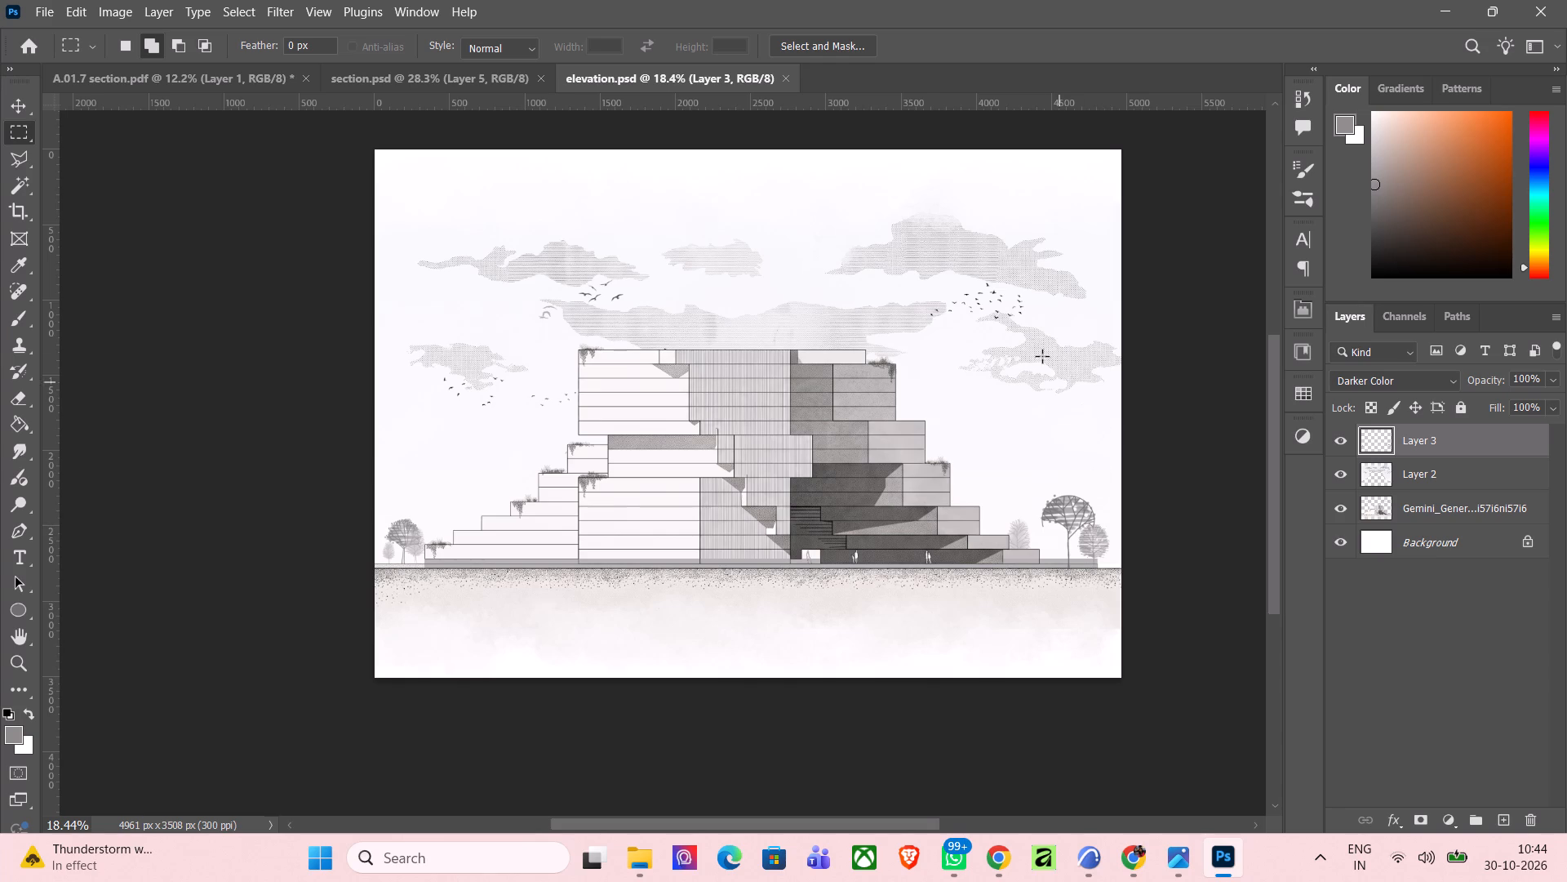
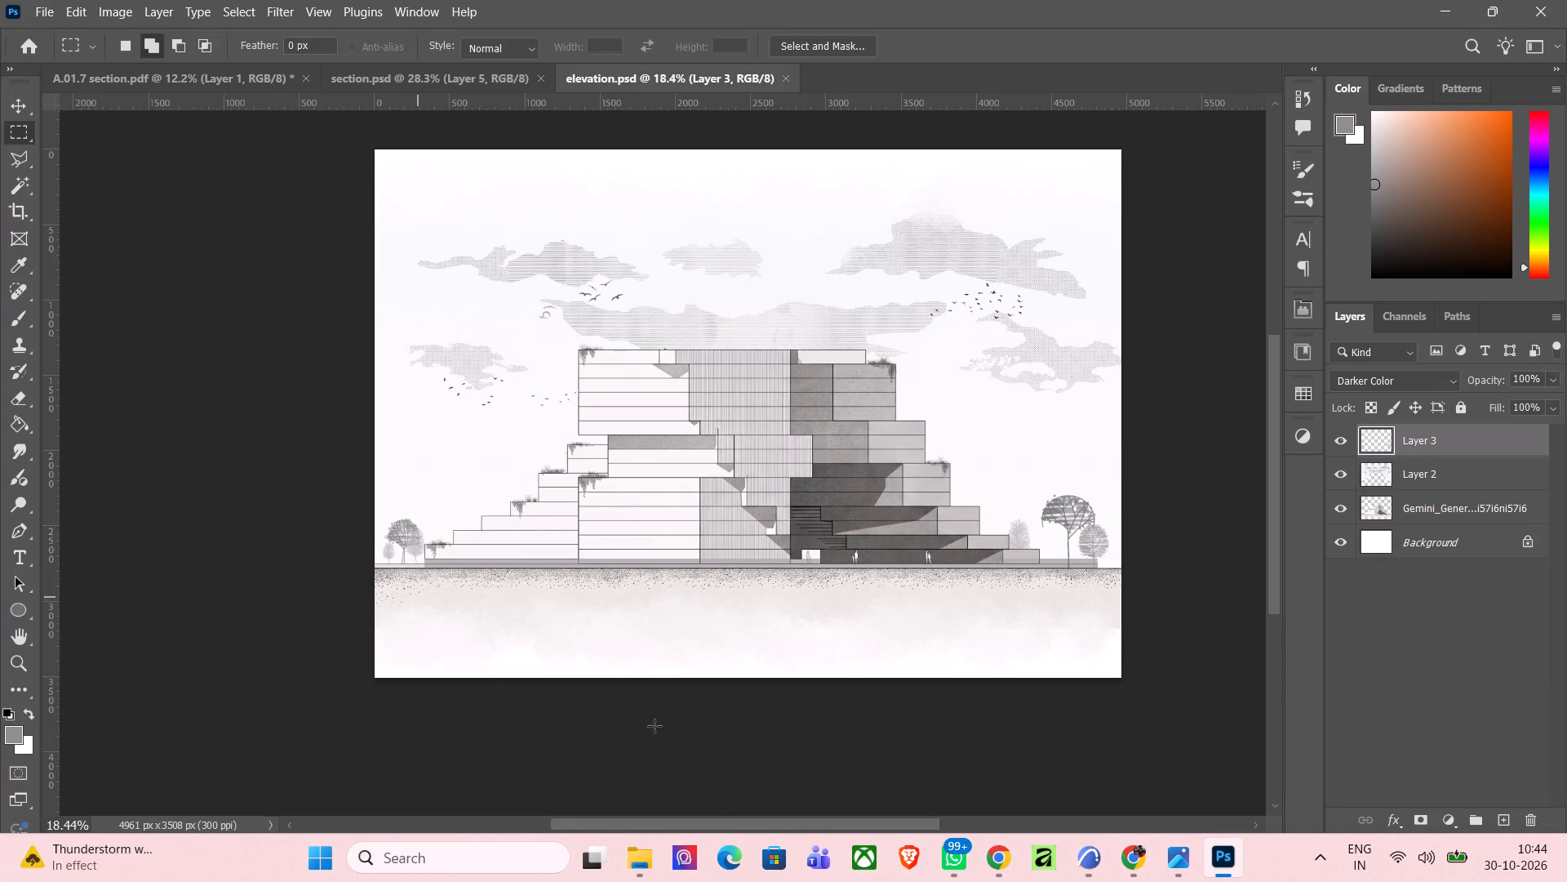
Switch to File Explorer and open the business park (5th year 1st sem) folder inside 5th Year on the UG (D:) drive.
click(623, 801)
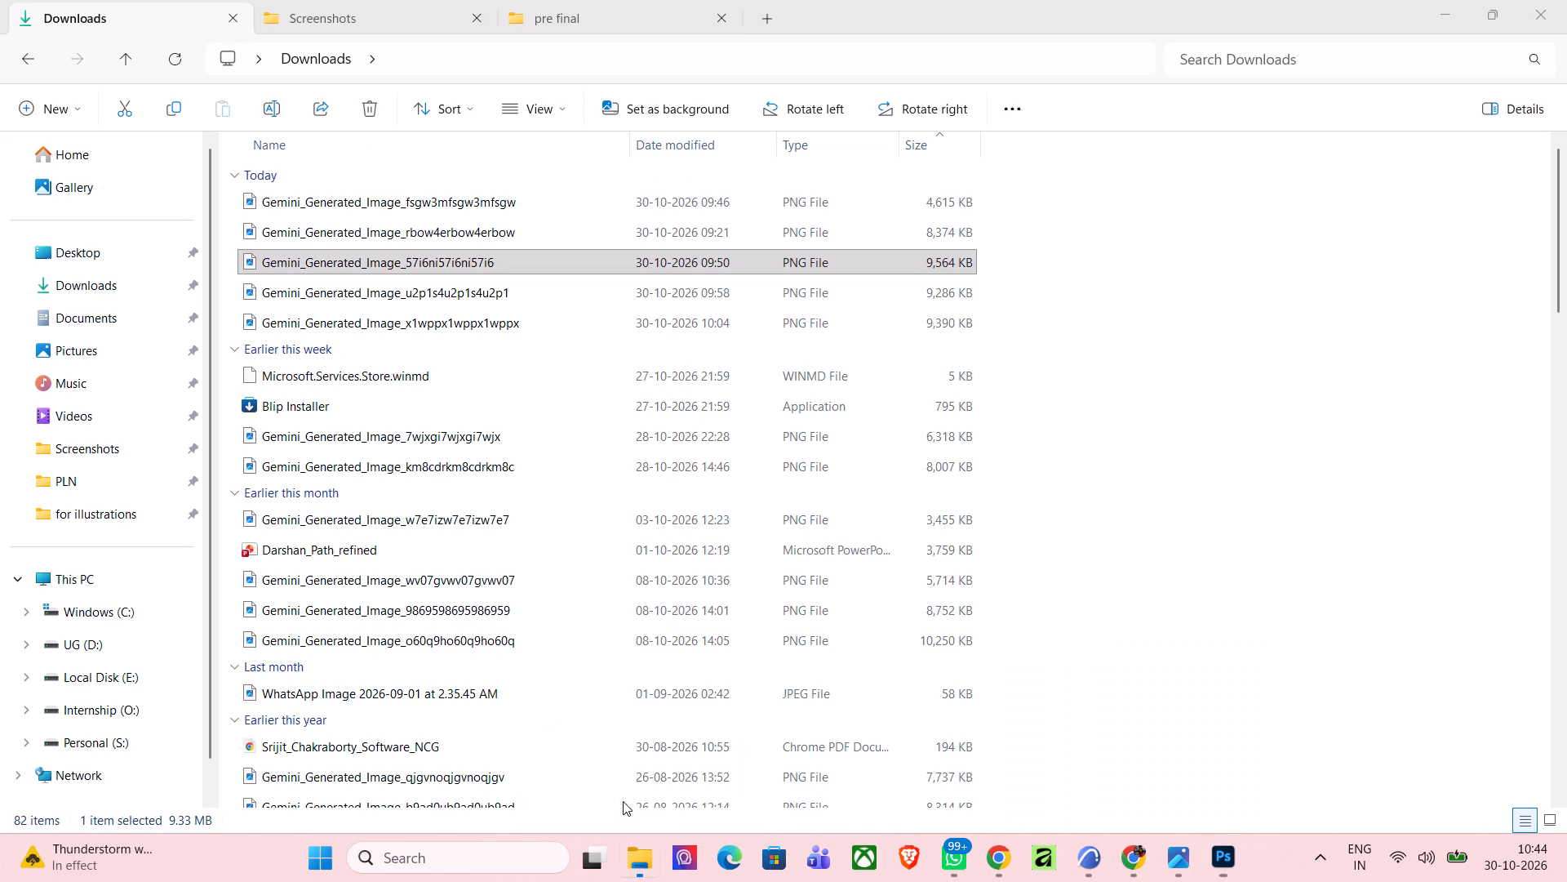
double_click(98, 580)
double_click(658, 185)
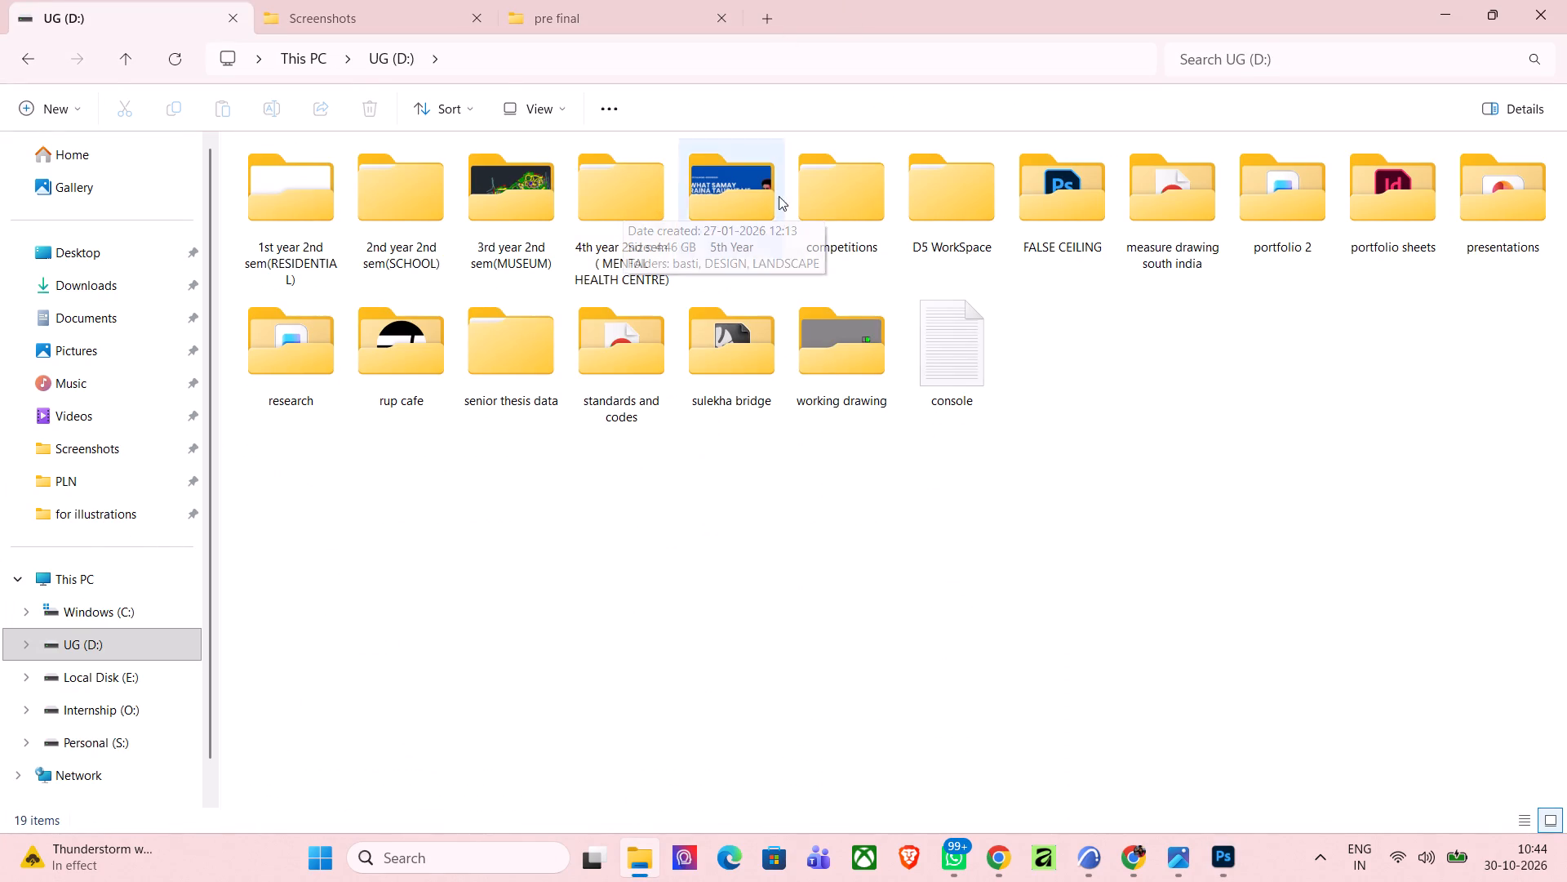
double_click(736, 203)
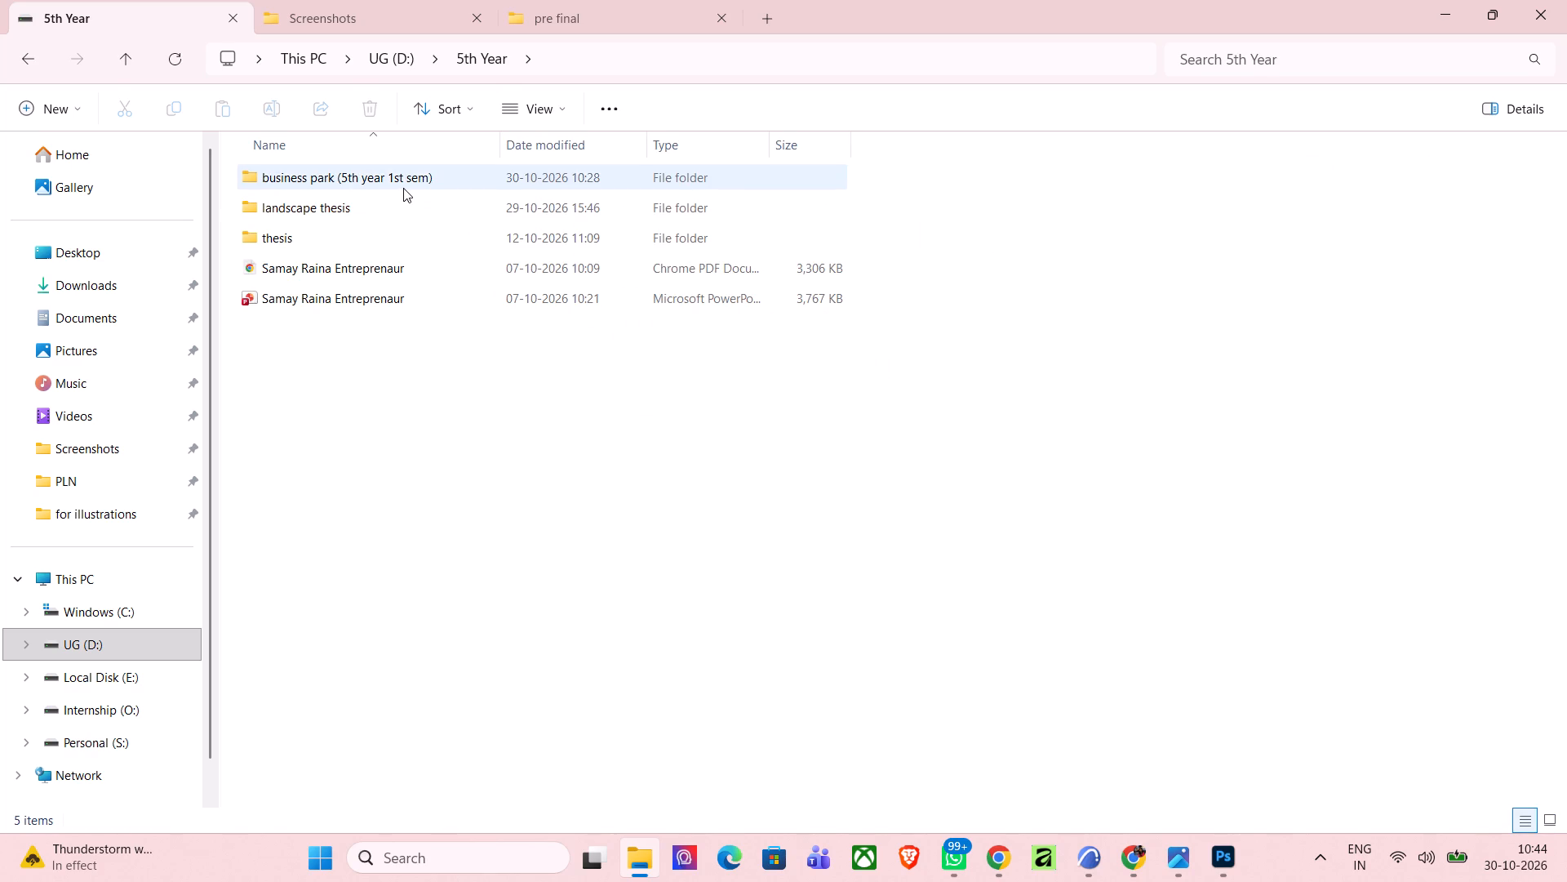
click(403, 188)
click(403, 188)
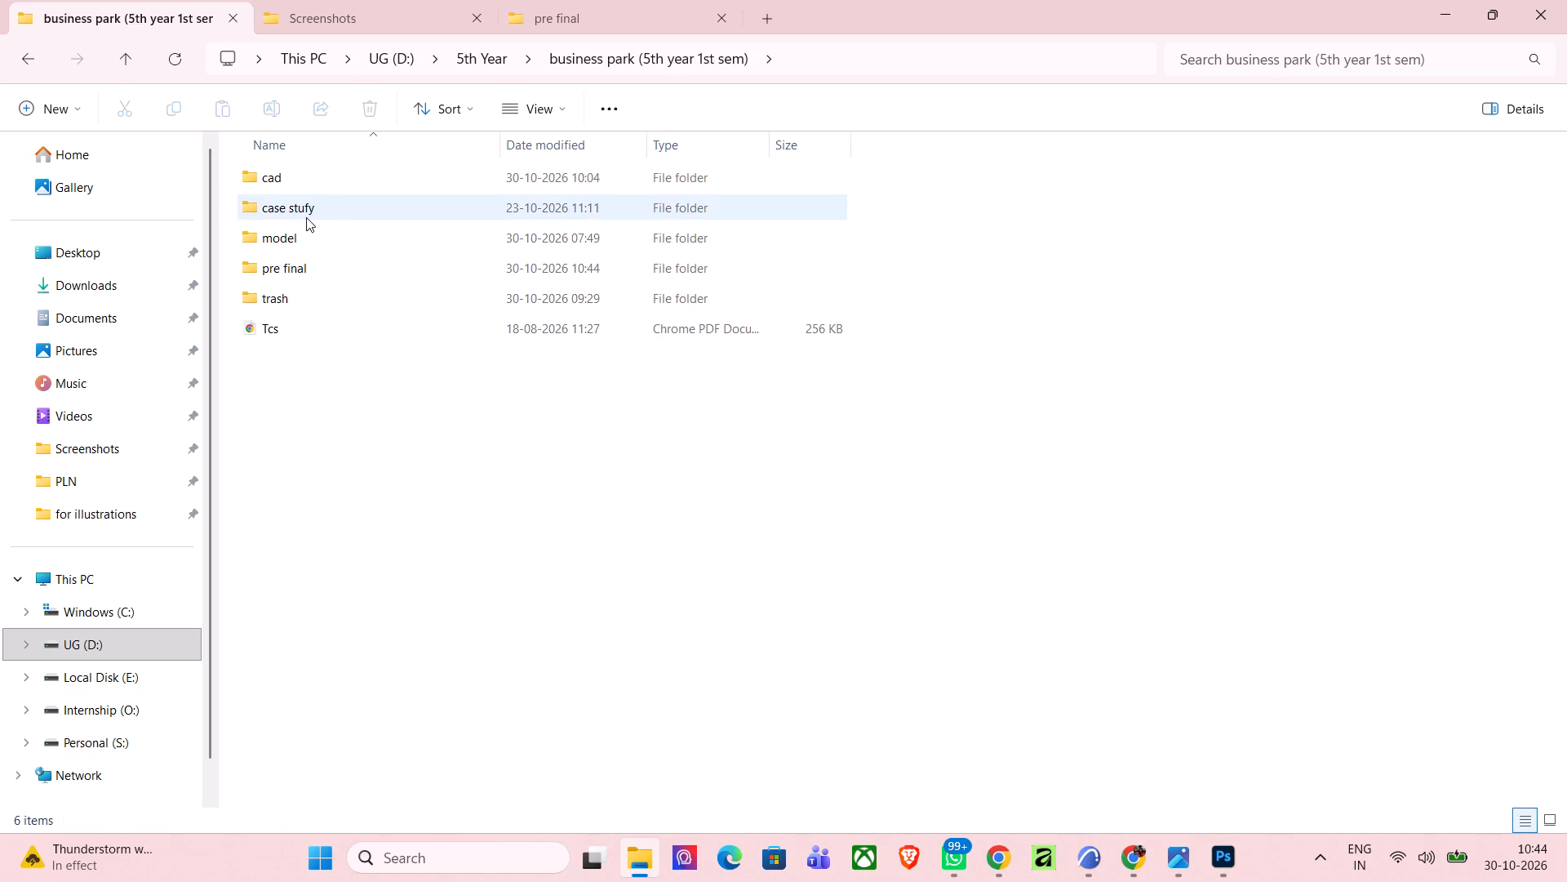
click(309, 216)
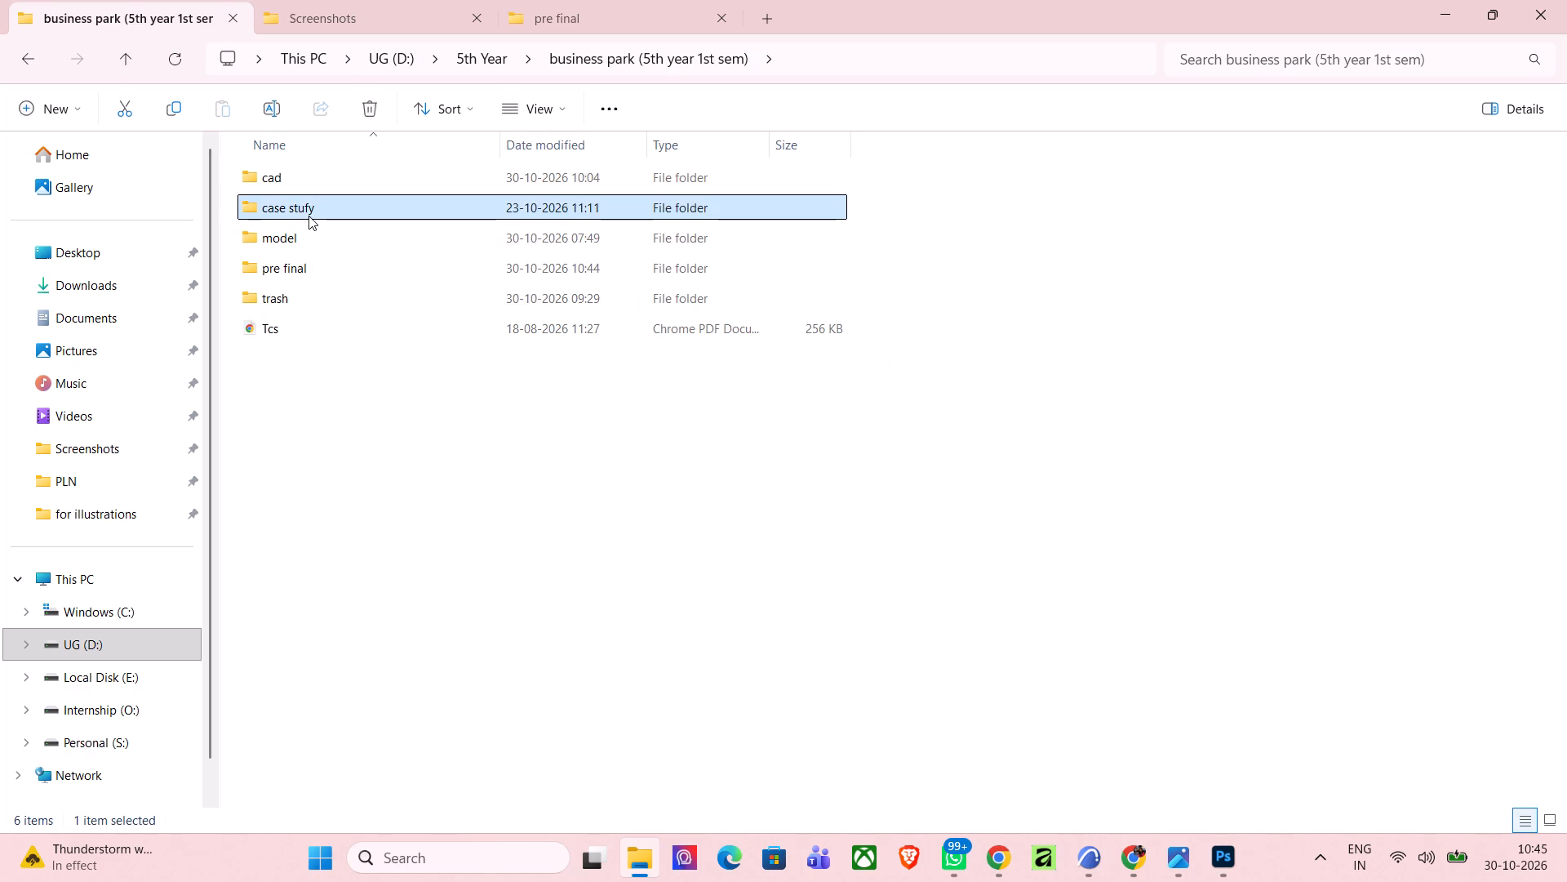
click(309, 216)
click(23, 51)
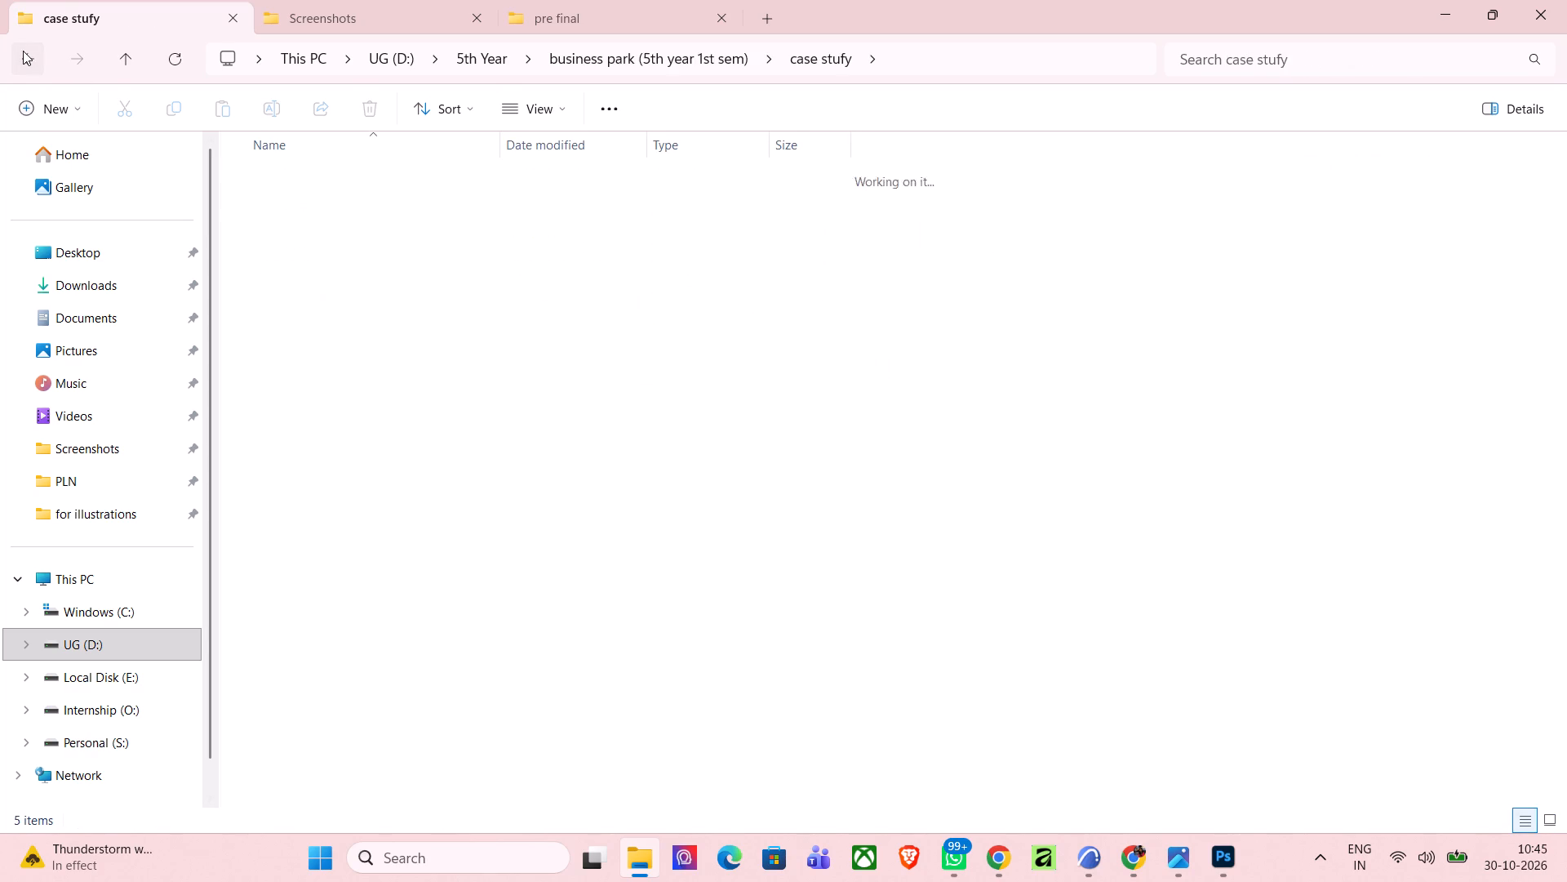
Open the pre final folder and pick up the elevation PSD file for transfer to another application.
double_click(289, 278)
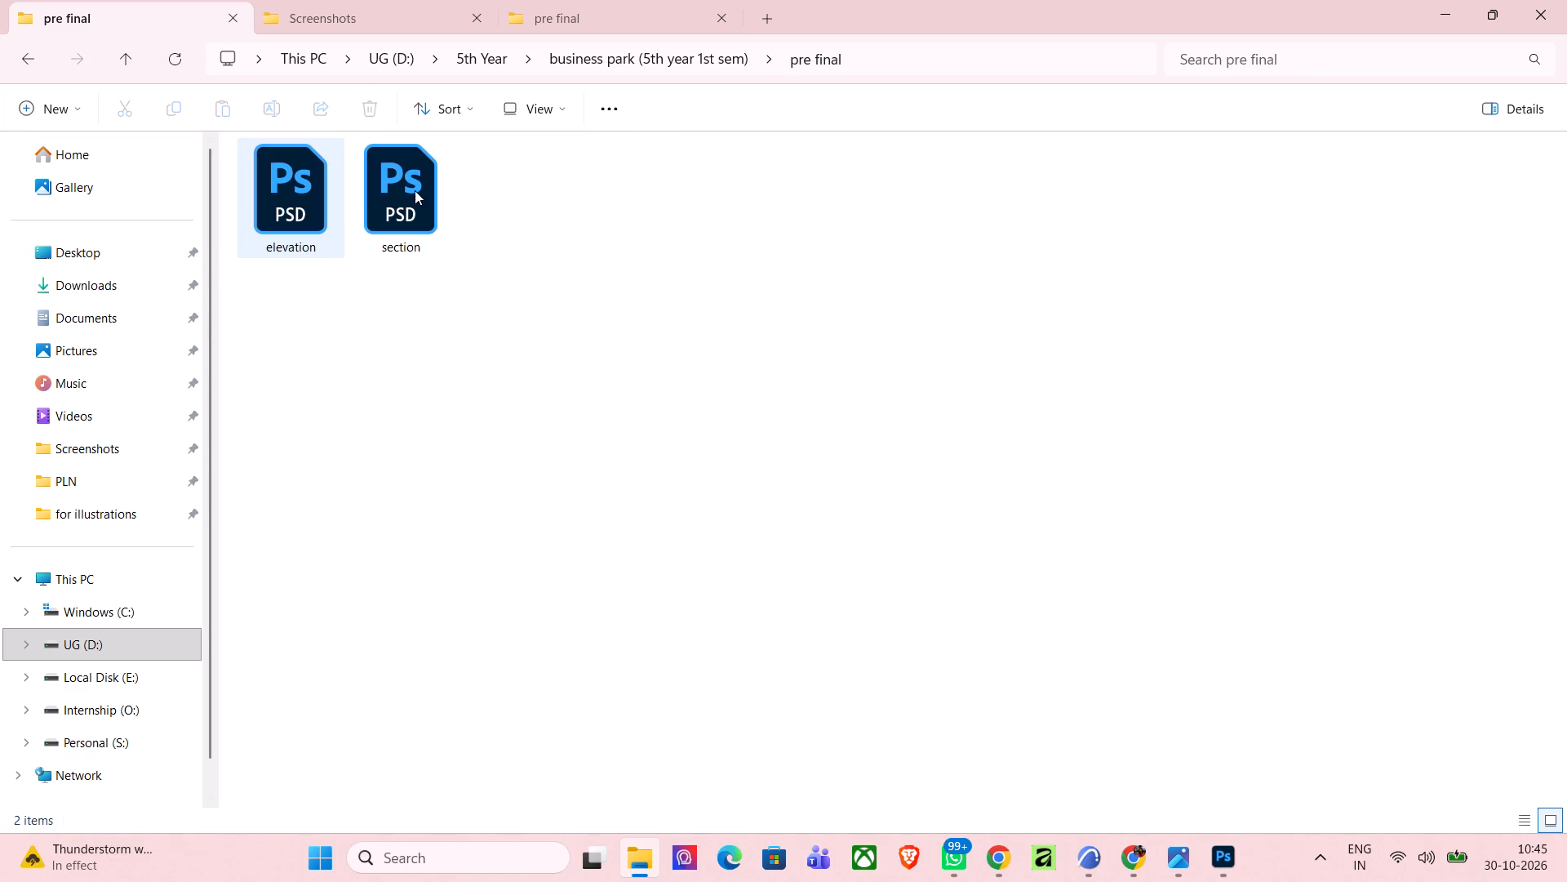
click(317, 207)
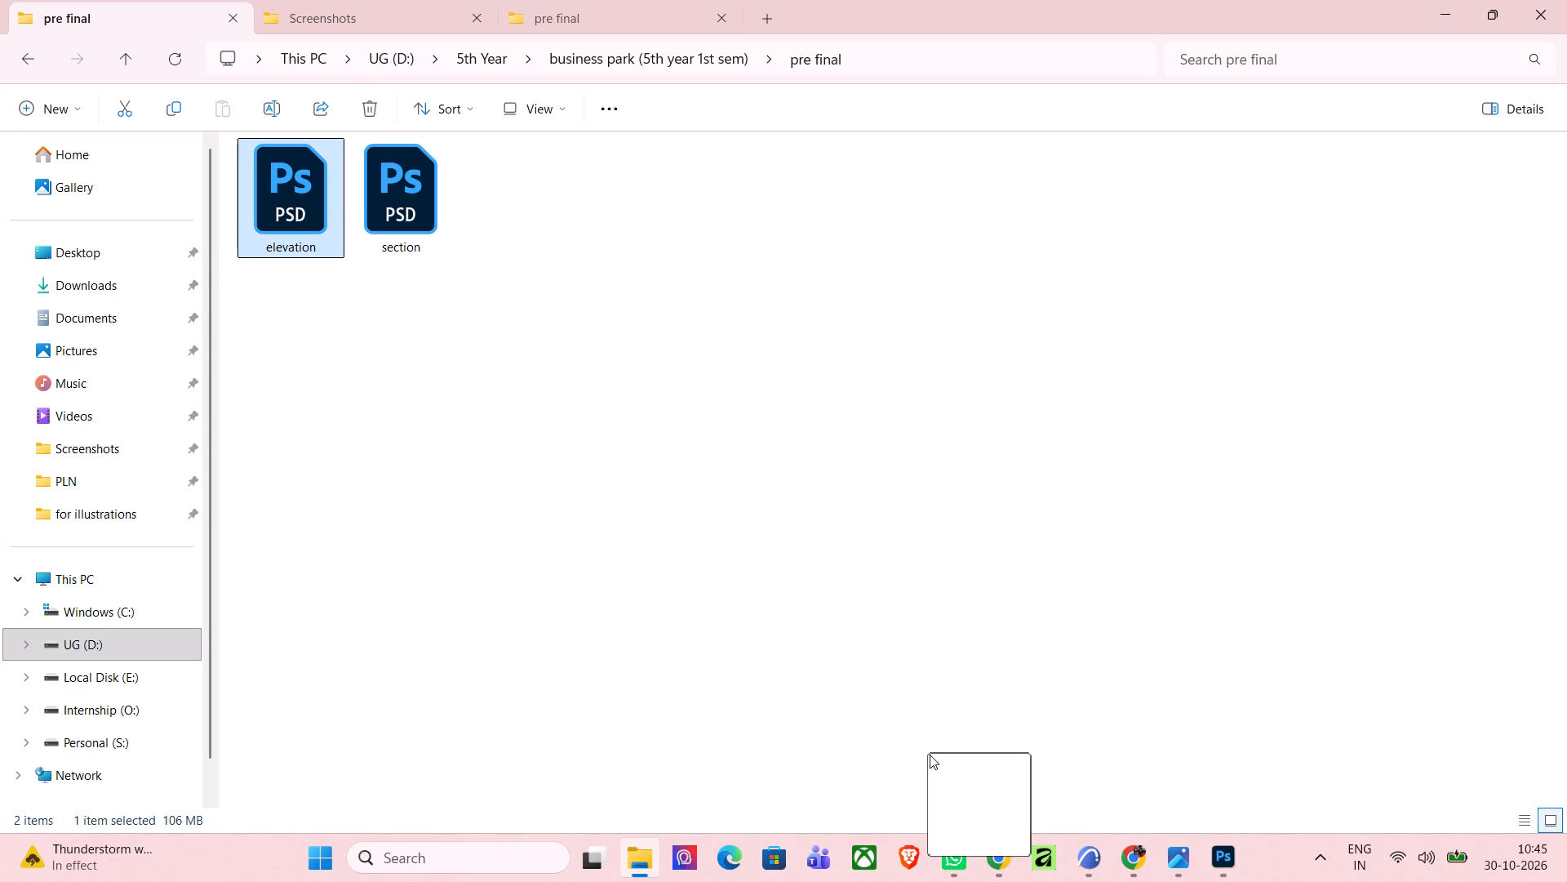
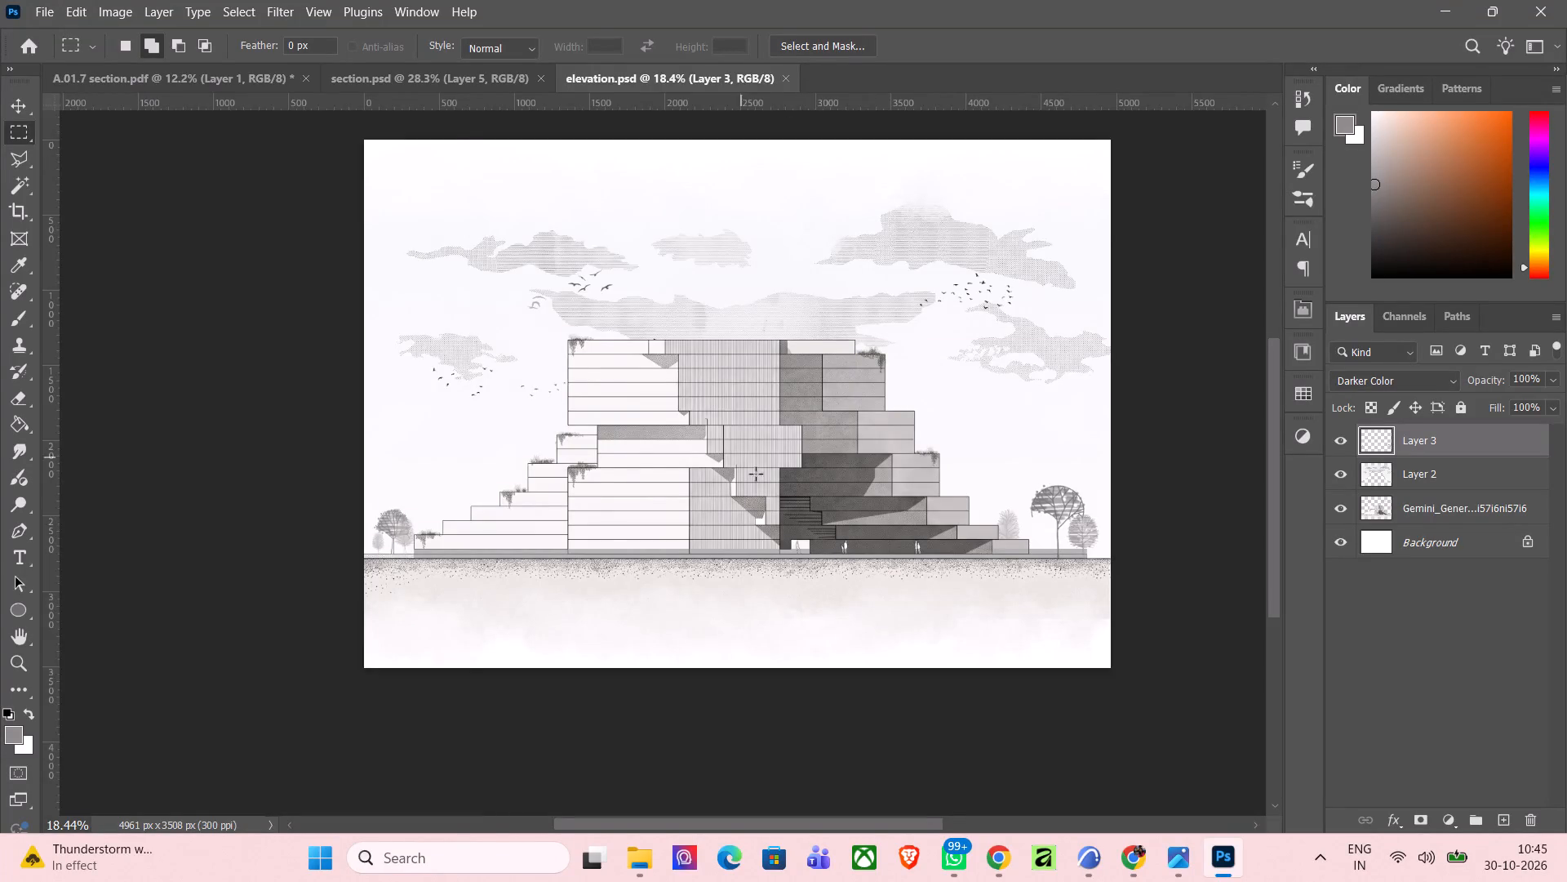
Compare the rendered elevation.psd and section.psd drawings, examining the overall look of both sheets.
scroll(768, 492, down, 5)
scroll(739, 392, up, 5)
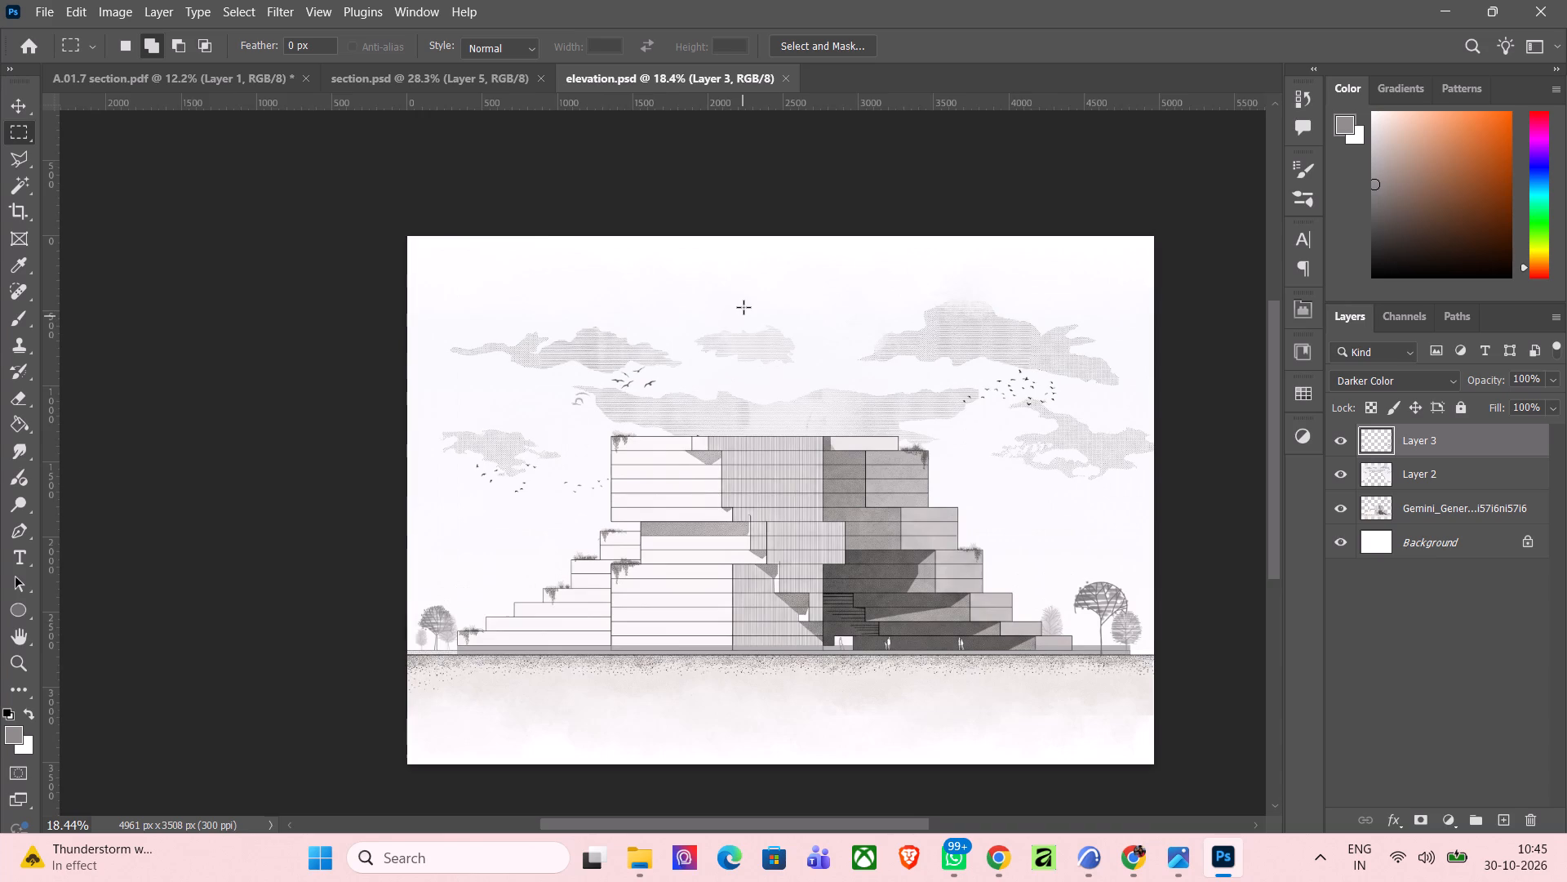
scroll(745, 304, down, 1)
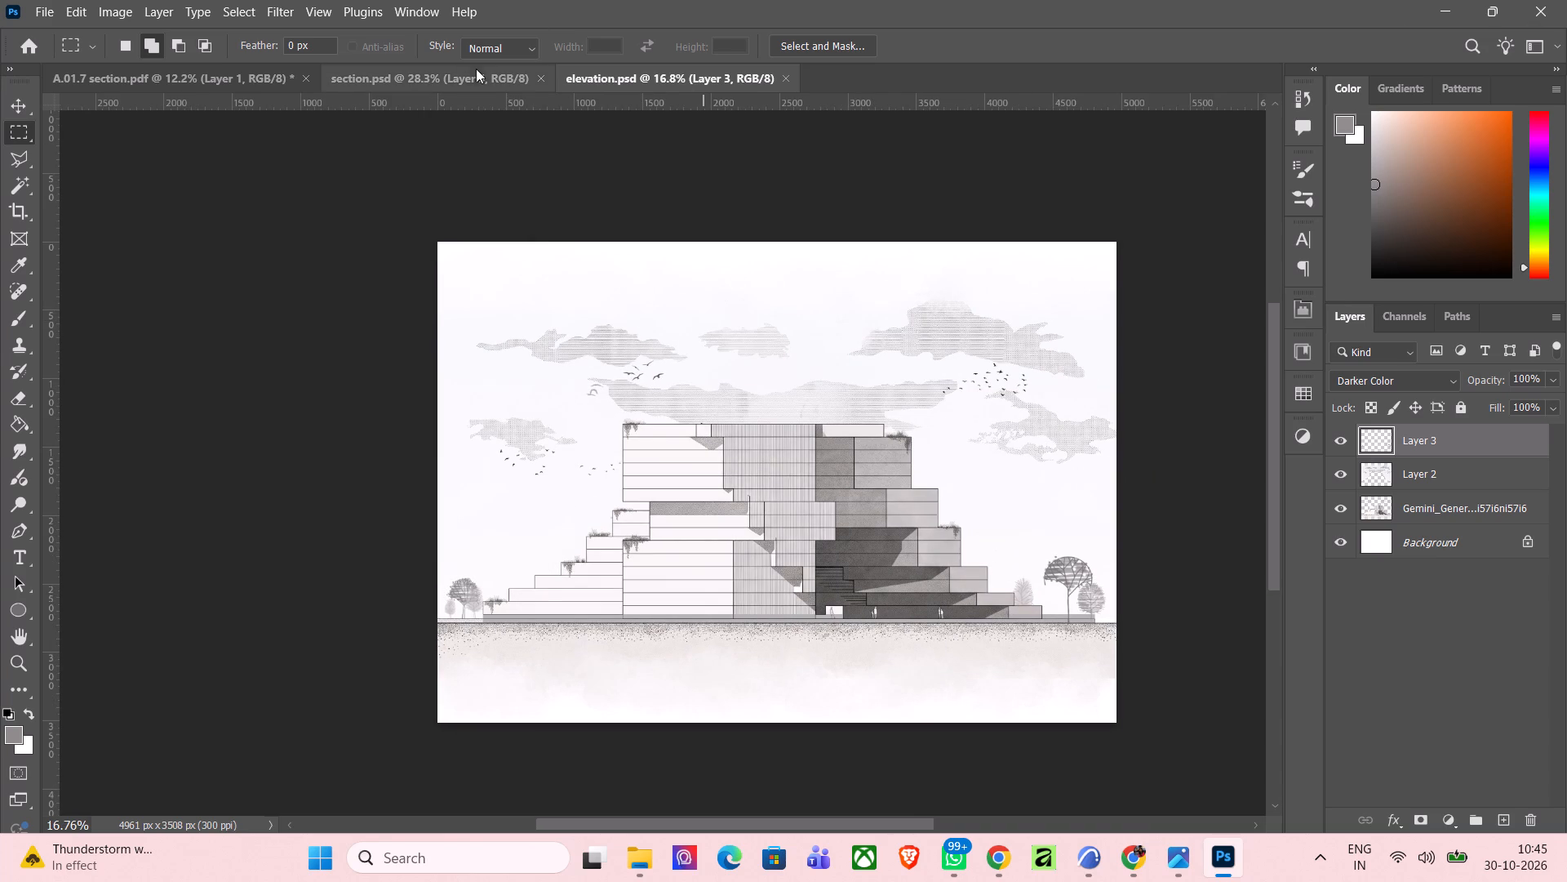
click(440, 81)
scroll(881, 277, down, 13)
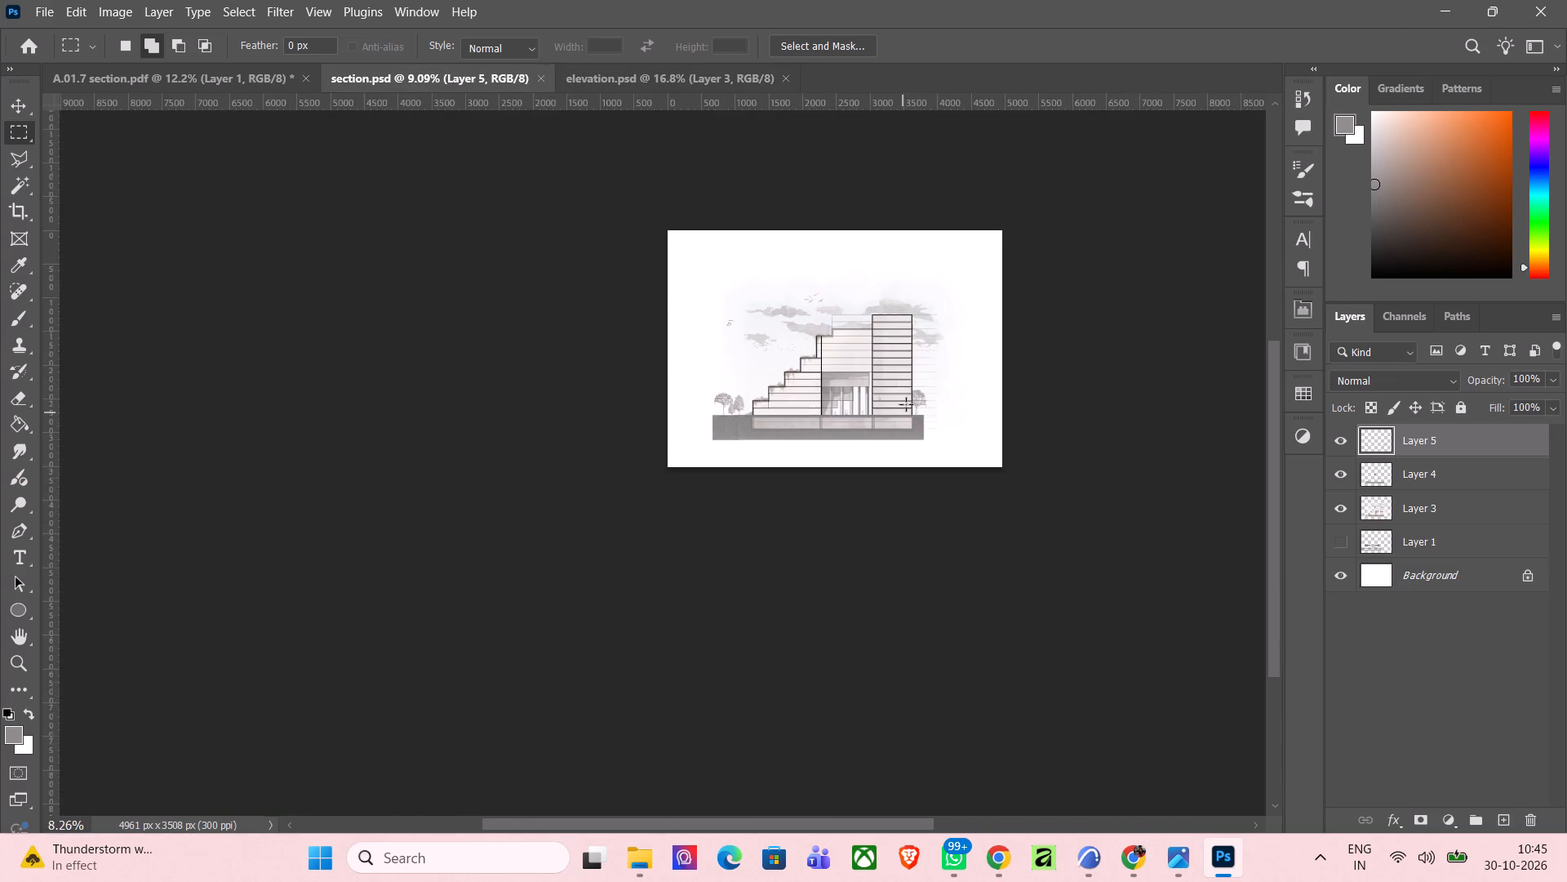
scroll(939, 161, up, 5)
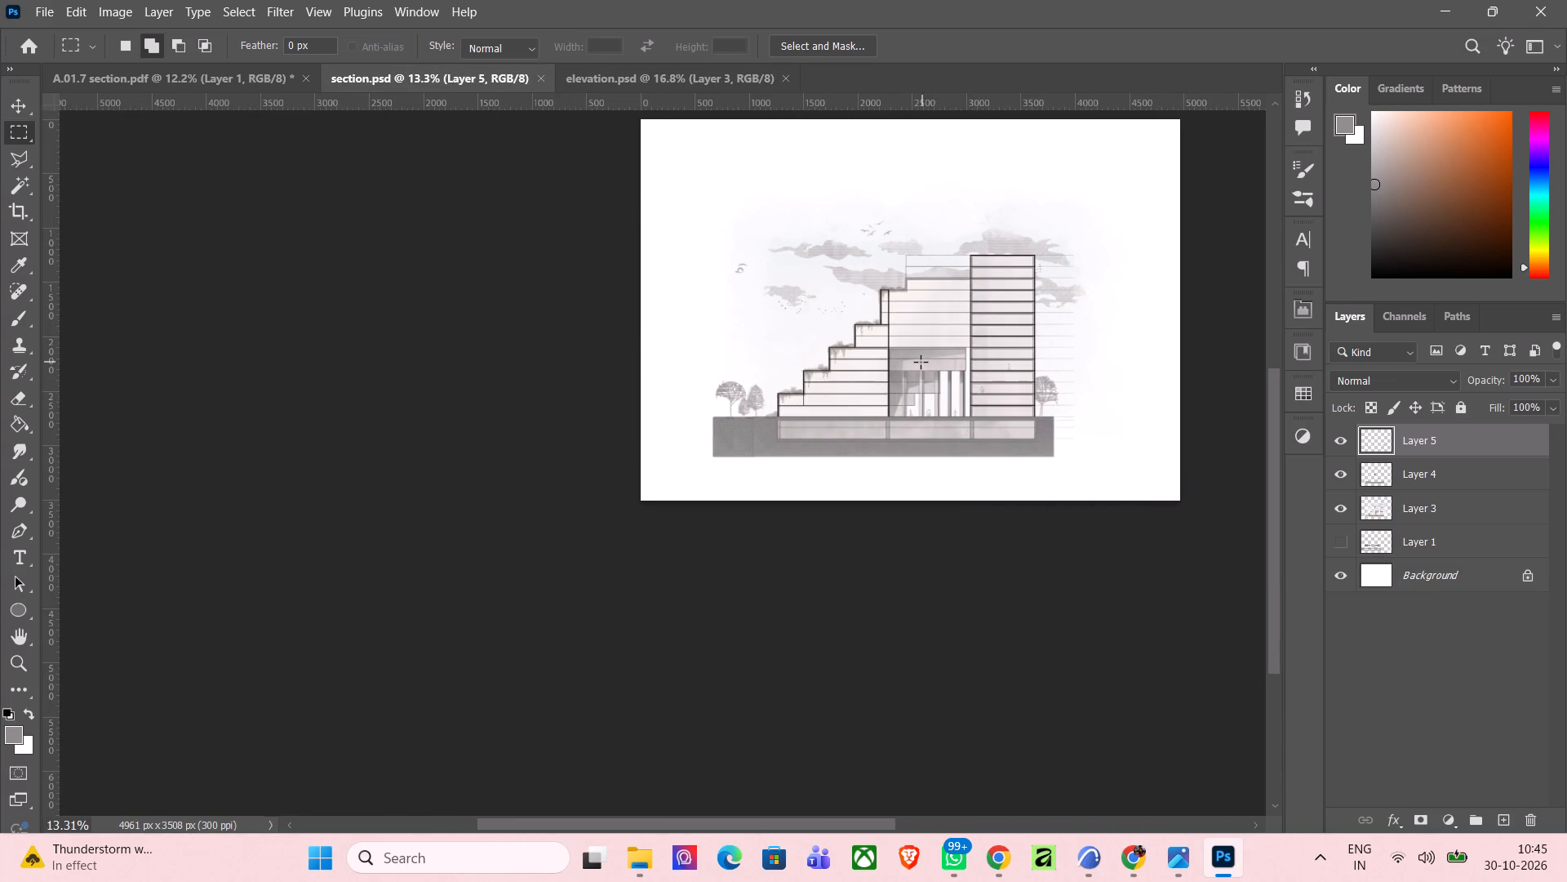
scroll(1012, 255, up, 3)
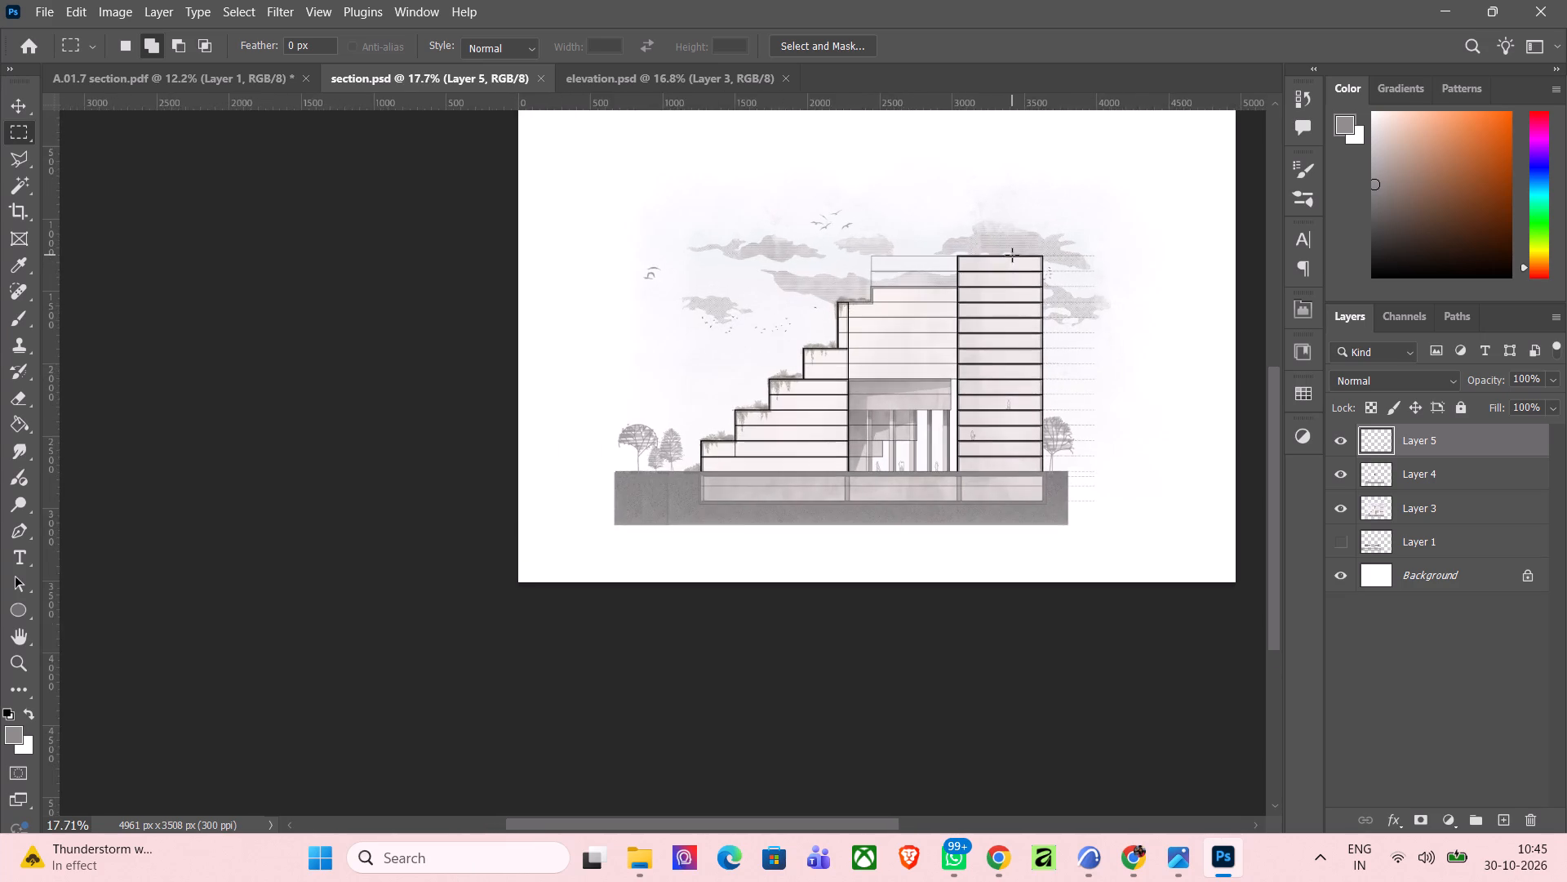
scroll(1012, 255, up, 3)
click(650, 78)
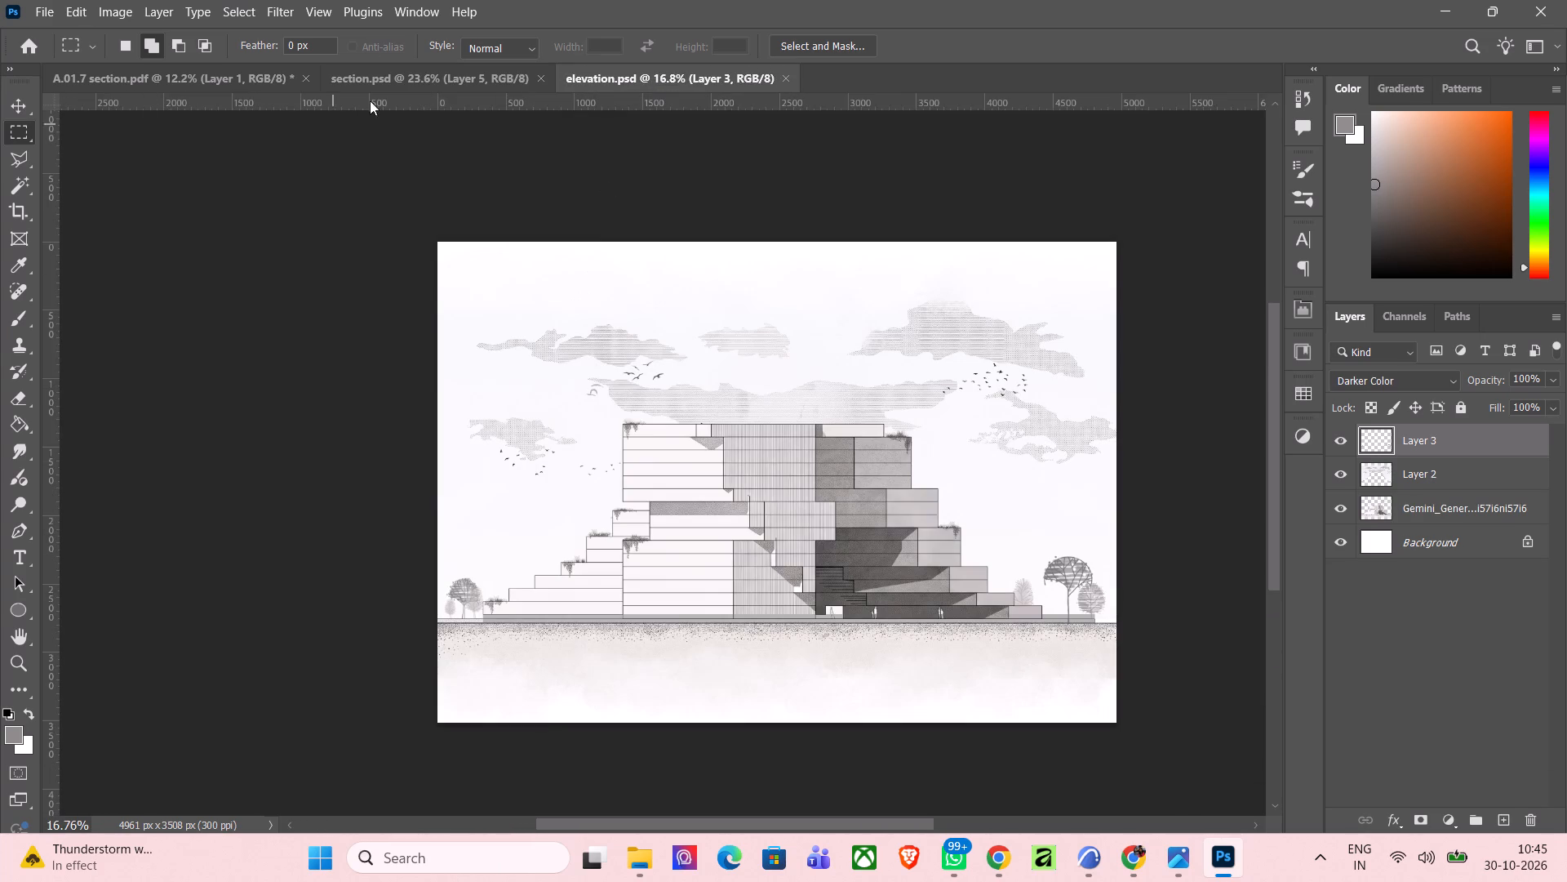
click(386, 87)
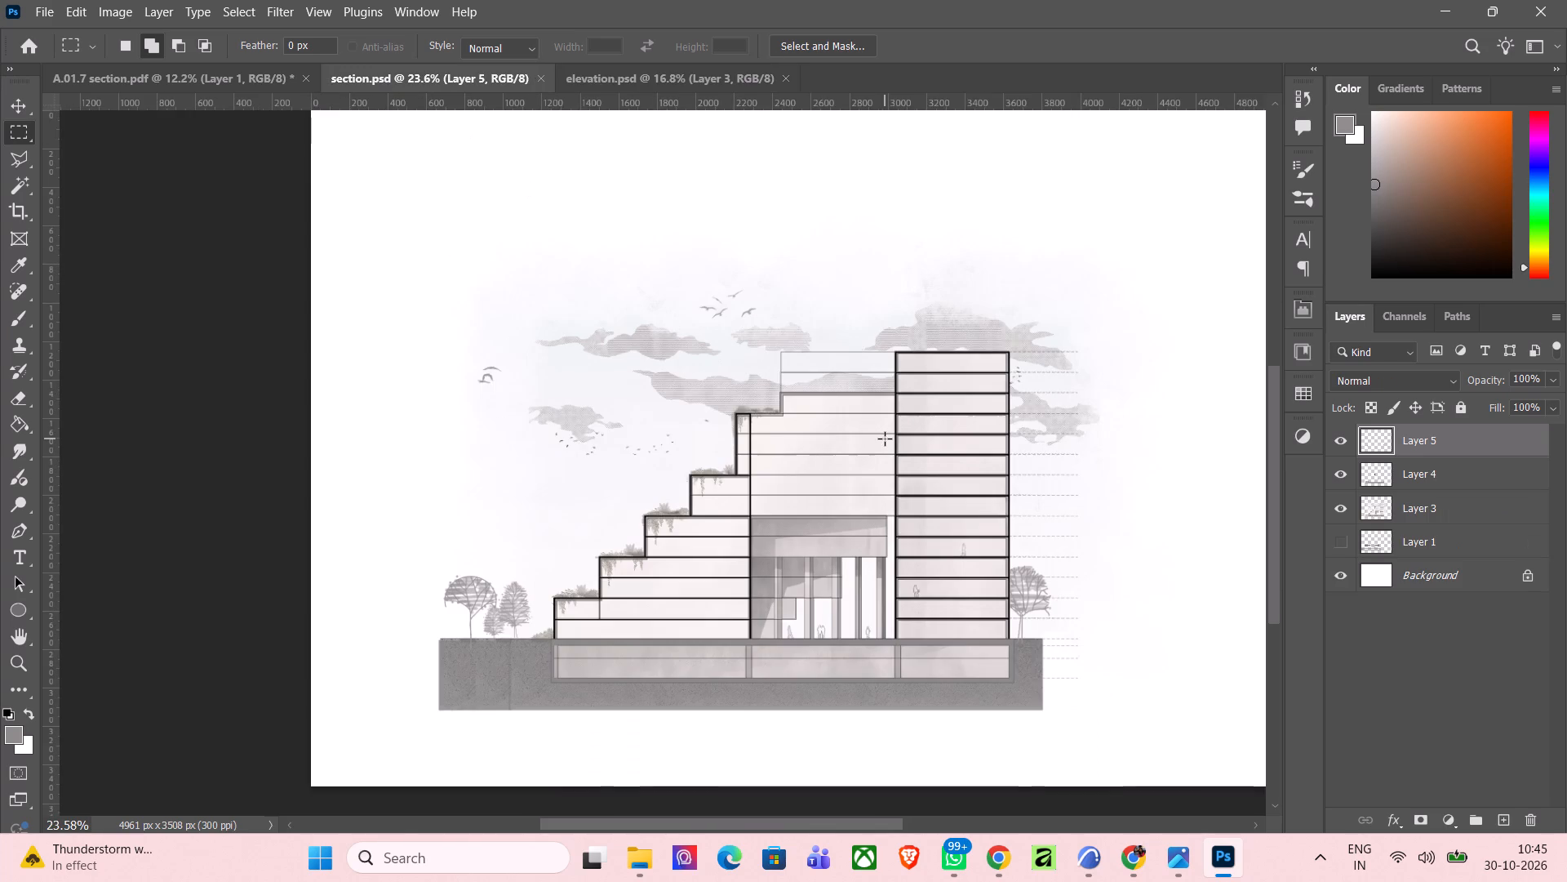
Apply the Add Noise filter to Layer 3 of section.psd with a 39.17% amount and Uniform distribution.
click(1435, 502)
click(1347, 514)
click(1347, 514)
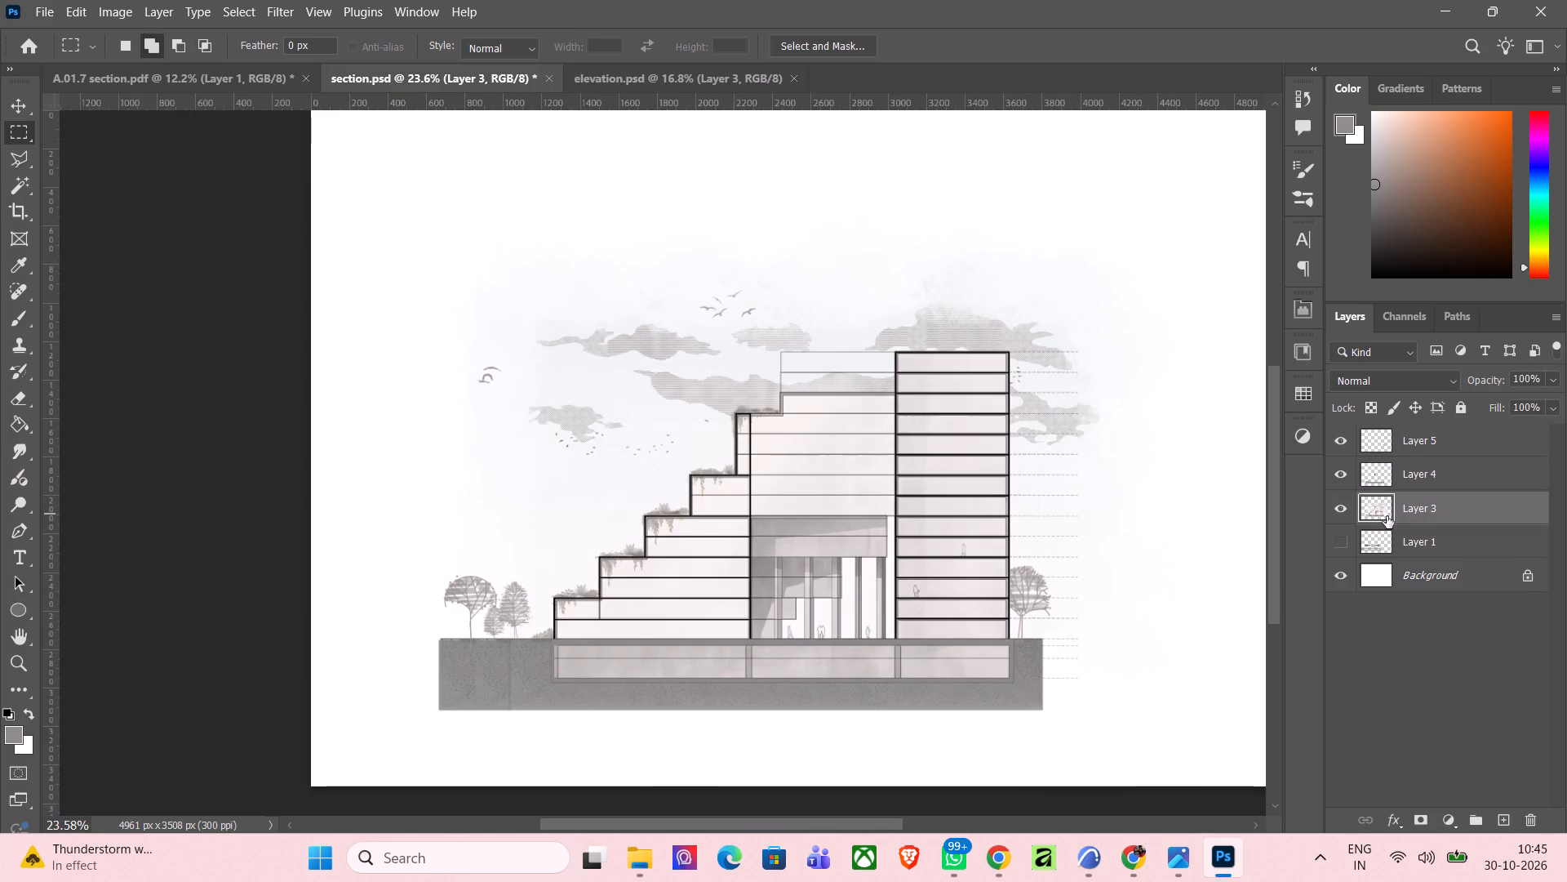
click(283, 20)
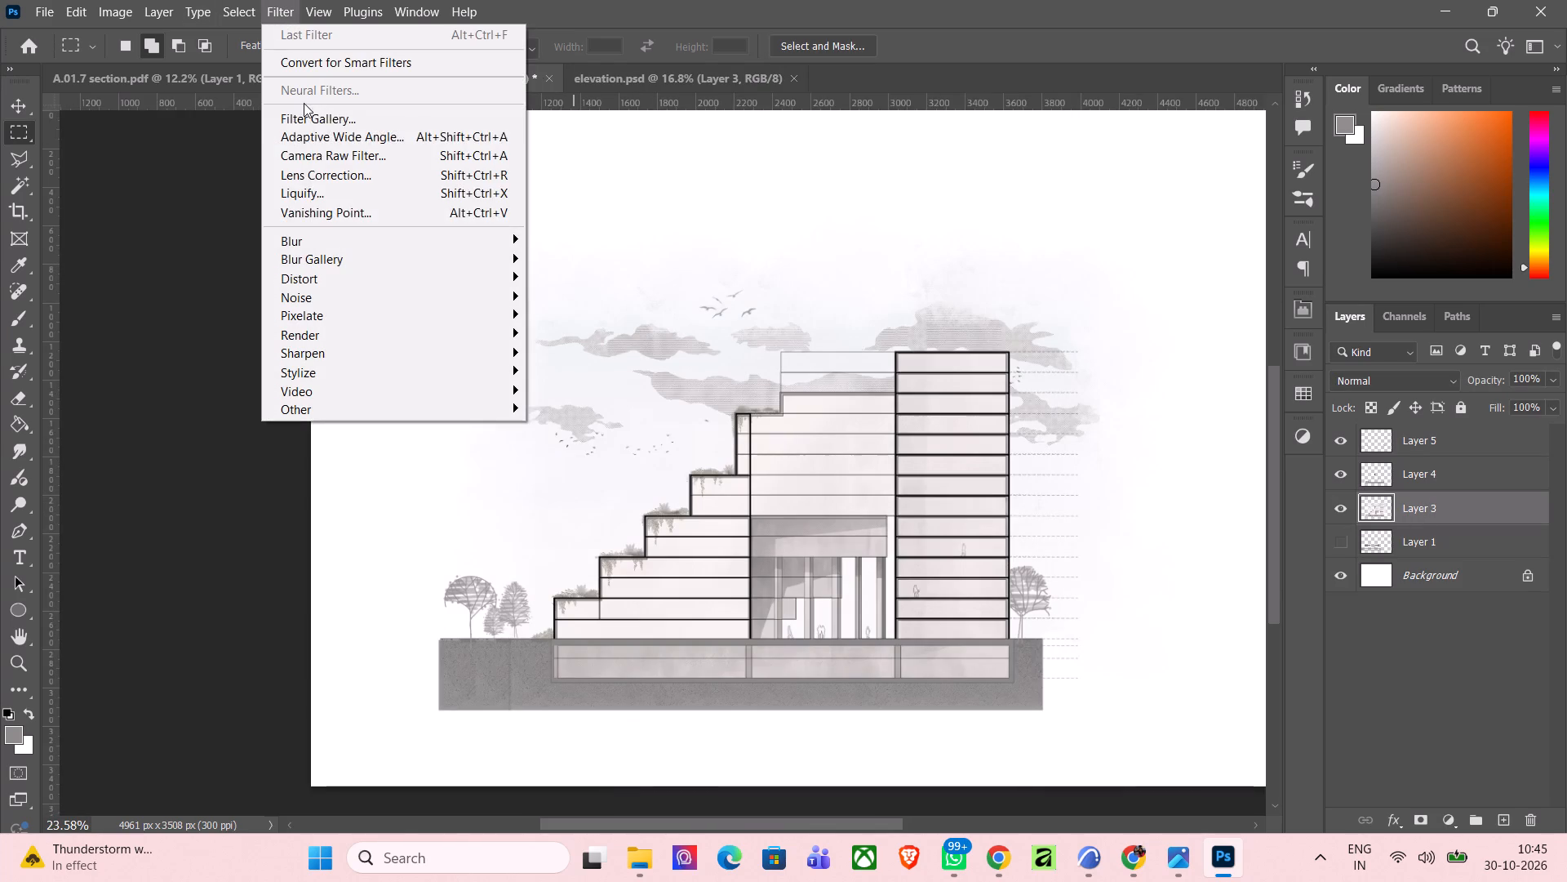
click(327, 293)
click(543, 298)
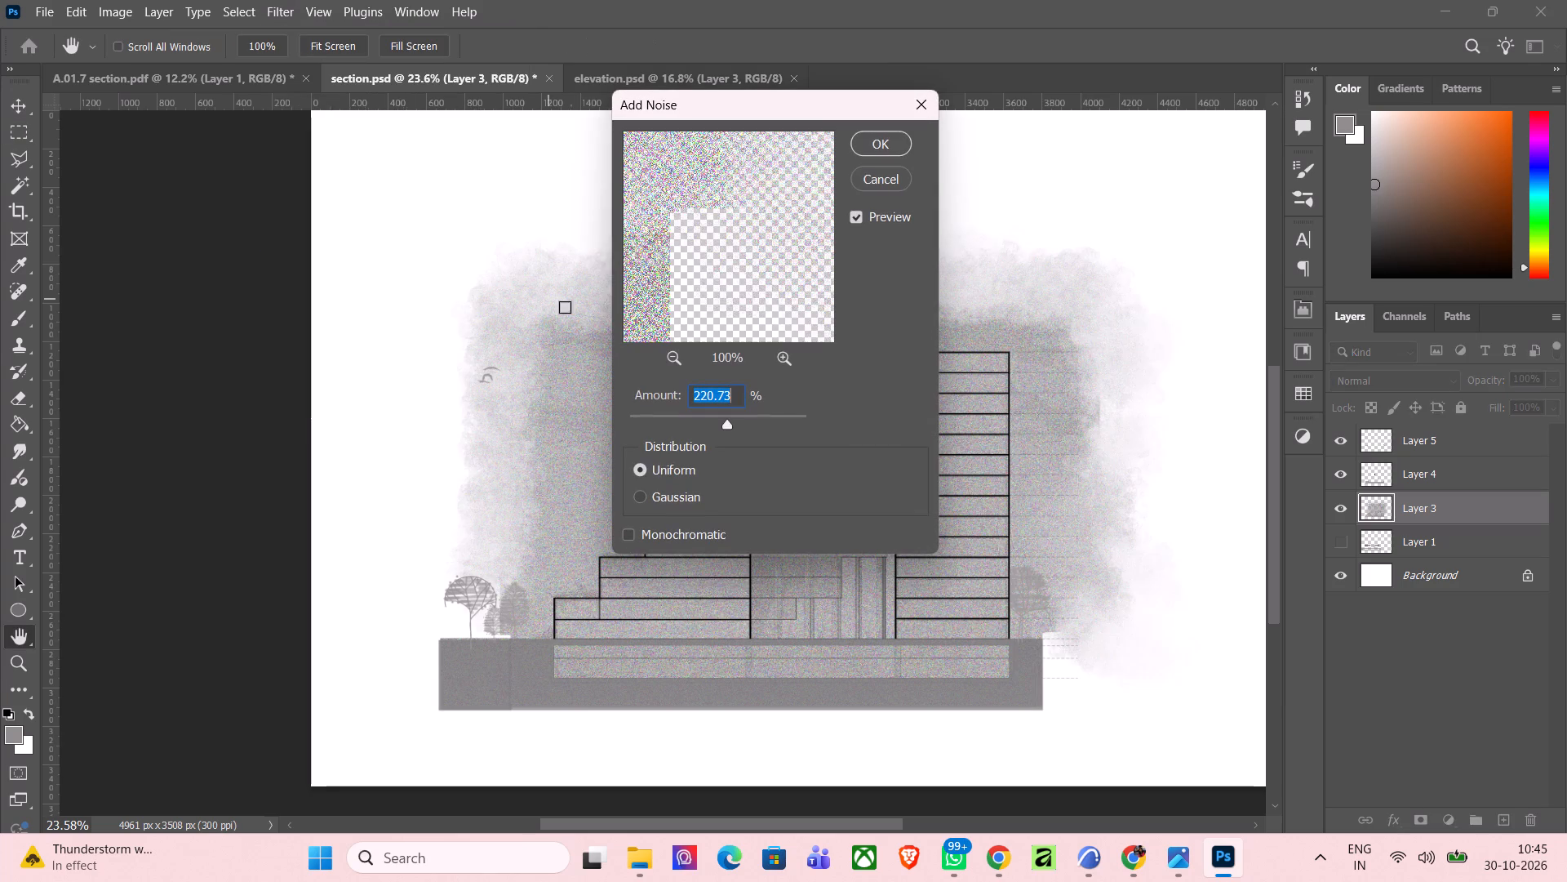
click(670, 422)
click(659, 420)
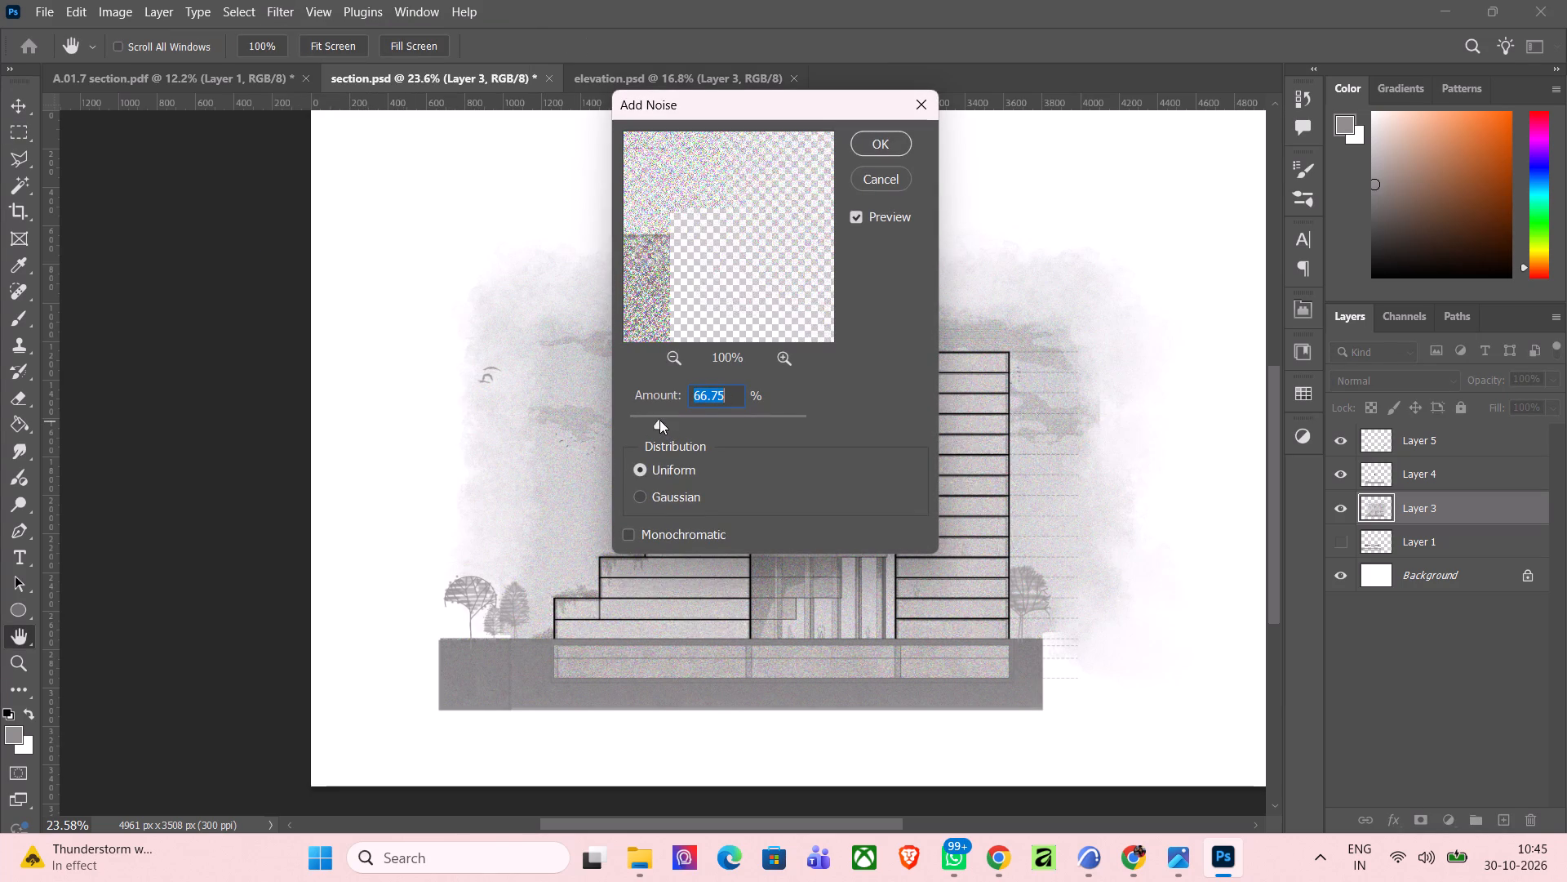
click(649, 421)
click(644, 421)
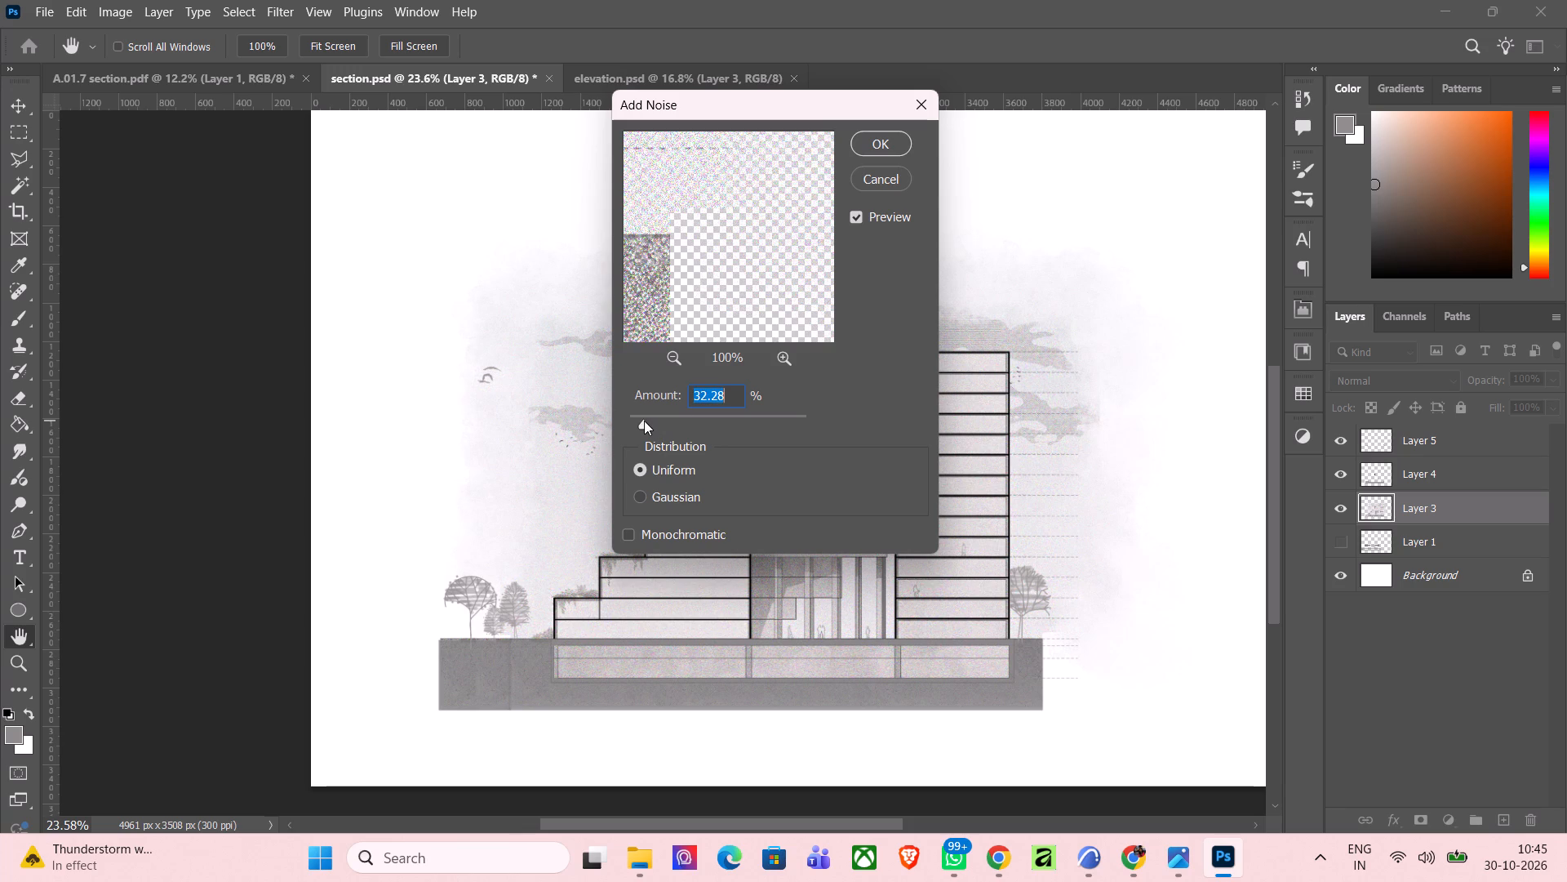
click(656, 423)
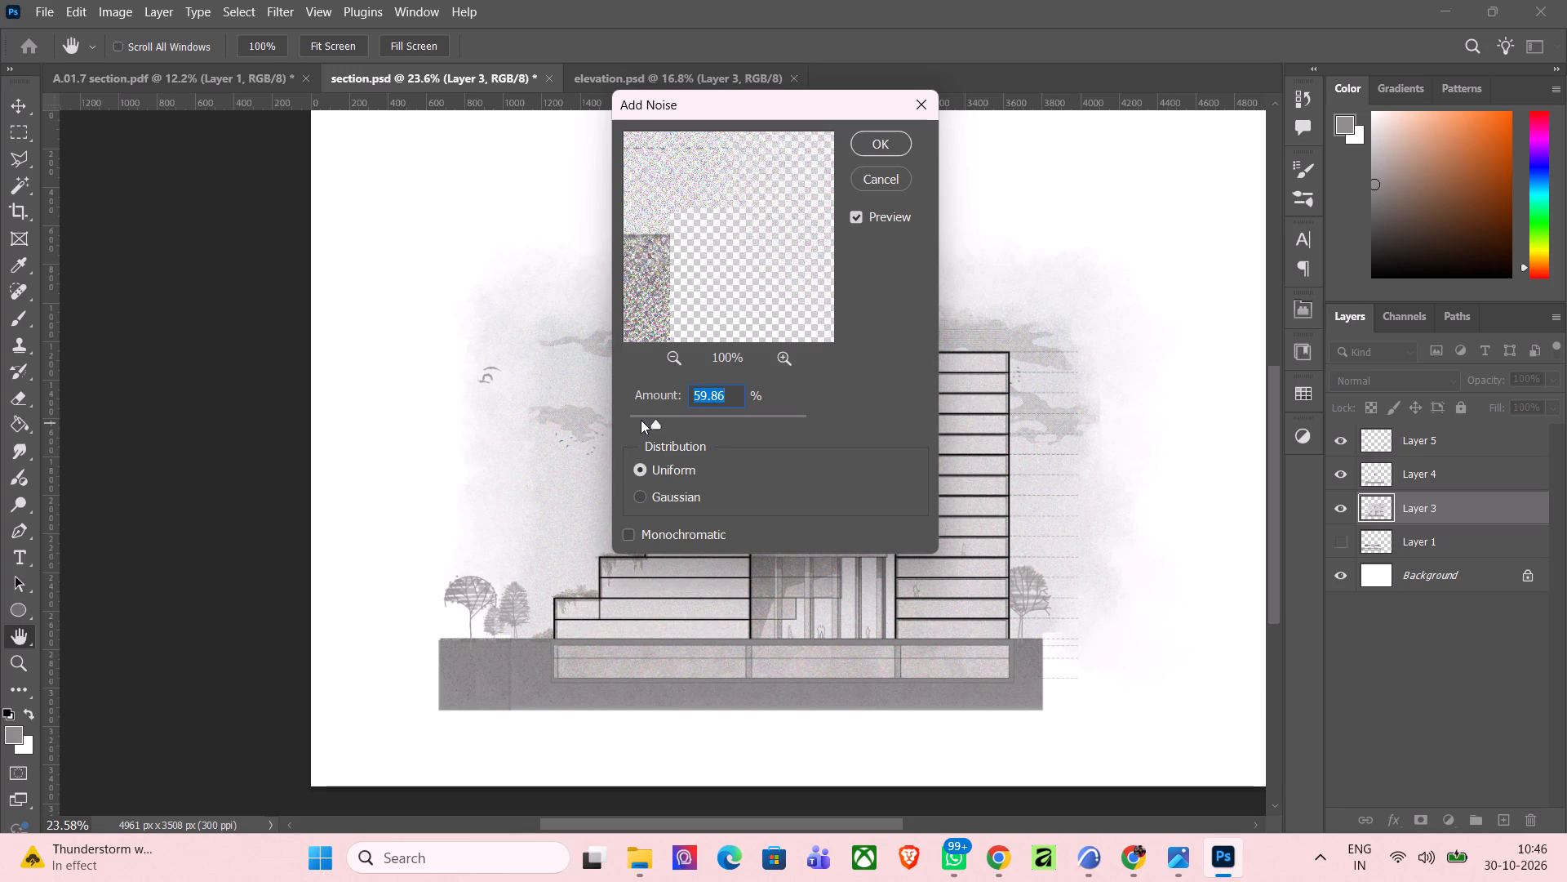
click(645, 420)
drag(730, 108, 145, 198)
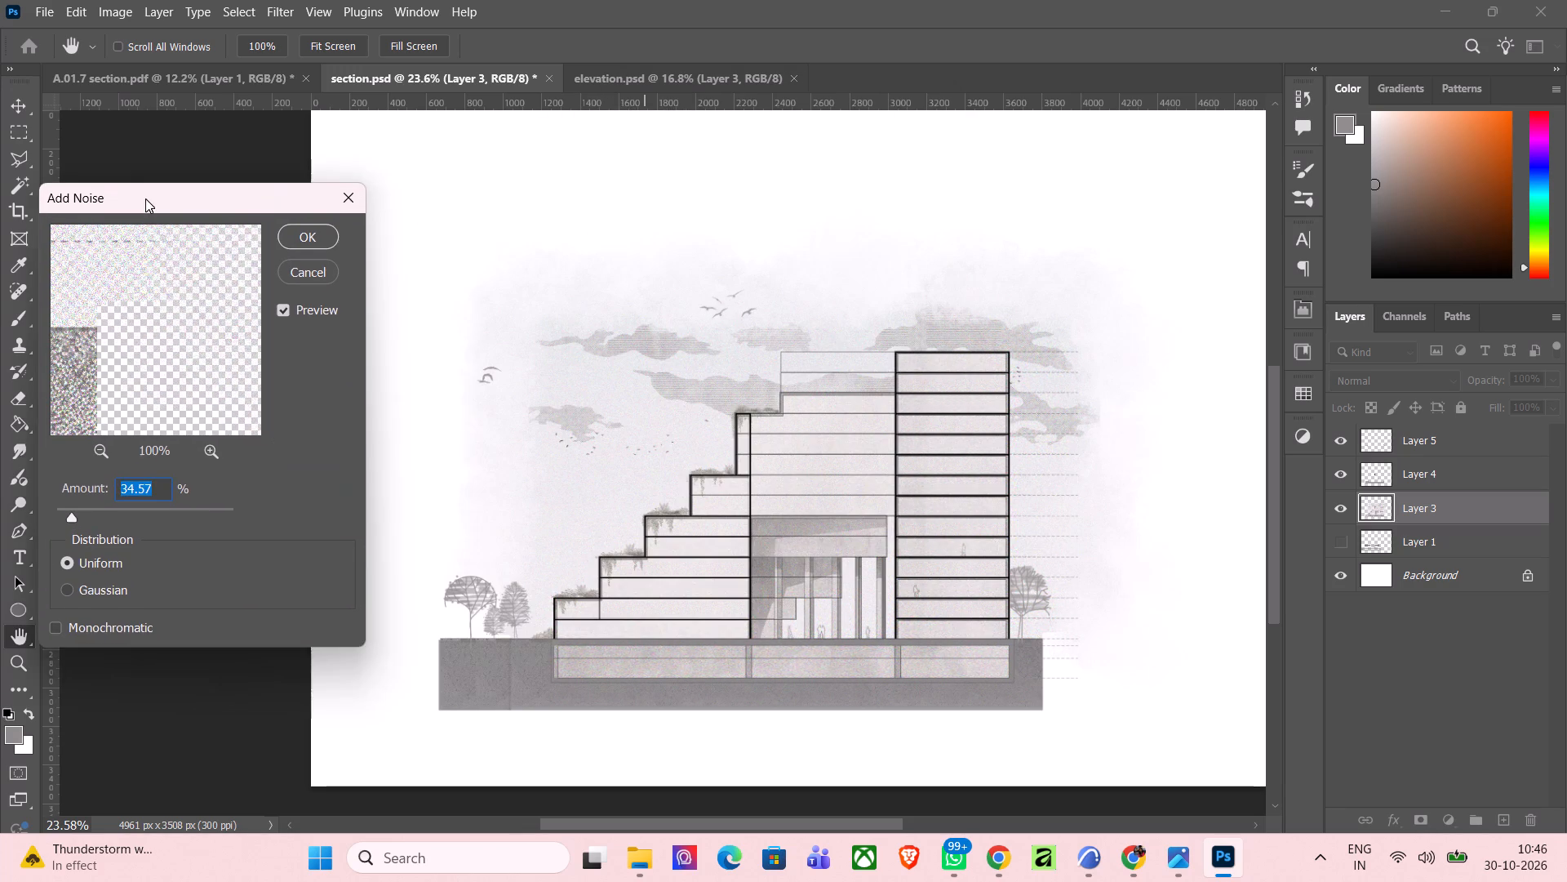
drag(145, 198, 253, 140)
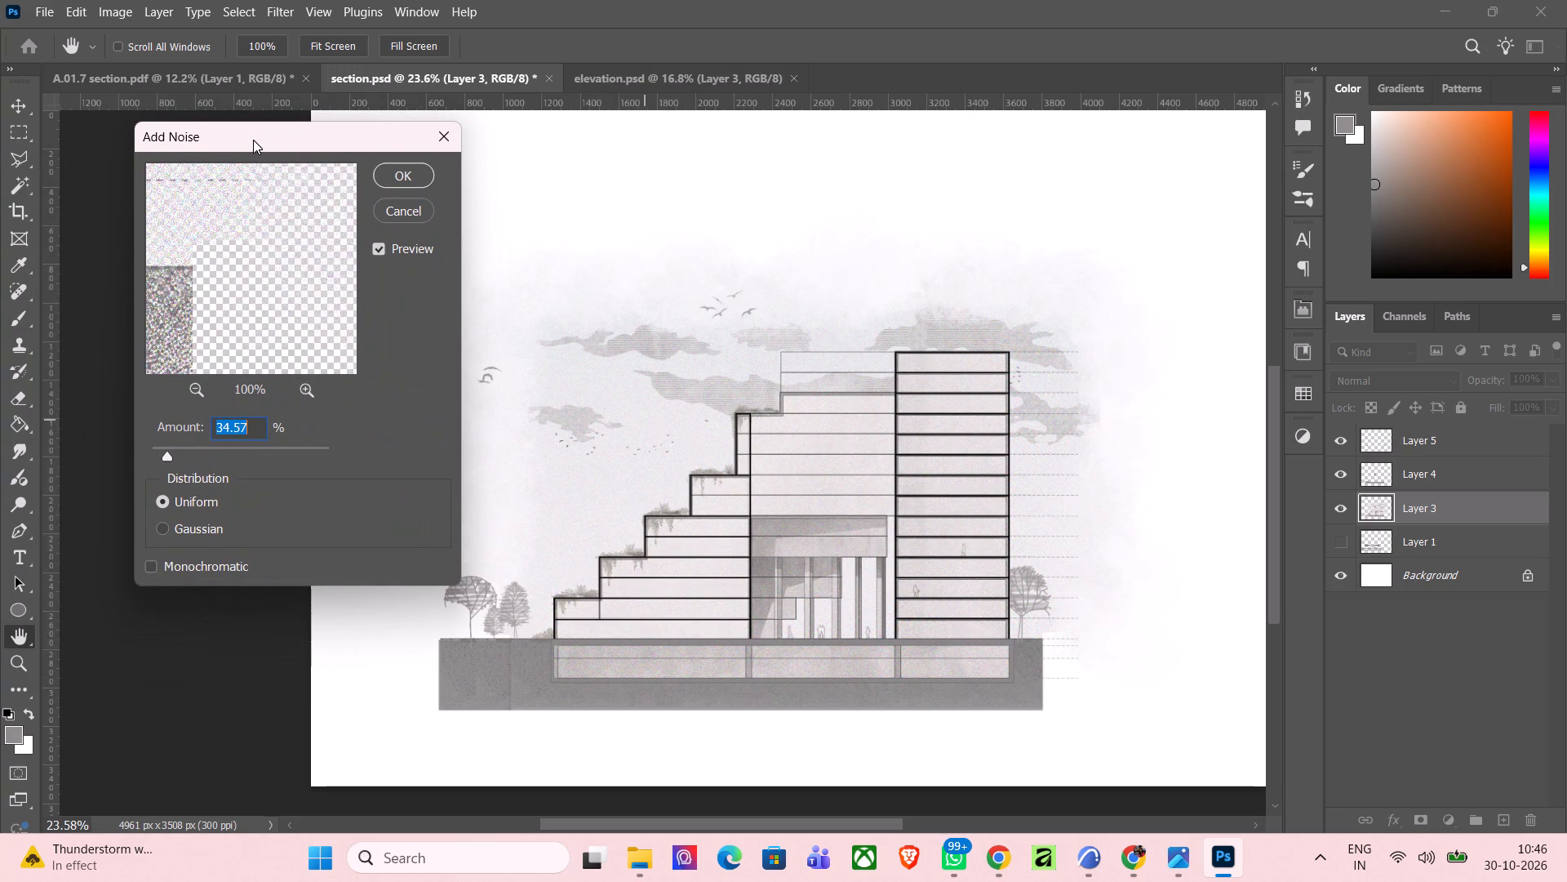
drag(253, 140, 285, 143)
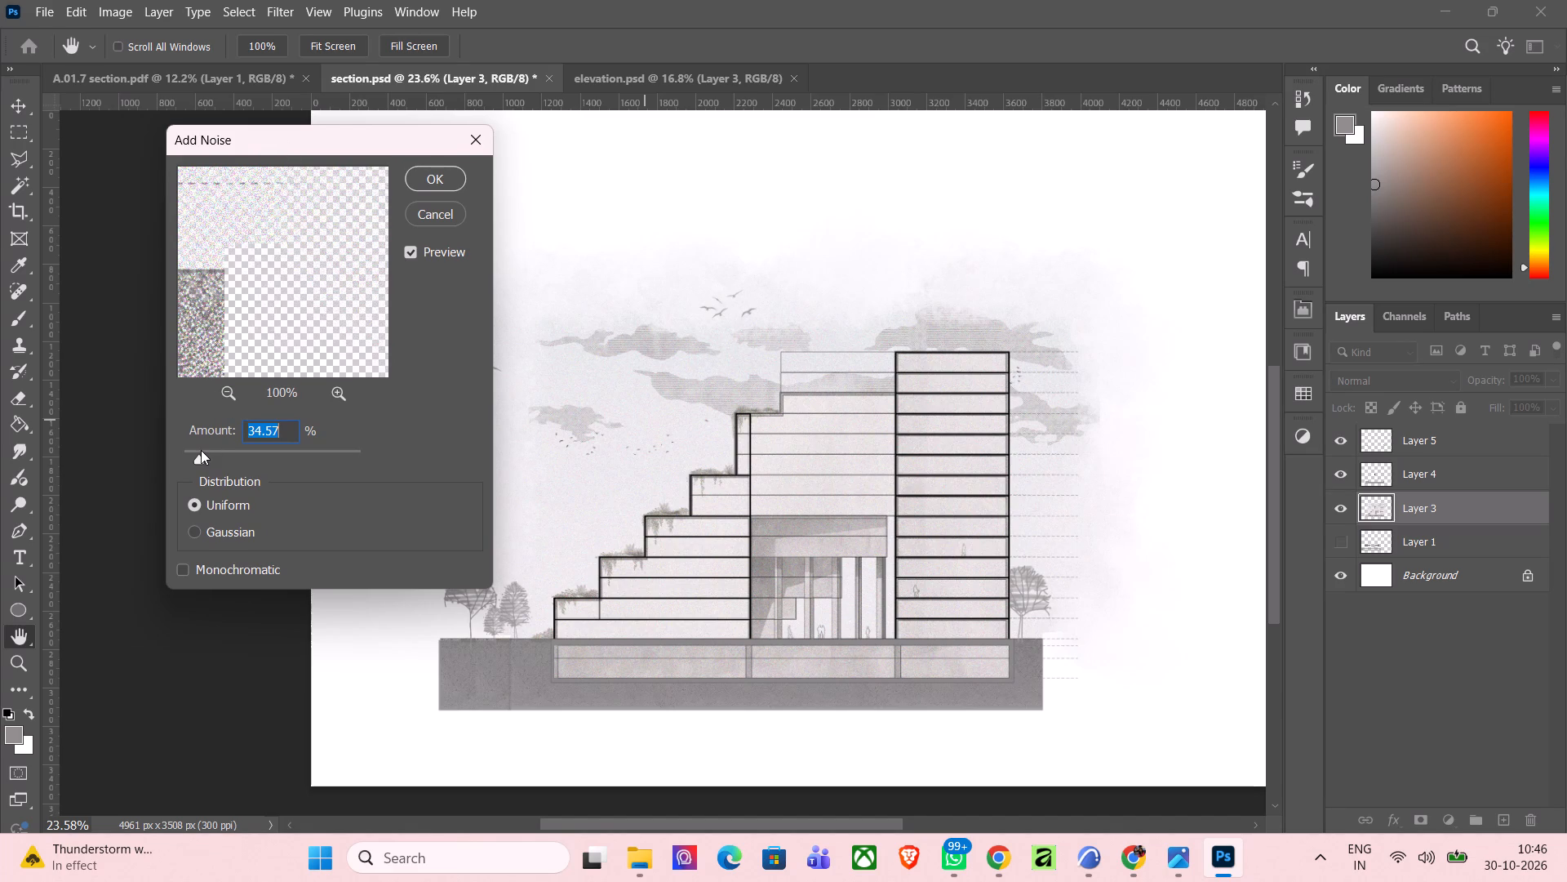
drag(201, 450, 182, 450)
drag(182, 452, 215, 451)
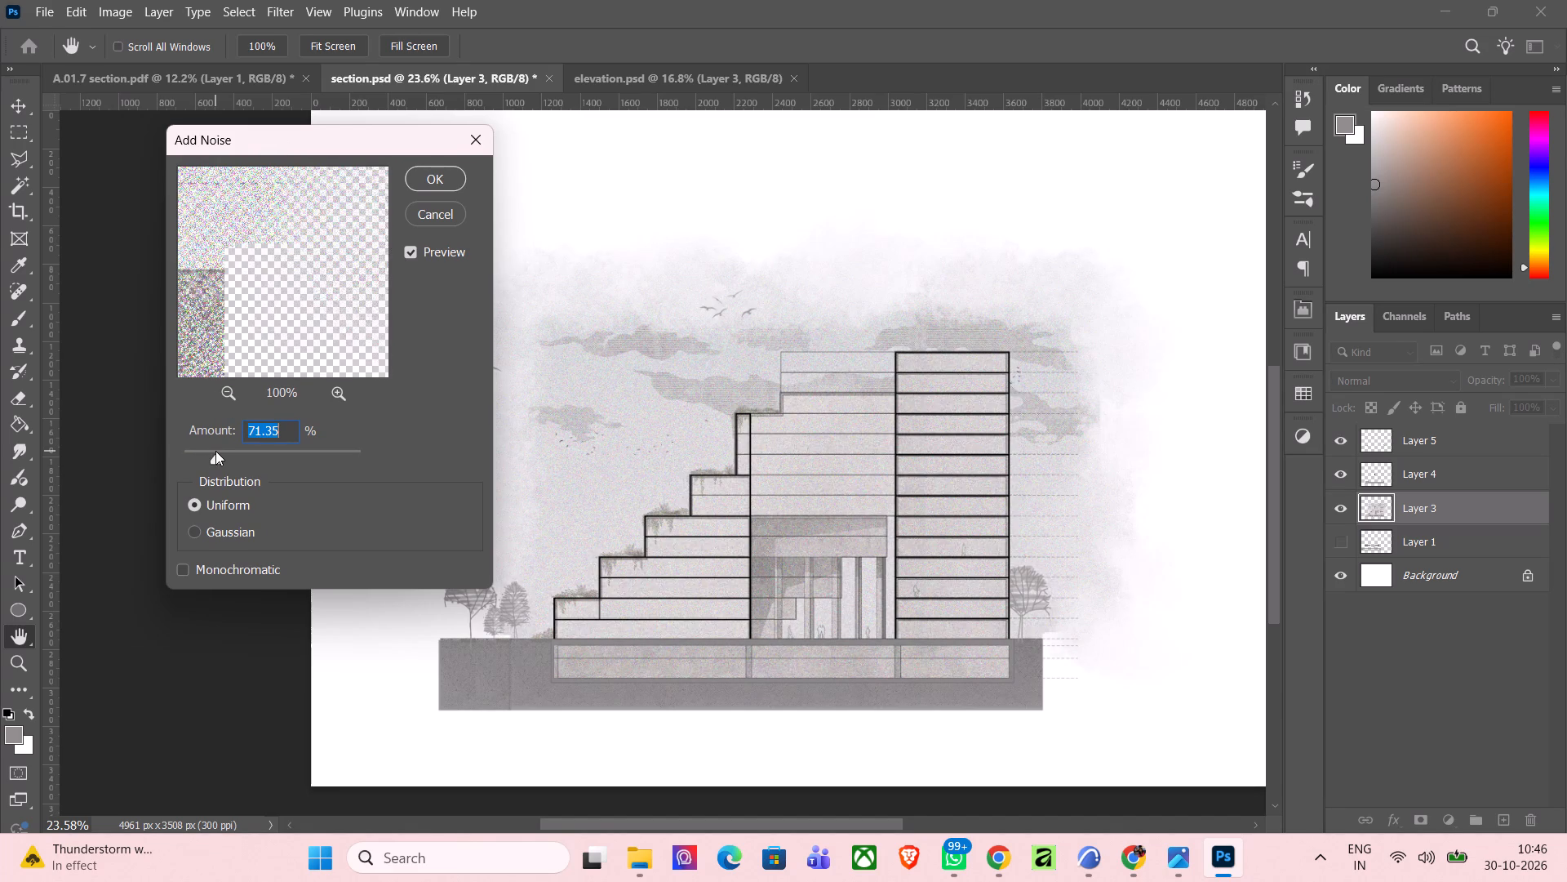
click(202, 445)
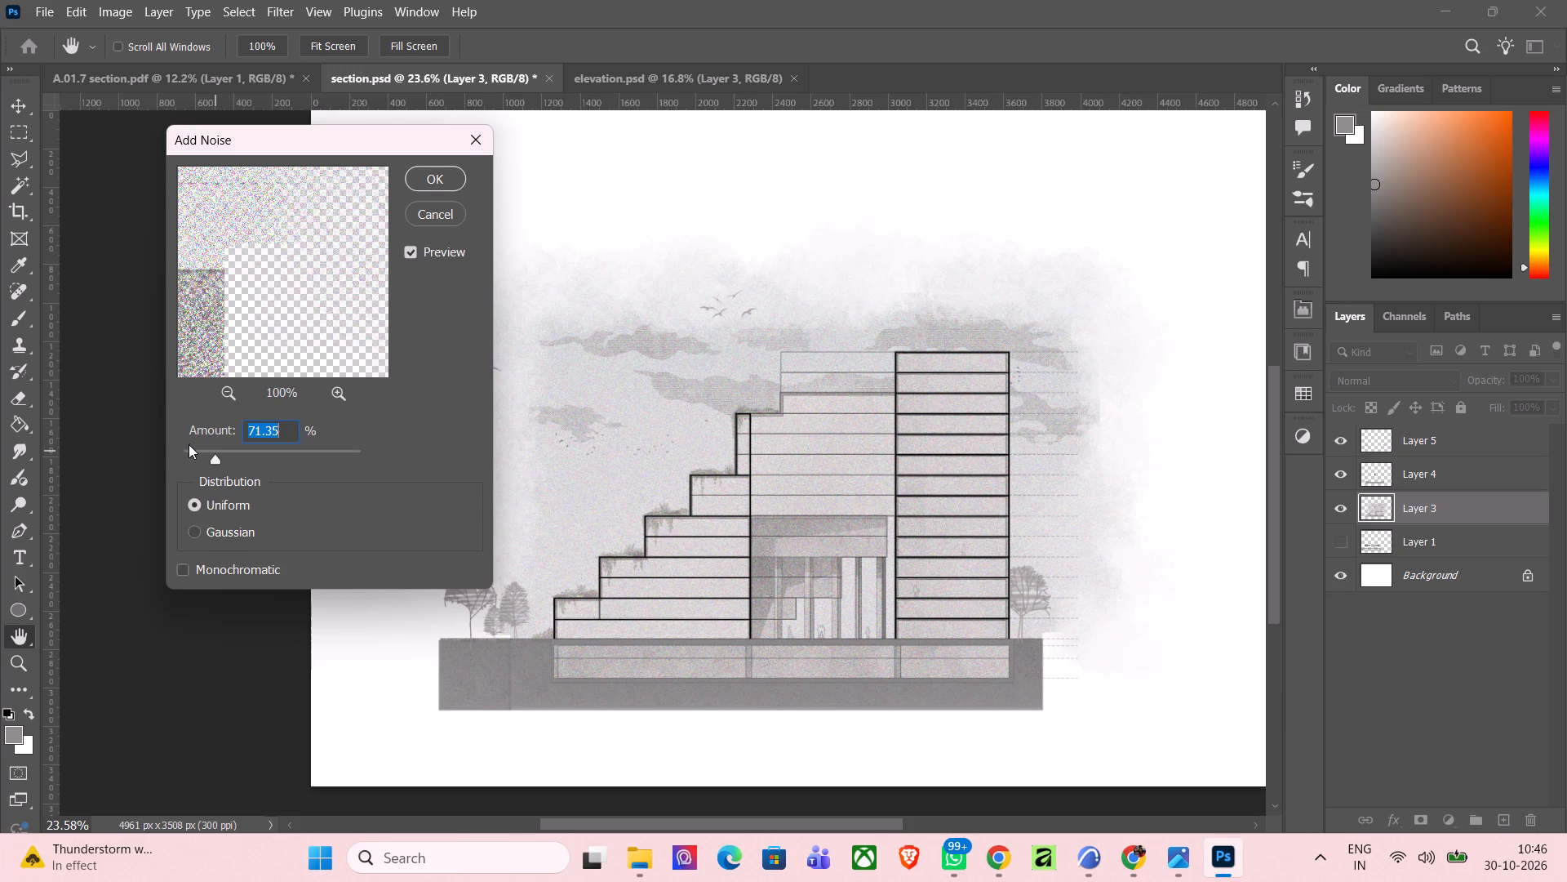
click(189, 444)
click(189, 452)
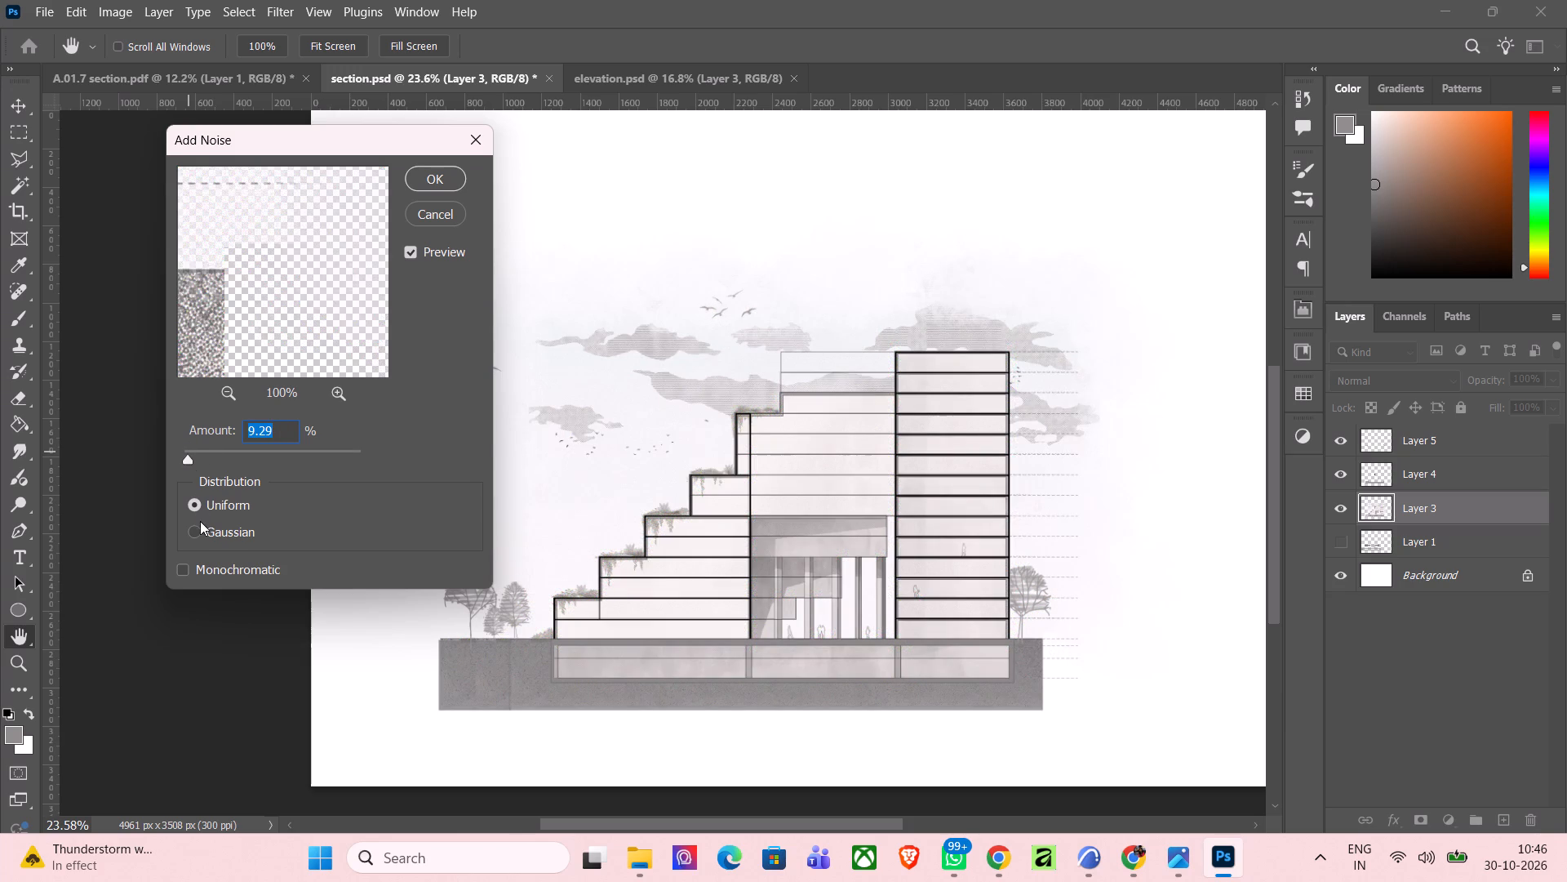
click(192, 453)
click(202, 453)
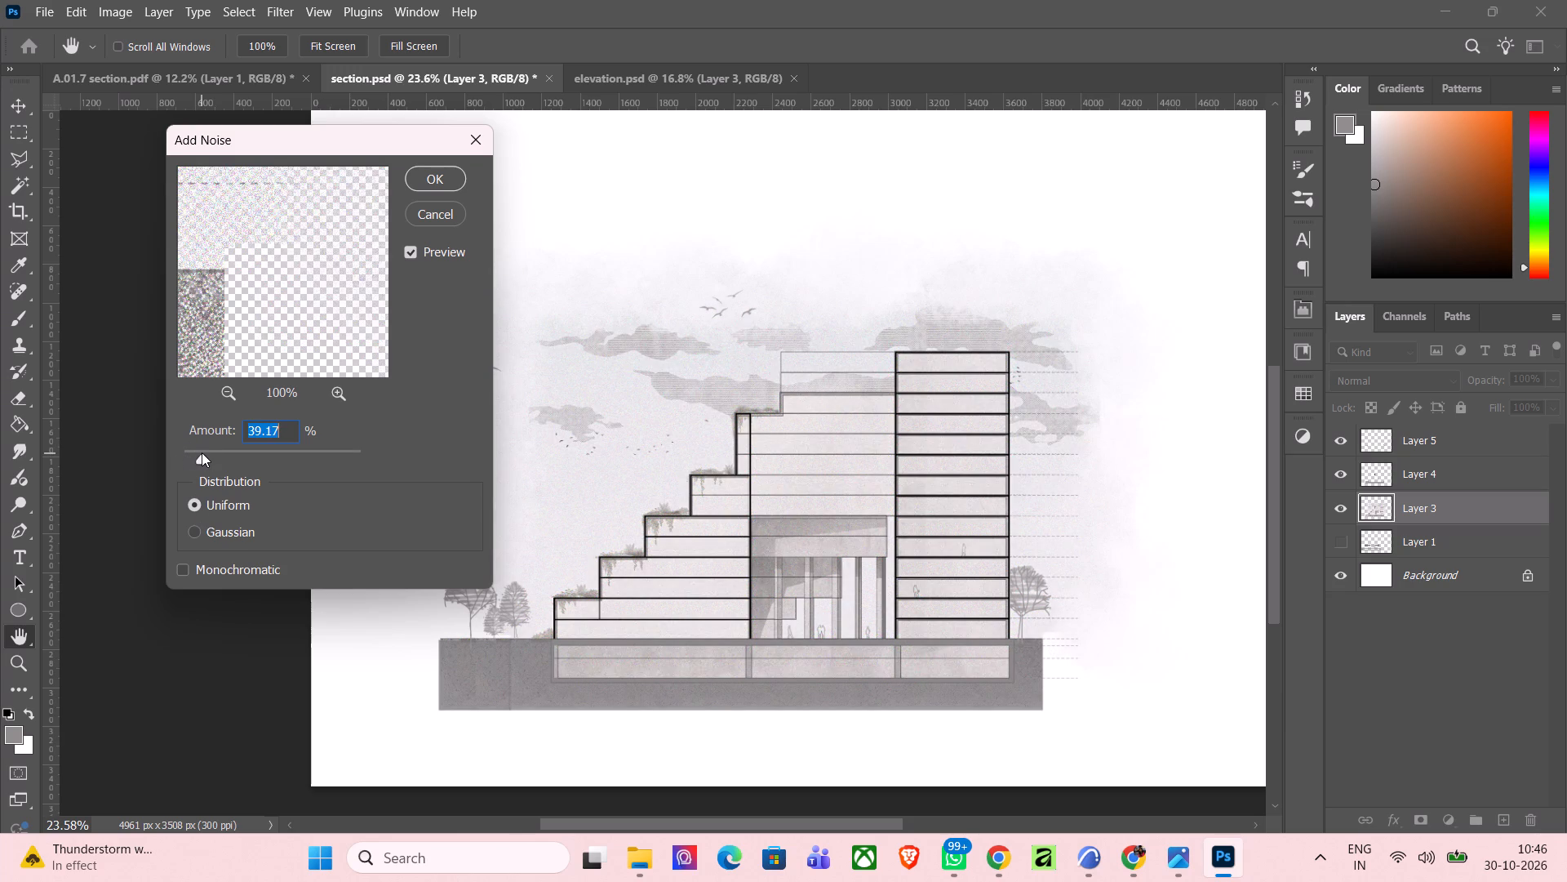
click(199, 532)
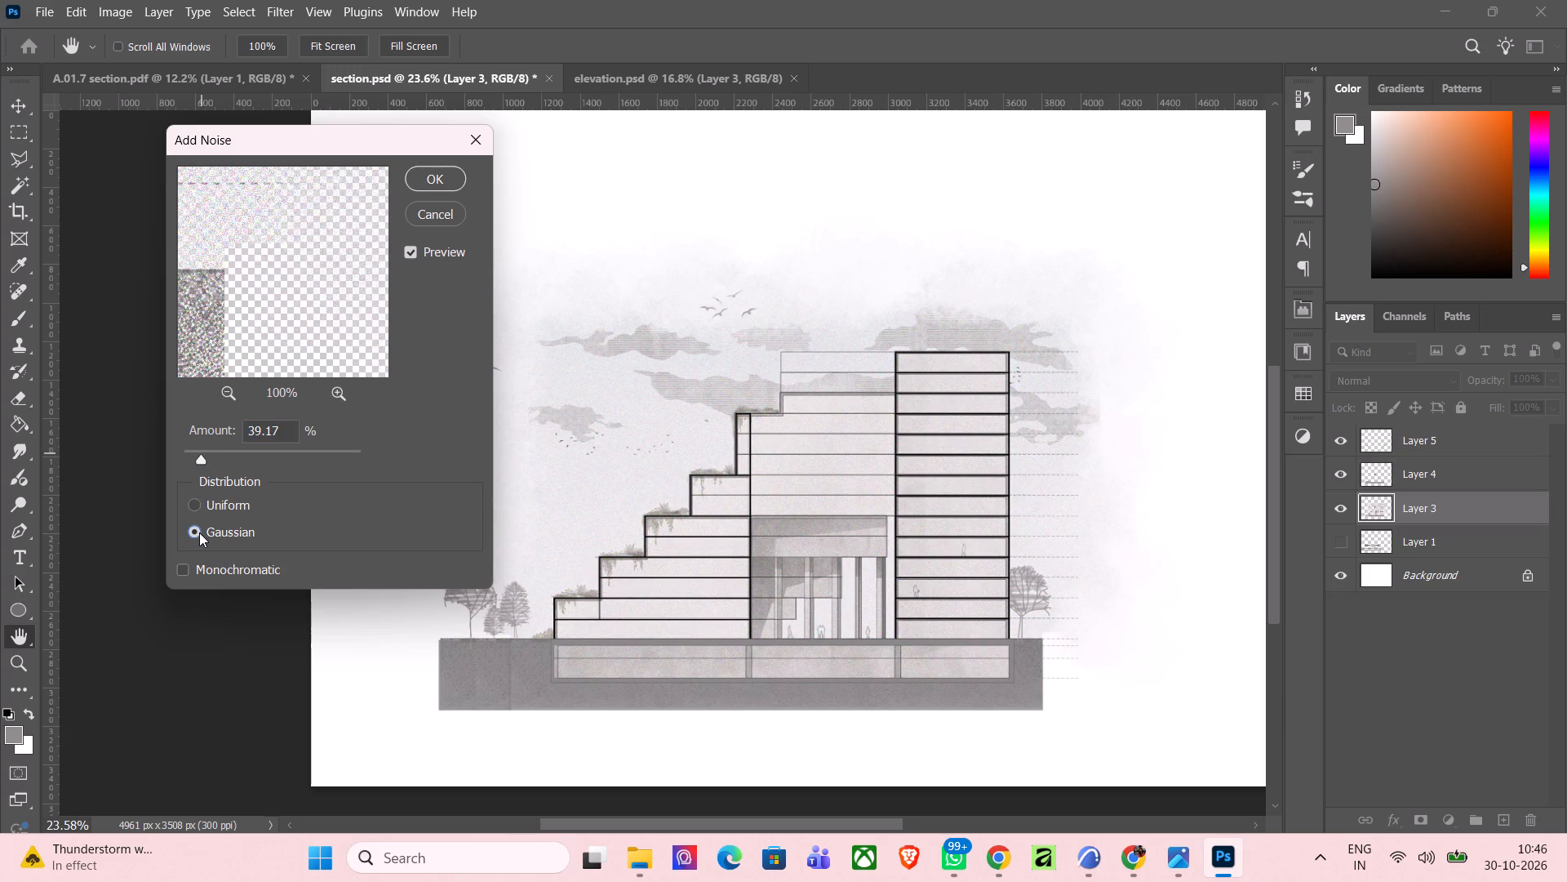
click(199, 532)
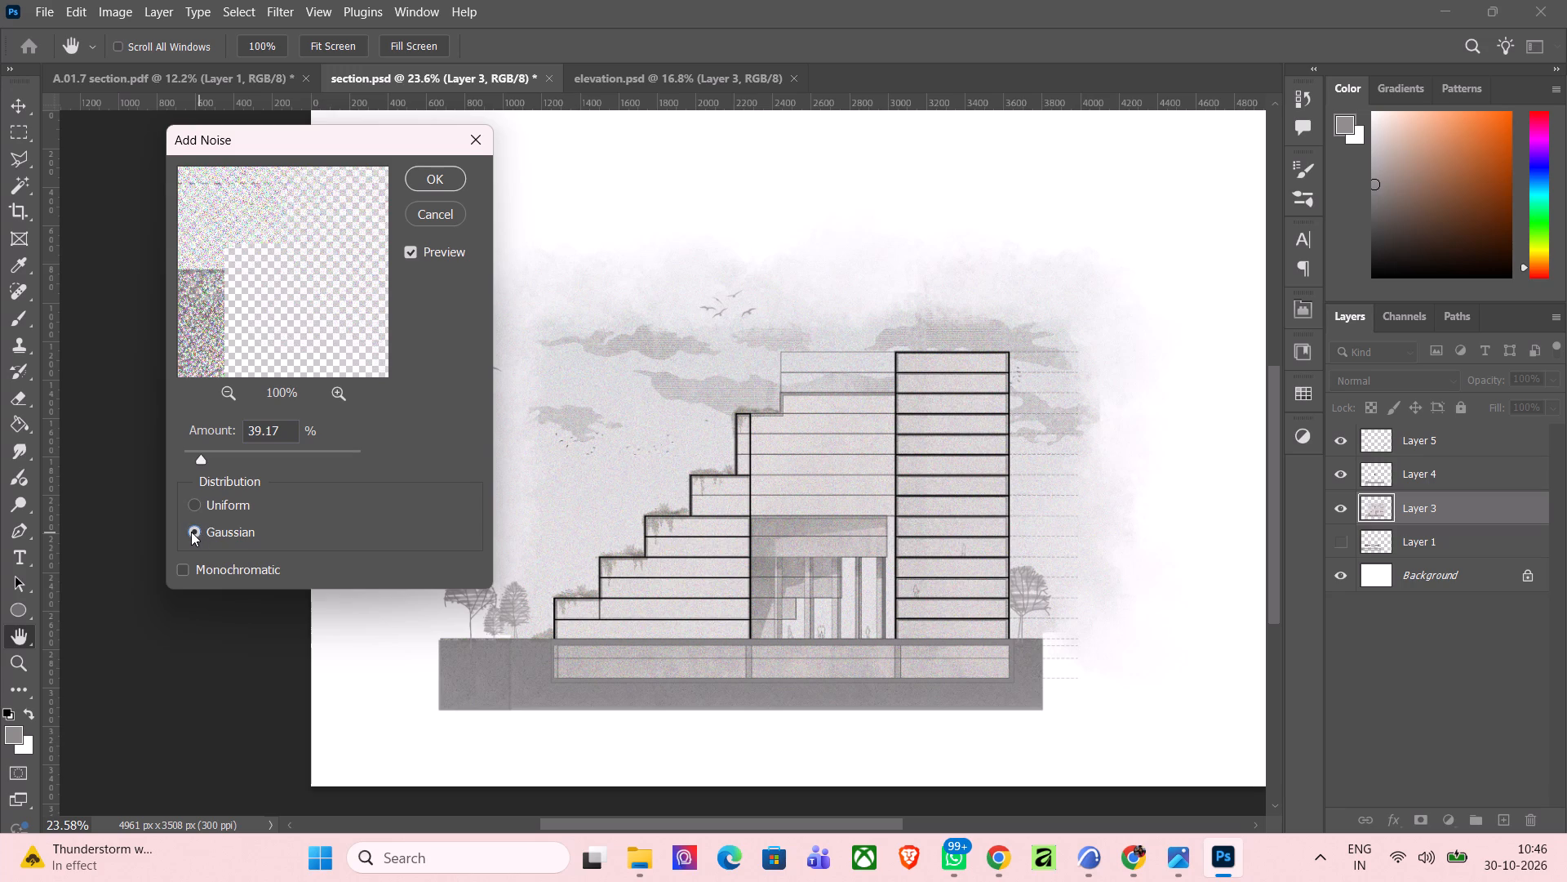
click(191, 502)
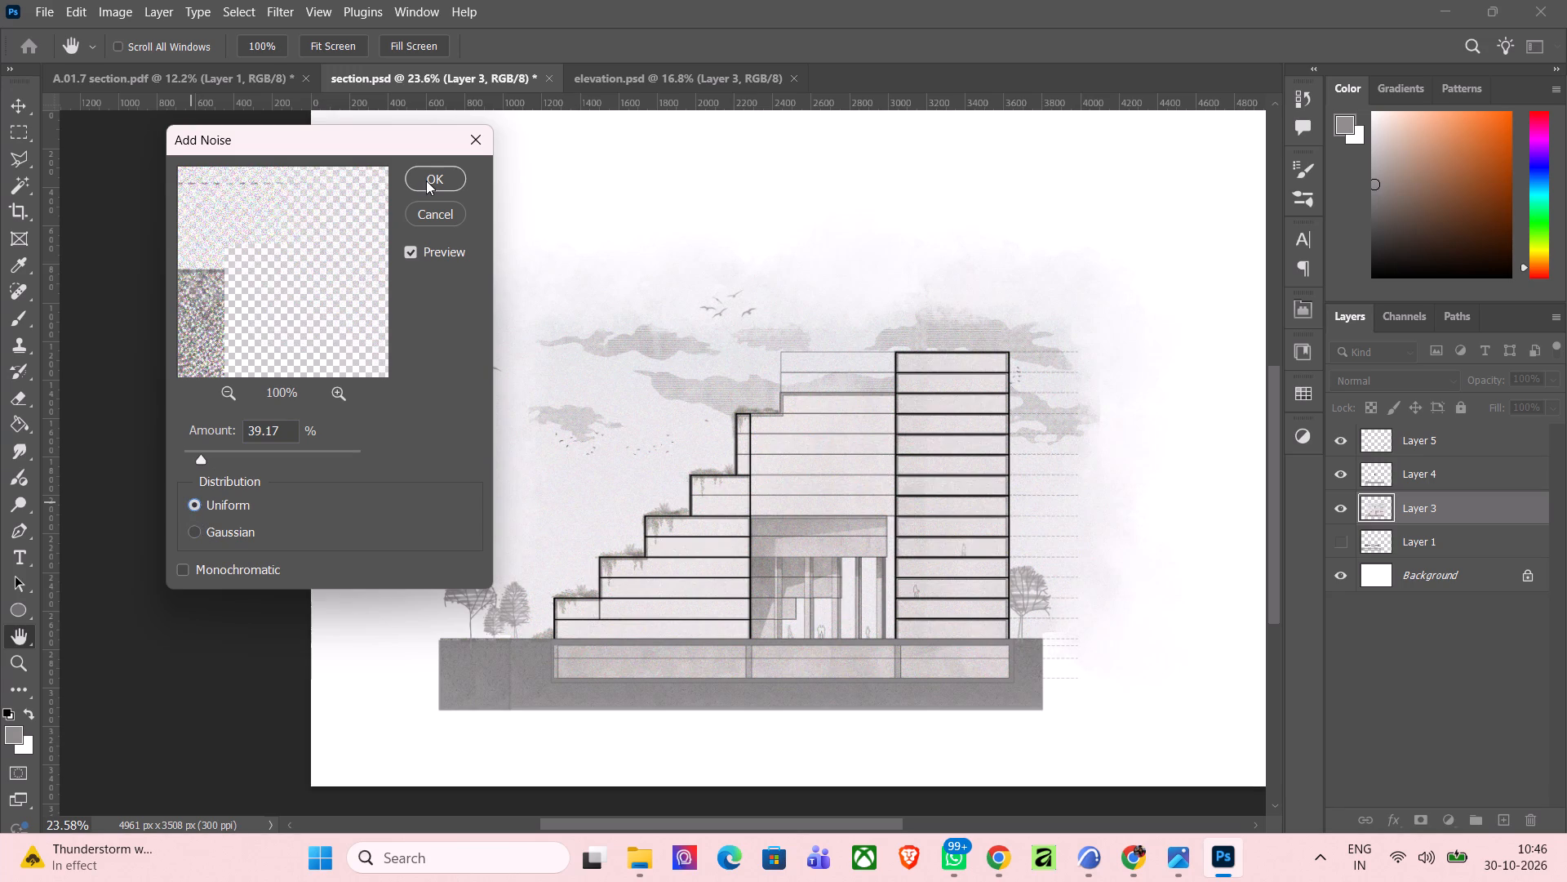
click(428, 180)
scroll(671, 431, down, 10)
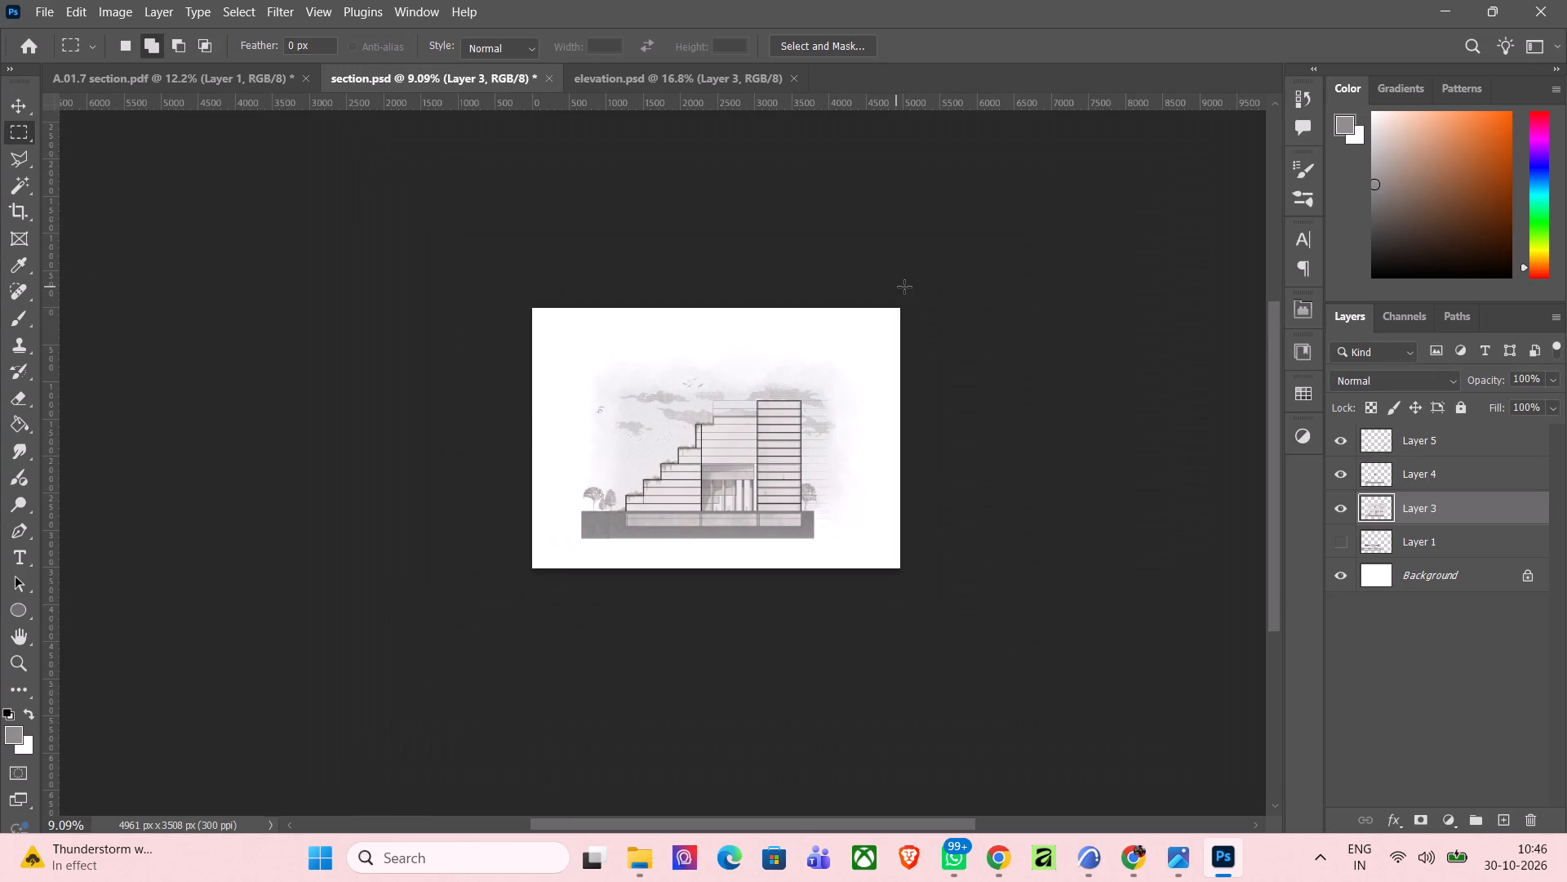
key(Escape)
key(Escape)
key(Escape)
Set the opacity of Layer 3 in section.psd to 78%.
click(1451, 513)
click(1547, 384)
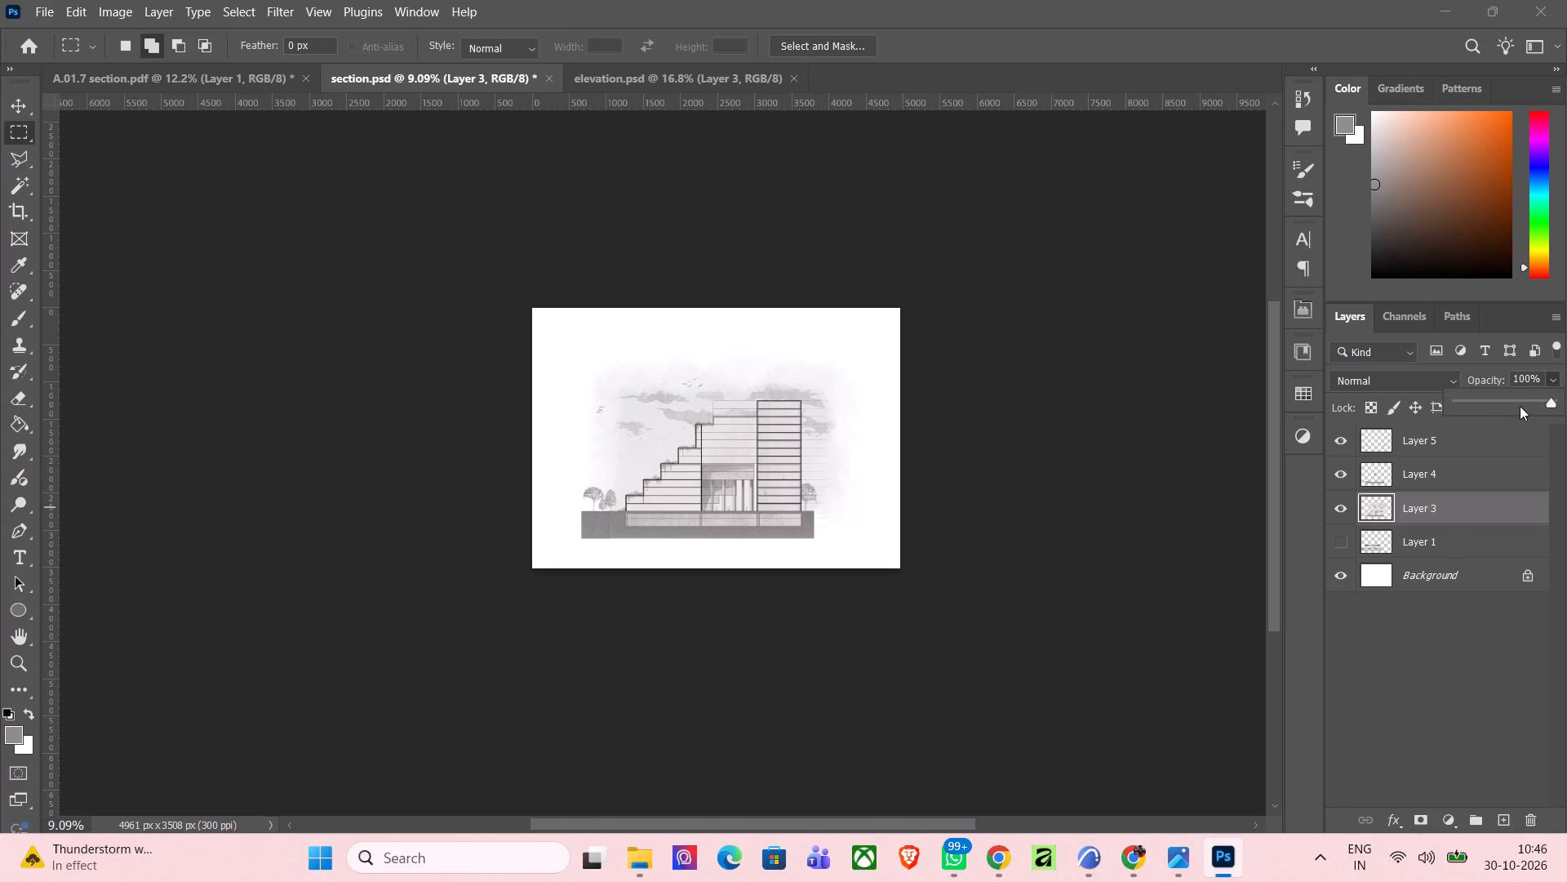
click(1512, 402)
click(1516, 395)
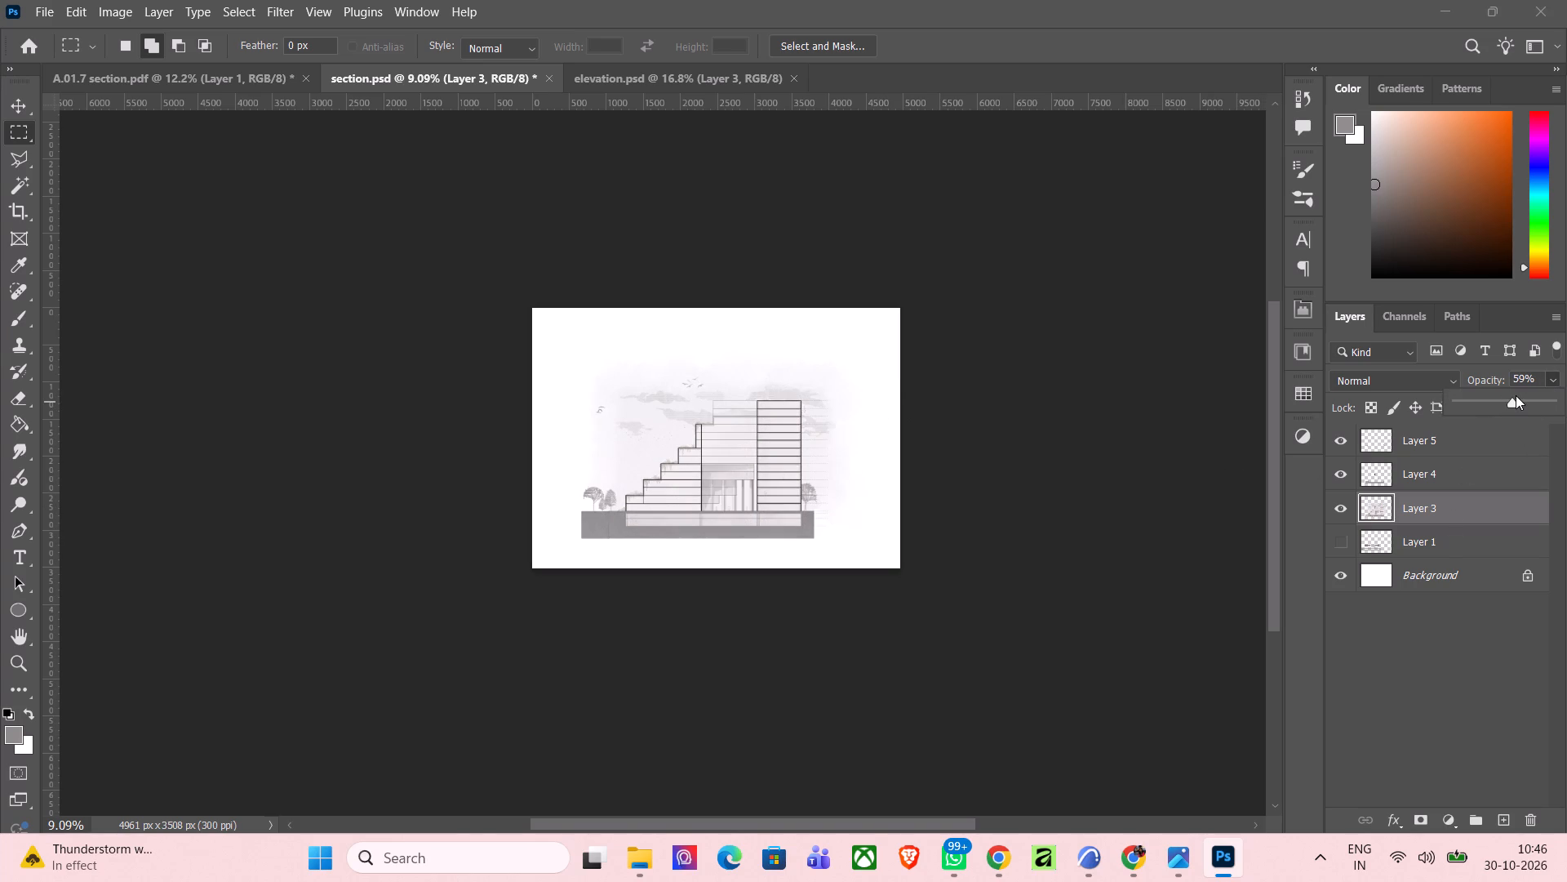
click(1520, 399)
click(1525, 400)
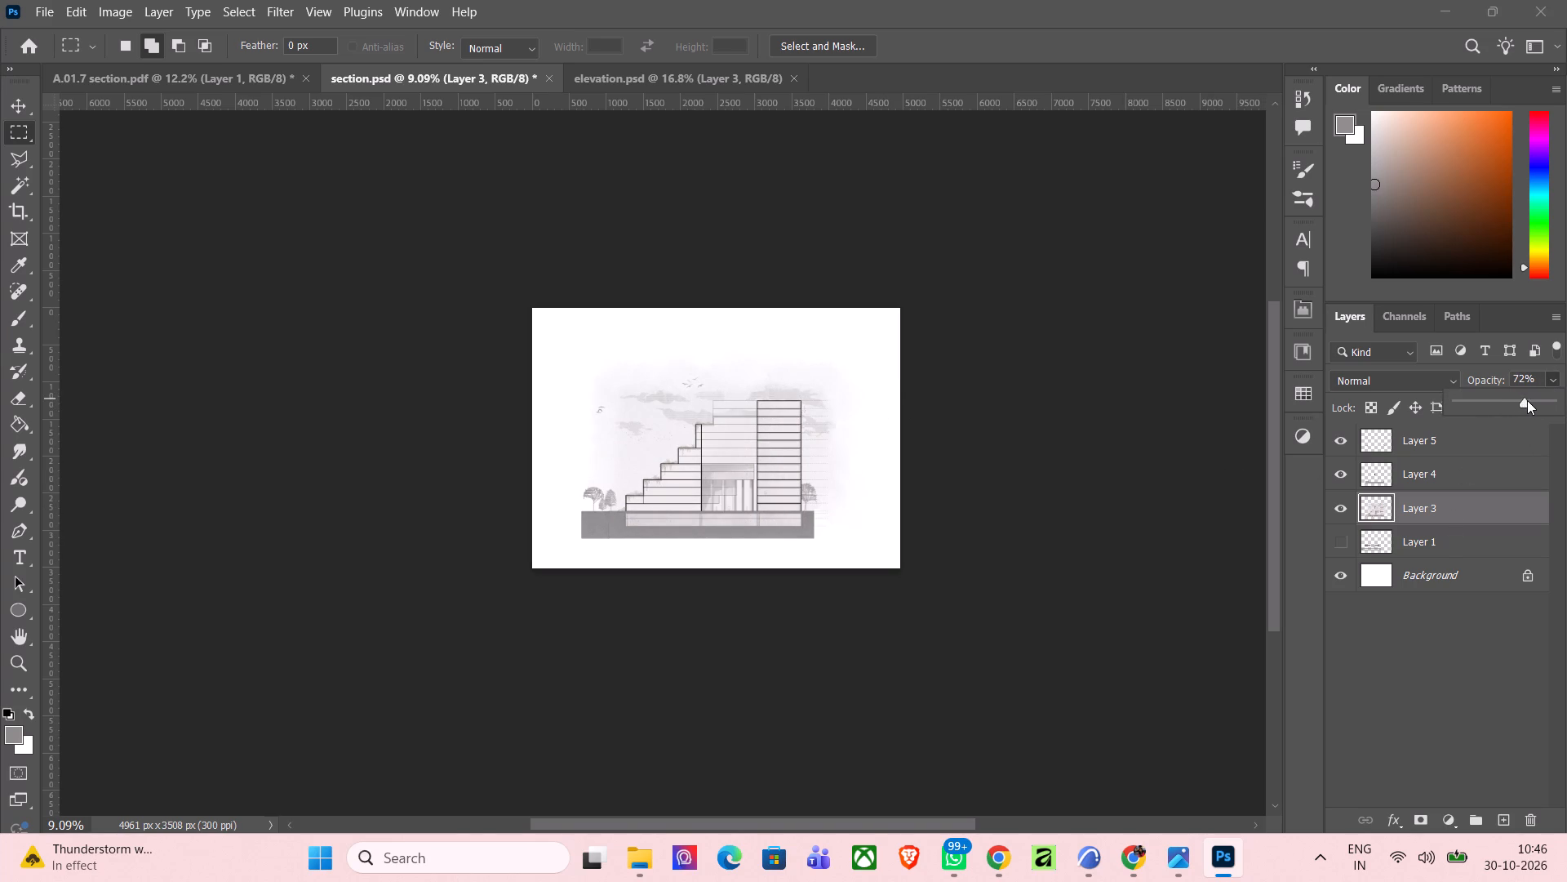
click(1525, 401)
click(1531, 399)
Set the blend mode of Layer 3 in section.psd to Darken.
click(1412, 384)
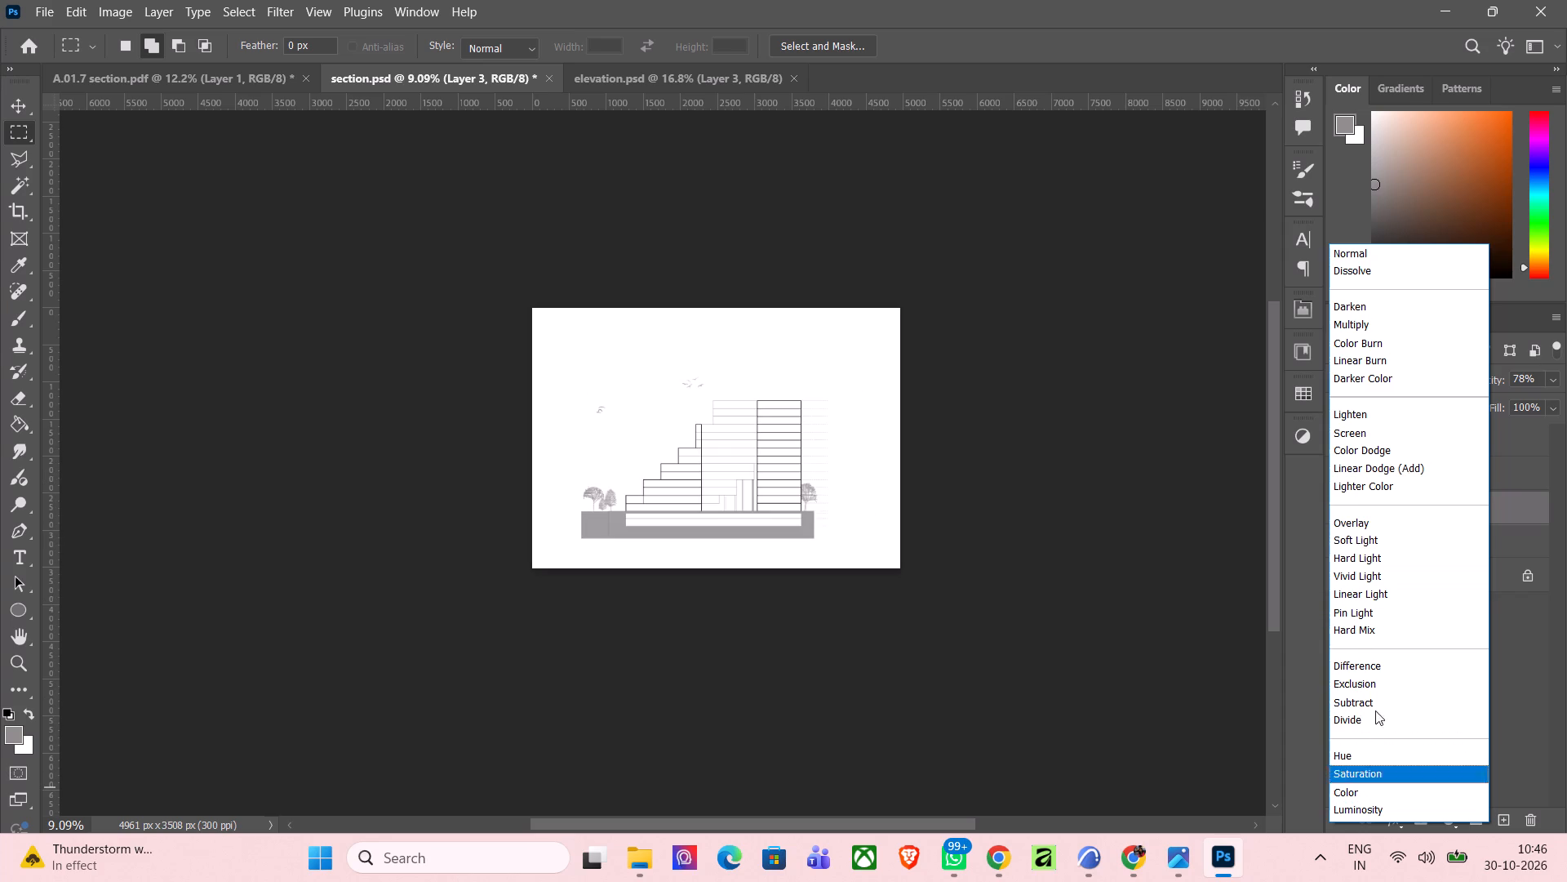
click(1371, 305)
scroll(749, 435, up, 4)
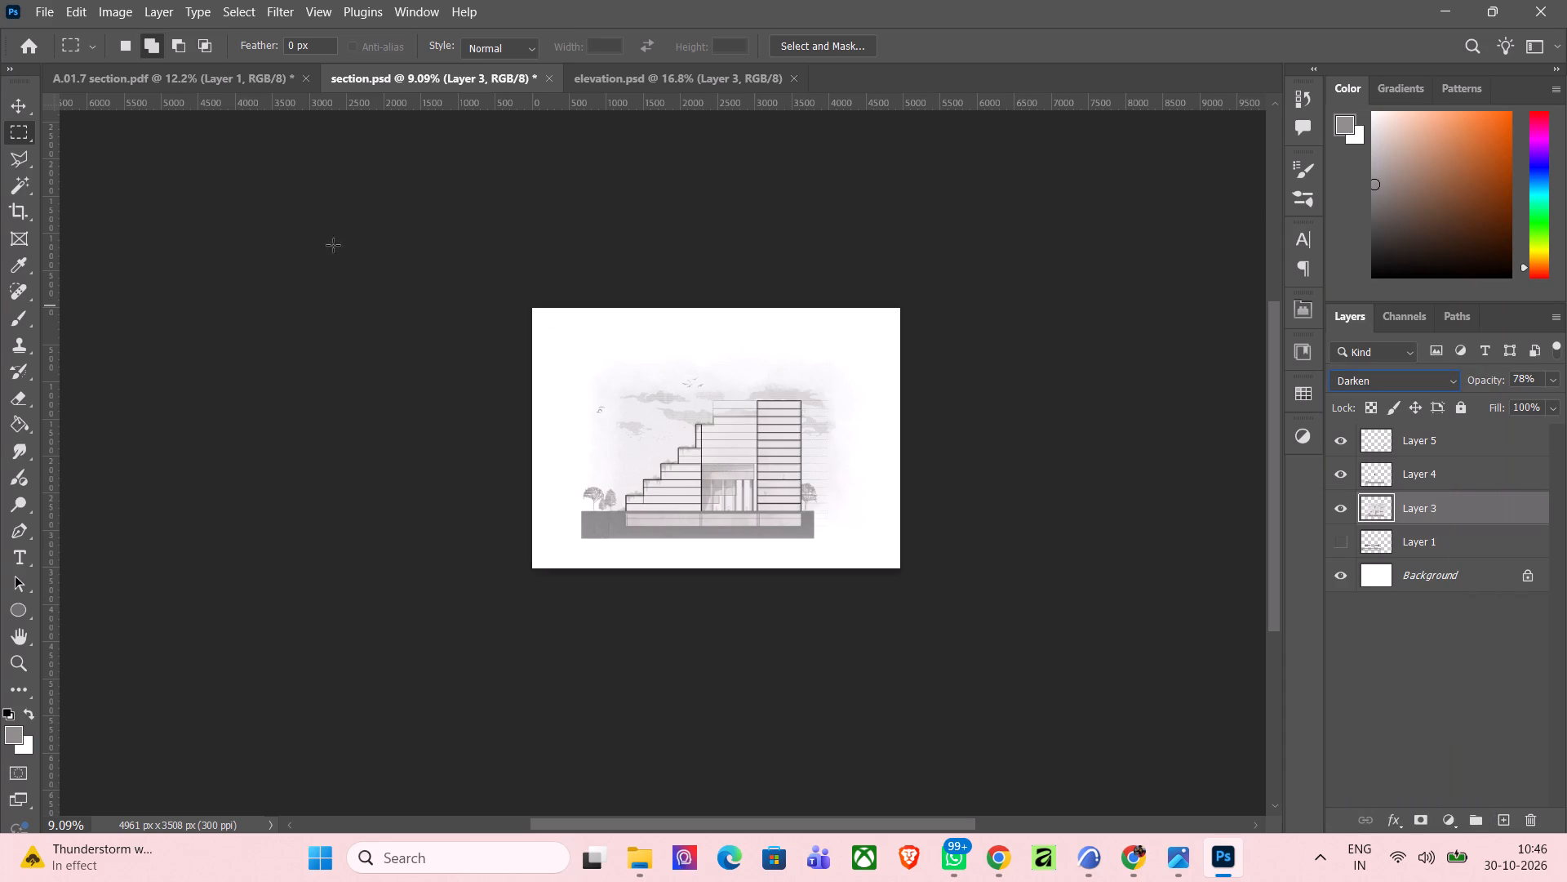
Save section.psd with the edited Layer 3.
key(ctrl+s)
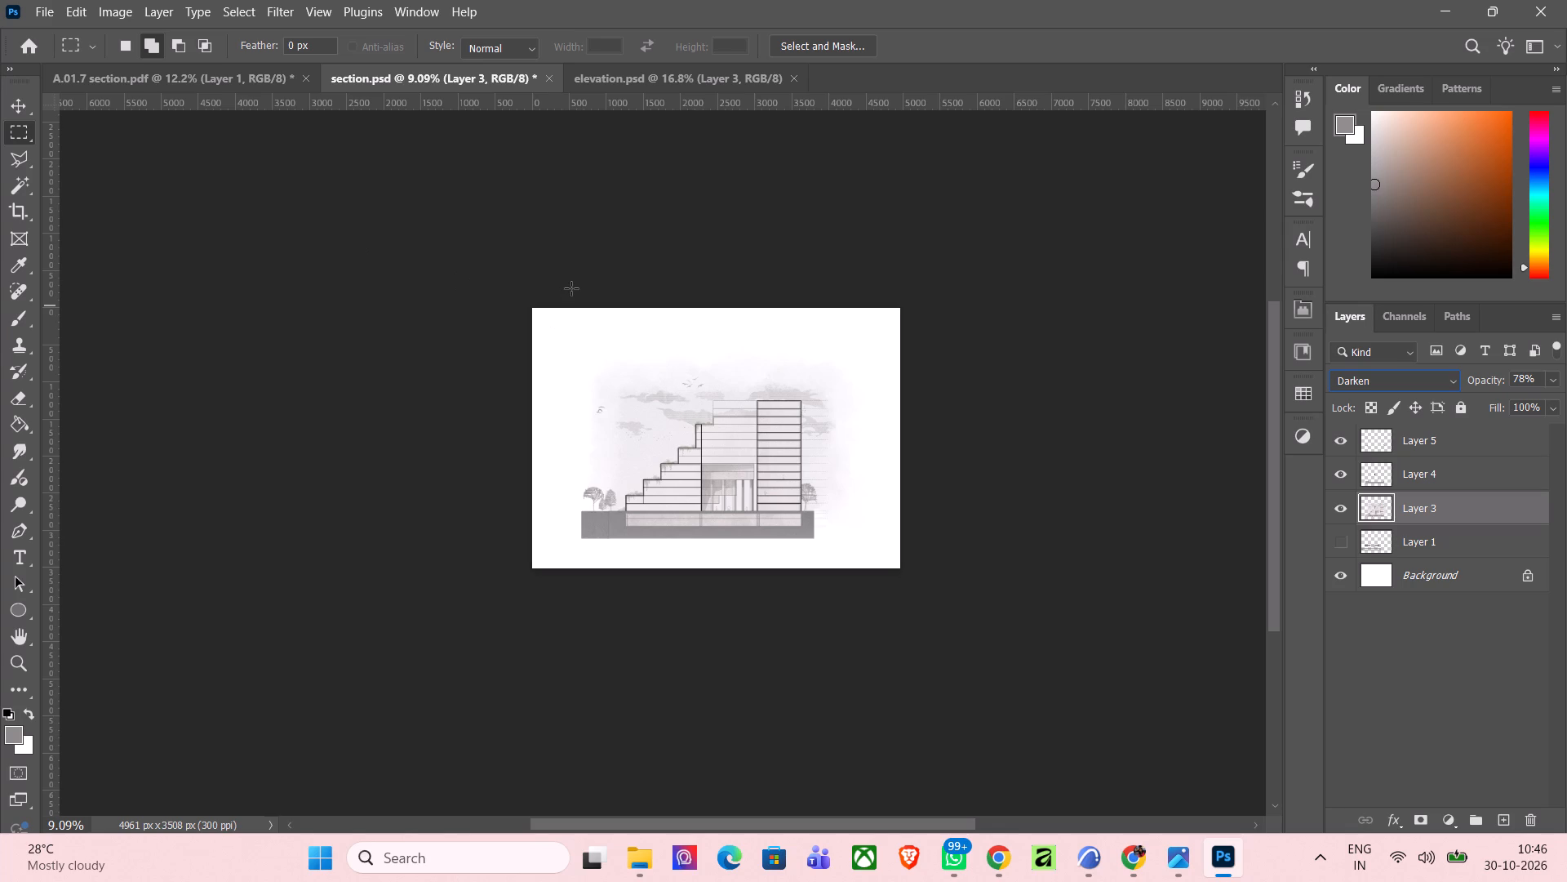
scroll(571, 288, up, 4)
key(Escape)
key(Escape)
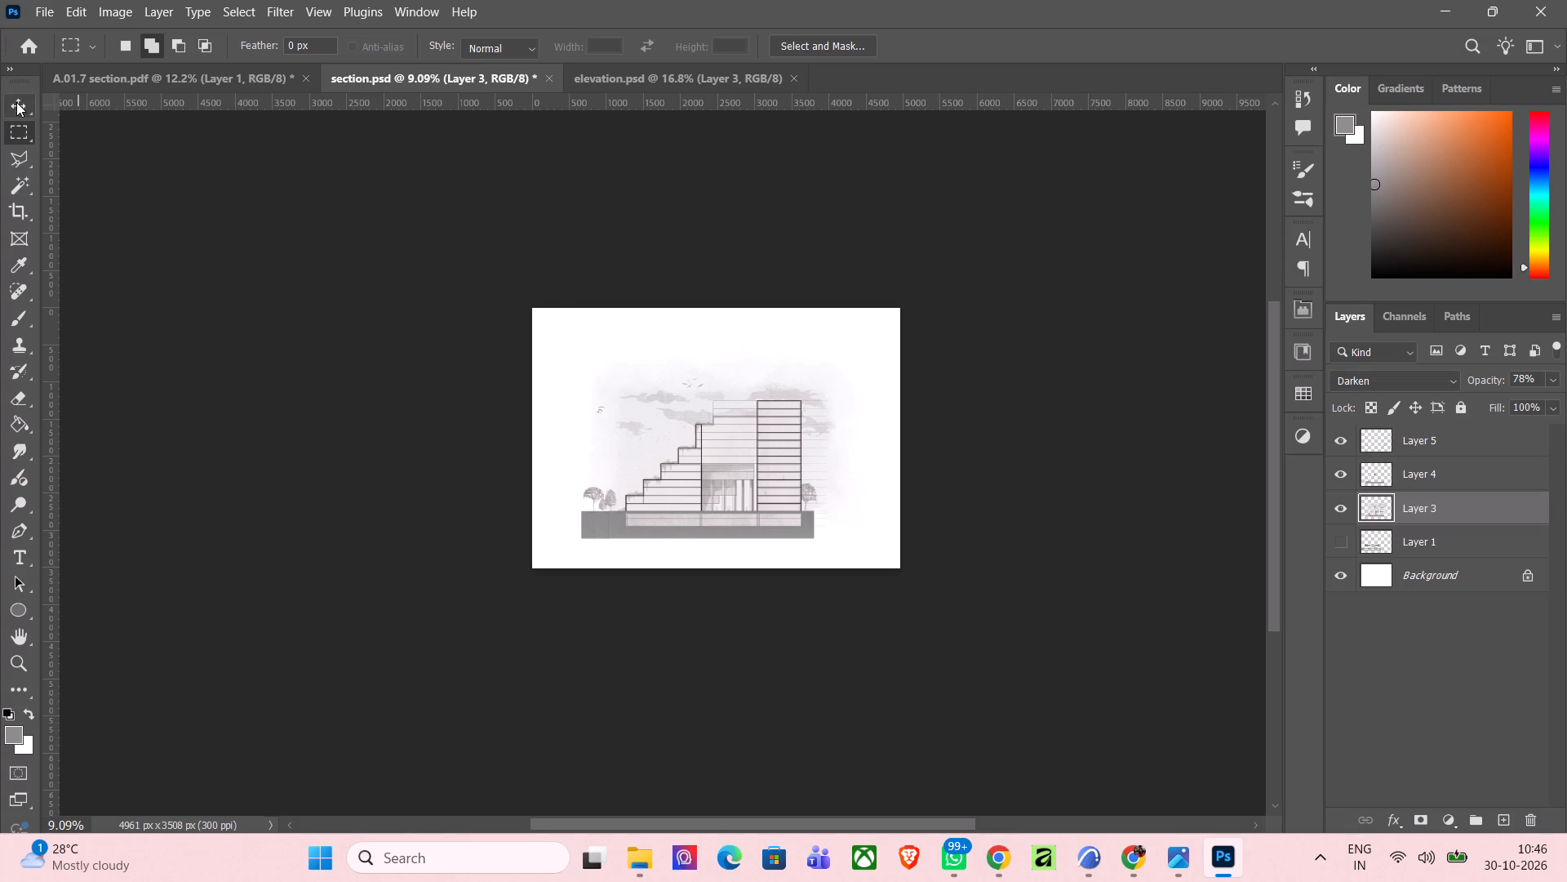
Check the grain on the building section up close with the Move tool active, and save section.psd.
click(16, 102)
scroll(825, 450, up, 9)
scroll(872, 537, up, 2)
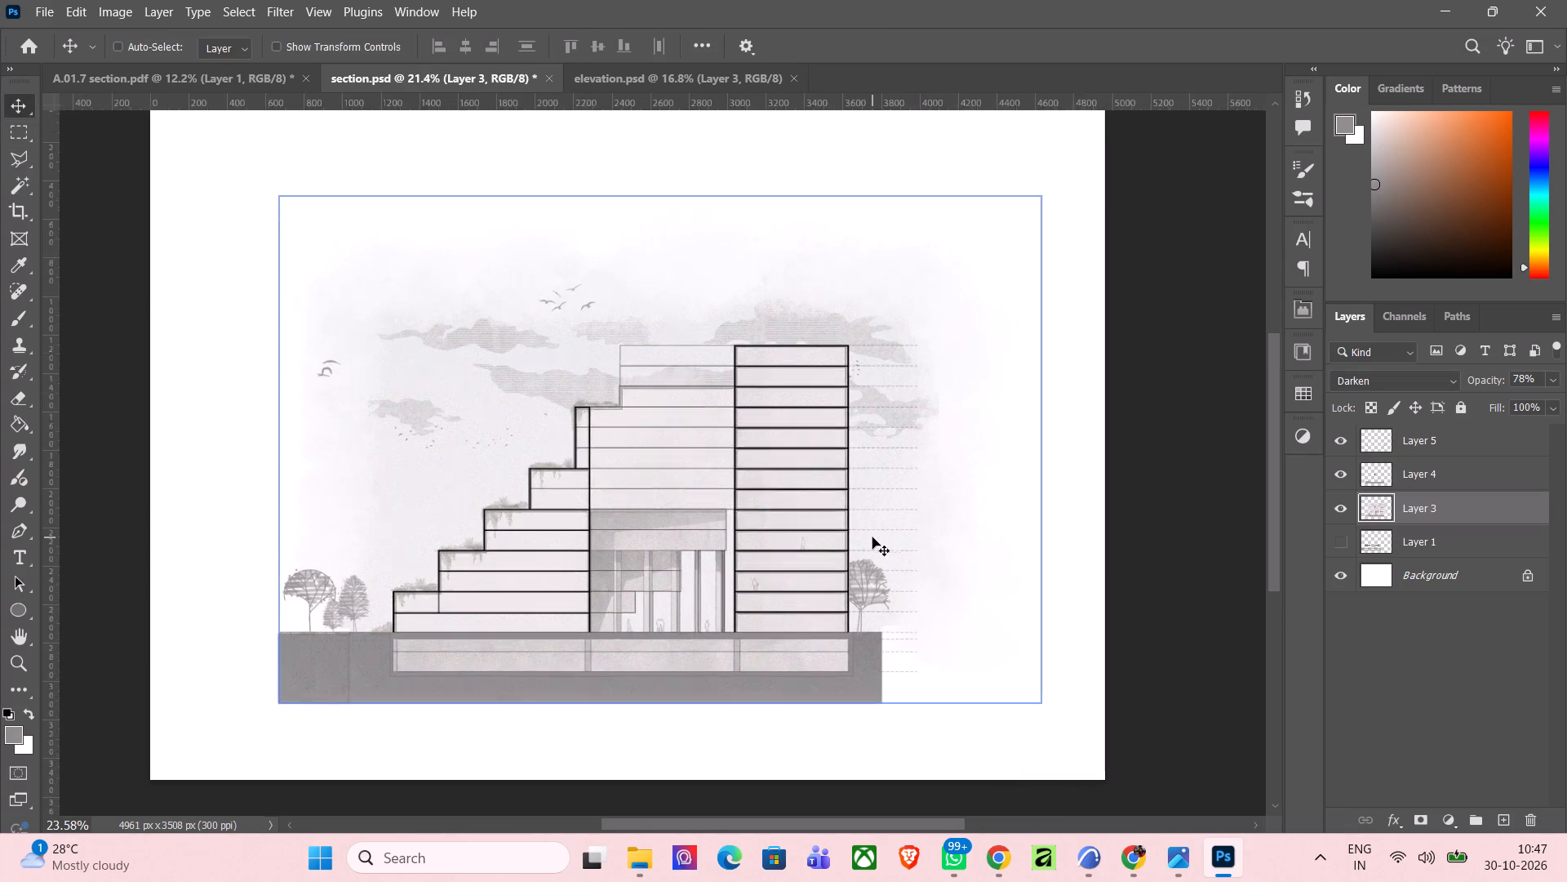
scroll(872, 537, up, 2)
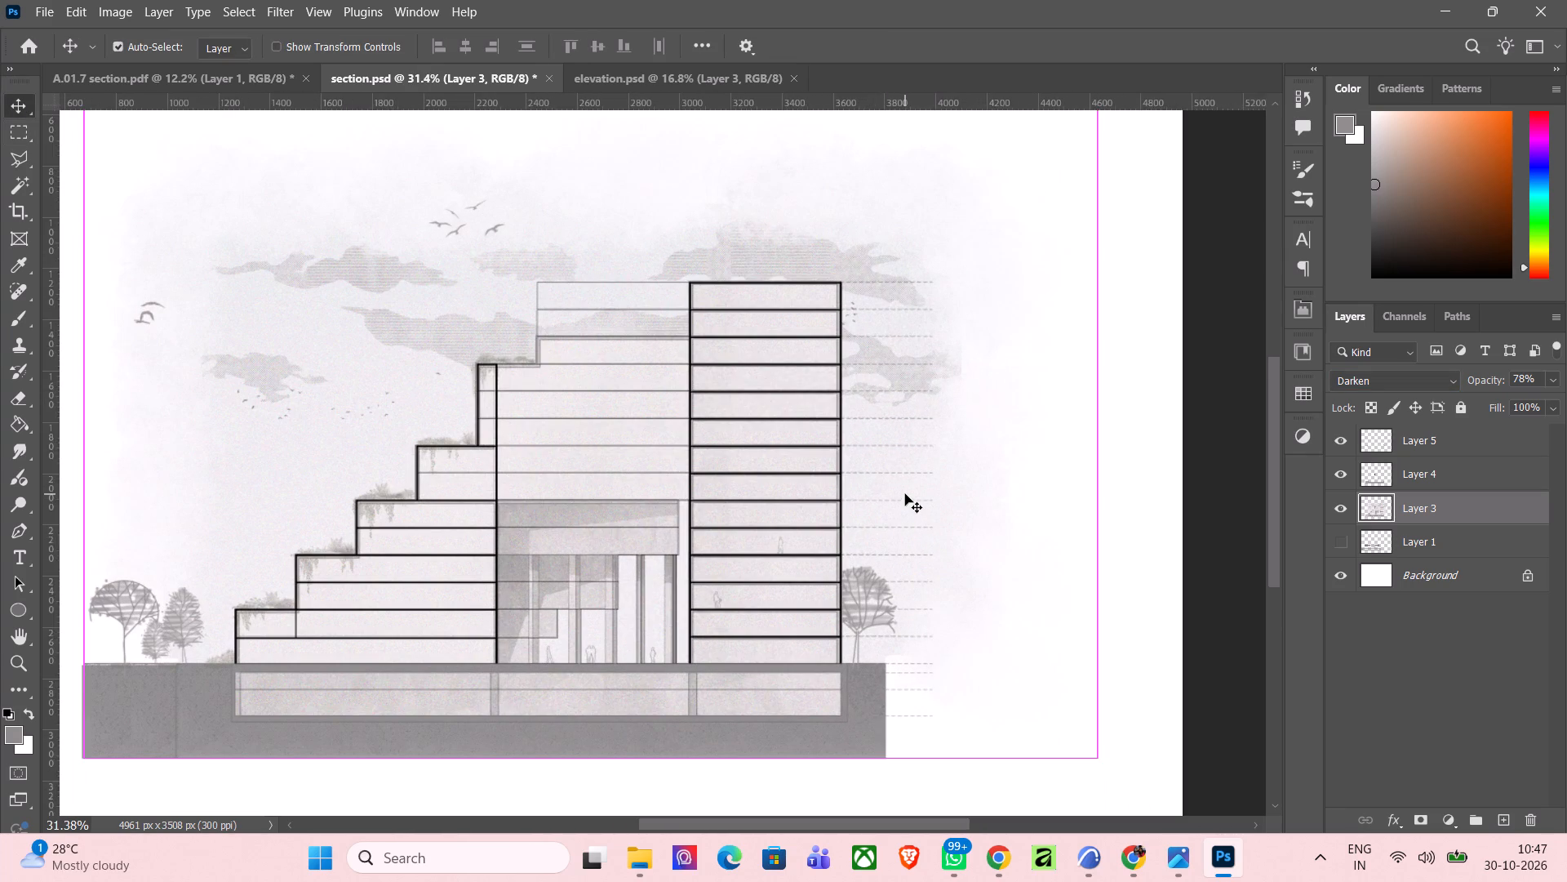
key(ctrl+s)
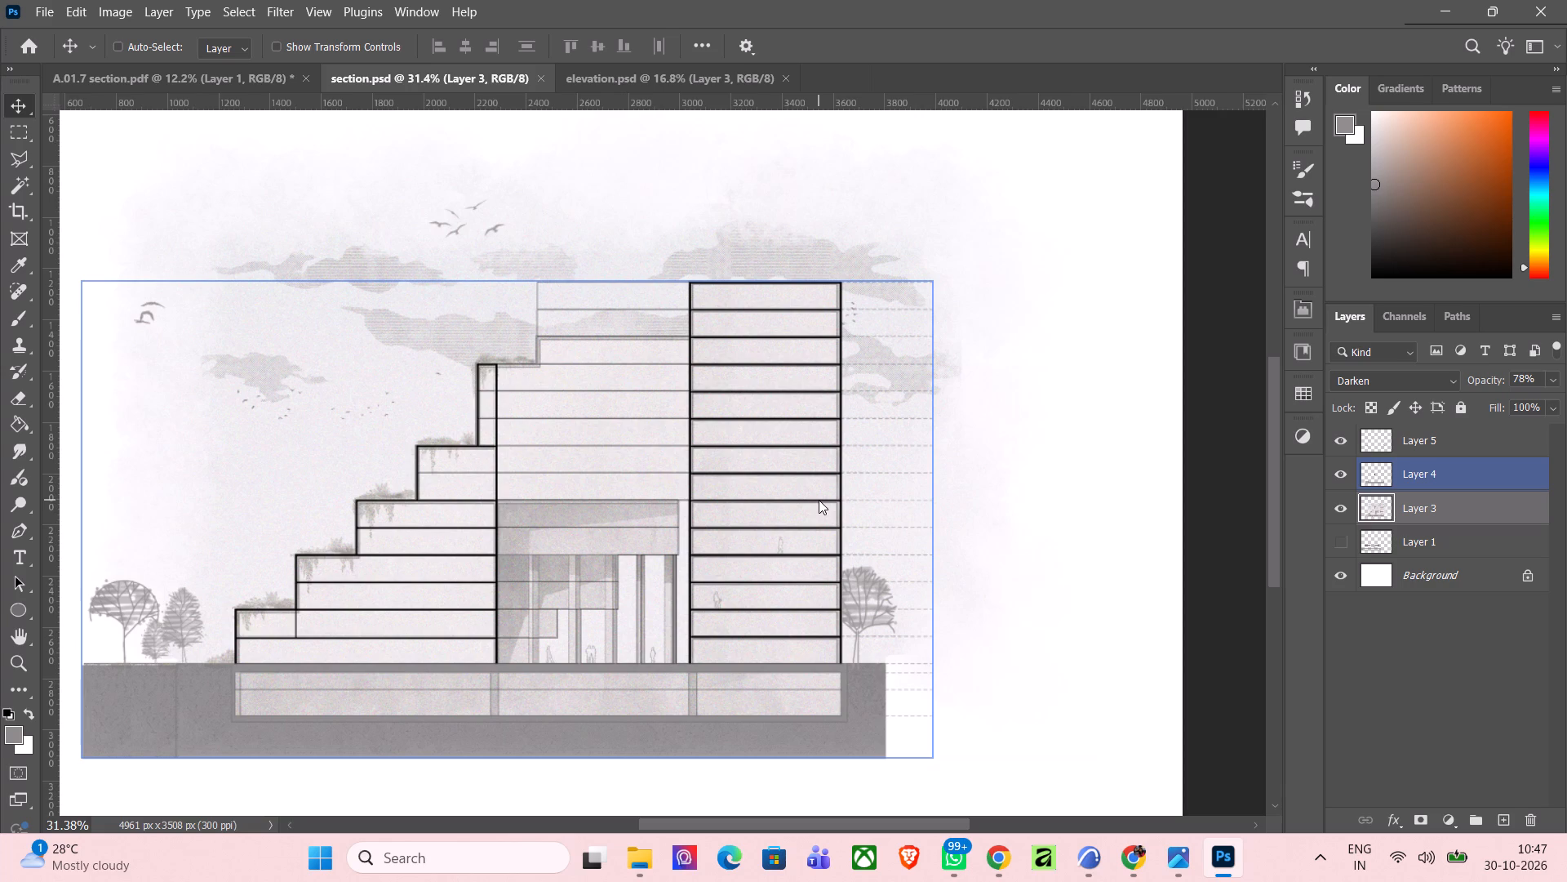
Switch to the elevation.psd document and save it.
scroll(819, 500, down, 1)
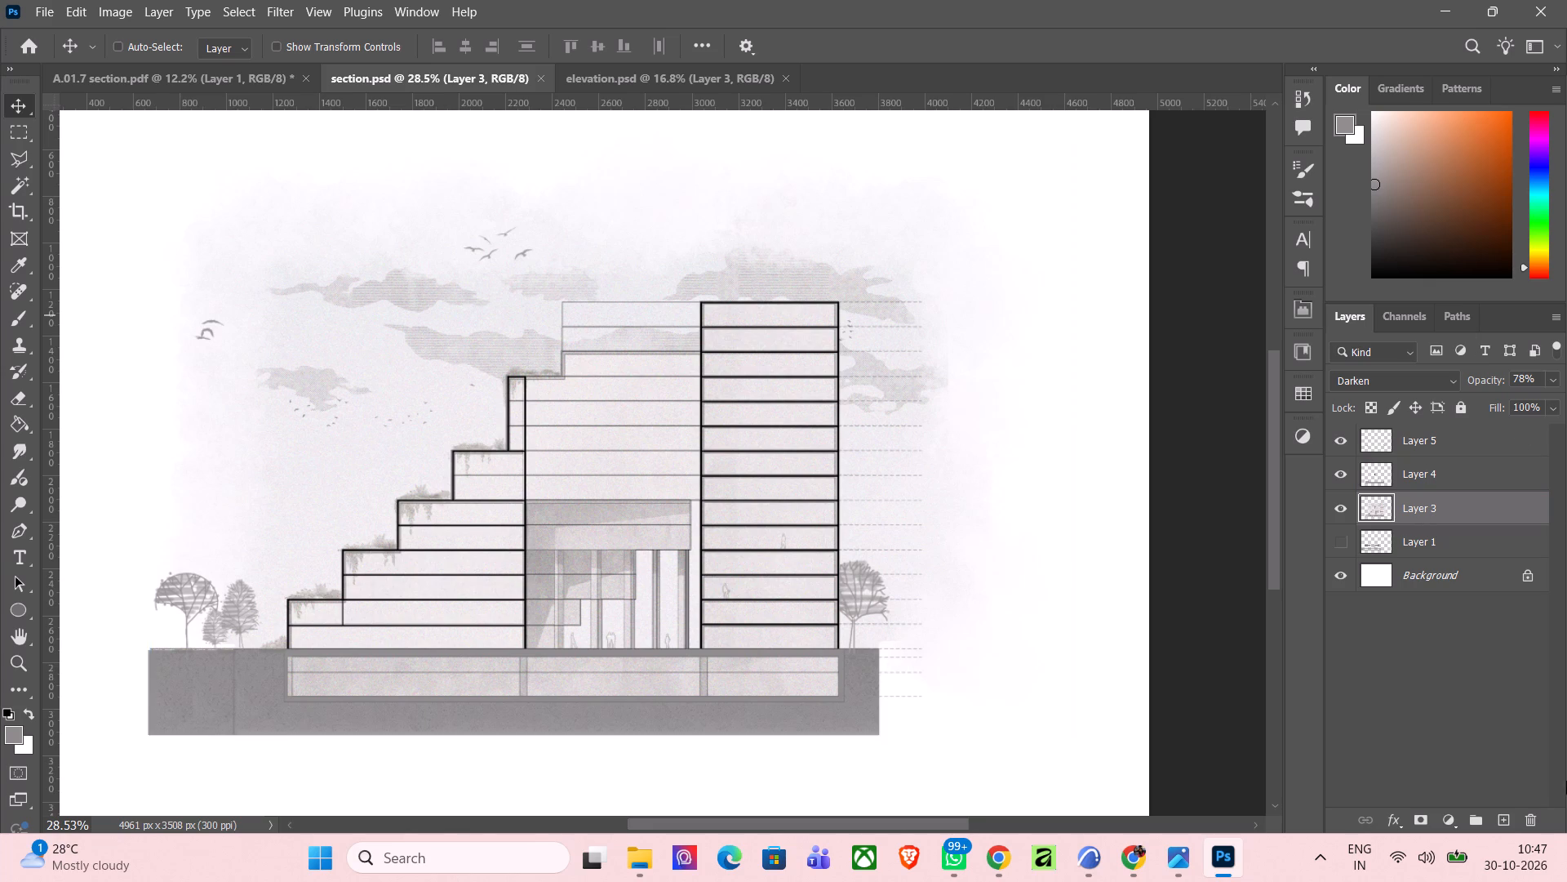
scroll(1566, 712, down, 1)
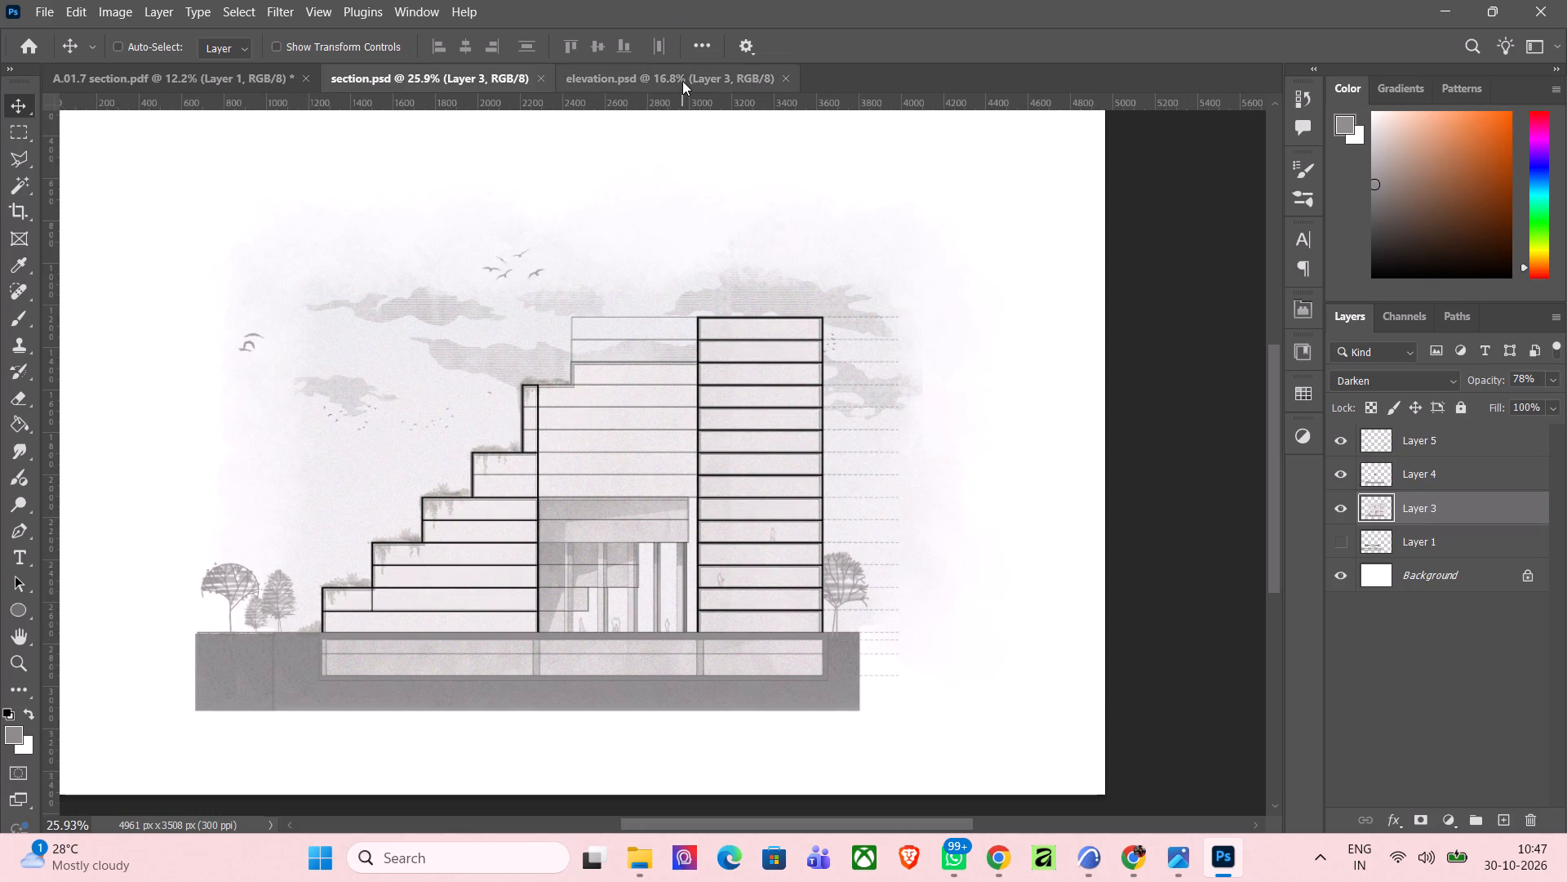
click(682, 81)
scroll(837, 421, down, 2)
key(ctrl+s)
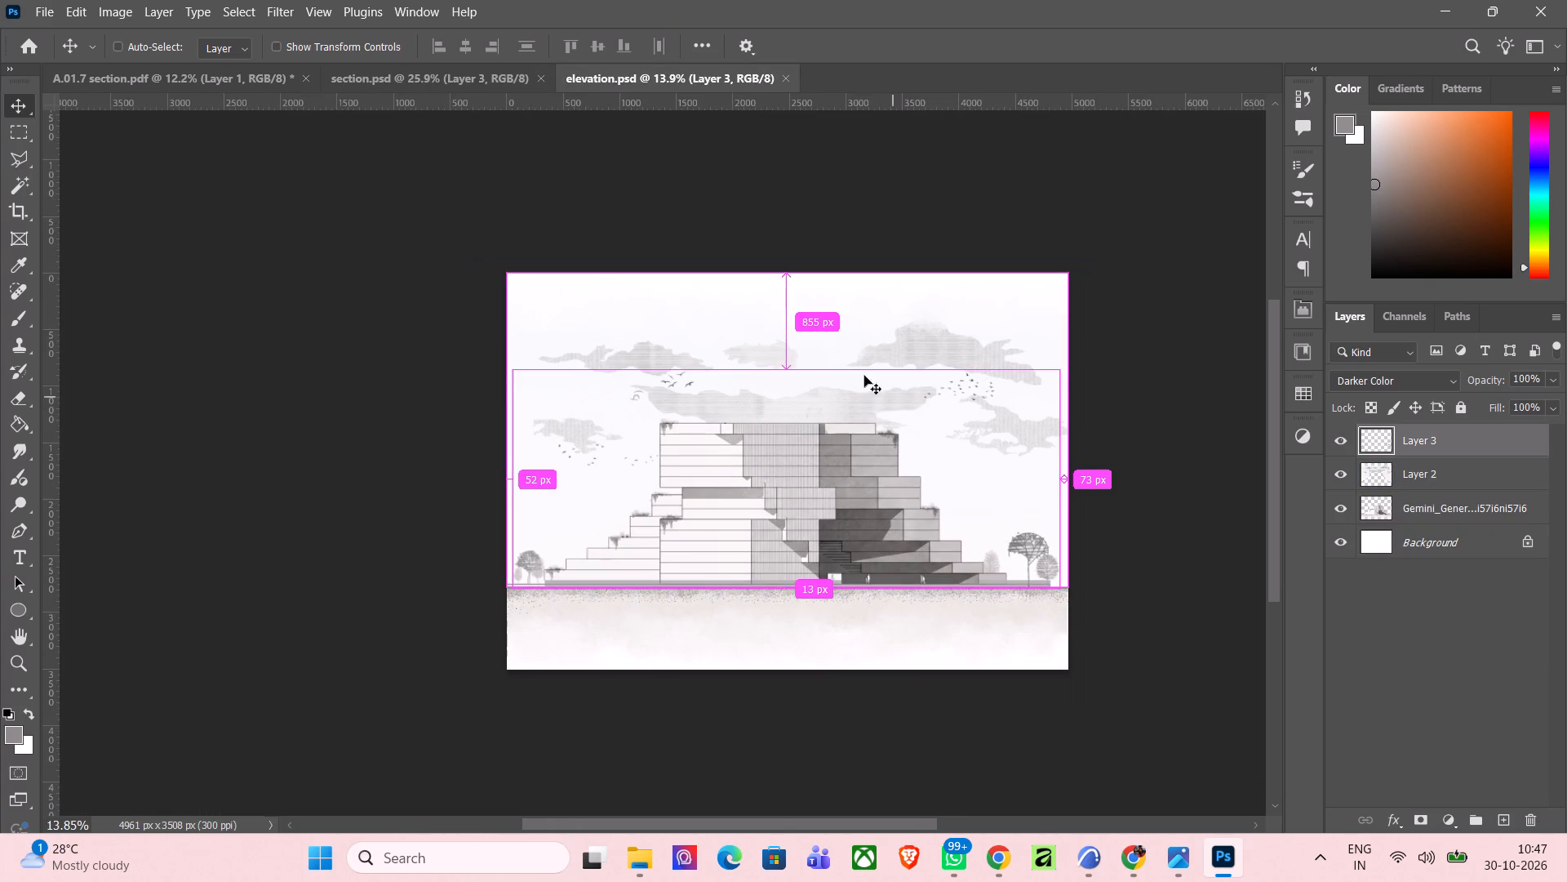
Return to section.psd, review the whole drawing on its sheet, and save the document again.
click(458, 82)
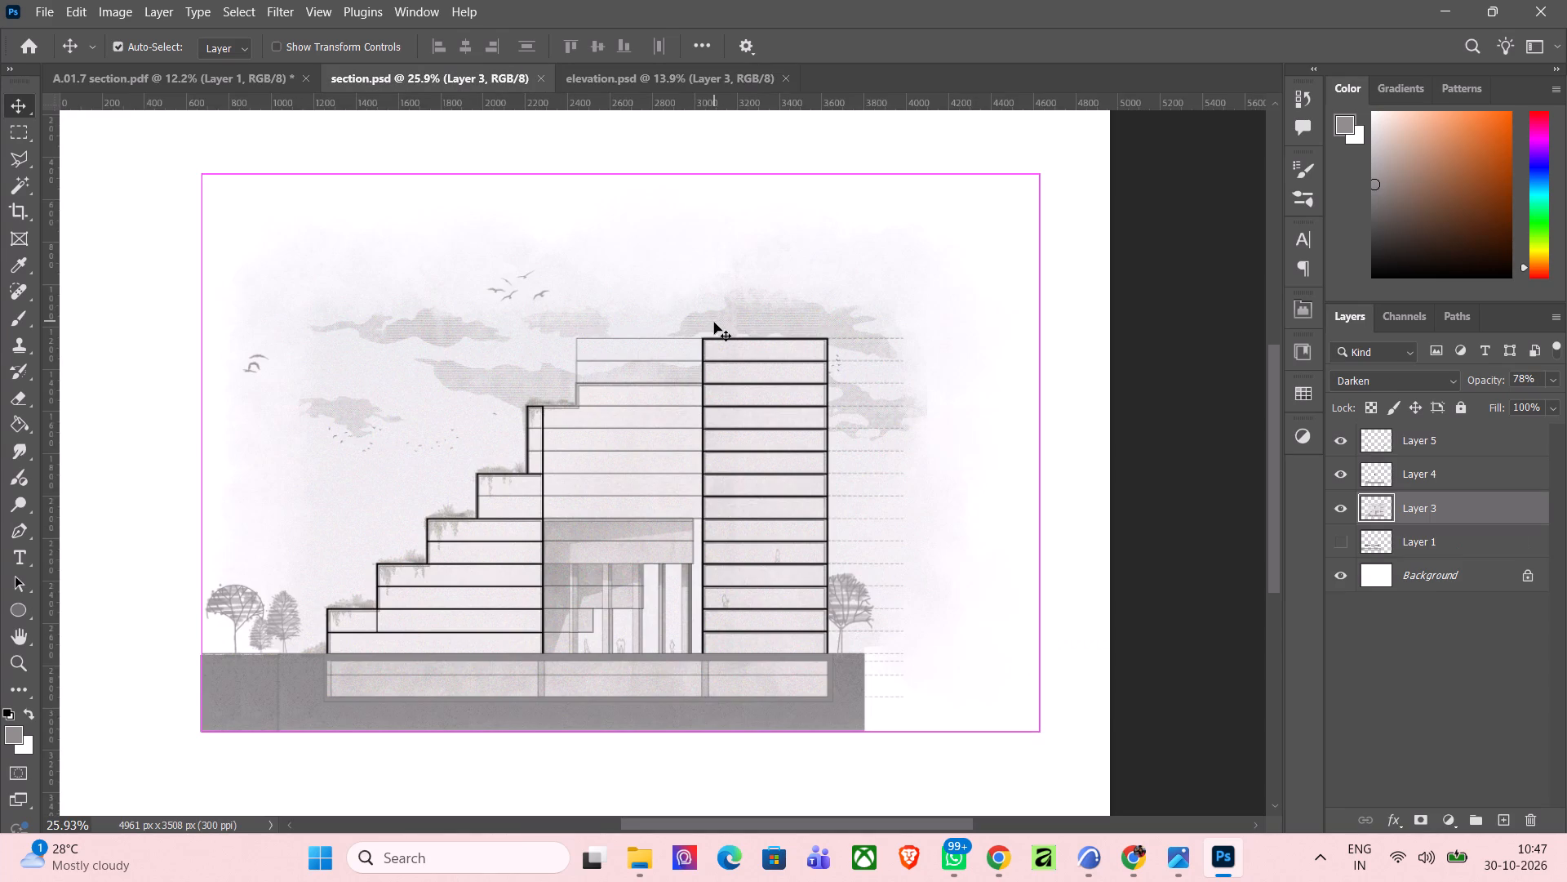
key(ctrl+s)
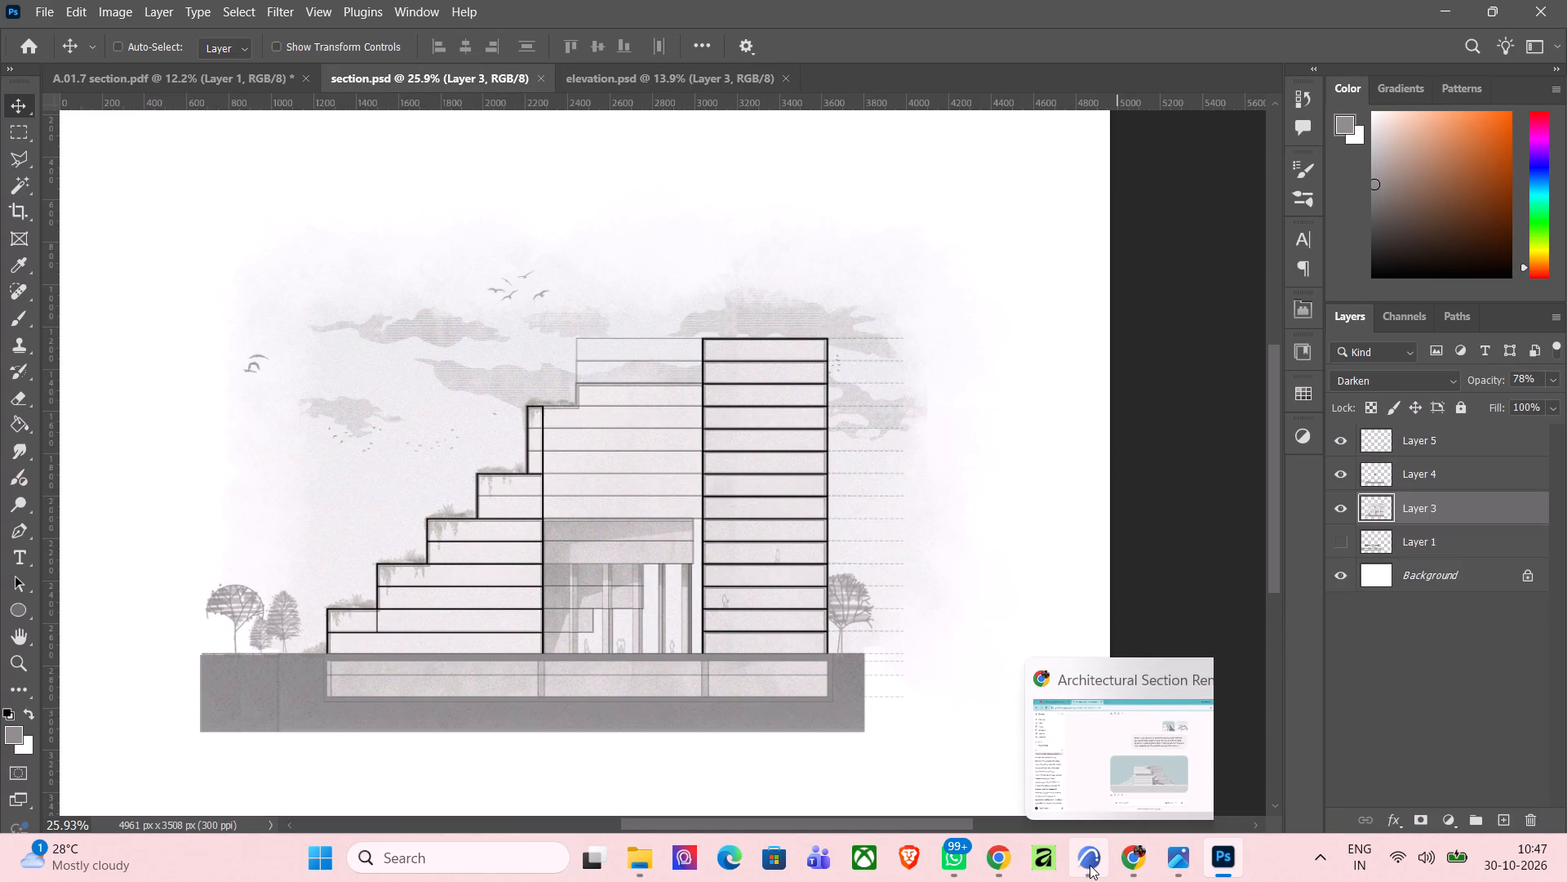
click(1170, 479)
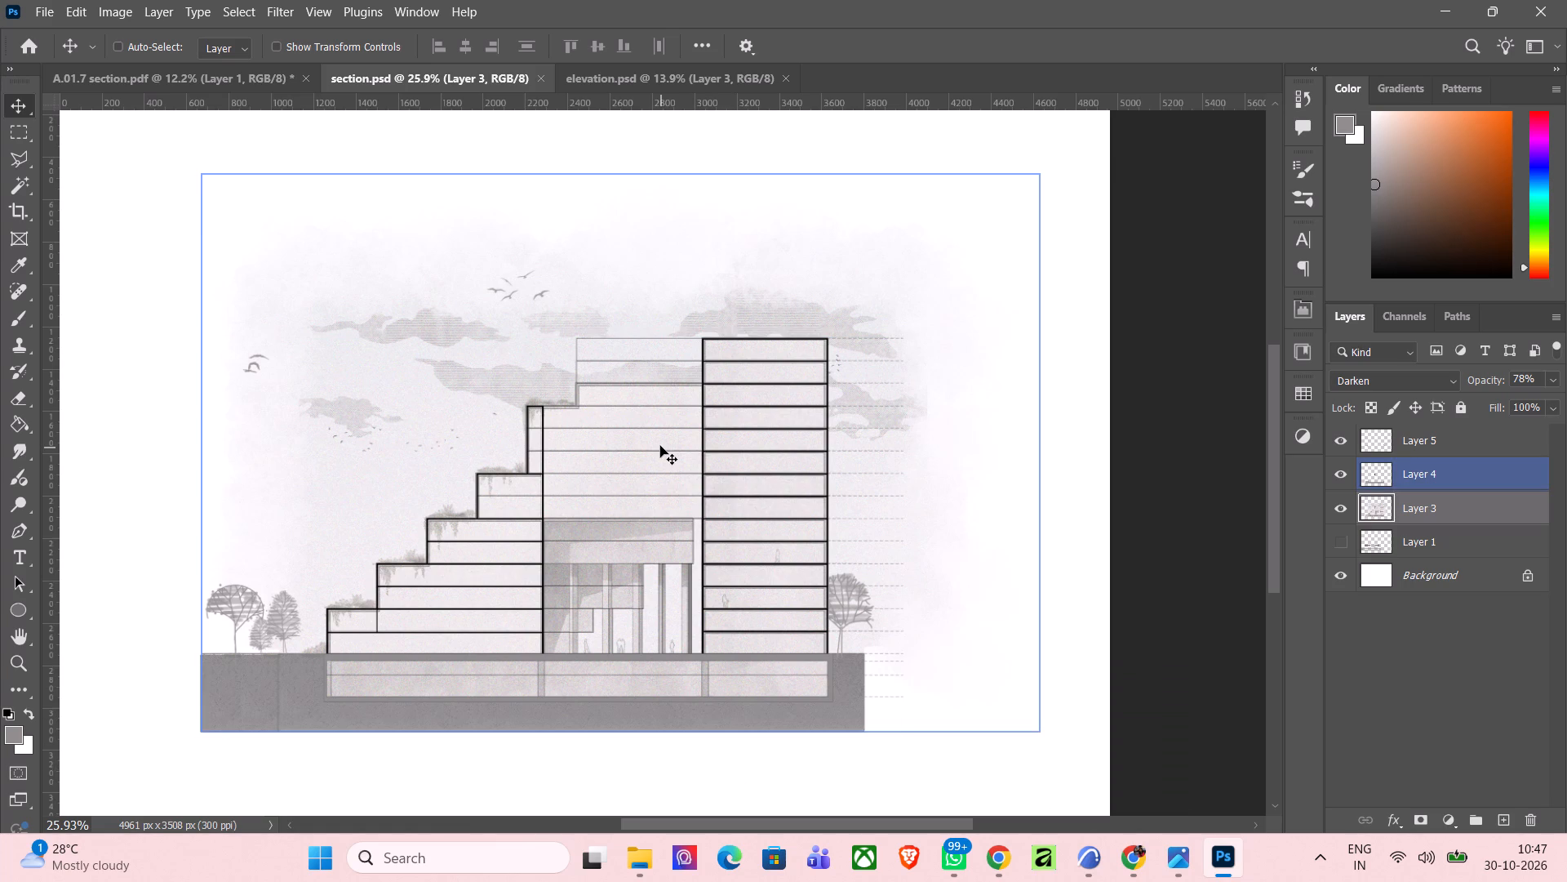
scroll(659, 445, down, 3)
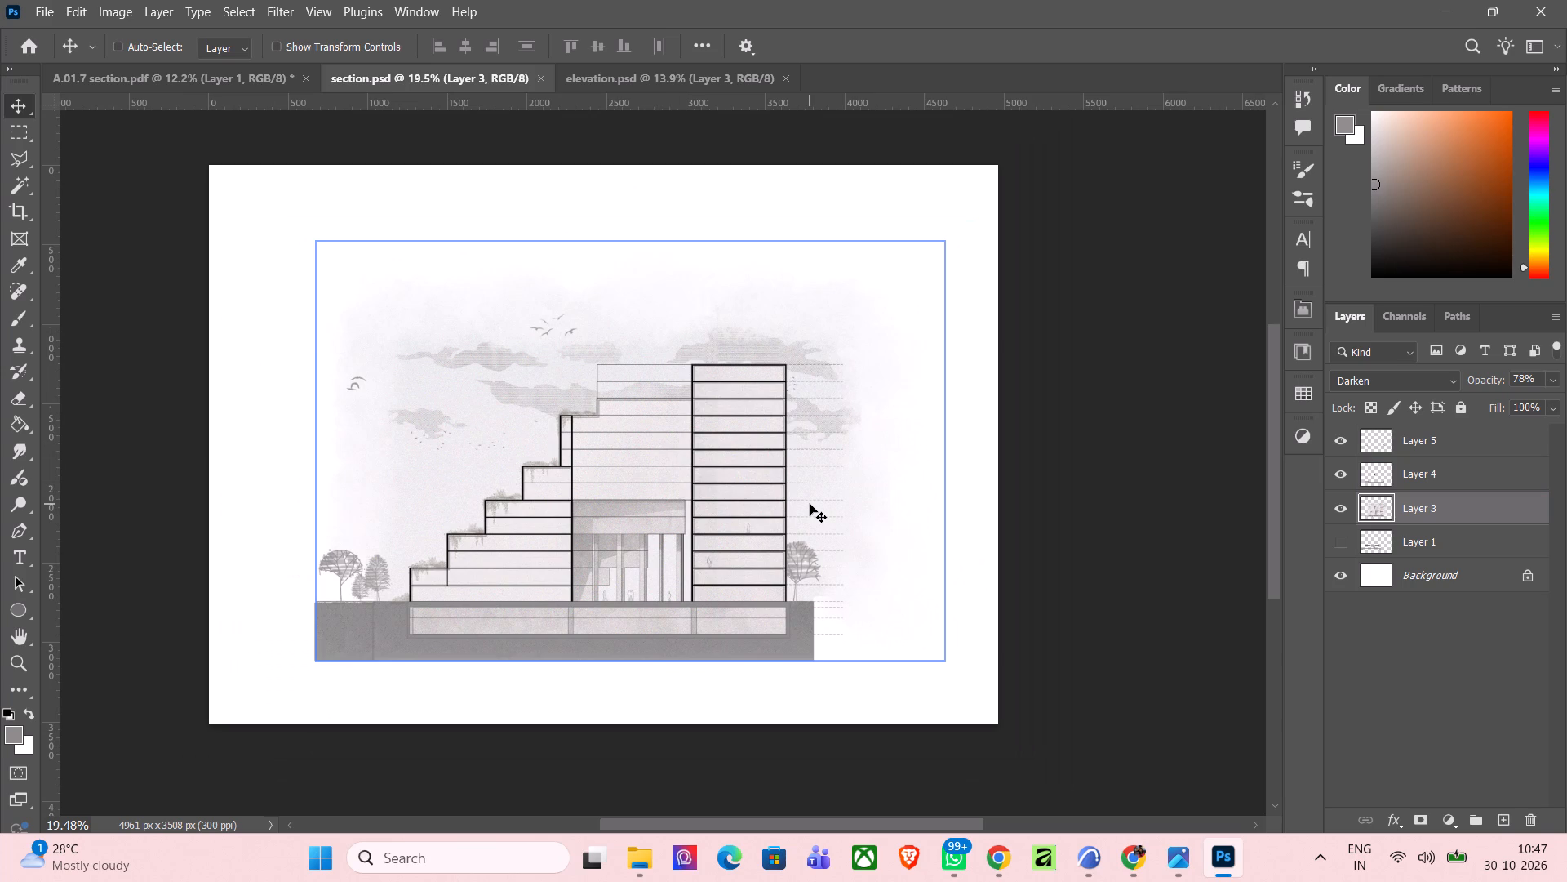
key(ctrl+s)
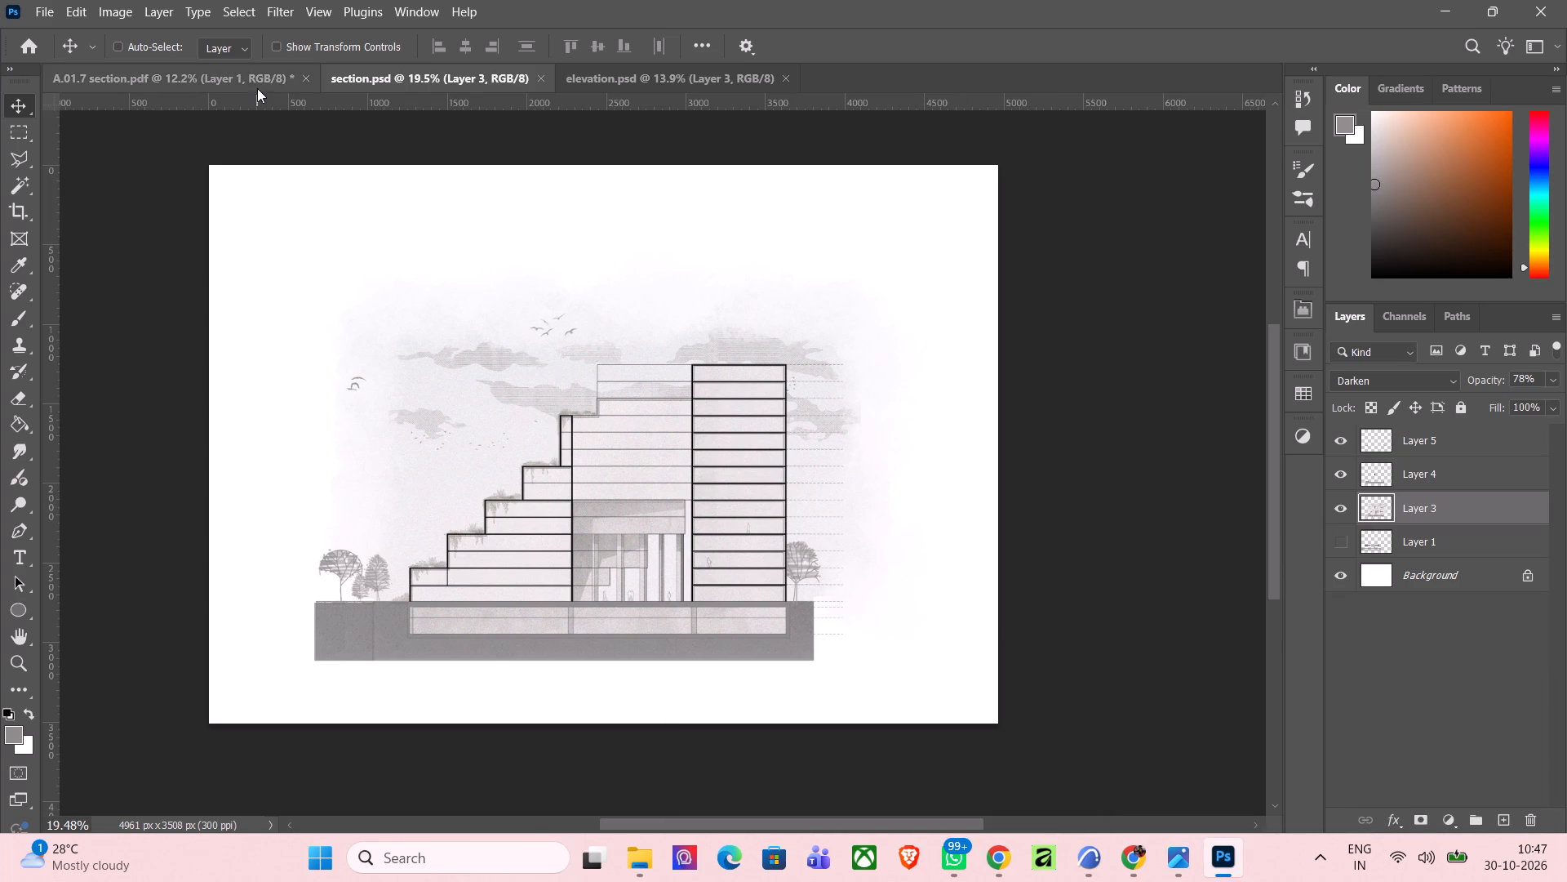
Switch back to elevation.psd and save it again.
click(645, 80)
key(ctrl+s)
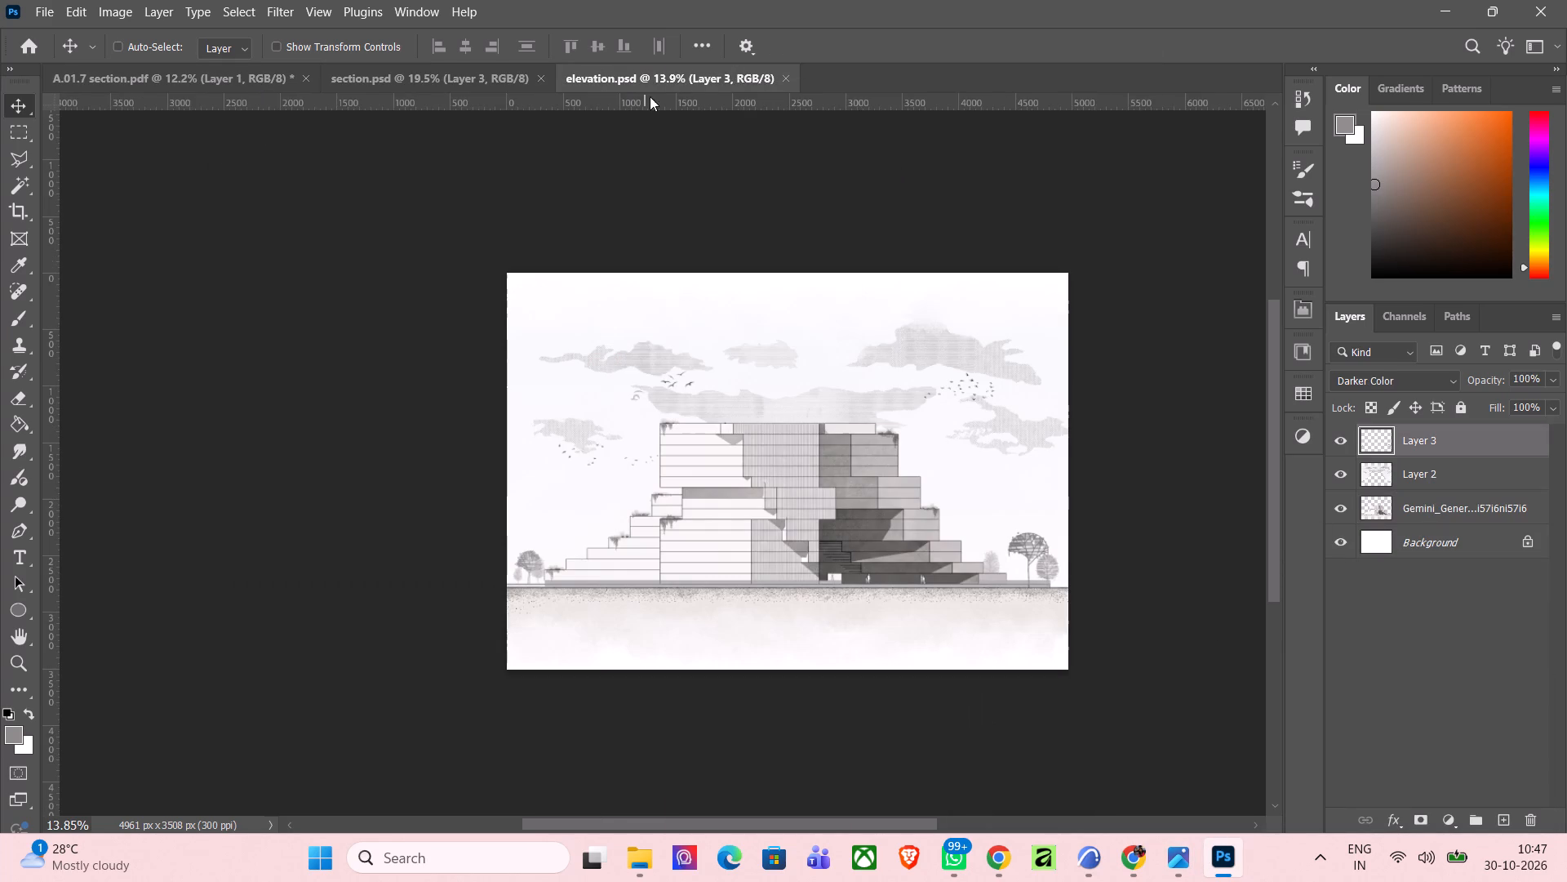